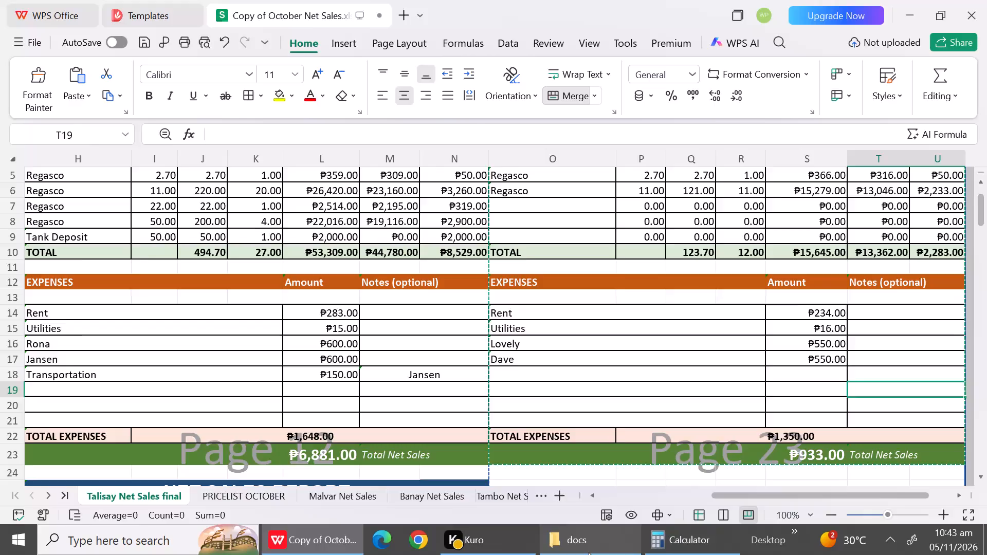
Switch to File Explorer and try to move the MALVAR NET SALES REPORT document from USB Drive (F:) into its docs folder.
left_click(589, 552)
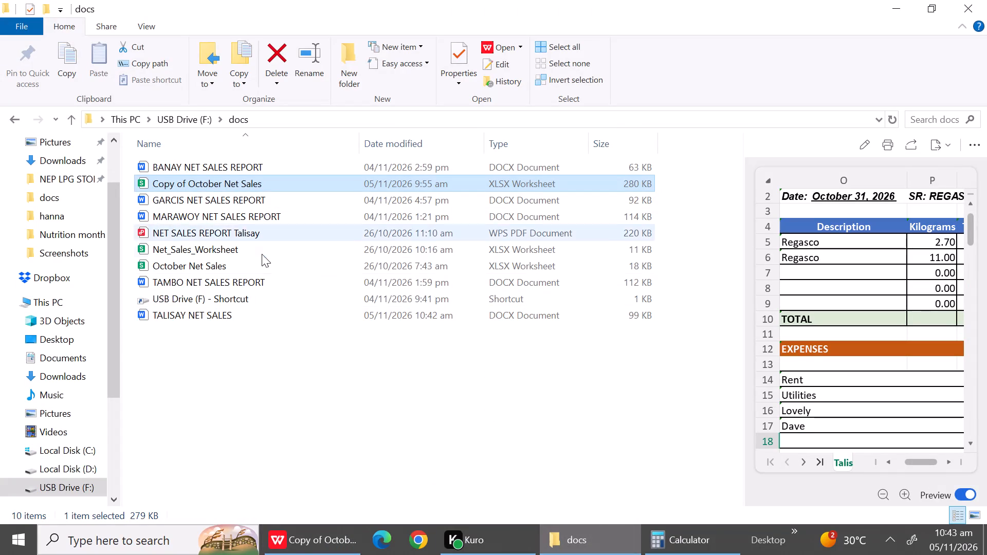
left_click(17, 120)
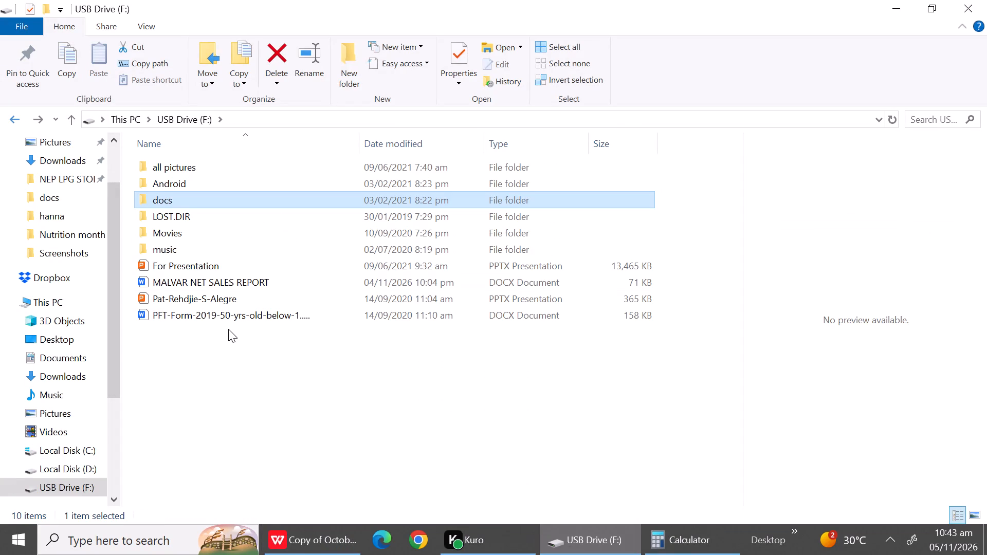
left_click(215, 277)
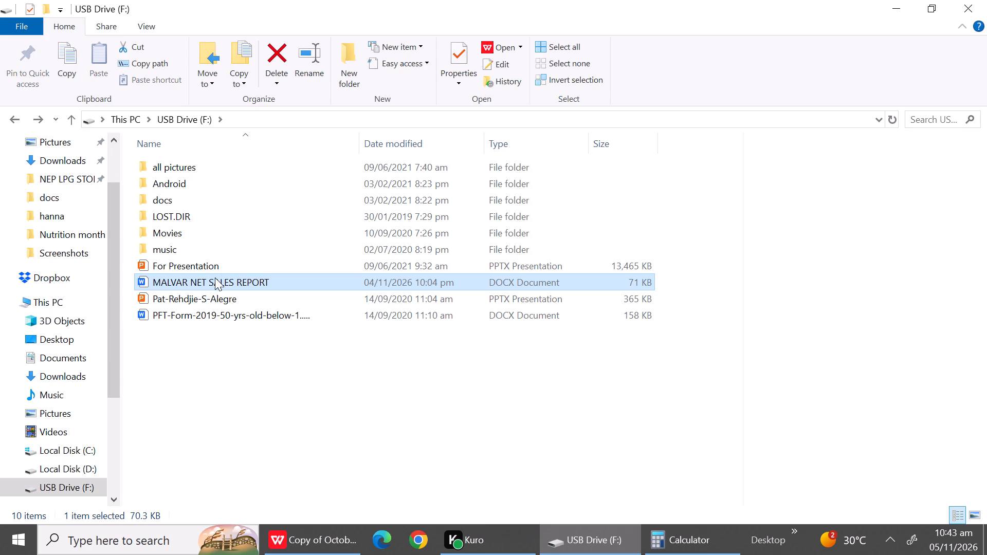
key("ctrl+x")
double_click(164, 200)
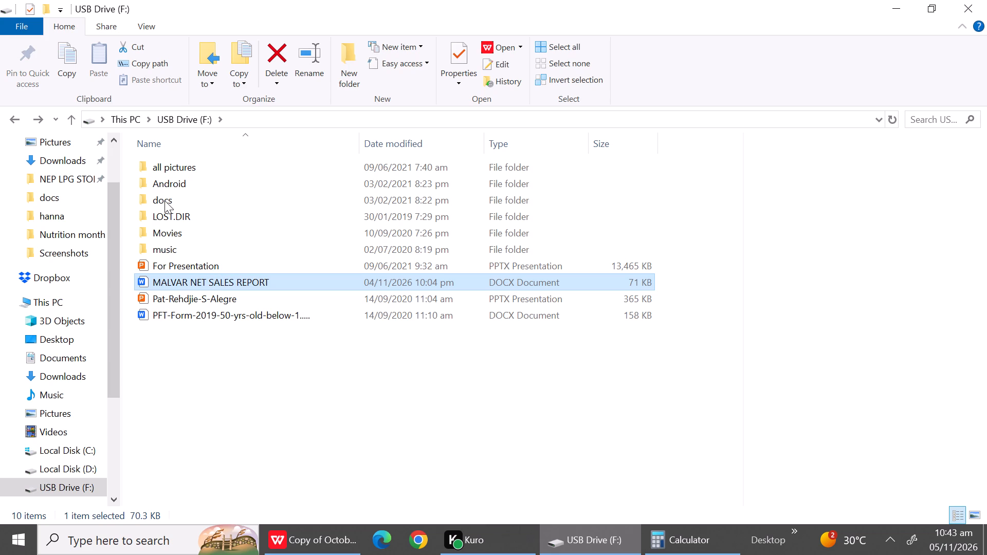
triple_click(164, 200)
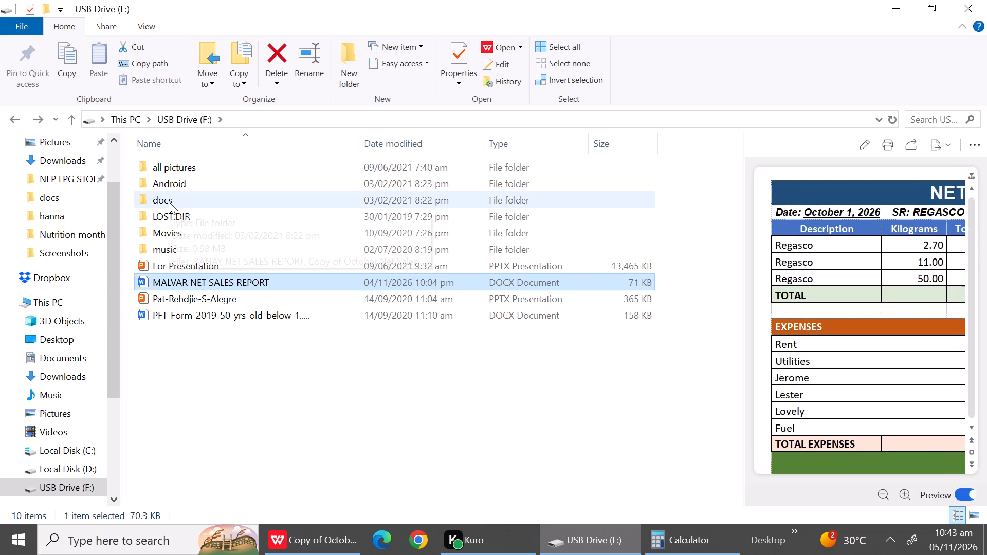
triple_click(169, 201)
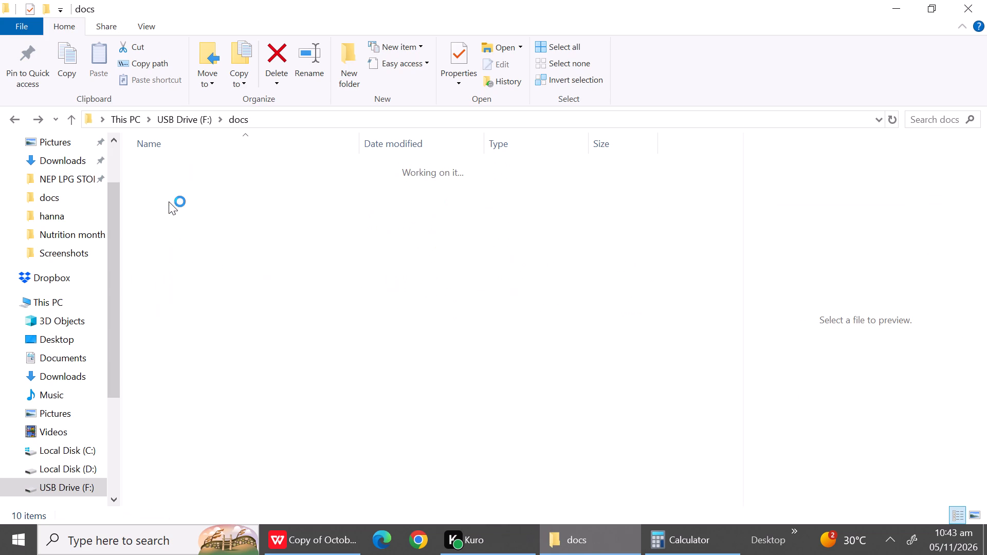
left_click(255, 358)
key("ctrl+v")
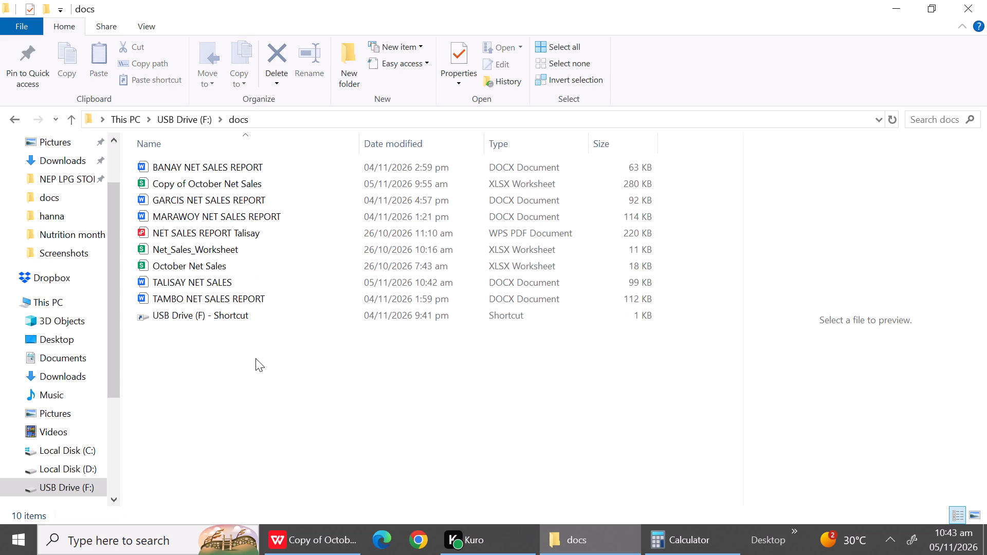
Move the MALVAR NET SALES REPORT document from the root of USB Drive (F:) into the docs folder.
left_click(17, 117)
left_click(177, 282)
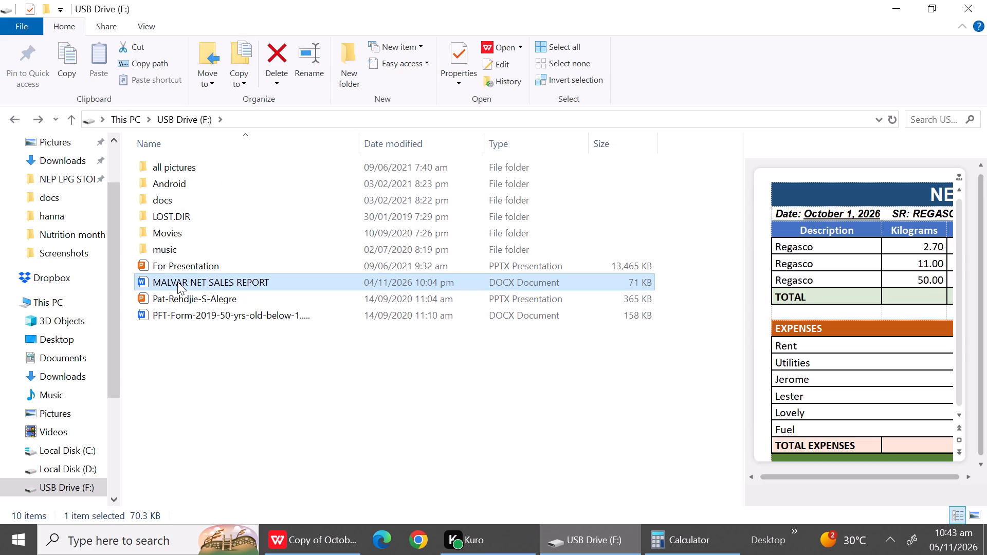
right_click(177, 282)
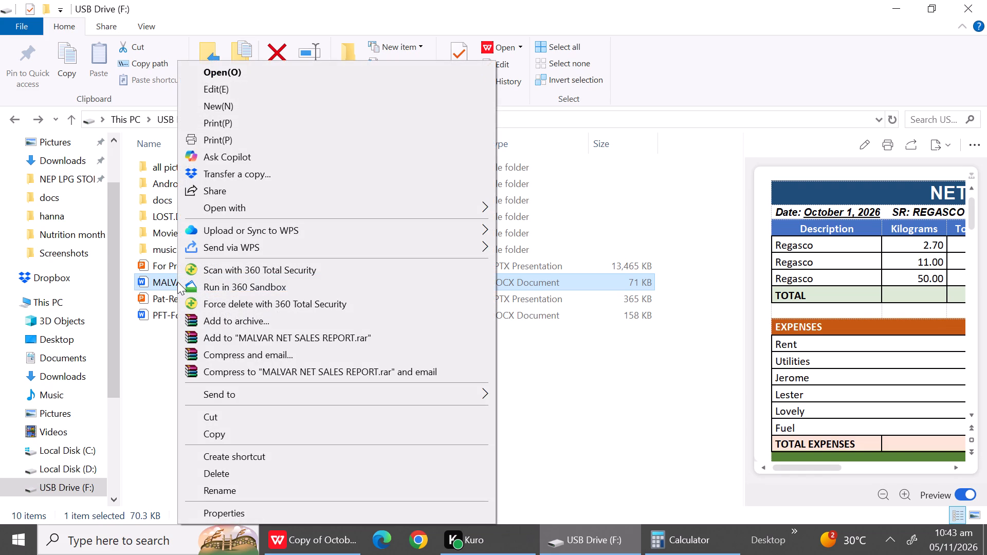
left_click(232, 414)
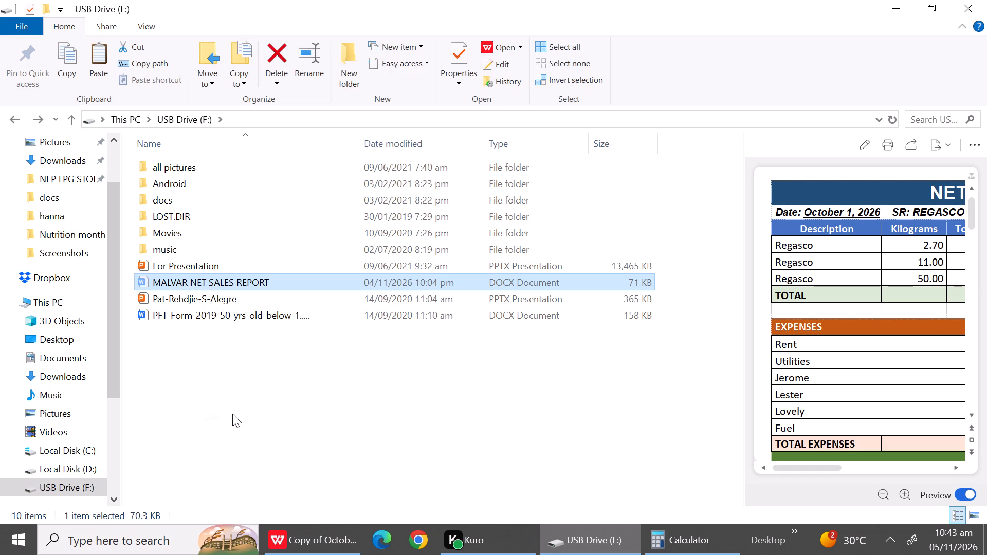
left_click(179, 205)
double_click(179, 205)
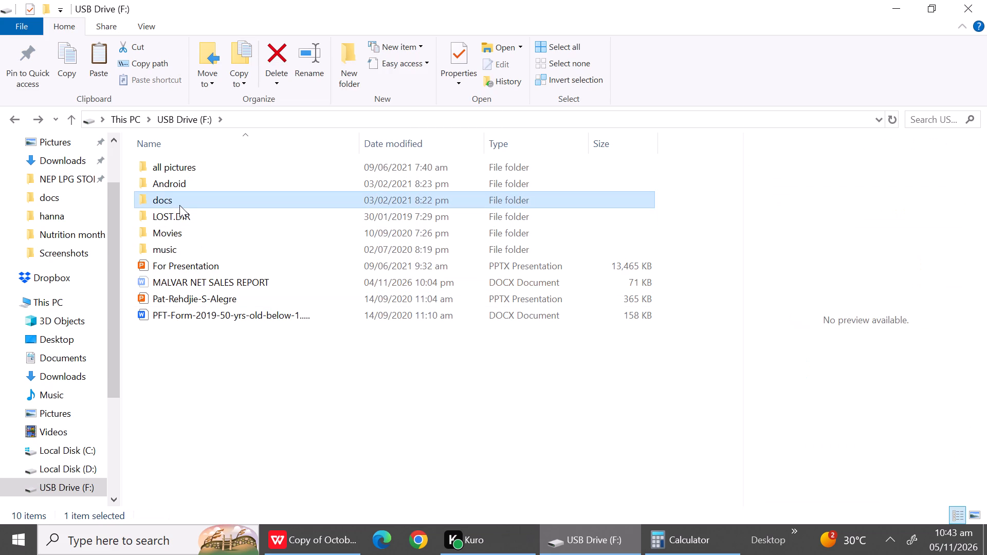
left_click(216, 414)
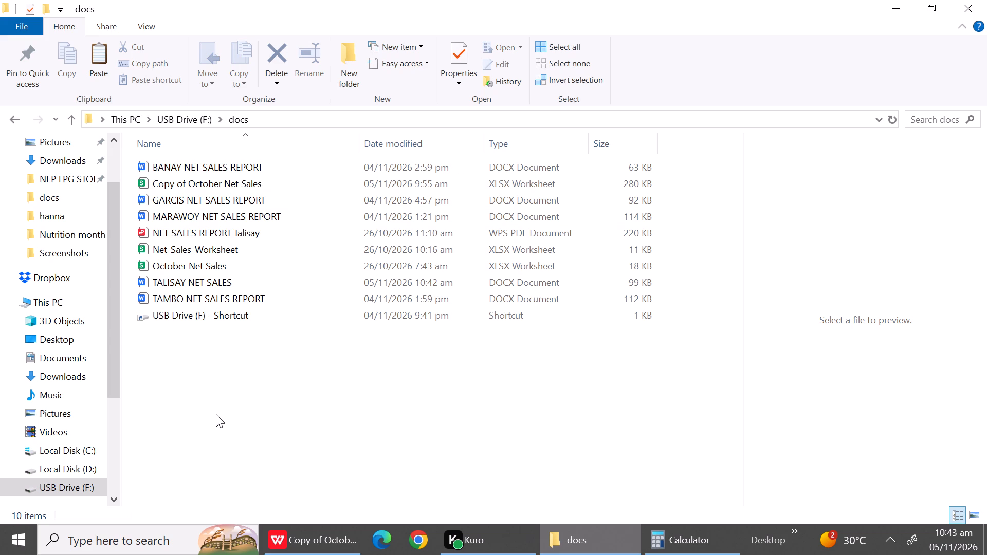
right_click(216, 414)
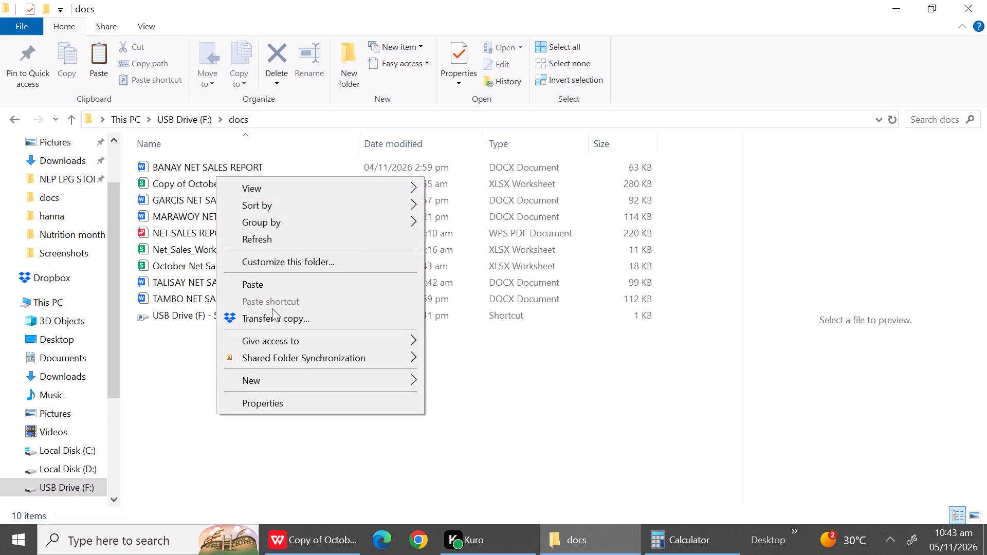
left_click(258, 280)
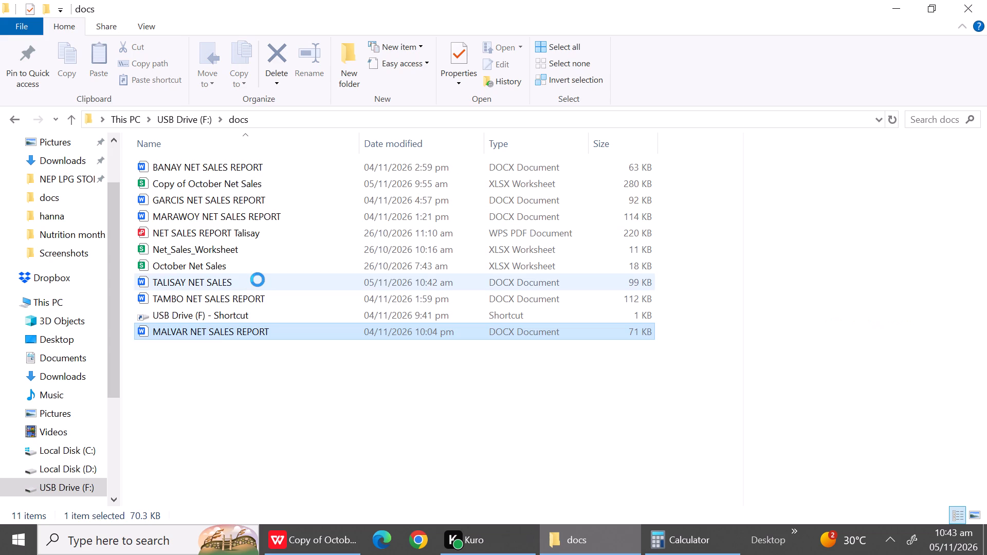
Open the MALVAR NET SALES REPORT document from the docs folder and dismiss the AI Table Enhancer suggestion.
double_click(211, 334)
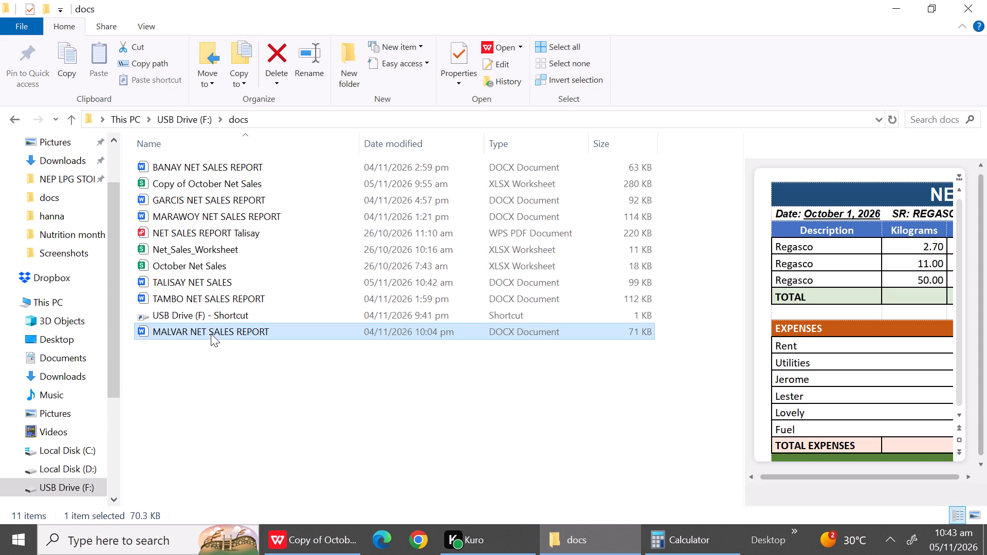
left_click(262, 395)
double_click(283, 336)
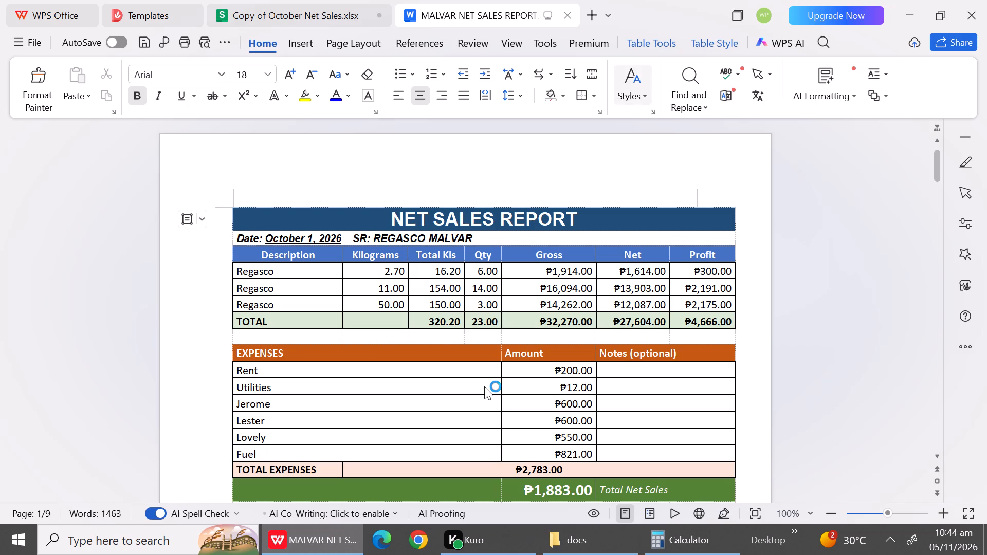
left_click(705, 249)
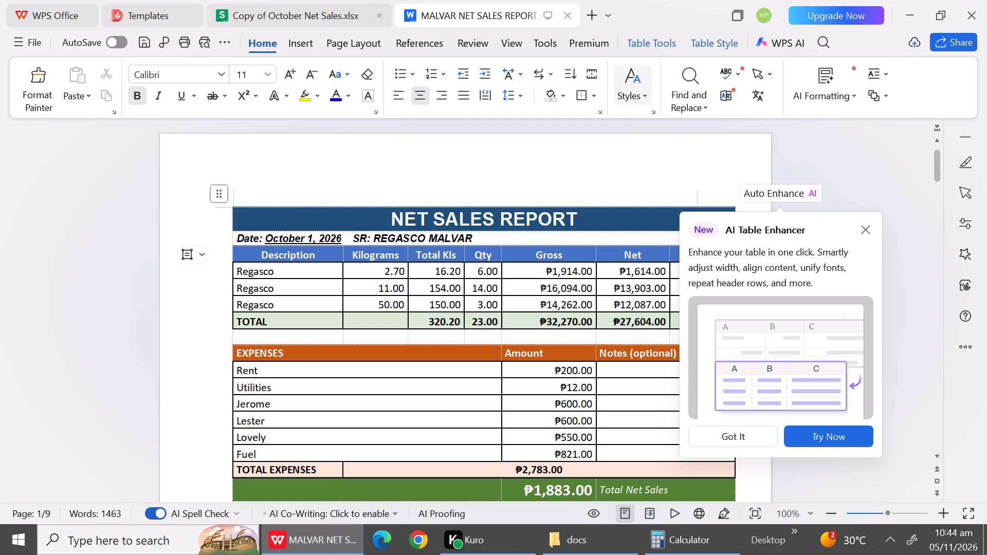
left_click(863, 231)
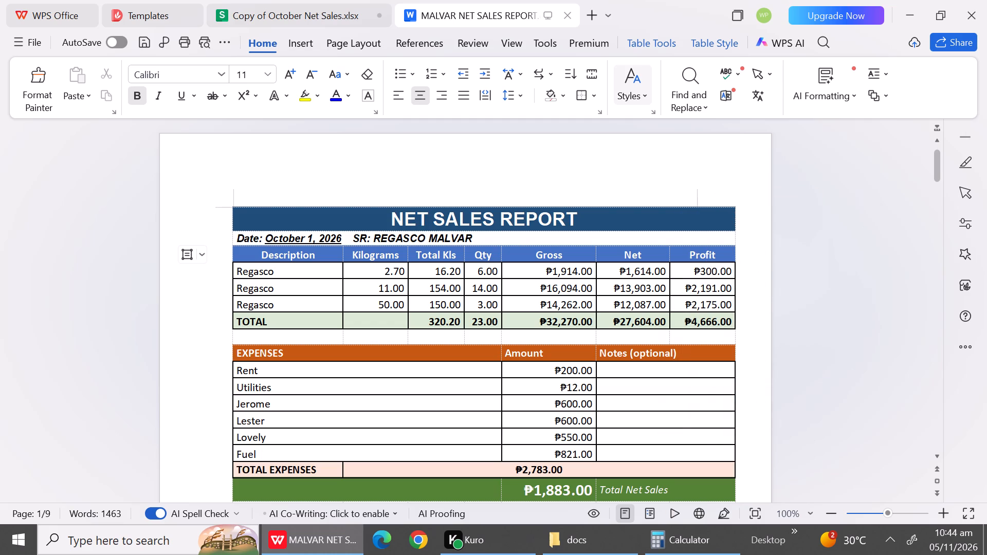
Look through the daily Regasco Malvar net sales reports up to the last page, close the upgrade banner, and return to the first page.
left_click(937, 427)
triple_click(937, 427)
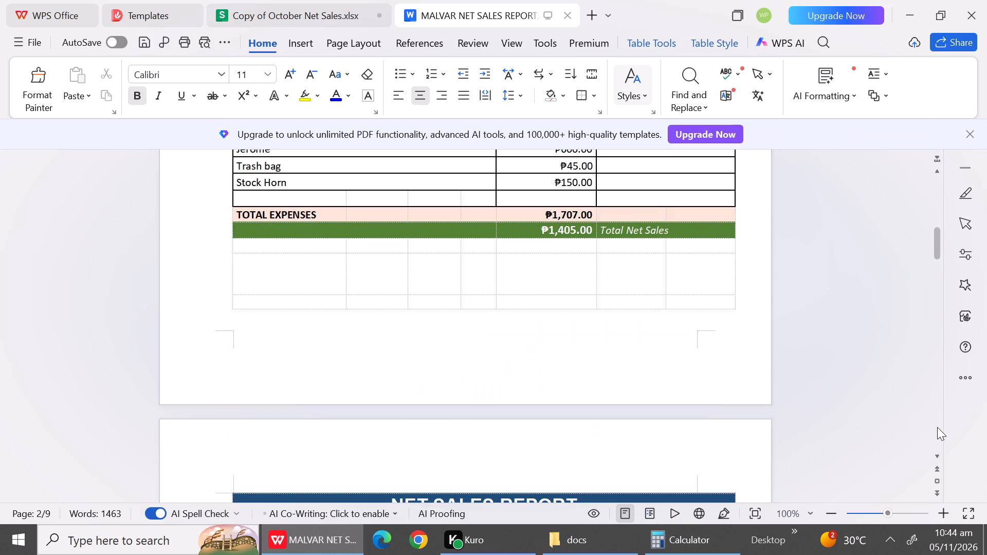
left_click(937, 427)
left_click(937, 427)
double_click(937, 427)
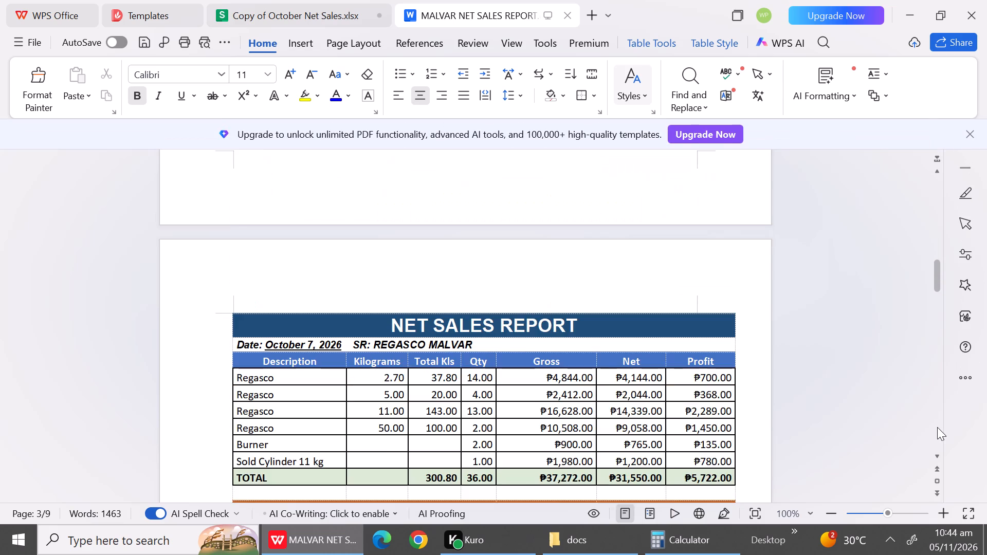
triple_click(937, 427)
triple_click(937, 427)
double_click(937, 427)
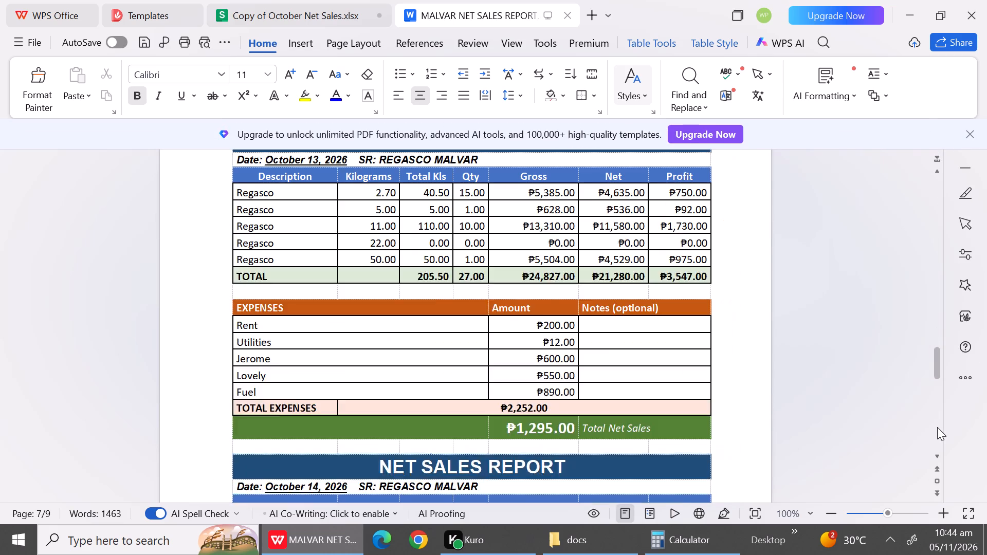
triple_click(937, 427)
left_click(937, 427)
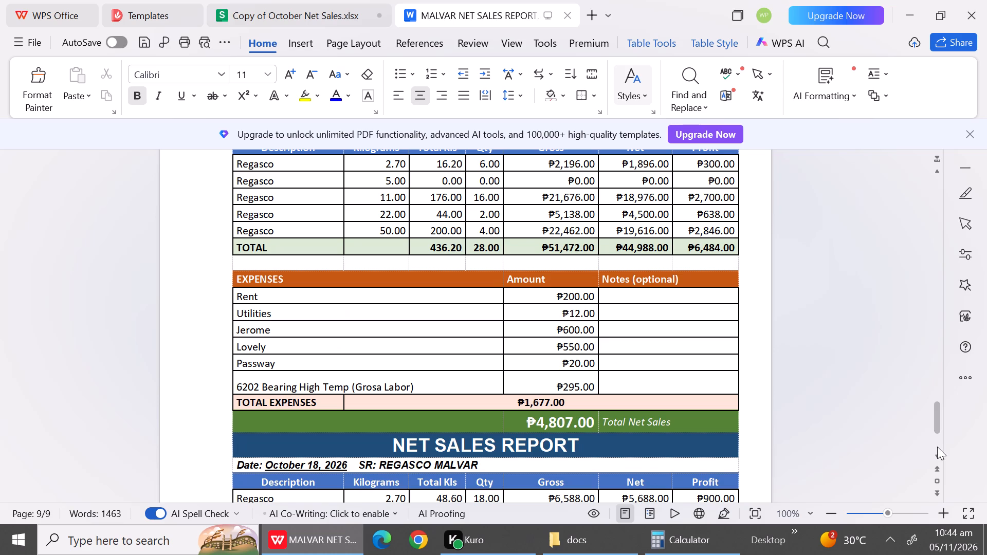
triple_click(937, 447)
left_click(937, 447)
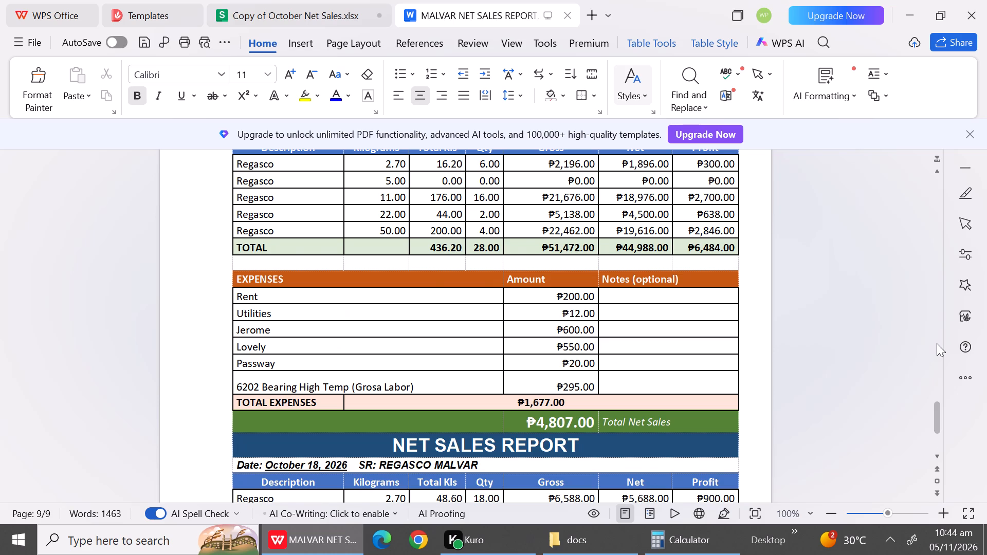
triple_click(938, 342)
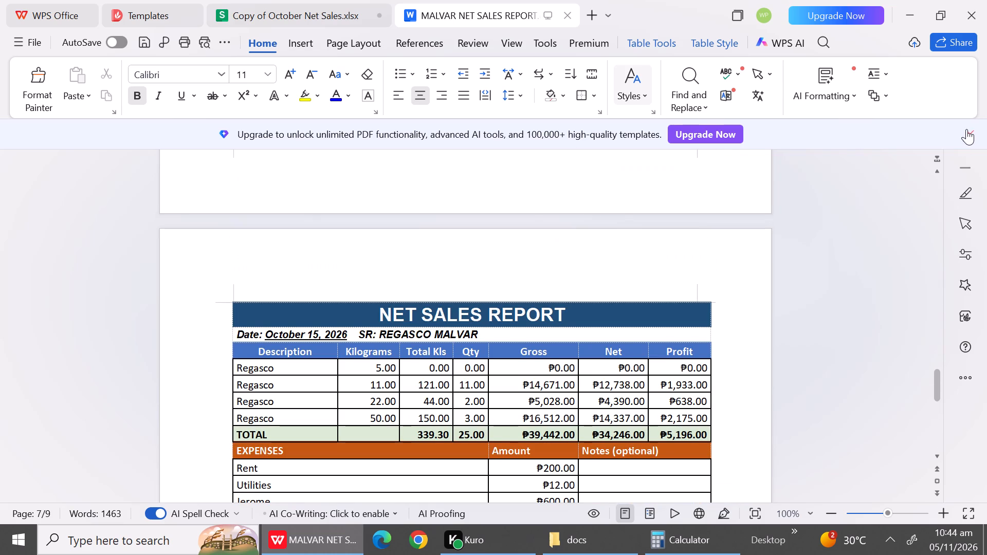
left_click(966, 129)
triple_click(938, 163)
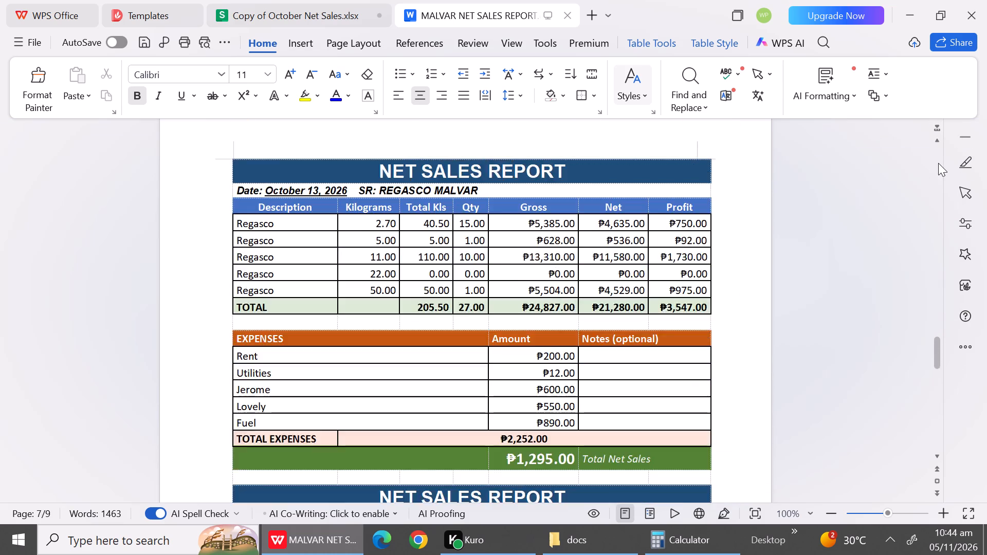
triple_click(938, 163)
triple_click(938, 163)
left_click(938, 163)
triple_click(938, 163)
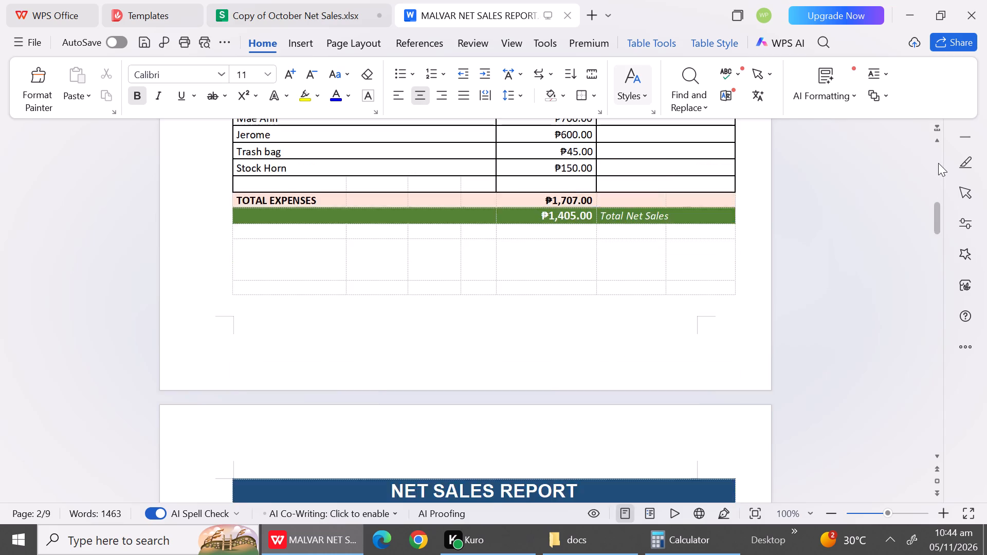
double_click(938, 163)
double_click(938, 144)
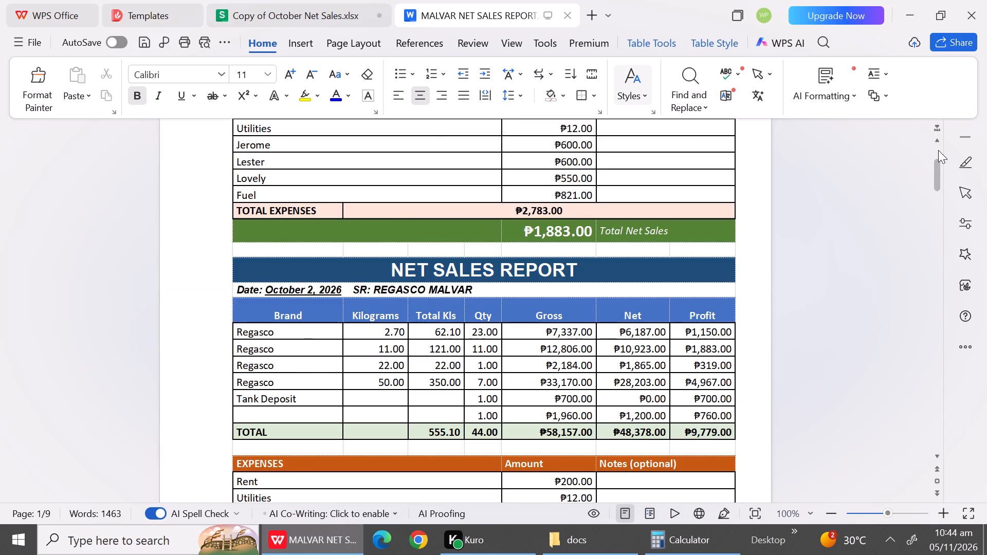
triple_click(938, 150)
triple_click(938, 150)
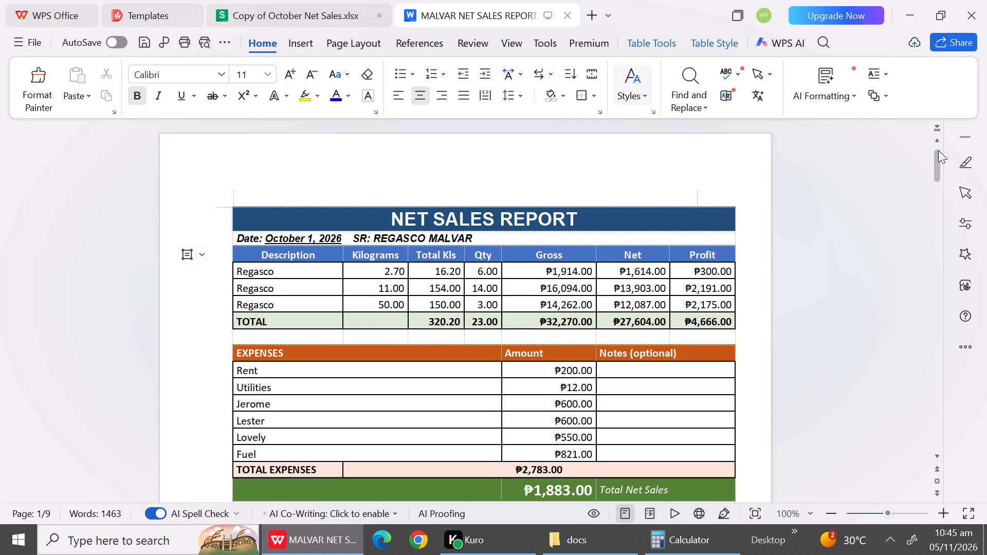
Check the layout of the daily report tables on the following pages again and return to the October 1, 2026 report.
left_click(937, 210)
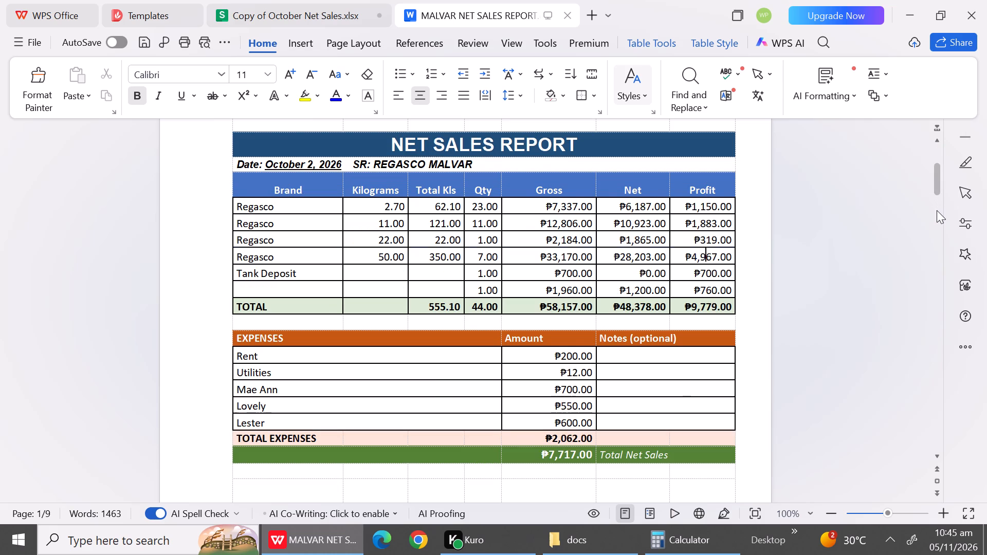
left_click(939, 223)
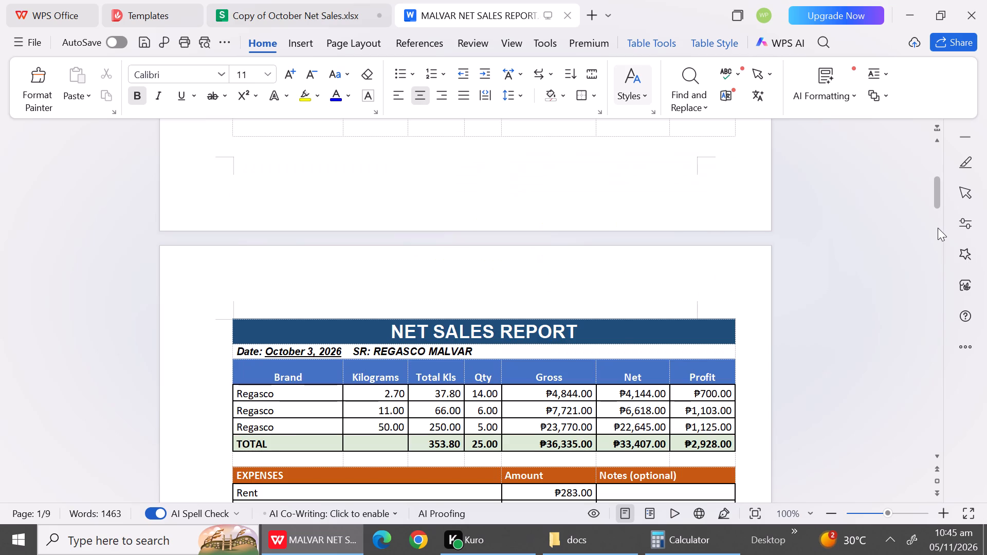
triple_click(935, 154)
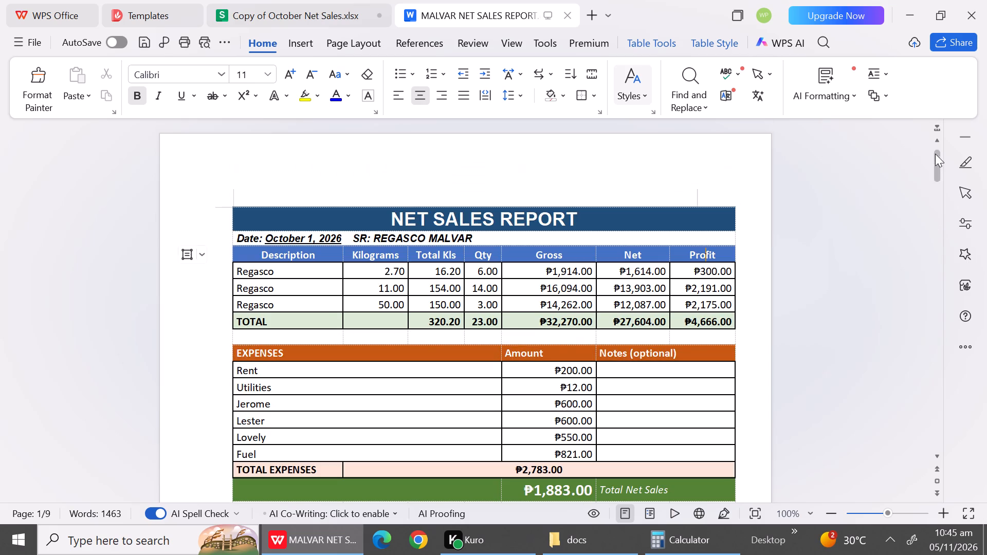
left_click(935, 154)
left_click_drag(935, 154, 454, 302)
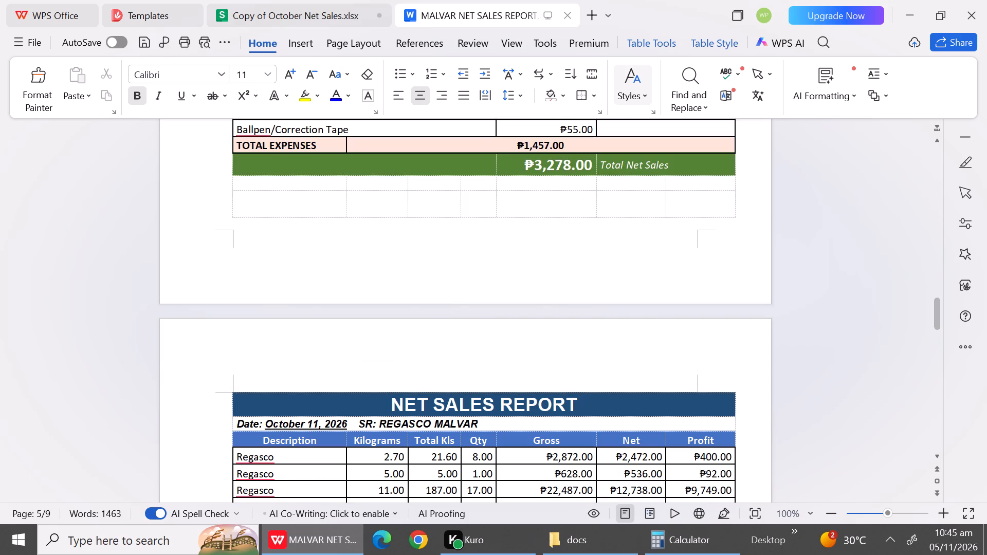
left_click_drag(936, 316, 933, 155)
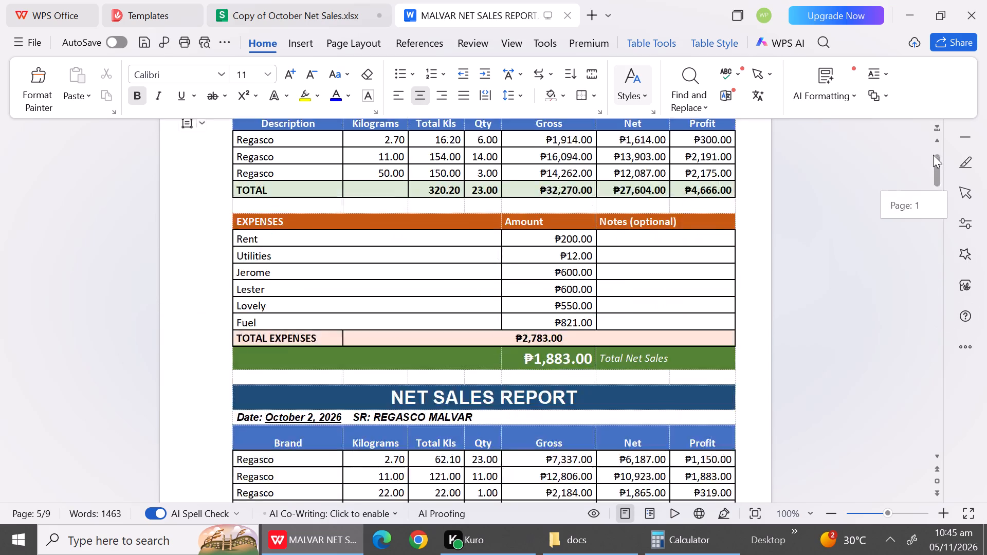
left_click_drag(933, 155, 933, 144)
Delete the entire blank row between the TOTAL row and the EXPENSES header in the October 1, 2026 report.
left_click(241, 337)
right_click(241, 337)
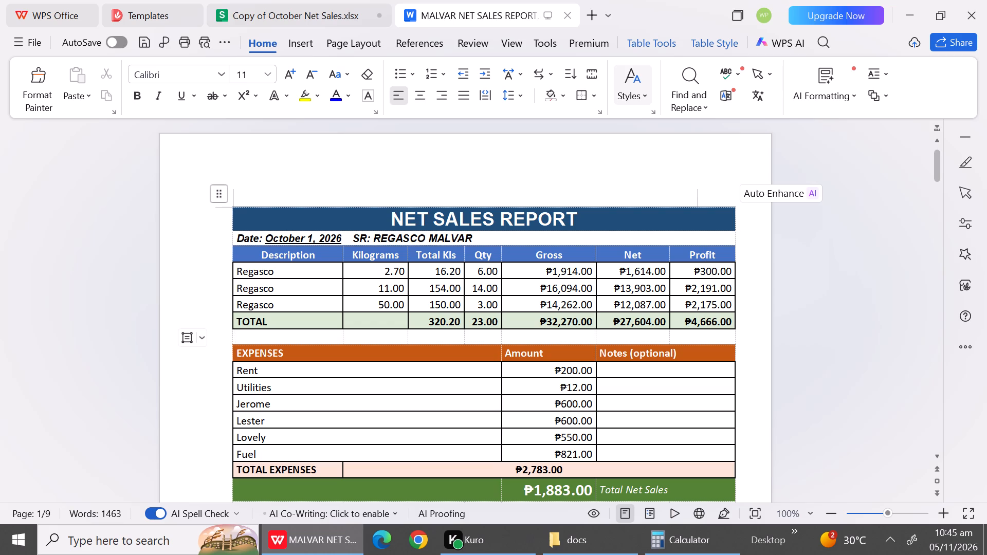
left_click(312, 102)
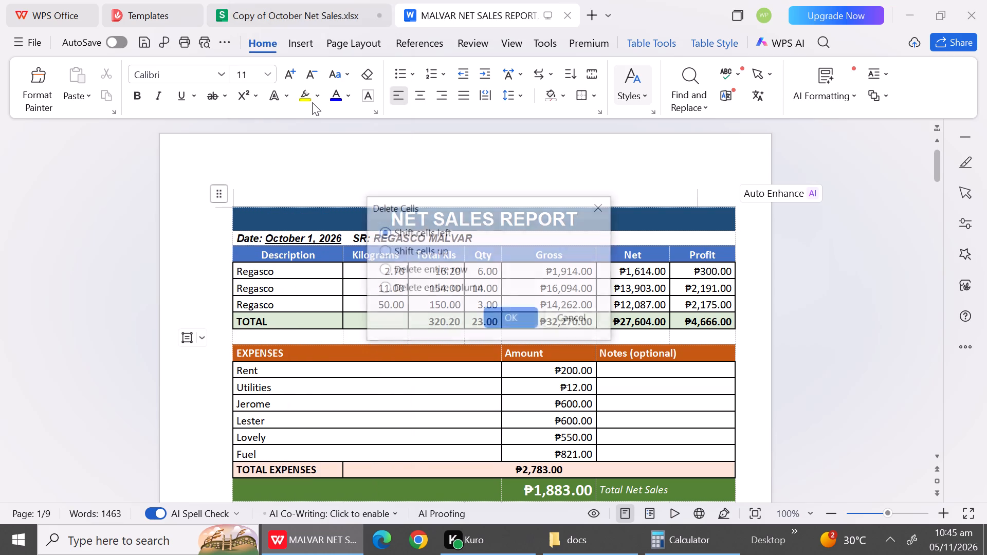
left_click(443, 266)
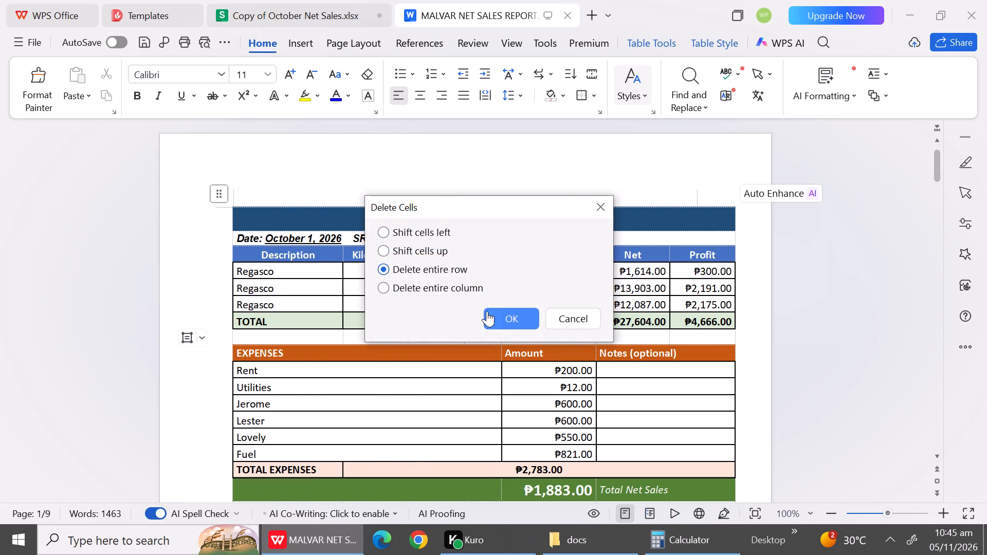
left_click(505, 314)
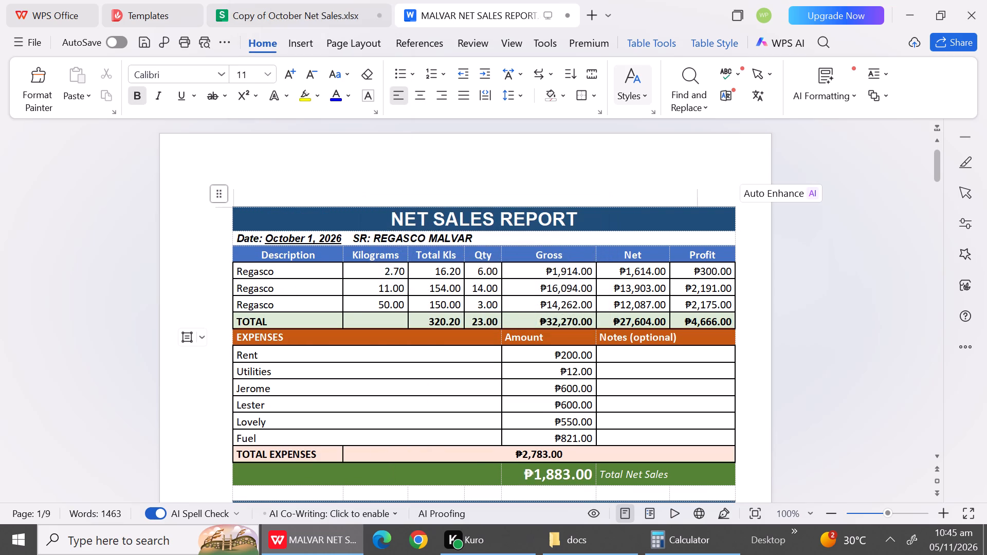
Delete the entire blank row between the TOTAL row and the EXPENSES header in the October 2, 2026 report.
left_click(936, 457)
triple_click(936, 457)
double_click(936, 457)
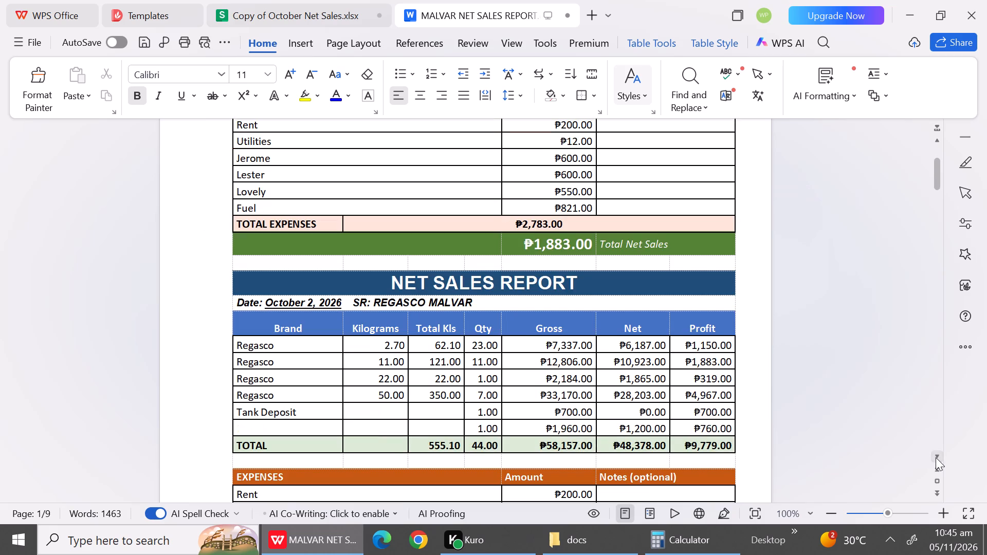
left_click(293, 462)
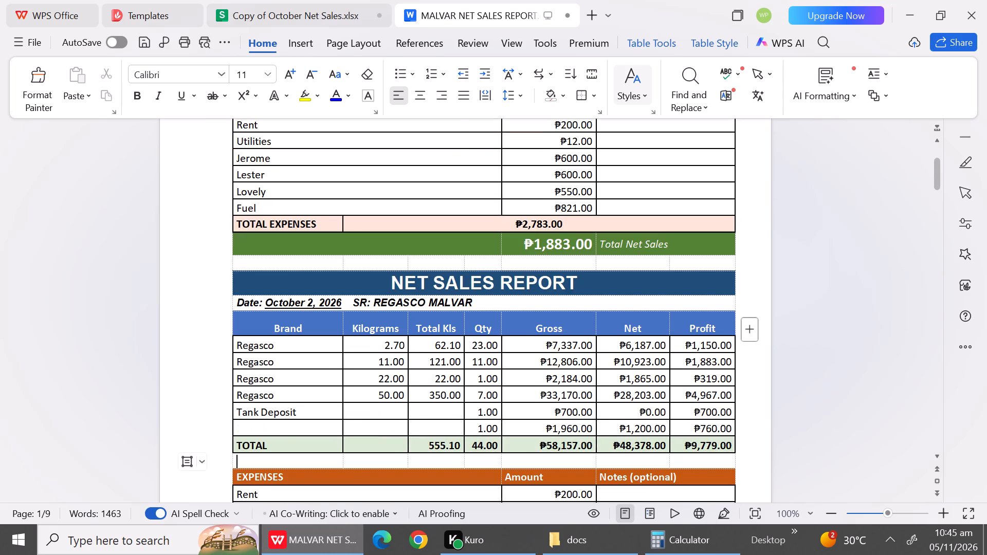
right_click(293, 462)
left_click(338, 112)
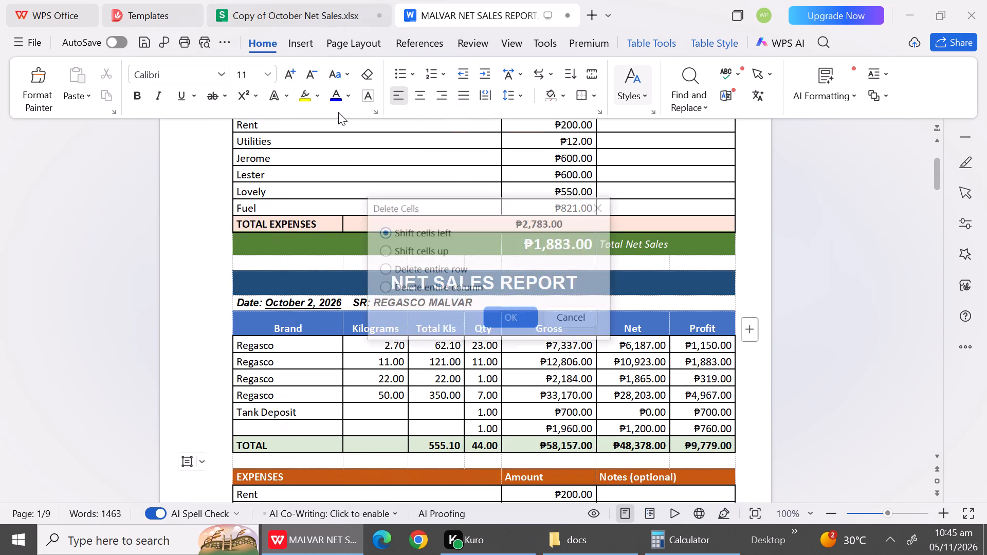
left_click(452, 267)
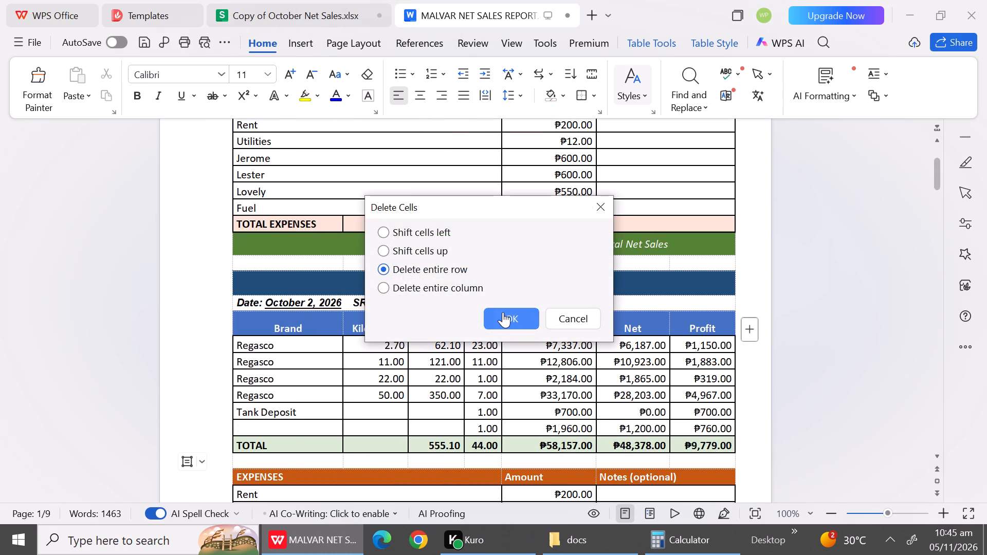
left_click(503, 312)
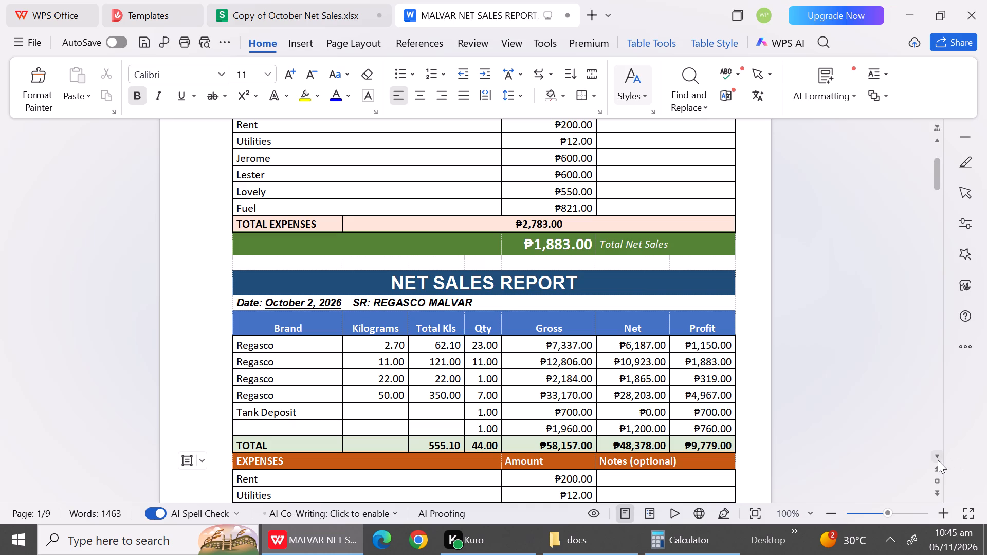
Add two line breaks in the blank row above the October 3, 2026 report title to push that report onto the next page.
triple_click(938, 460)
left_click(938, 460)
double_click(938, 460)
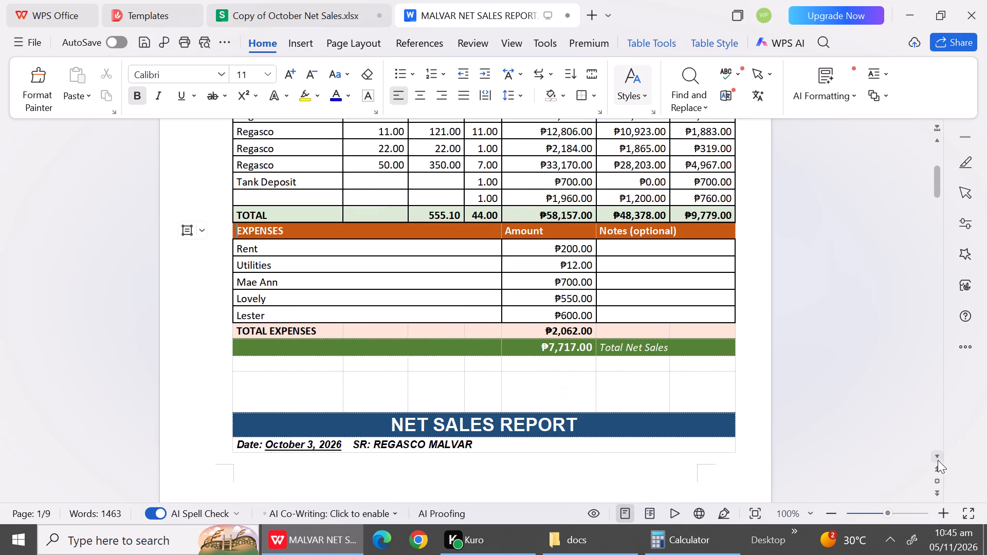
left_click(938, 460)
left_click(938, 460)
left_click(267, 332)
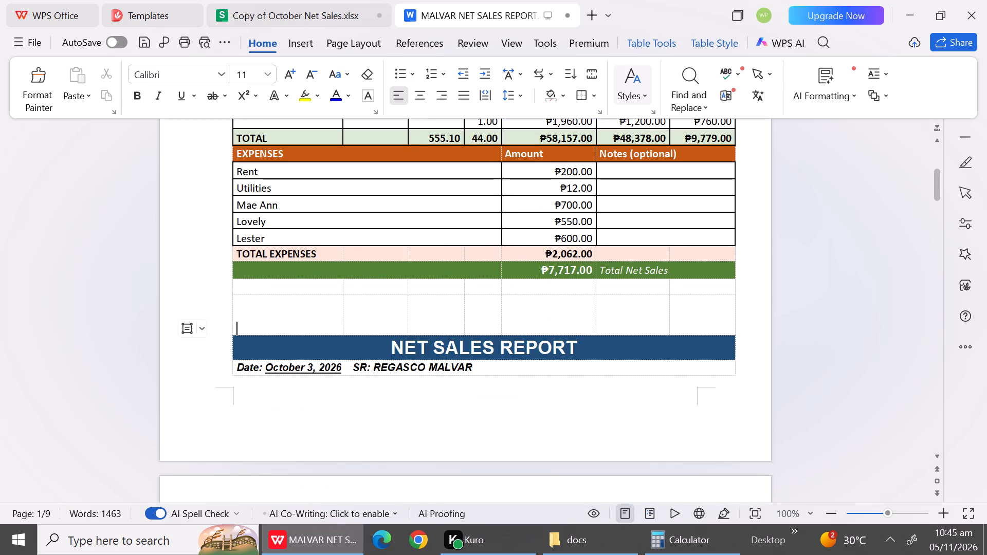
key("Return")
key("Return")
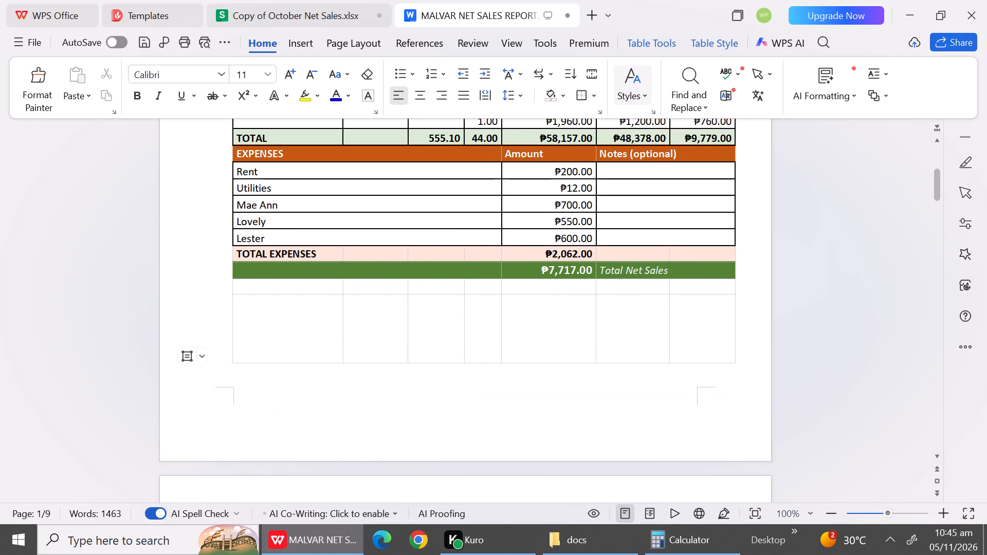
Delete the entire blank row between the TOTAL row and the EXPENSES header in the October 3, 2026 report.
triple_click(938, 455)
triple_click(938, 455)
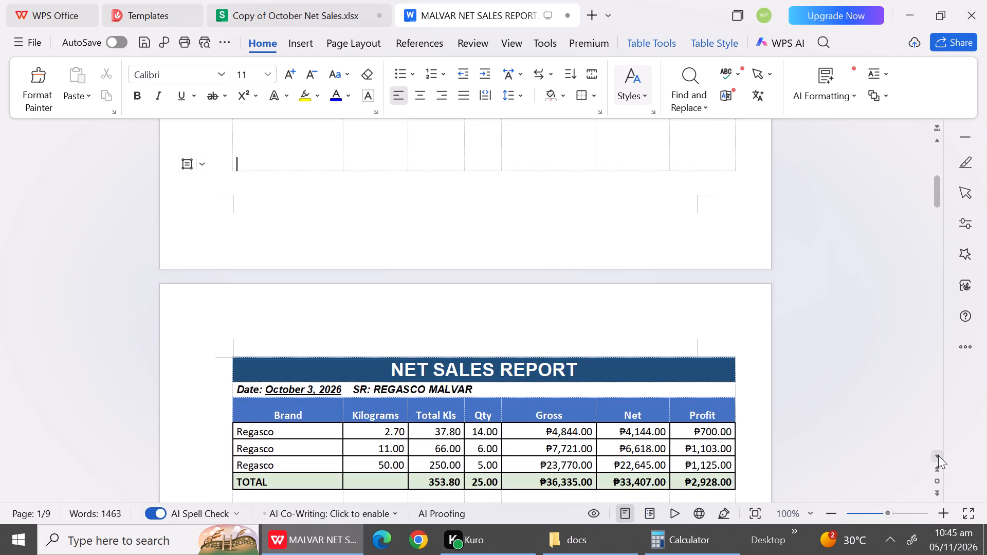
double_click(938, 455)
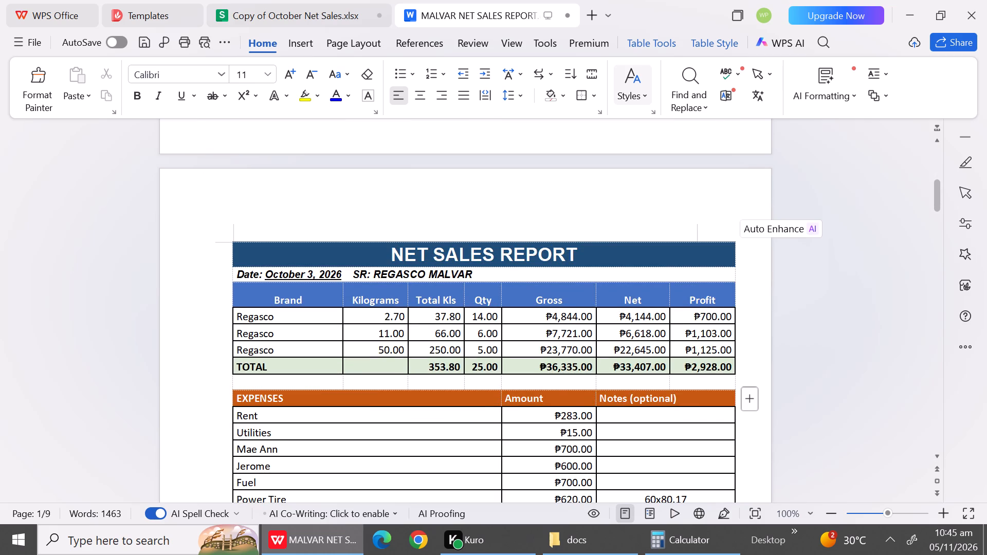
left_click(322, 385)
right_click(322, 385)
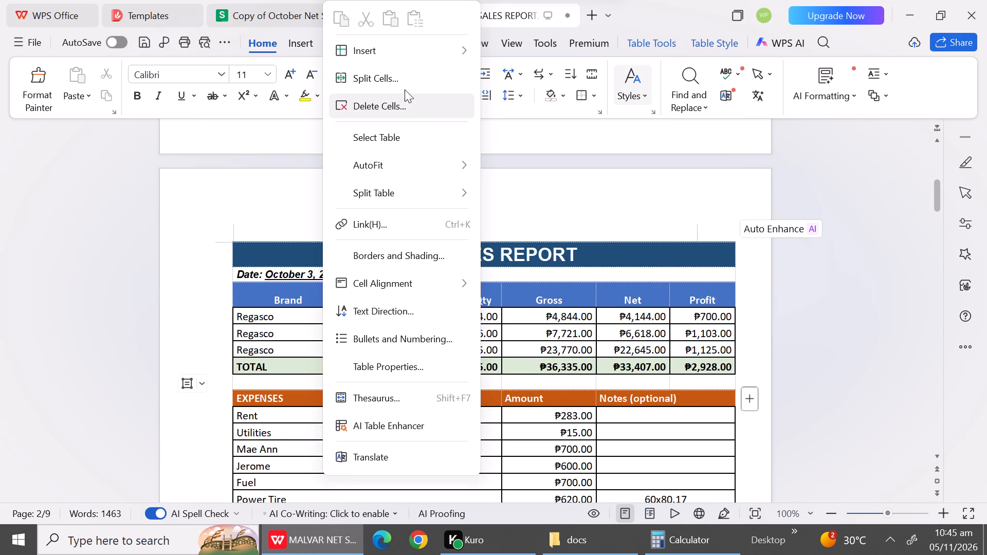
left_click(402, 100)
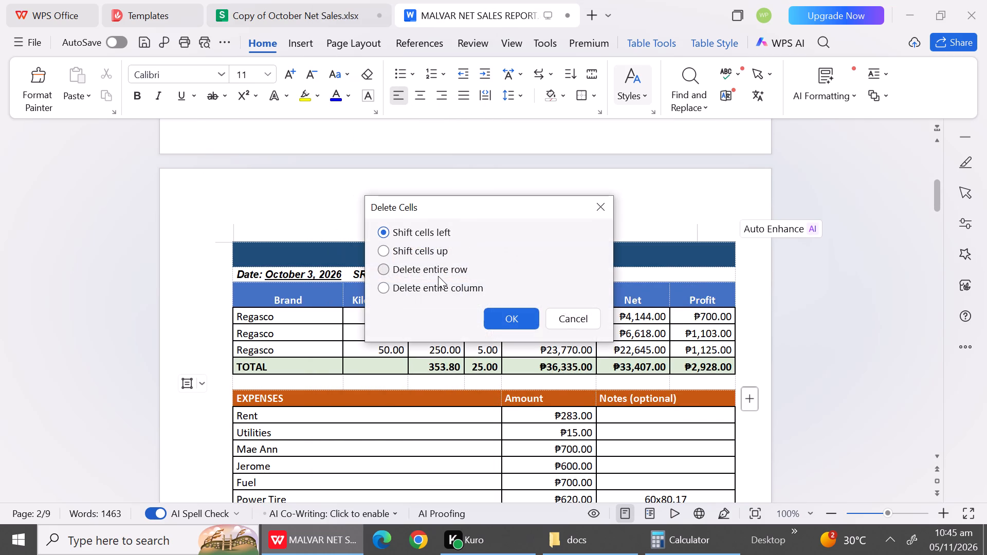
left_click(438, 276)
left_click(528, 315)
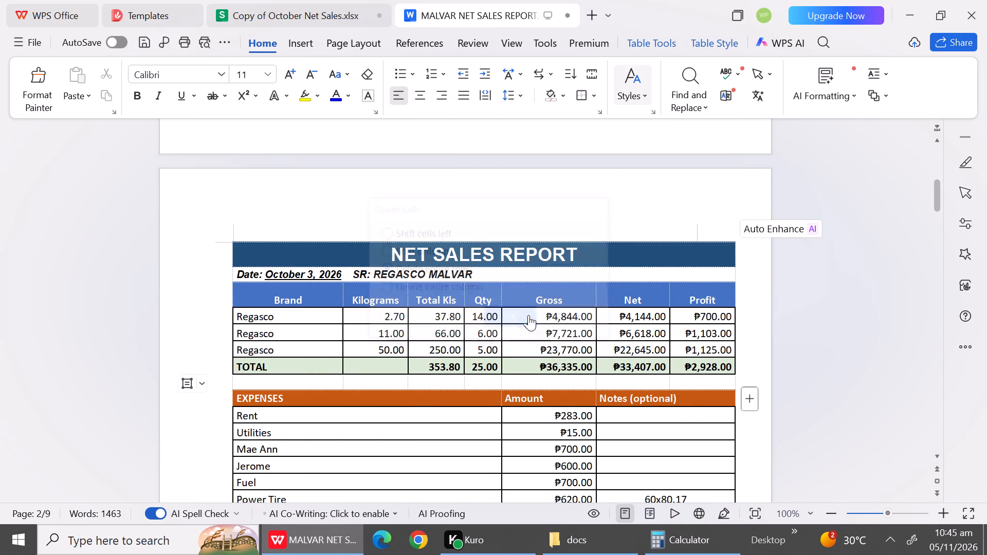
Delete the entire blank row between the TOTAL row and the EXPENSES header in the October 4, 2026 report.
triple_click(937, 455)
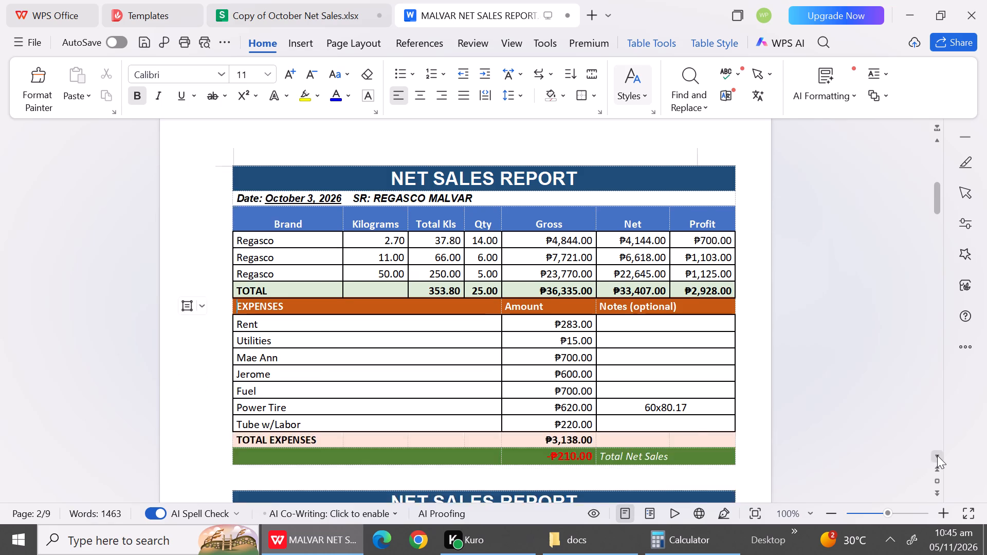
double_click(937, 455)
left_click(258, 364)
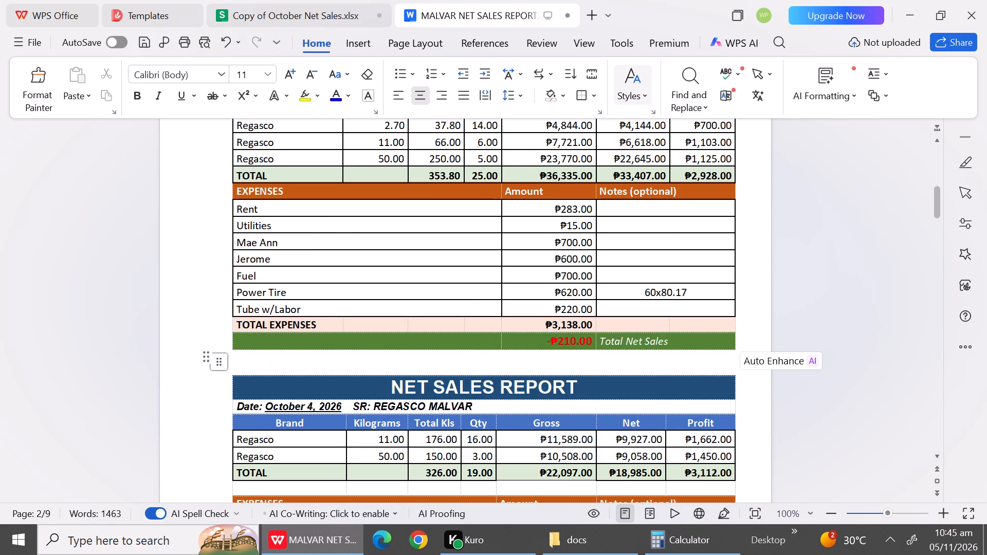
left_click(264, 490)
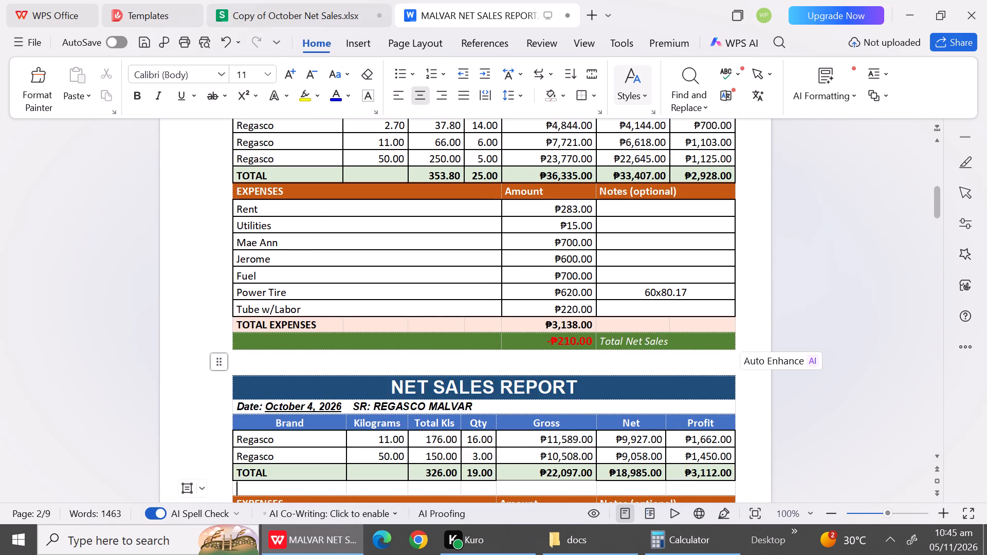
right_click(264, 490)
left_click(342, 126)
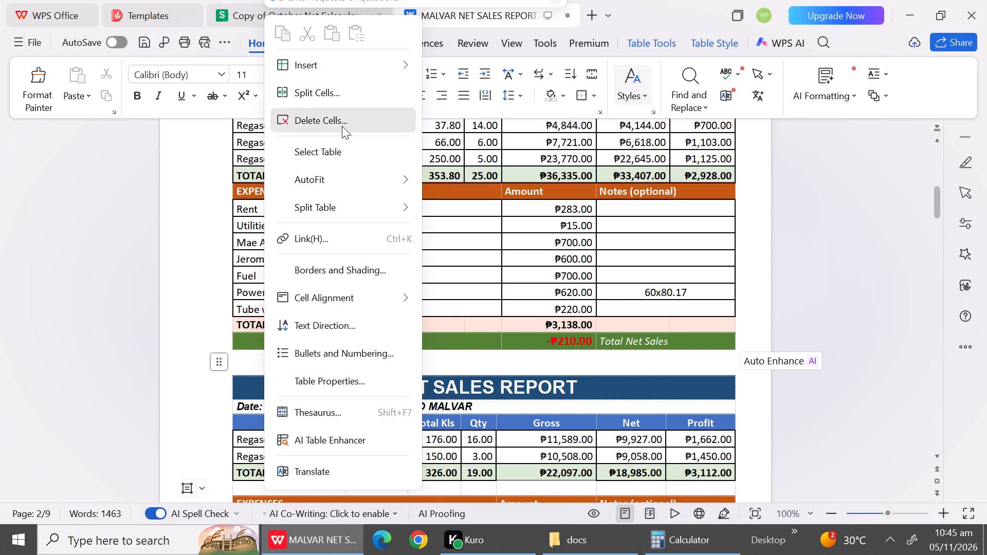
left_click(445, 272)
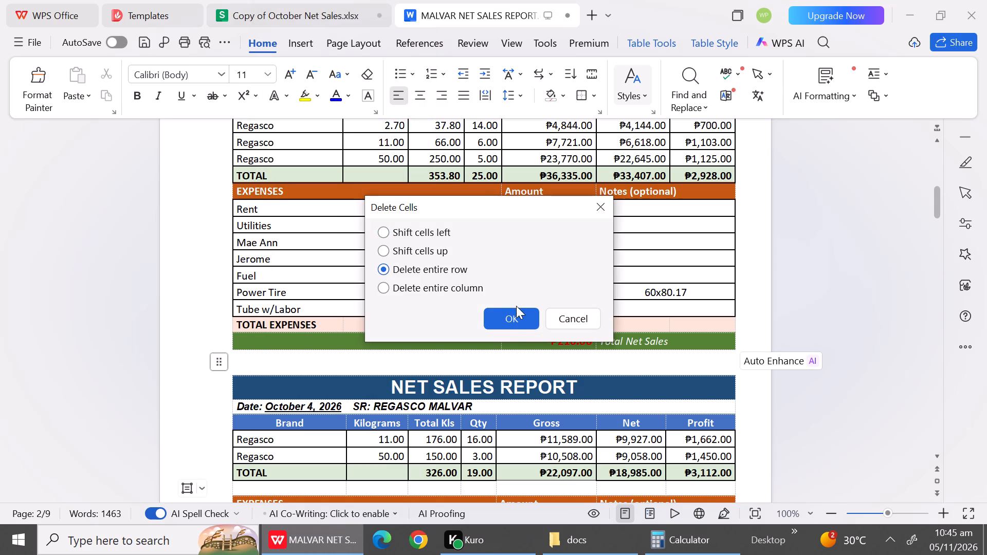
left_click(517, 323)
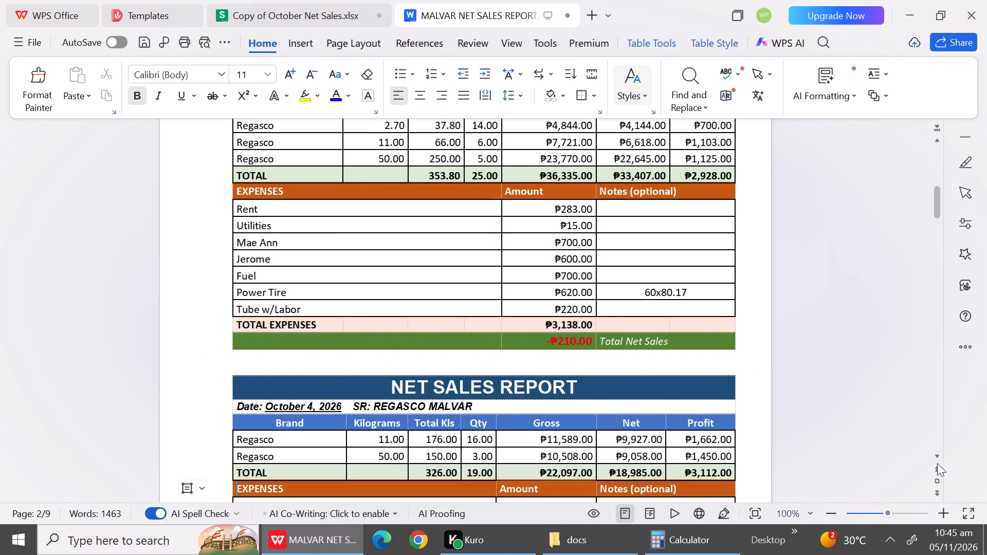
Delete the entire empty expense row below Stock Horn in the October 4, 2026 report.
triple_click(937, 456)
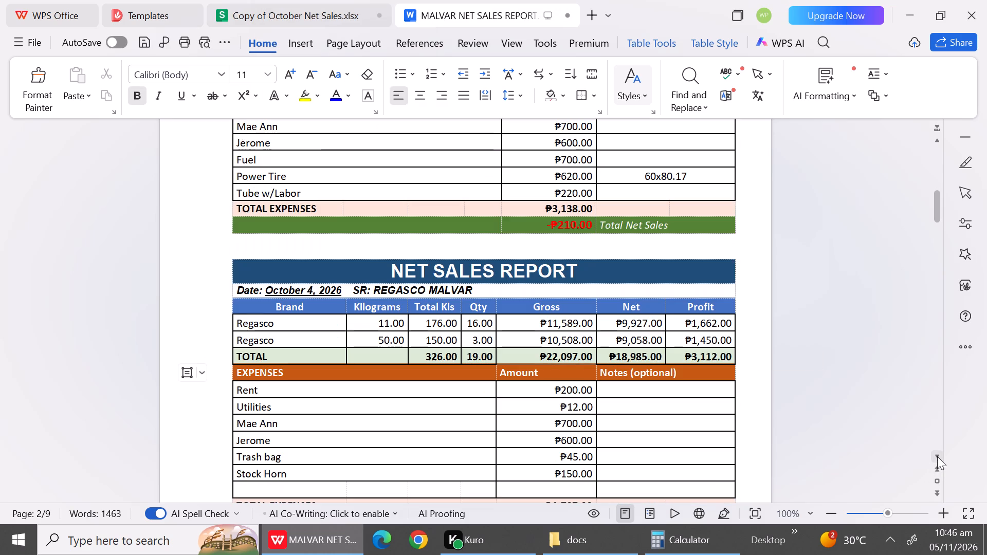
left_click(937, 456)
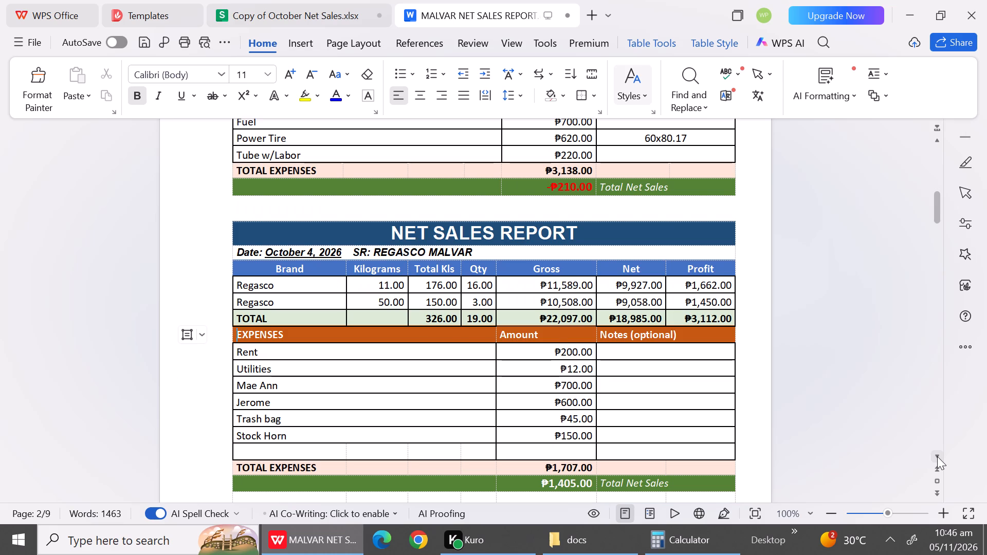
left_click(937, 456)
left_click(937, 456)
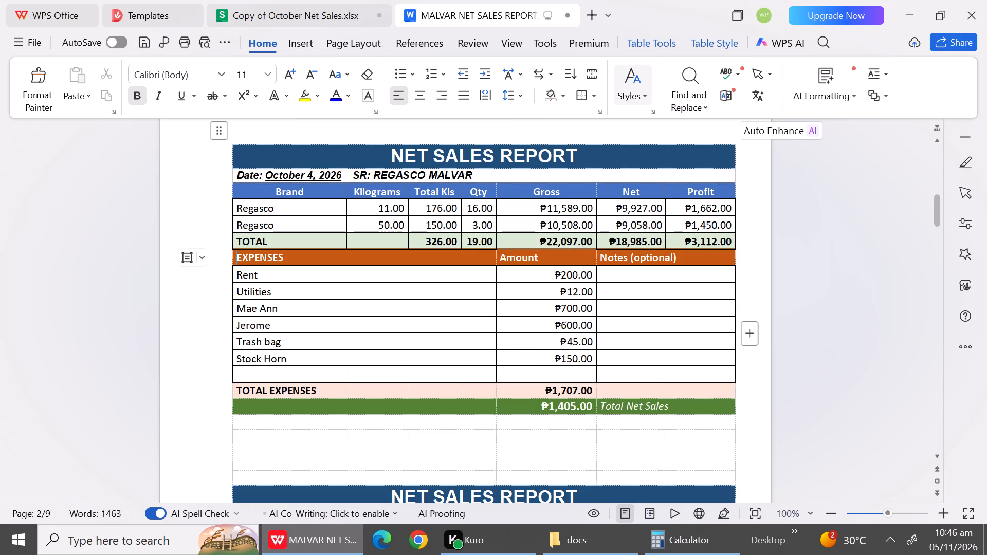
left_click(254, 375)
right_click(254, 375)
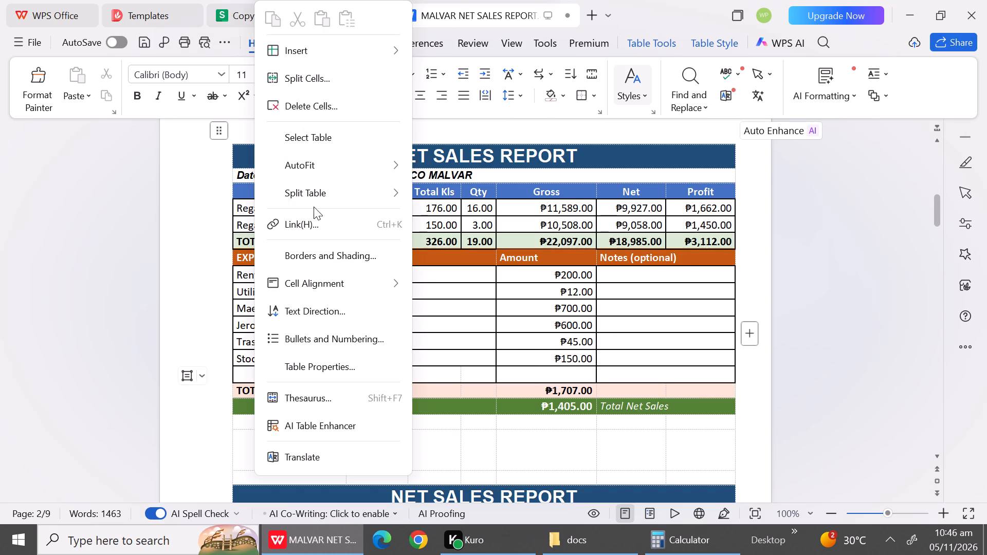
left_click(307, 106)
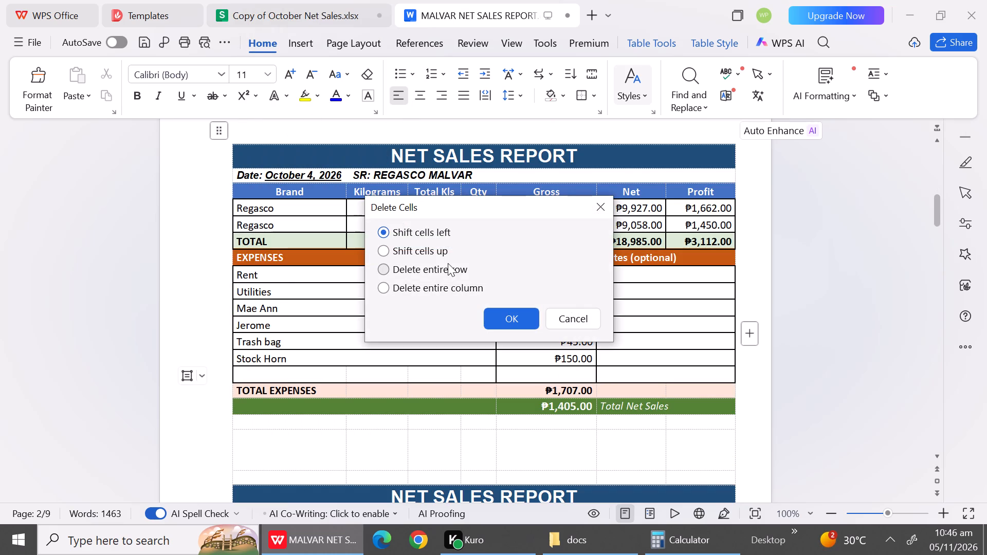
left_click(447, 272)
left_click(504, 318)
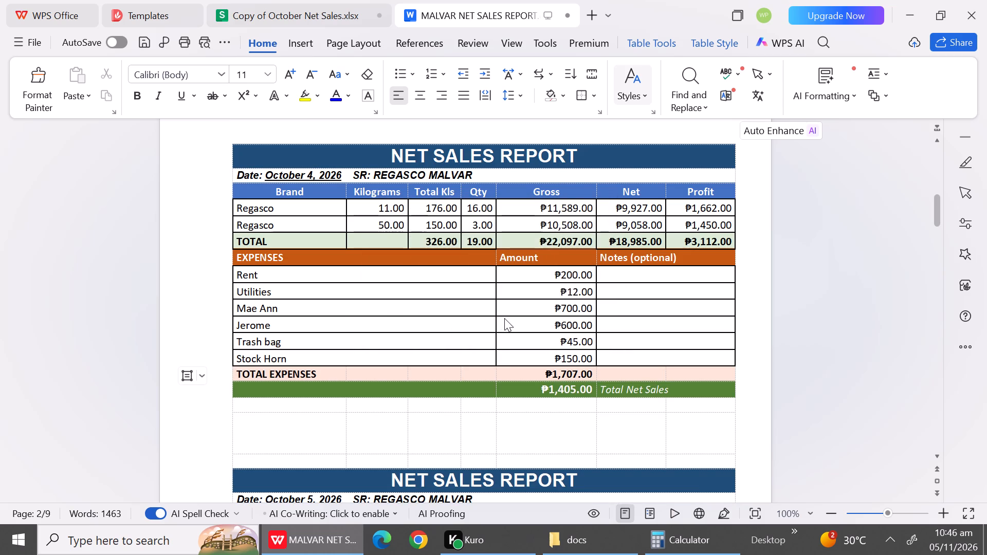
Add four line breaks in the blank row above the October 5, 2026 report title to push that report onto the next page.
triple_click(937, 454)
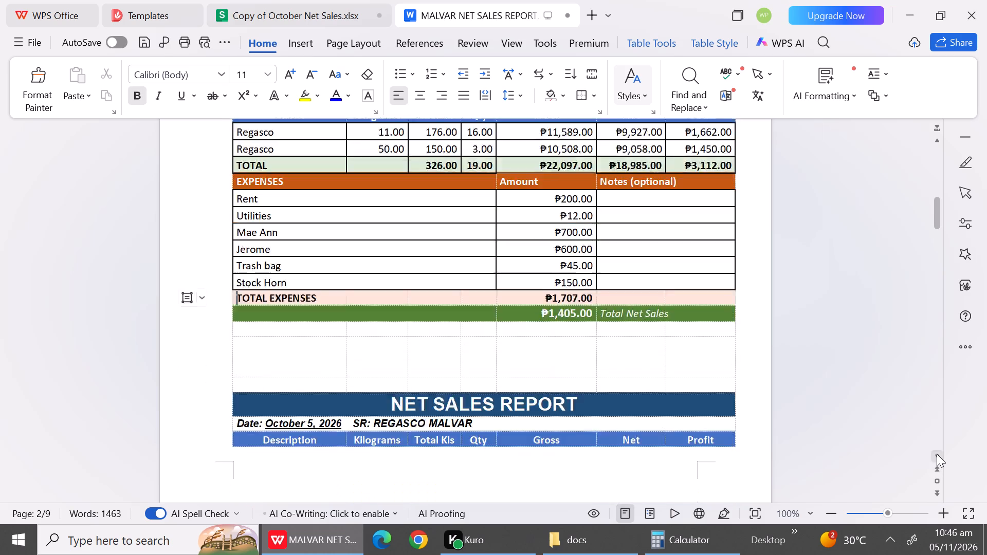
left_click(309, 347)
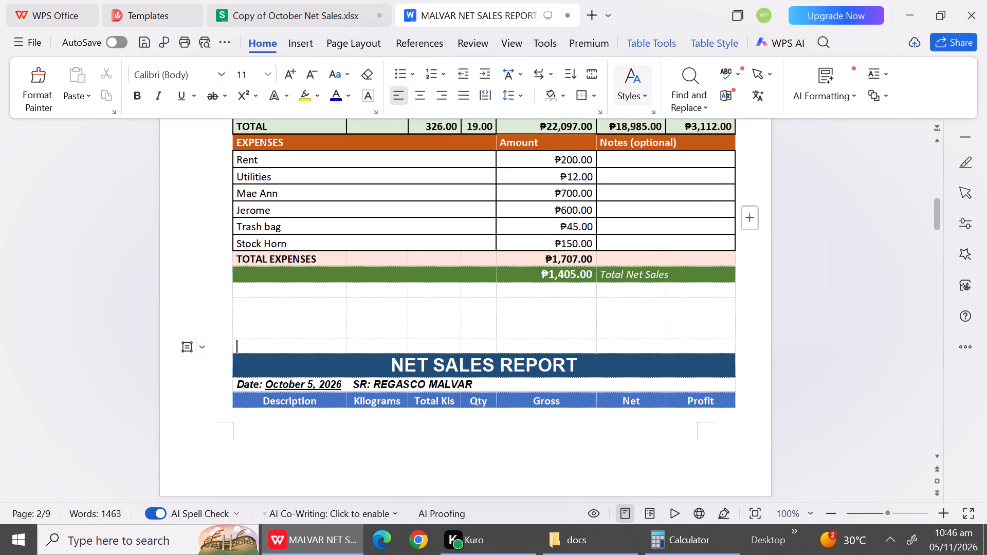
key("Return")
key("Return")
key("Return")
key("Return")
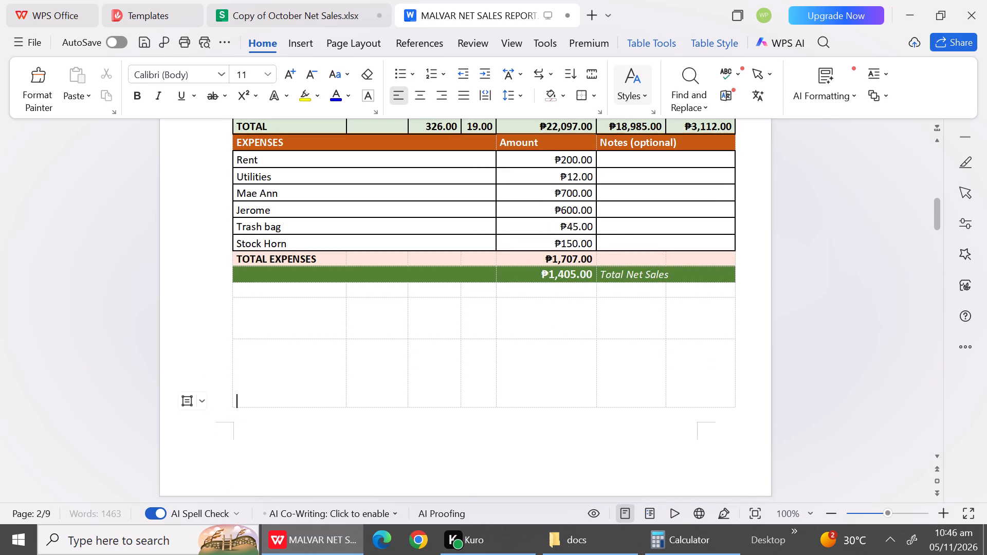
Delete the entire blank row between the TOTAL row and the EXPENSES header in the October 5, 2026 report.
triple_click(935, 457)
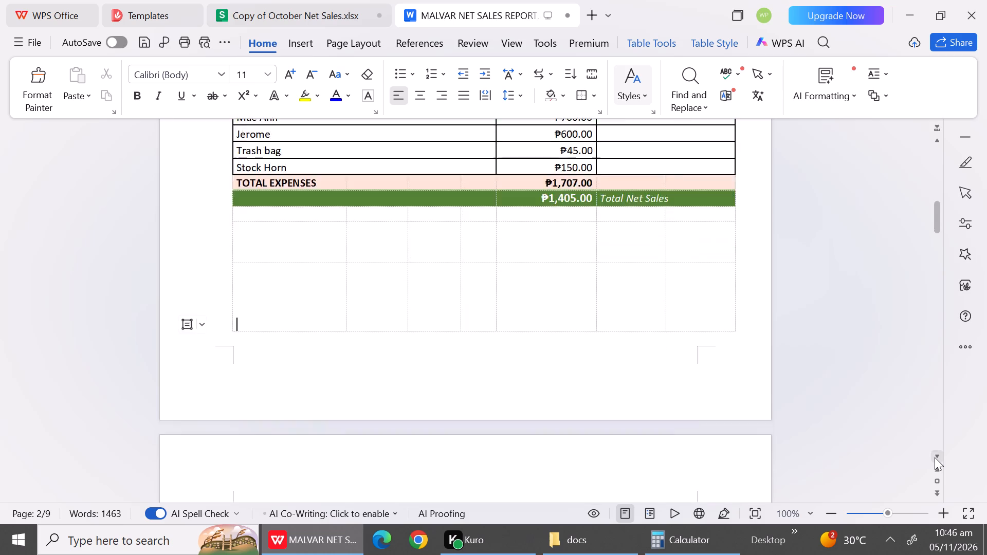
triple_click(935, 457)
left_click(935, 457)
left_click(935, 457)
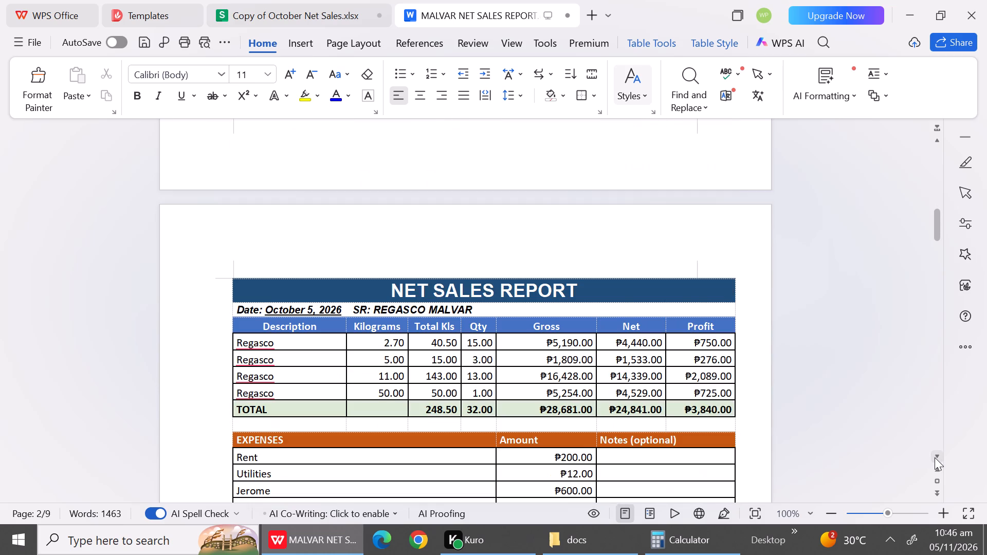
left_click(258, 425)
right_click(258, 425)
left_click(326, 106)
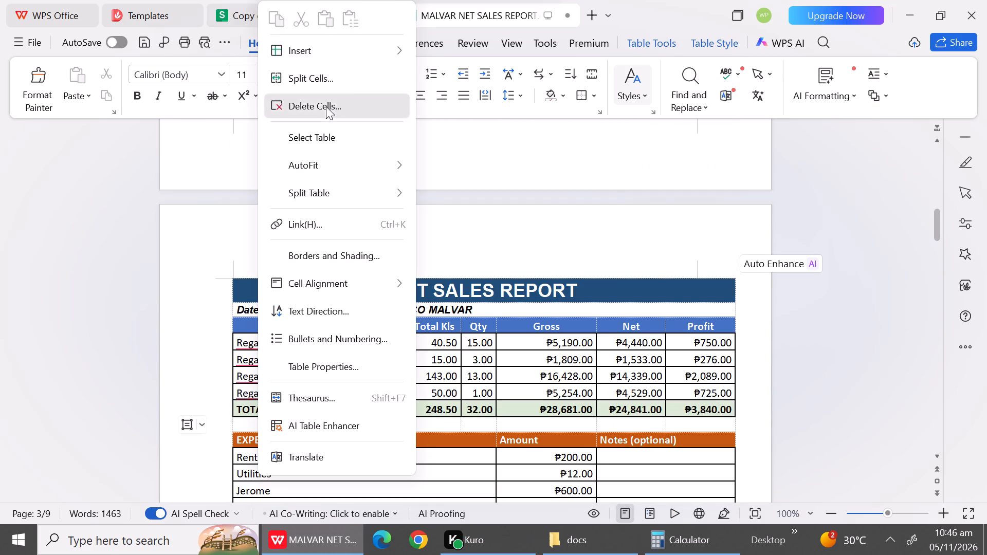
left_click(445, 270)
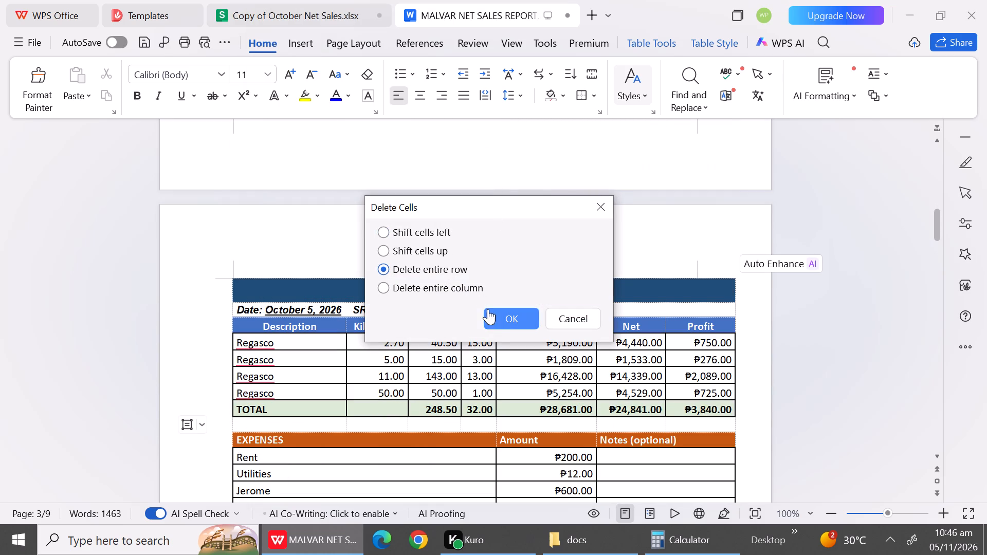
left_click(503, 322)
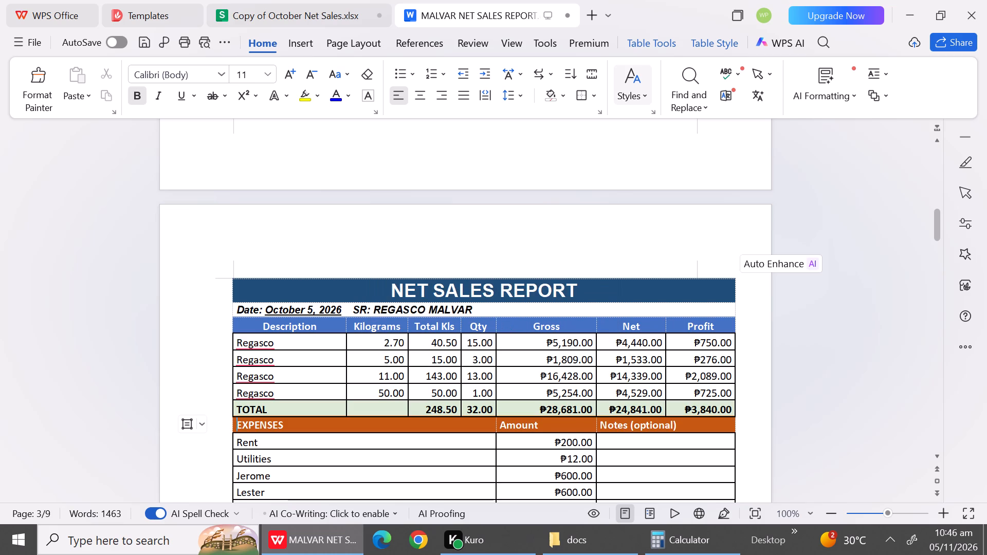
Delete the entire blank row between the TOTAL row and the EXPENSES header in the October 6, 2026 report.
triple_click(938, 455)
triple_click(938, 455)
double_click(938, 455)
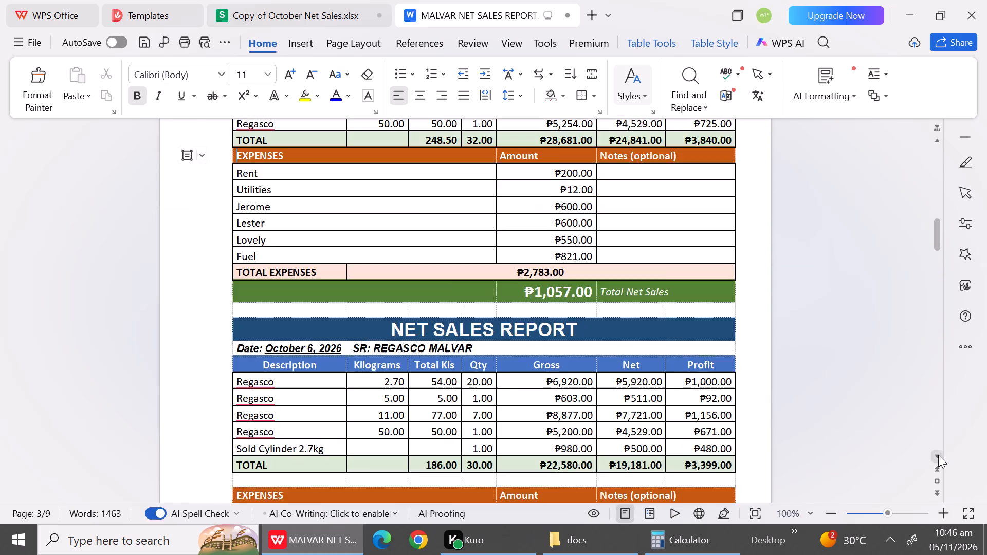
triple_click(938, 455)
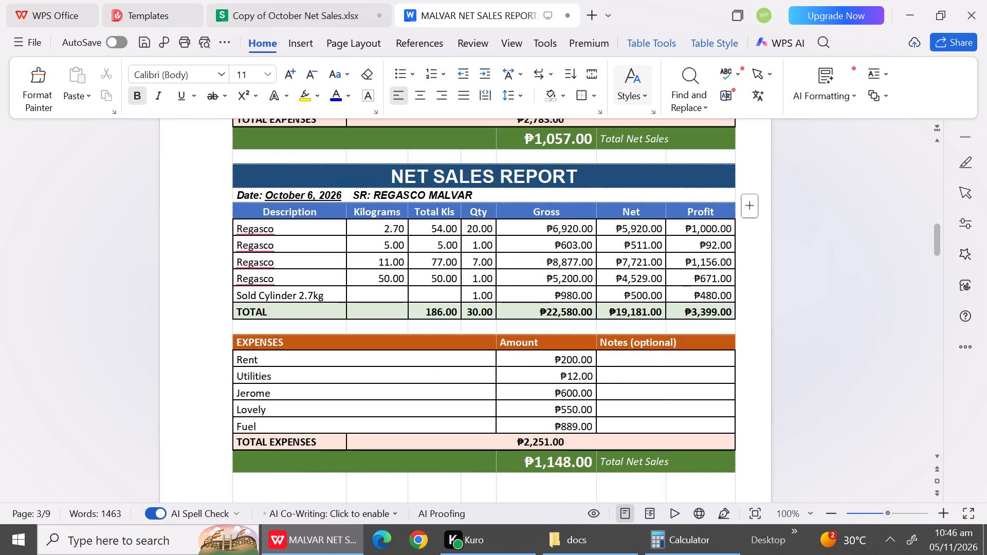
left_click(261, 331)
right_click(261, 331)
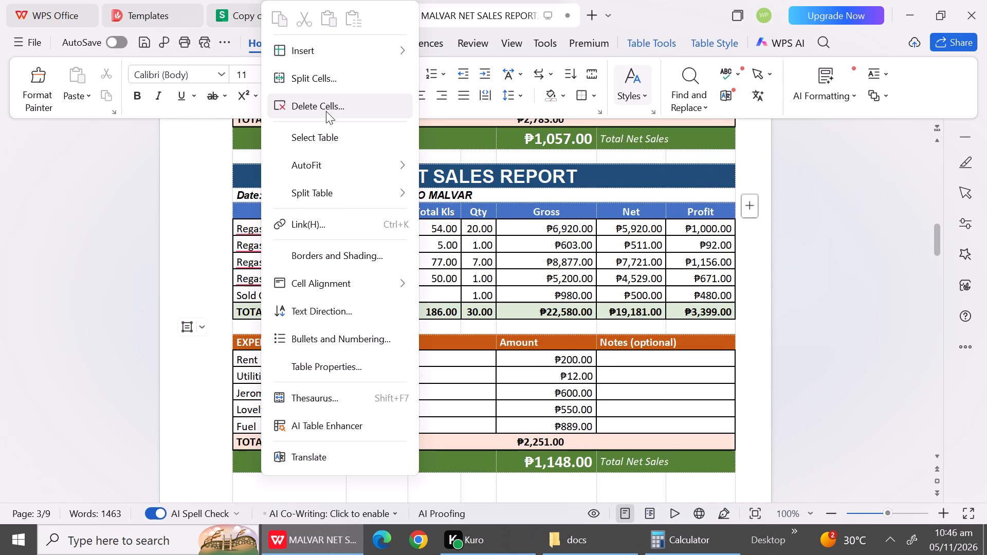
left_click(243, 327)
right_click(243, 327)
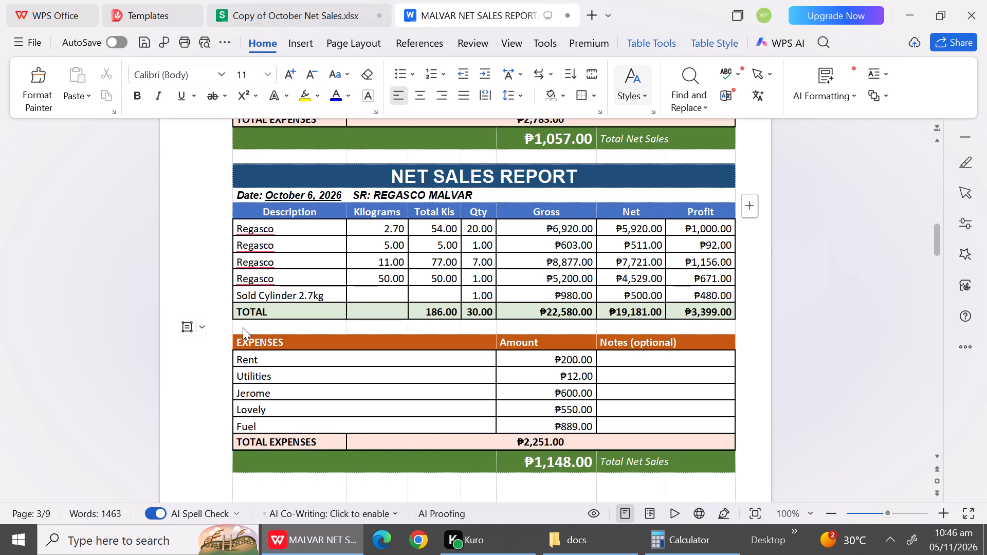
left_click(314, 108)
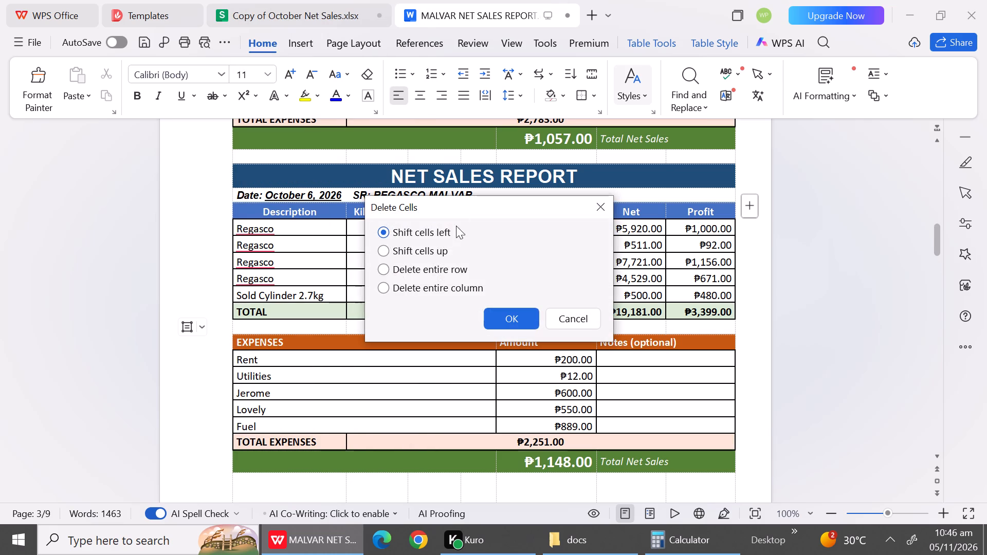
left_click(452, 271)
left_click(508, 320)
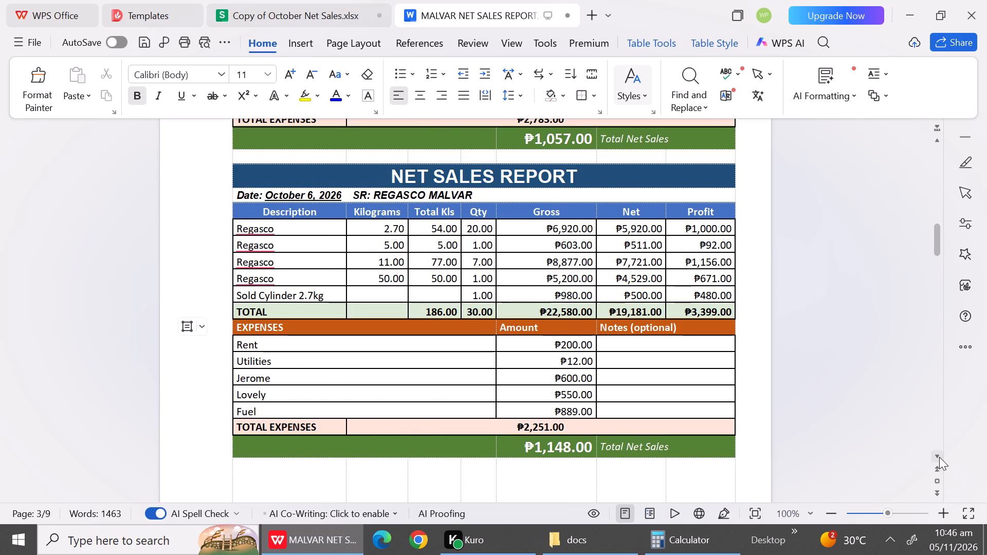
Add one line break in the blank row above the October 7, 2026 report title to push that title onto the next page.
triple_click(939, 457)
left_click(939, 457)
left_click(939, 457)
left_click_drag(939, 457, 301, 324)
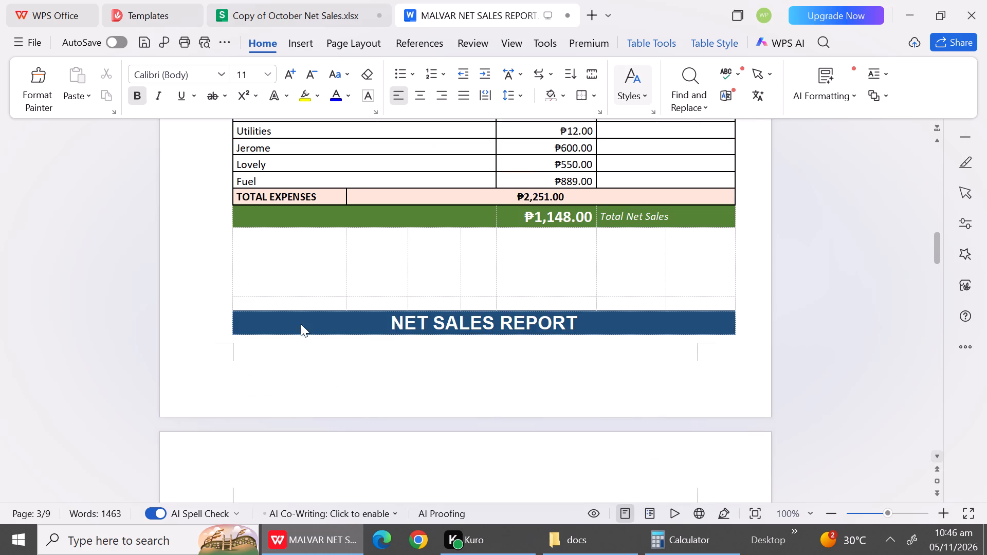
left_click_drag(301, 324, 272, 303)
left_click(272, 303)
key("Return")
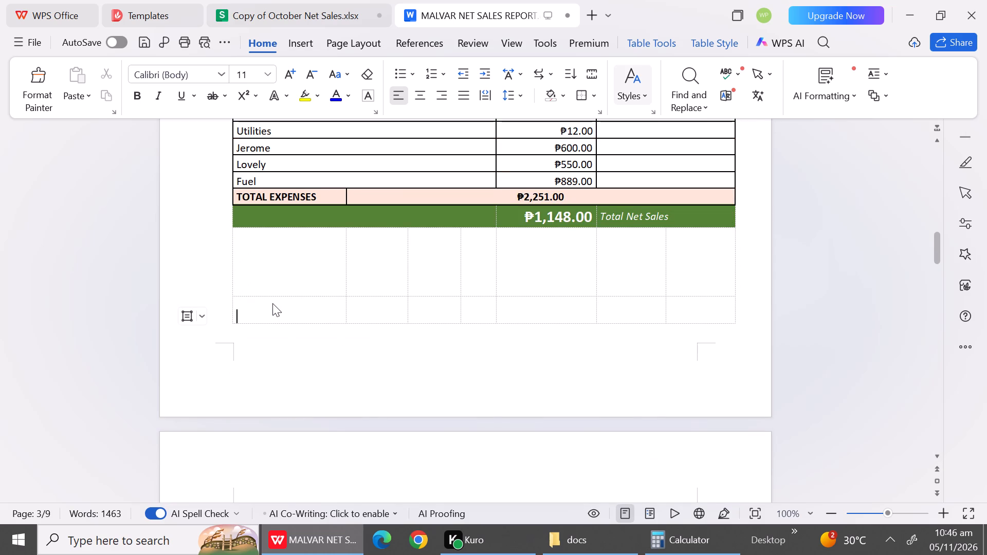
Delete the entire blank row between the TOTAL row and the EXPENSES header in the October 7, 2026 report.
double_click(938, 458)
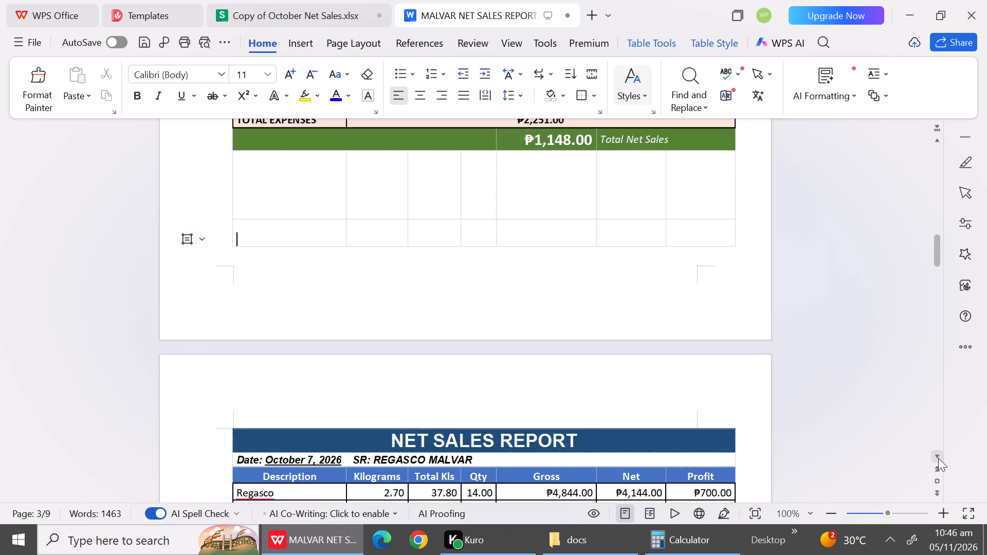
triple_click(938, 458)
triple_click(938, 458)
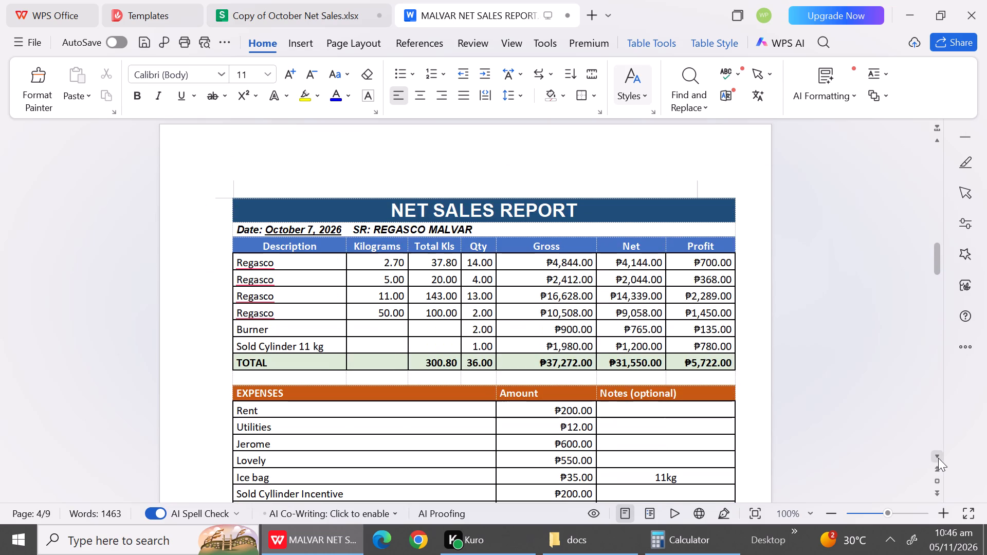
left_click(246, 379)
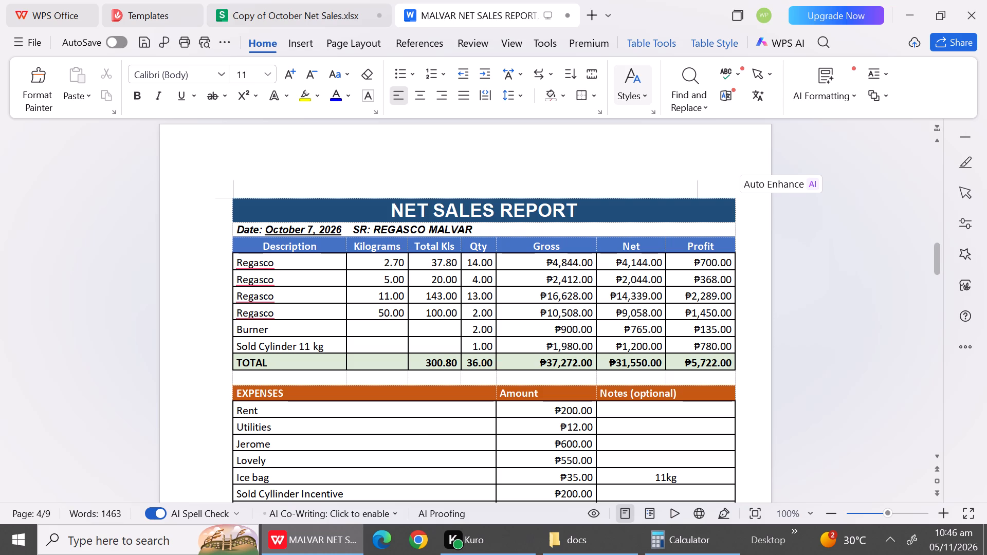
right_click(246, 379)
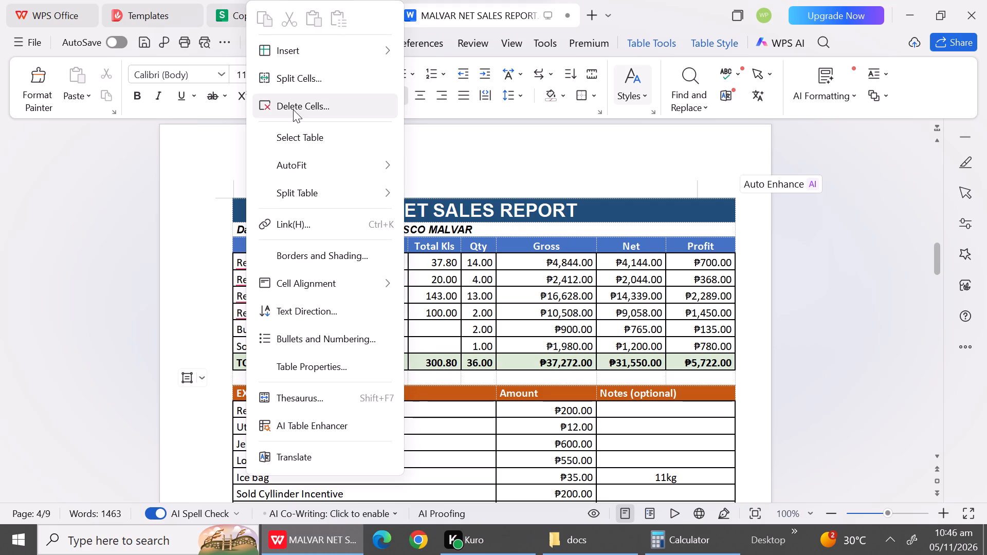
left_click(293, 109)
left_click(457, 271)
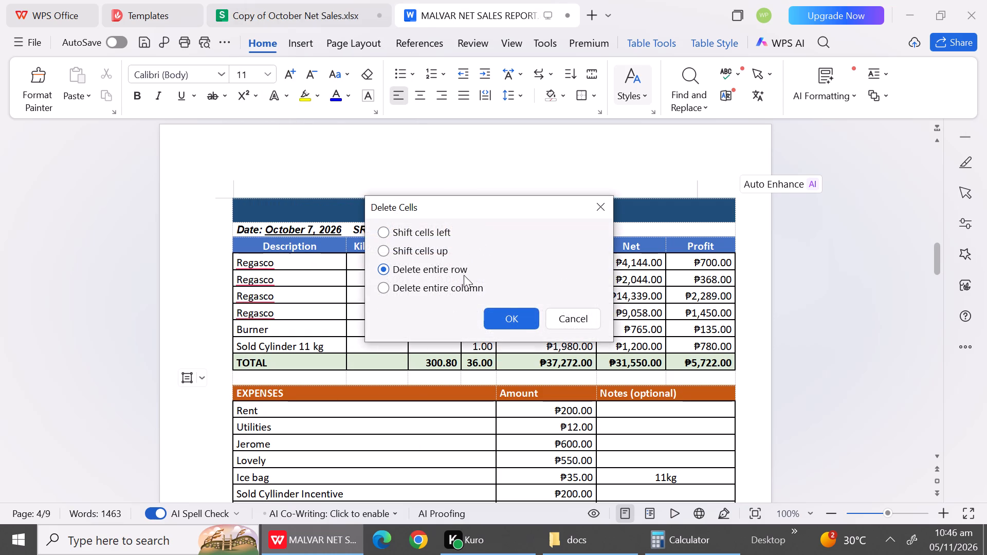
left_click(531, 317)
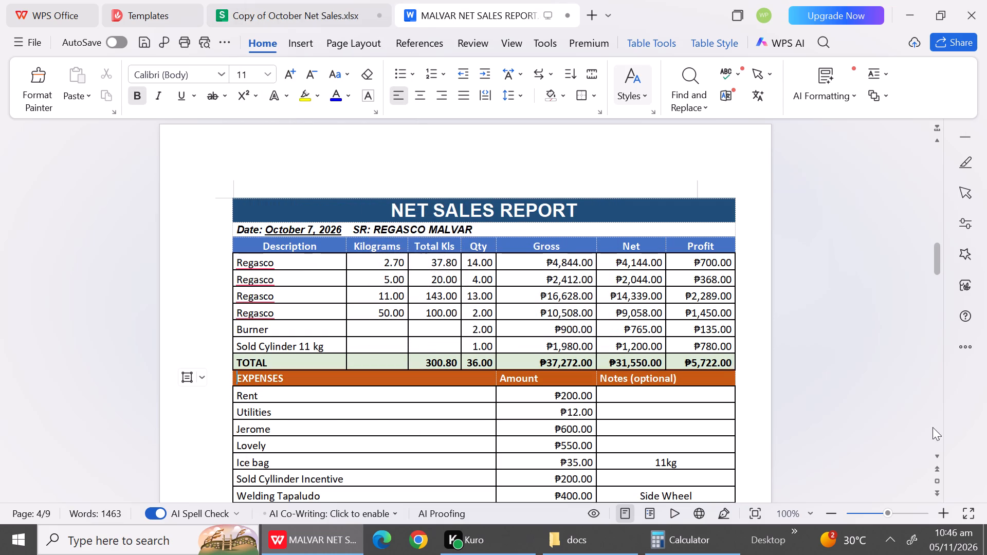
Delete the entire blank row between the TOTAL row and the EXPENSES header in the October 8, 2026 report.
triple_click(939, 455)
left_click(939, 455)
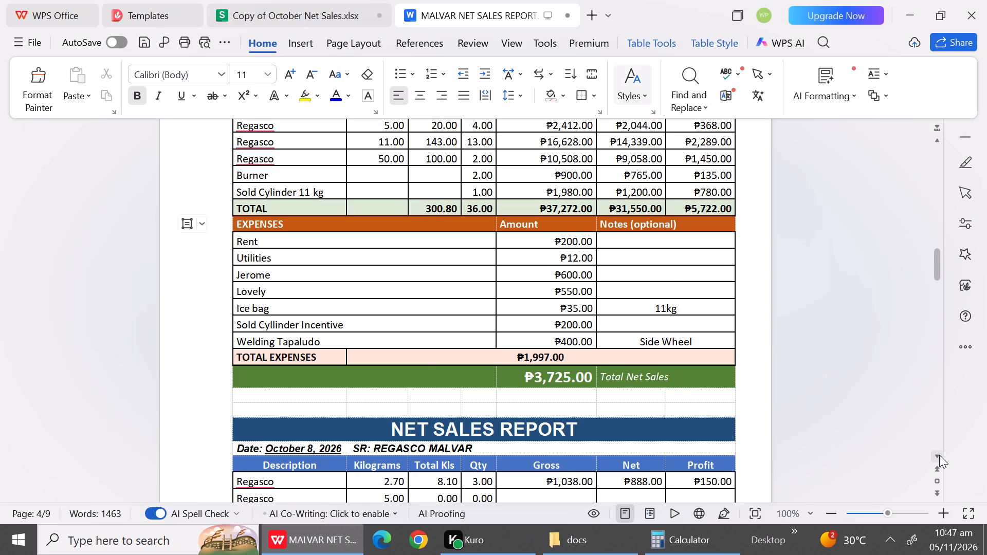
double_click(939, 455)
left_click(939, 455)
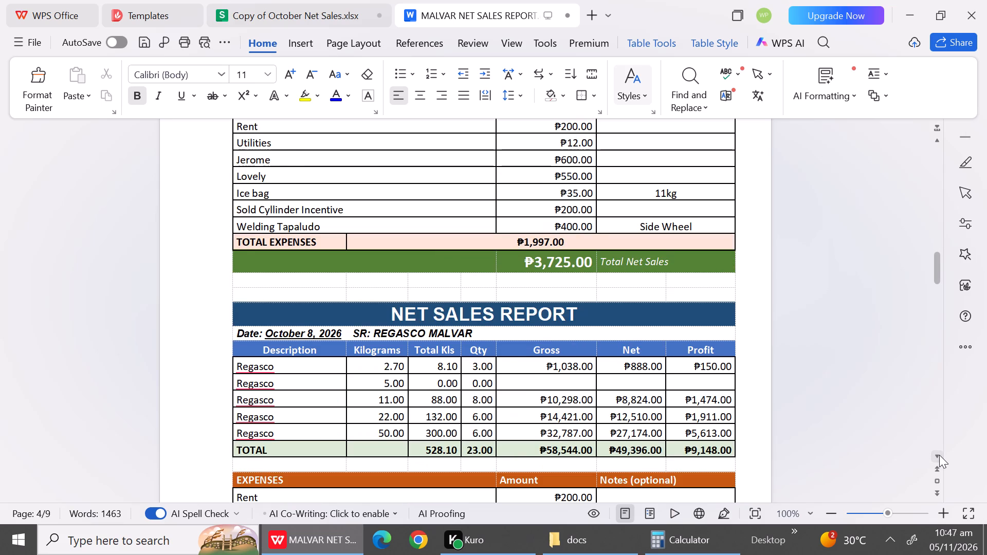
left_click(939, 455)
left_click(241, 425)
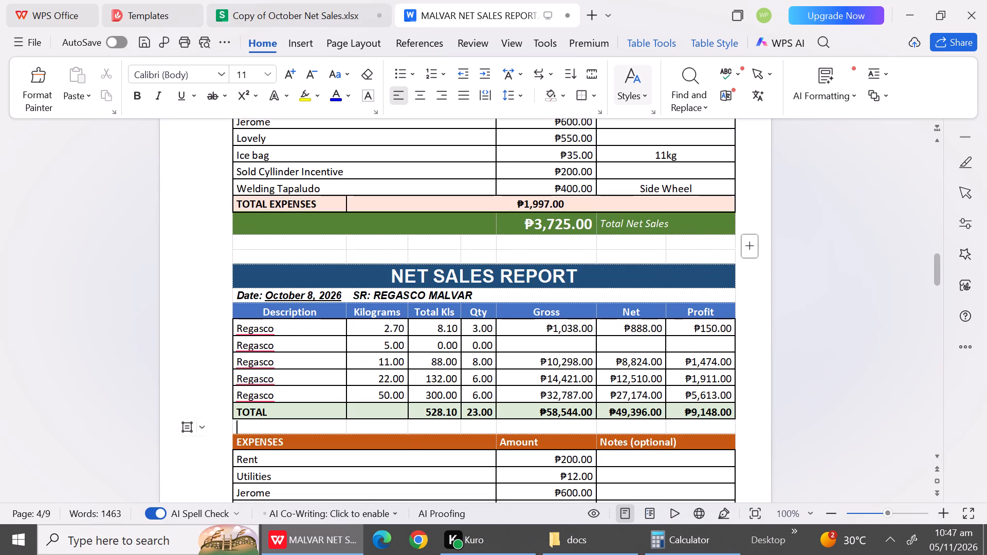
right_click(241, 425)
left_click(298, 106)
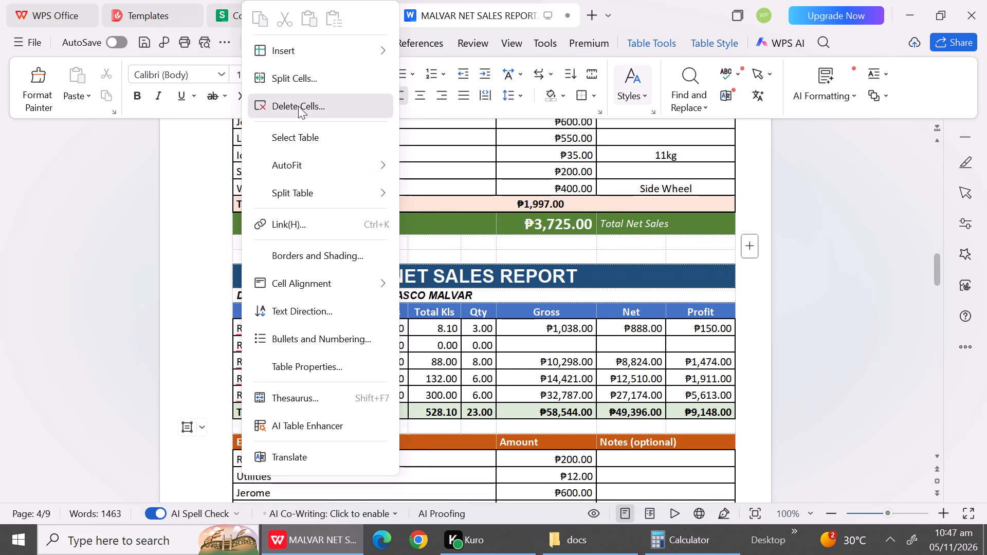
left_click(441, 271)
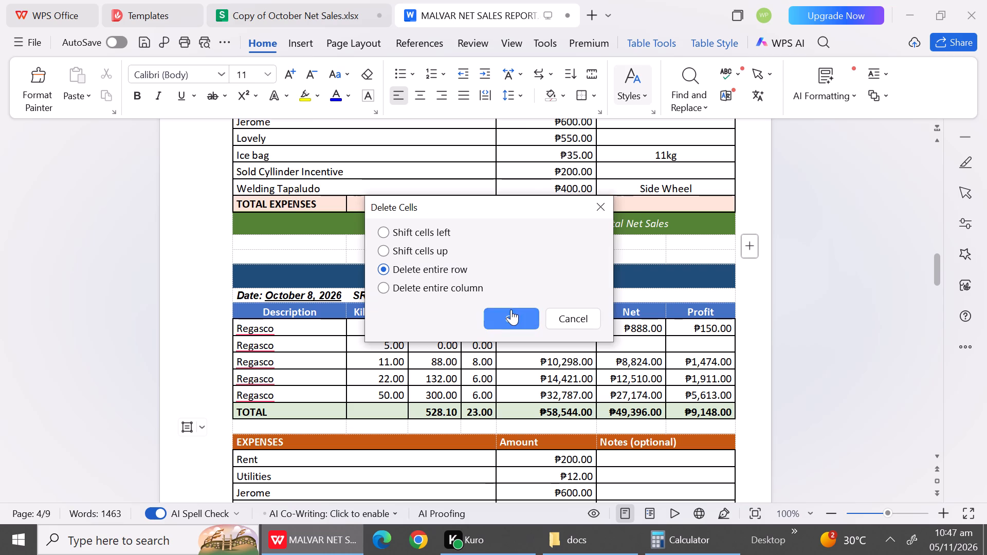
left_click(511, 309)
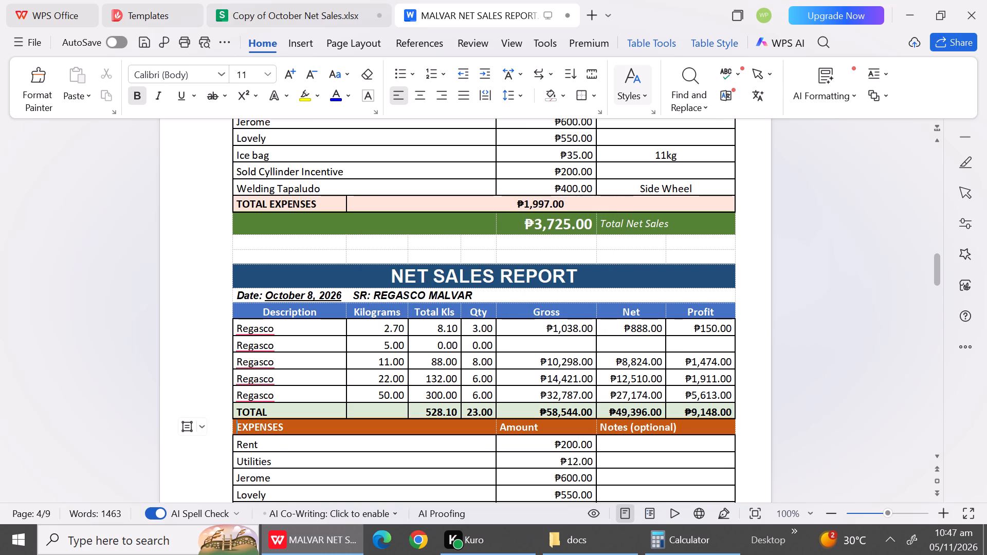
Delete the entire blank row between the TOTAL row and the EXPENSES header in the October 9, 2026 report.
double_click(940, 459)
left_click(940, 459)
left_click(940, 459)
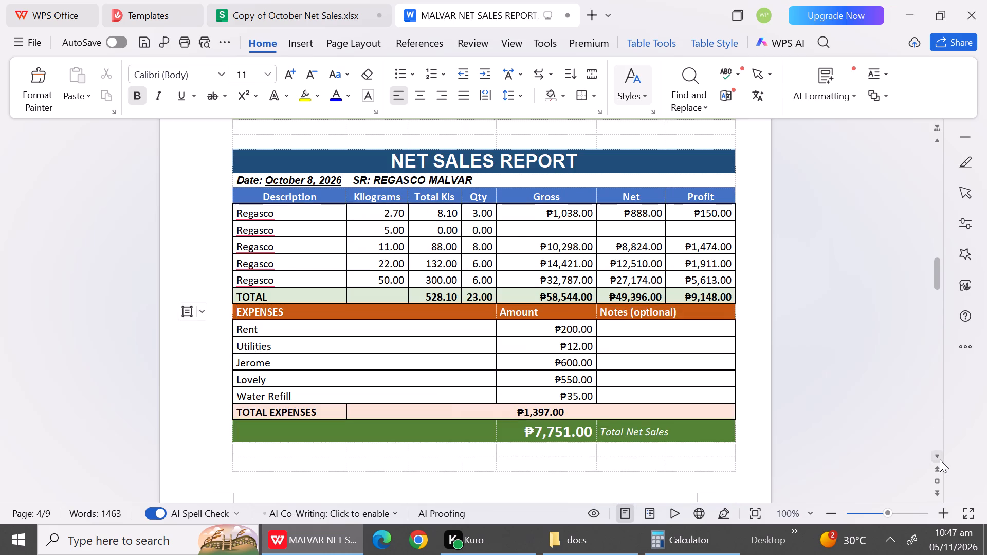
triple_click(940, 459)
triple_click(940, 459)
triple_click(940, 459)
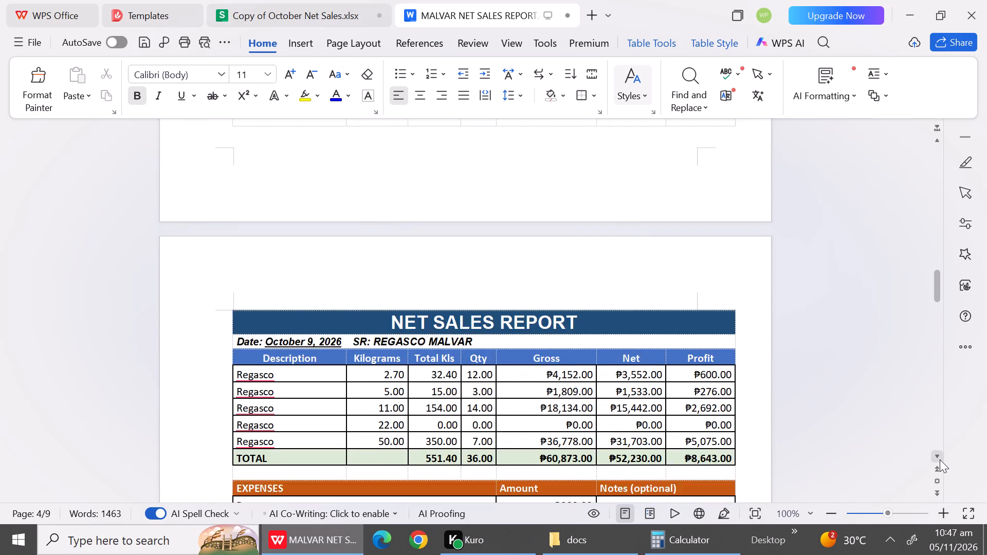
triple_click(940, 459)
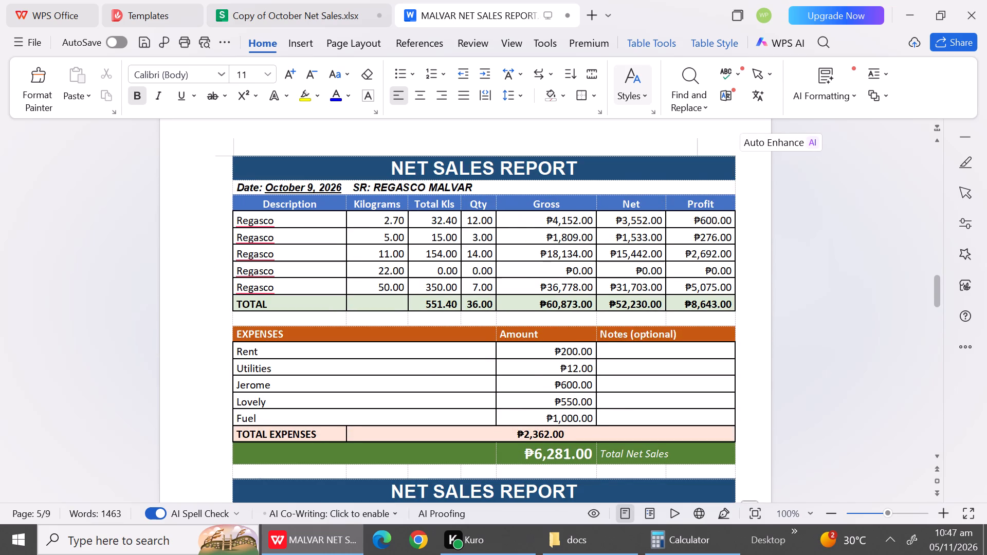
left_click(278, 319)
right_click(278, 319)
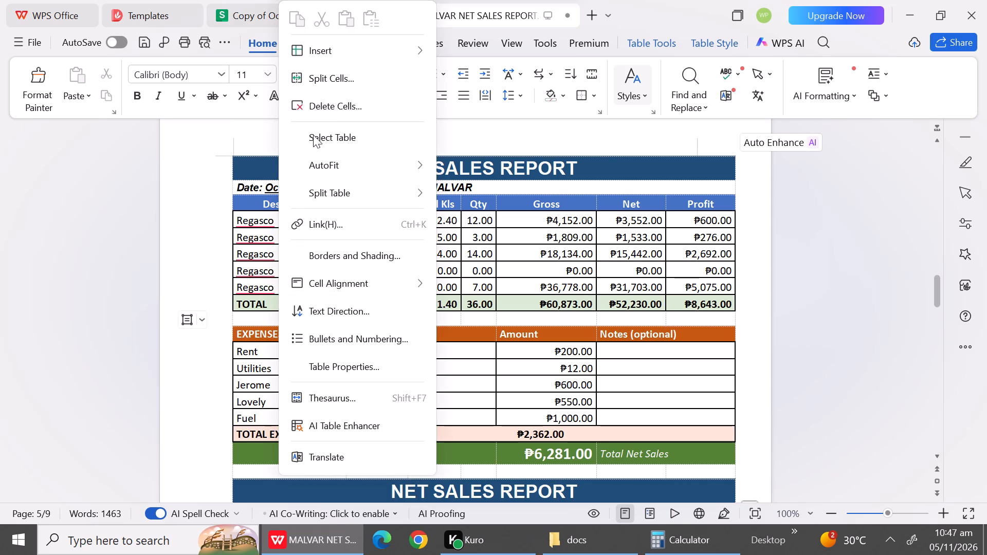
left_click(331, 113)
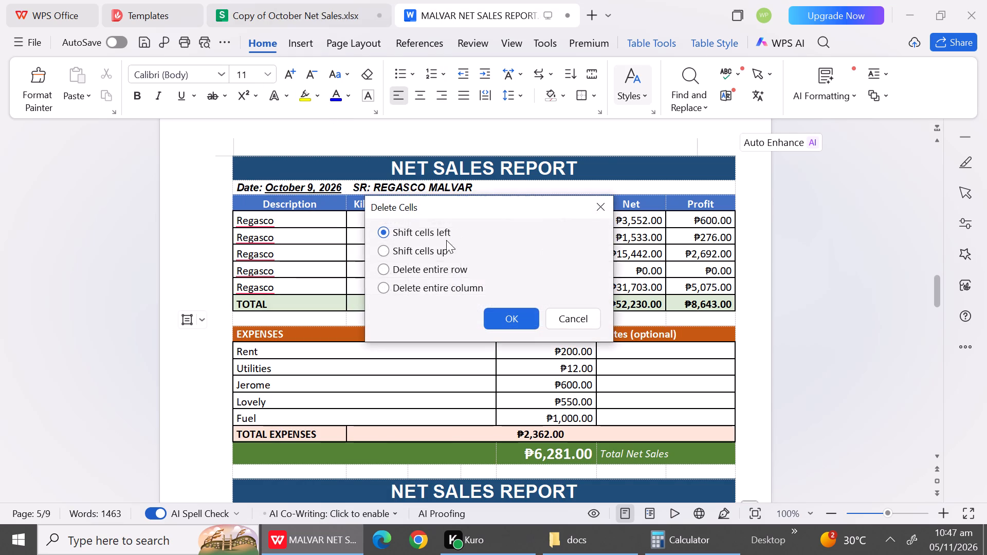
left_click(442, 268)
left_click(518, 327)
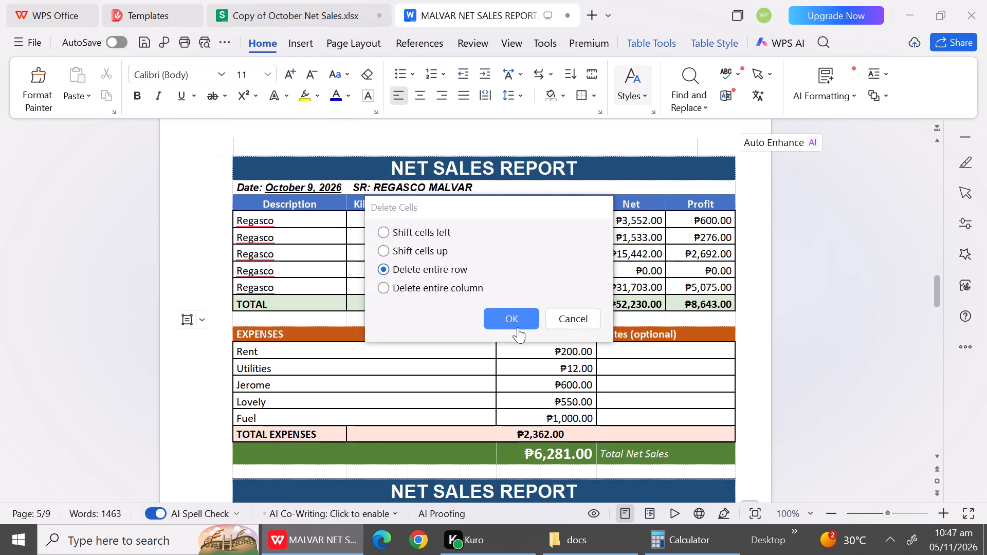
Delete the entire blank row between the October 9 Total Net Sales row and the October 10, 2026 report title.
left_click(302, 458)
right_click_drag(302, 458, 293, 456)
left_click(360, 115)
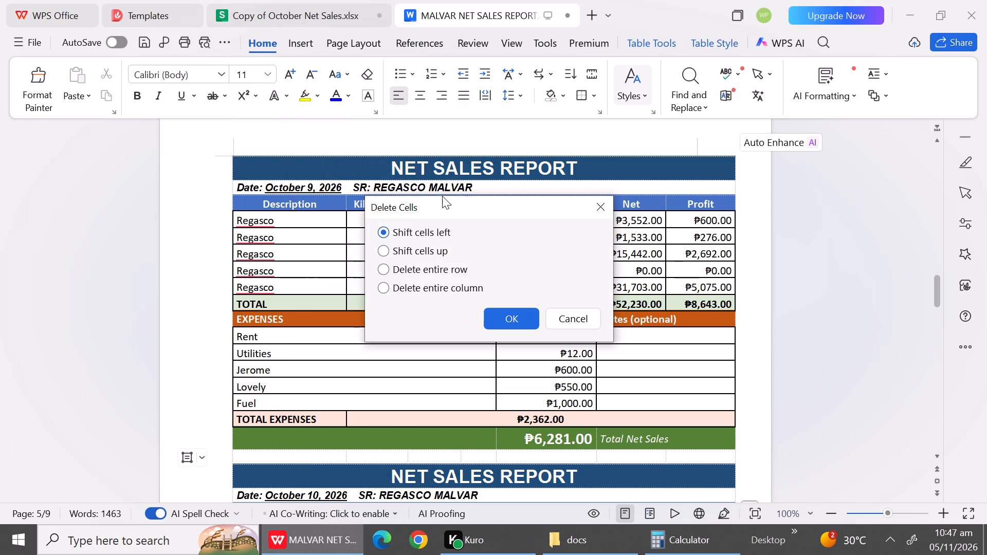
left_click(453, 277)
left_click(447, 272)
left_click(524, 320)
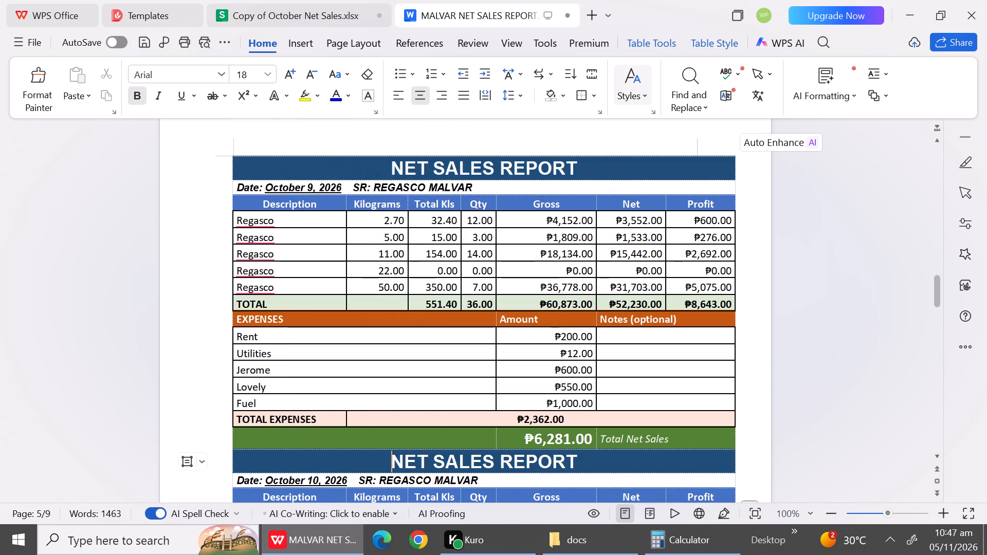
Delete the entire blank row between the TOTAL row and the EXPENSES header in the October 10, 2026 report.
triple_click(934, 451)
triple_click(934, 451)
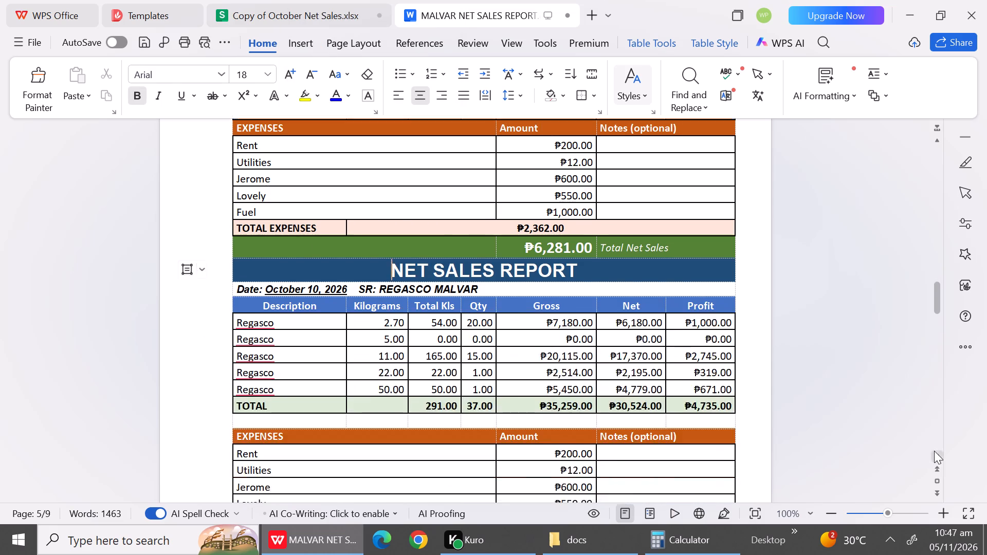
triple_click(934, 451)
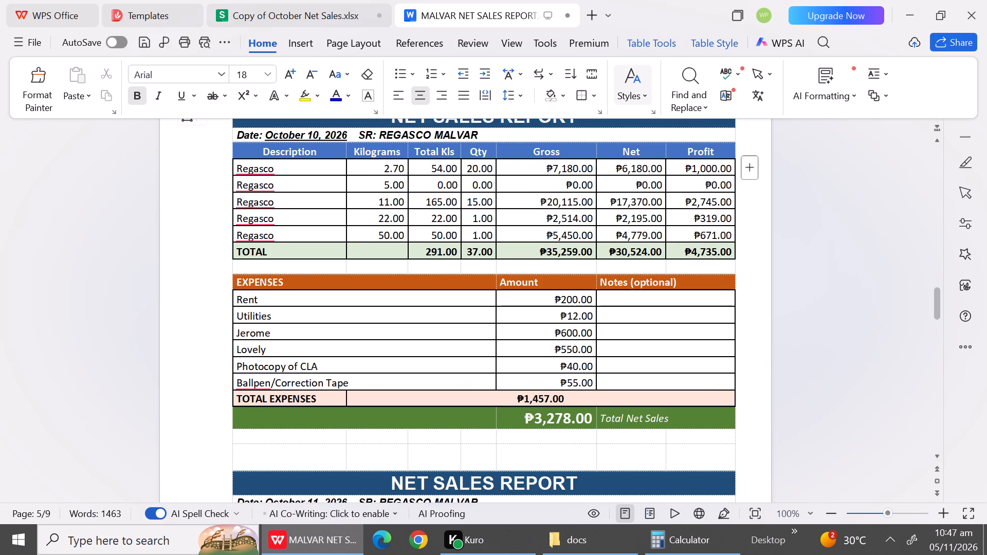
left_click(269, 266)
right_click(269, 266)
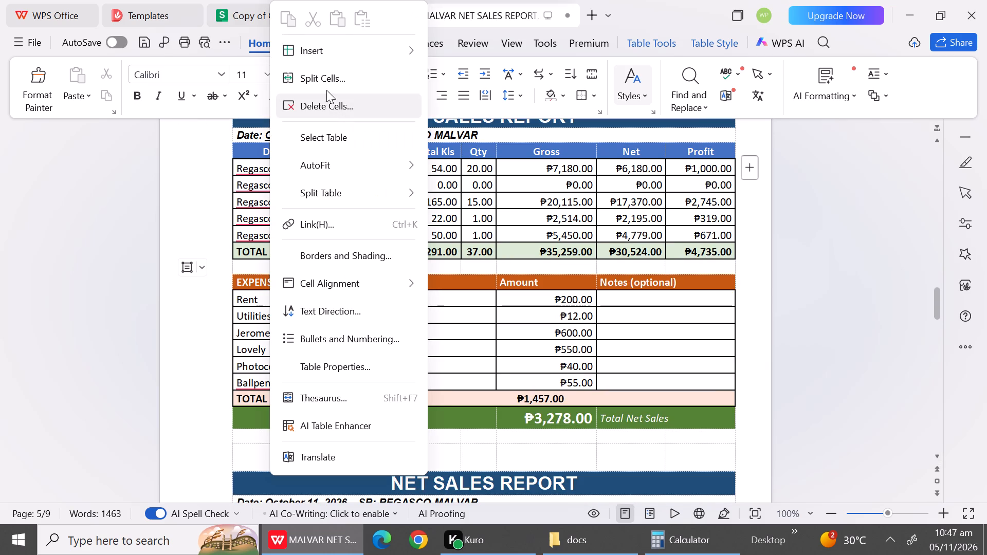
left_click(326, 104)
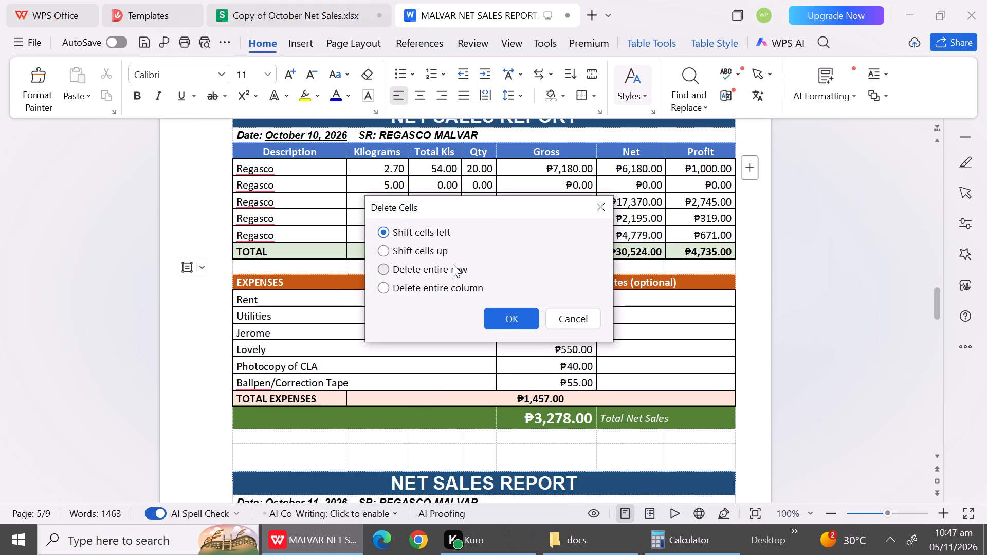
left_click(453, 264)
left_click(519, 317)
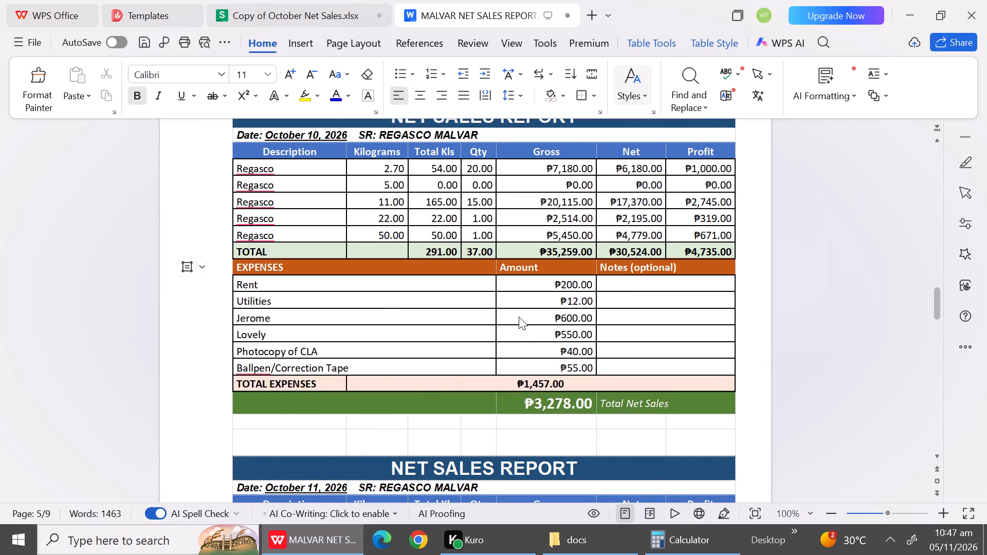
Add five blank lines in the lower empty row above the October 11, 2026 report title to push that report onto the next page.
triple_click(937, 455)
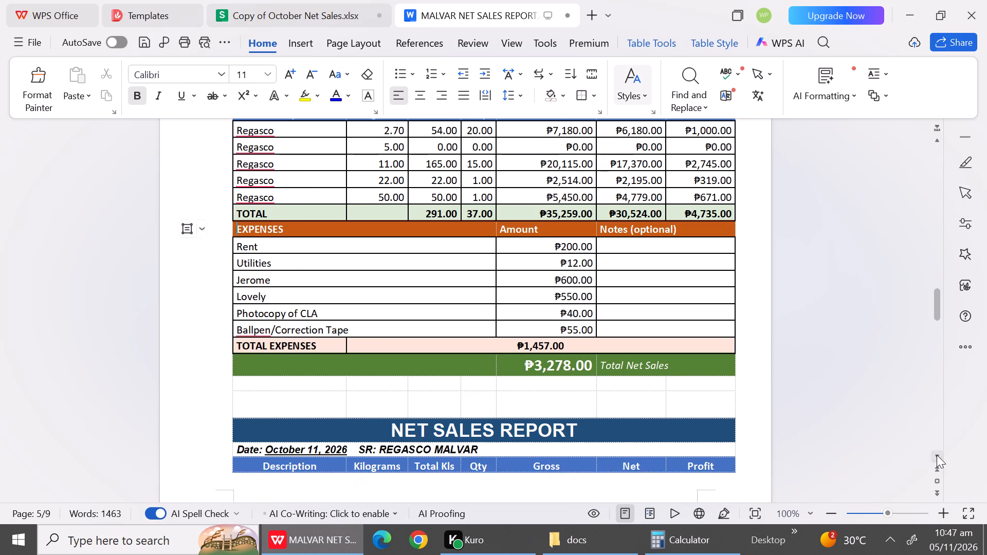
left_click(279, 329)
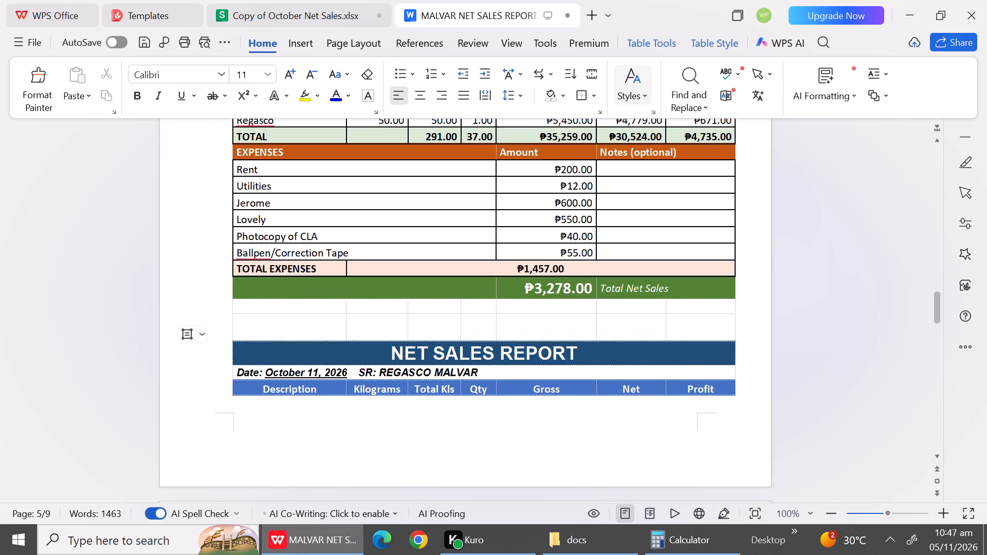
key("Return")
key("Return")
key("Return")
key("Return")
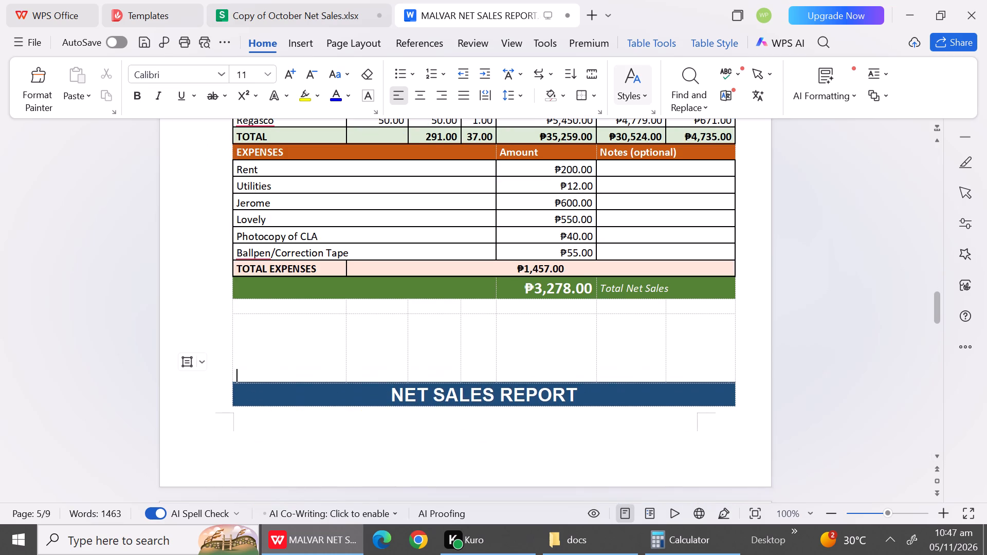
key("Return")
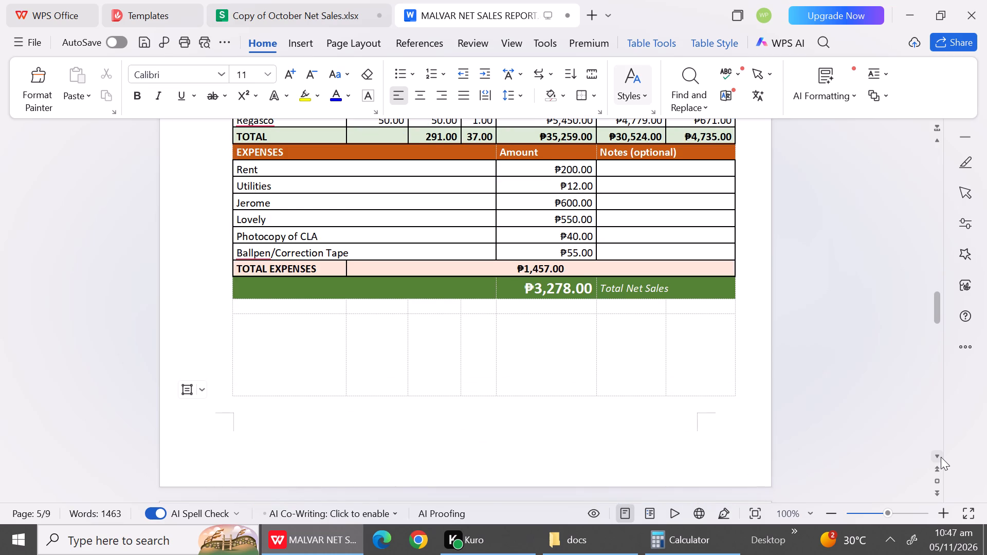
Delete the entire blank row between the TOTAL row and the EXPENSES header in the October 11, 2026 report.
triple_click(941, 457)
triple_click(941, 457)
triple_click(941, 457)
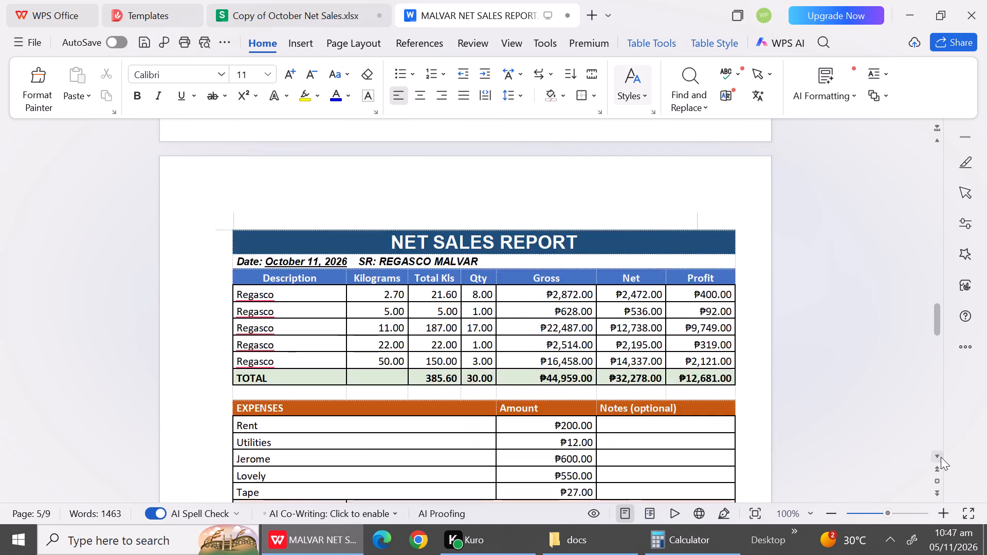
left_click(941, 457)
left_click(249, 356)
right_click(249, 356)
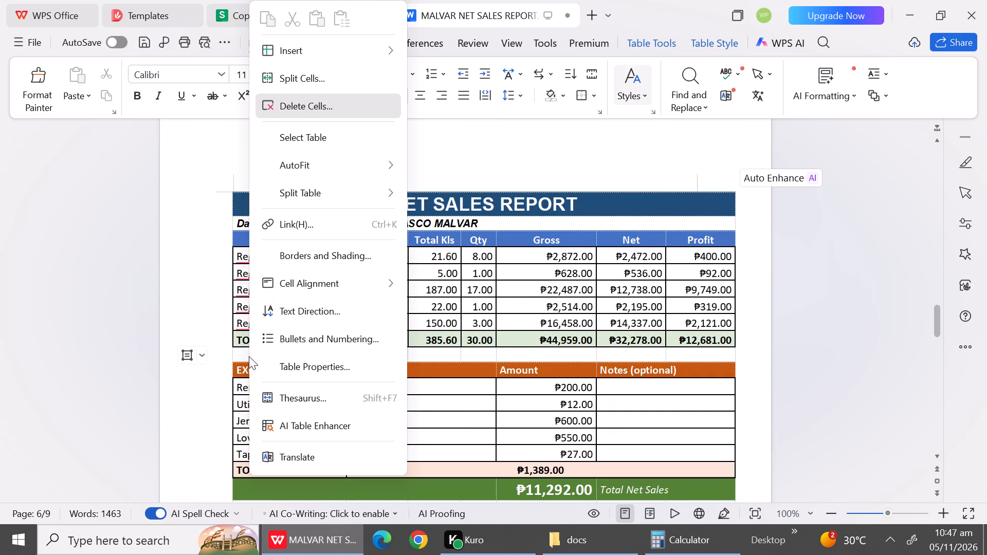
left_click(314, 103)
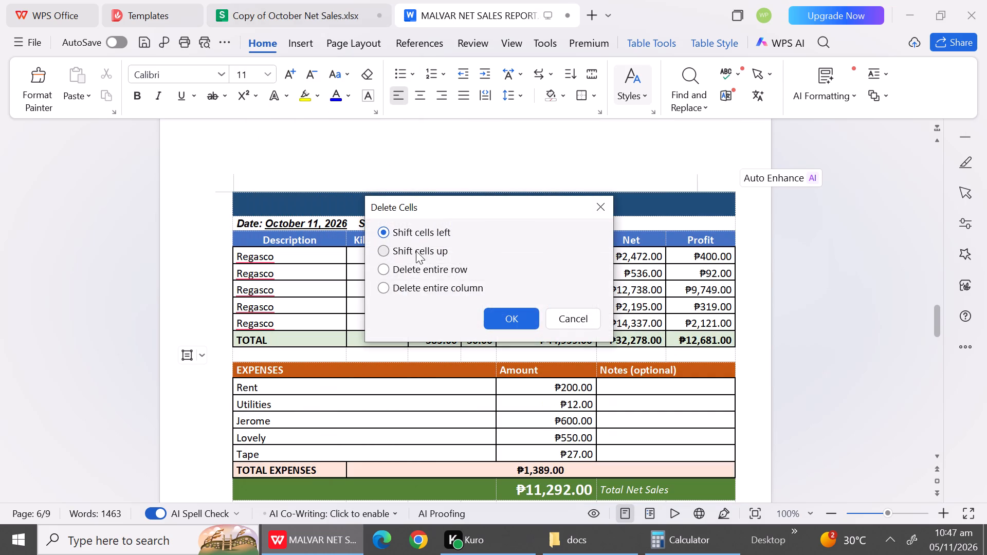
left_click(417, 273)
left_click(529, 324)
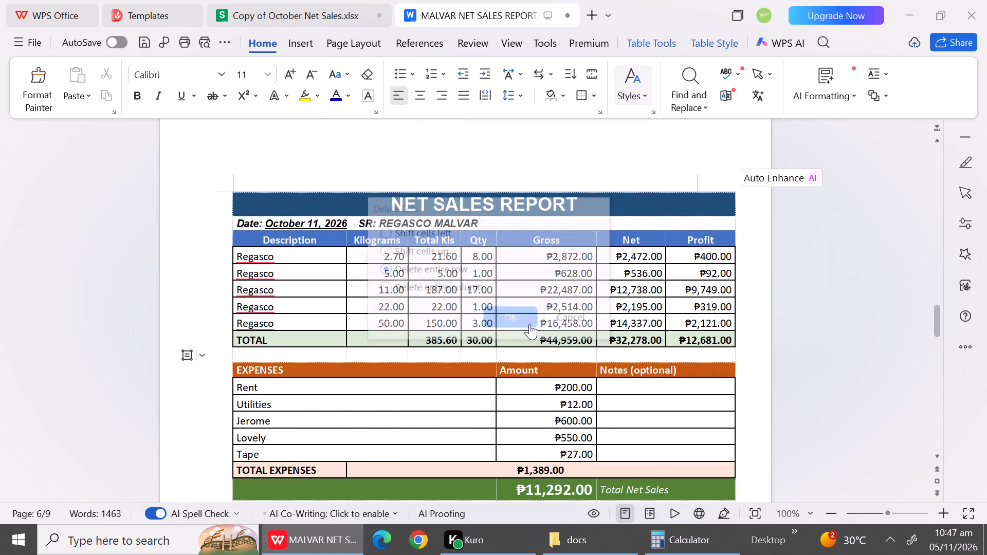
Delete the entire blank row between the TOTAL row and the EXPENSES header in the October 12, 2026 report.
triple_click(936, 453)
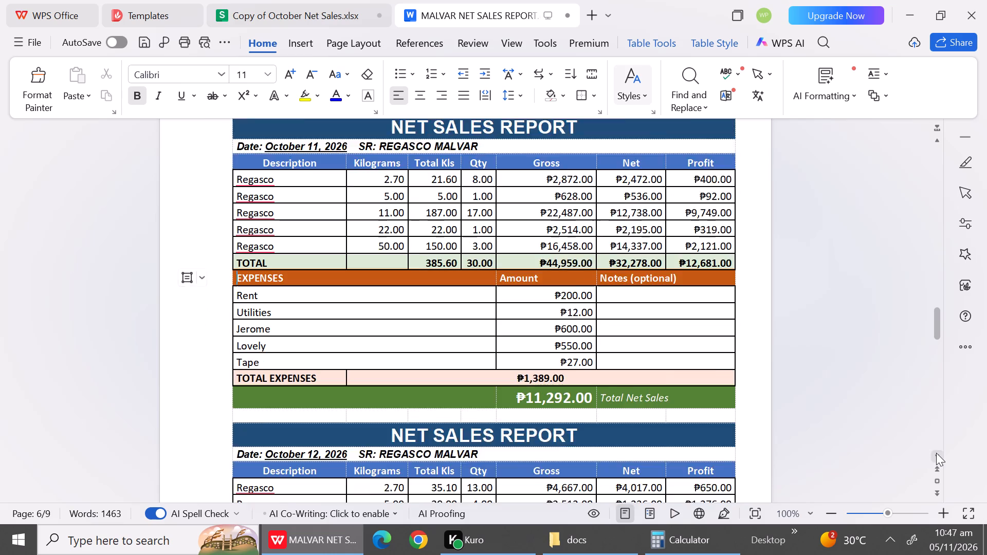
left_click(936, 453)
left_click(936, 453)
left_click(936, 453)
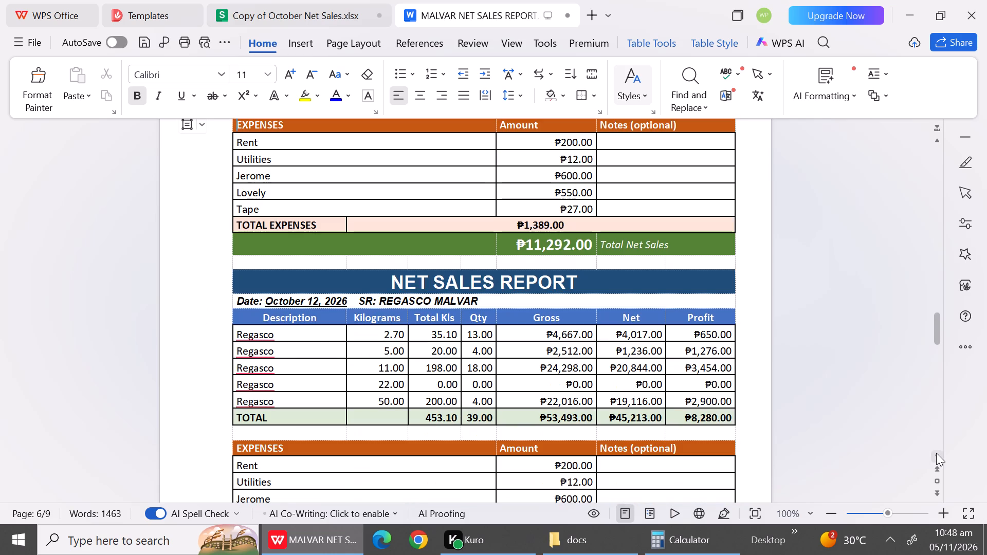
left_click(244, 428)
right_click(244, 428)
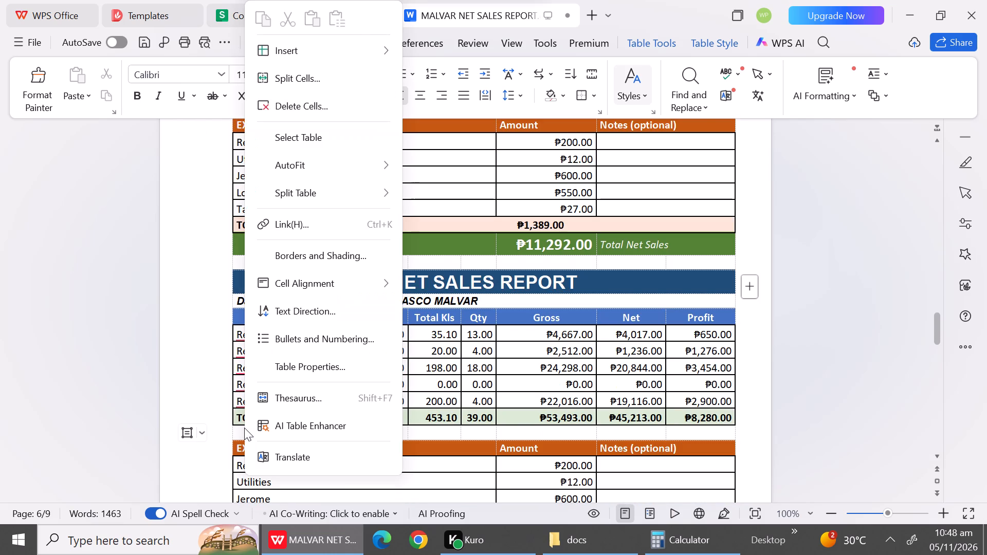
left_click(328, 105)
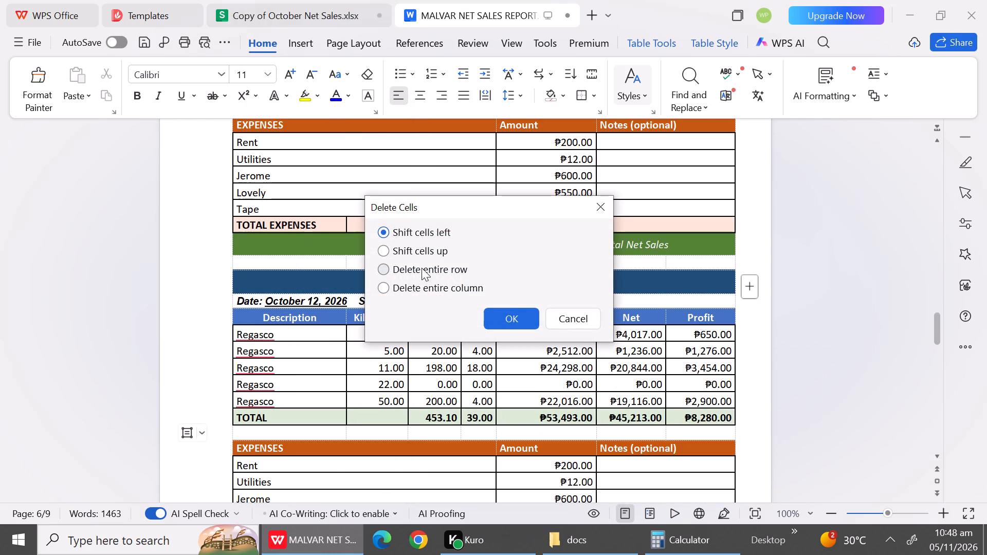
left_click(422, 268)
left_click(516, 319)
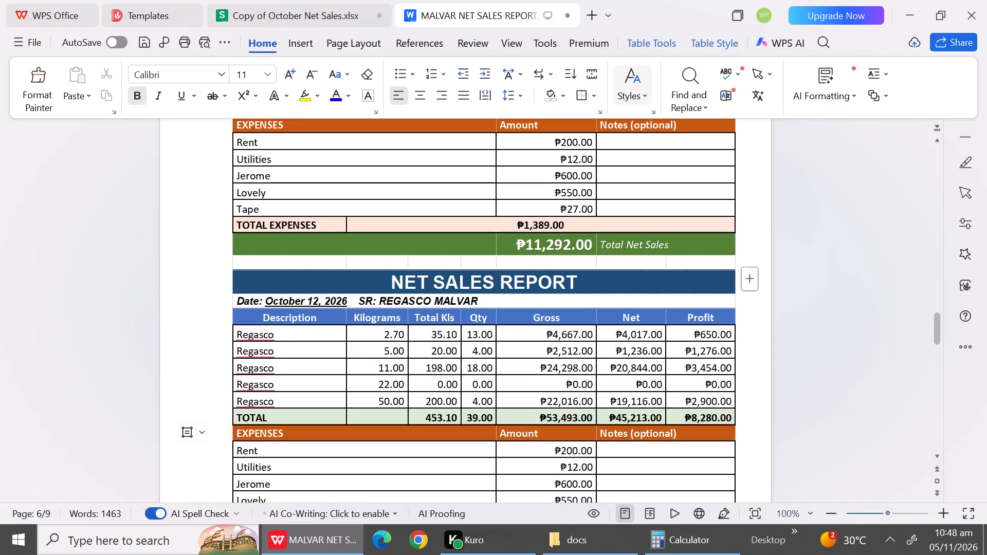
Insert one blank line between the October 12 and October 13 tables to push the October 13 report onto the next page.
double_click(939, 458)
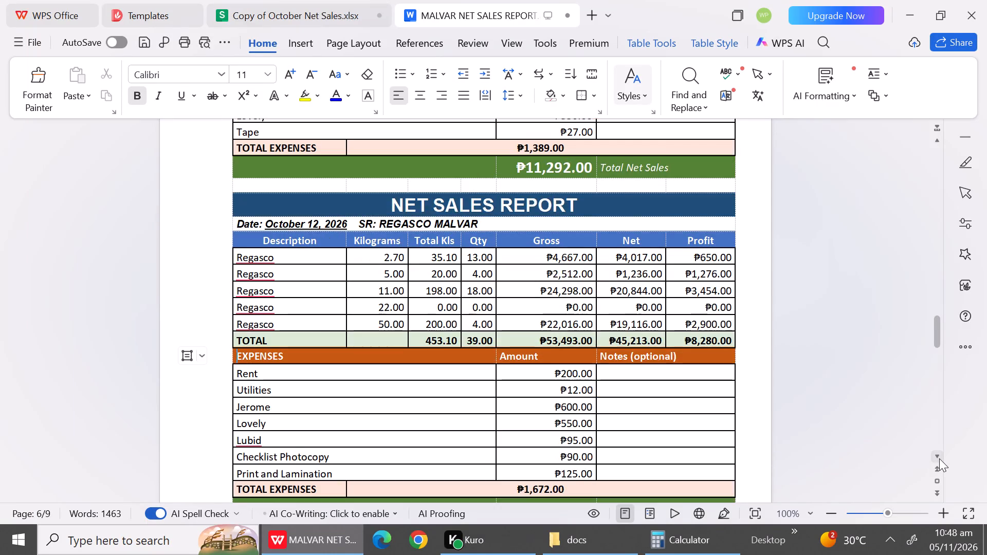
triple_click(939, 458)
triple_click(939, 458)
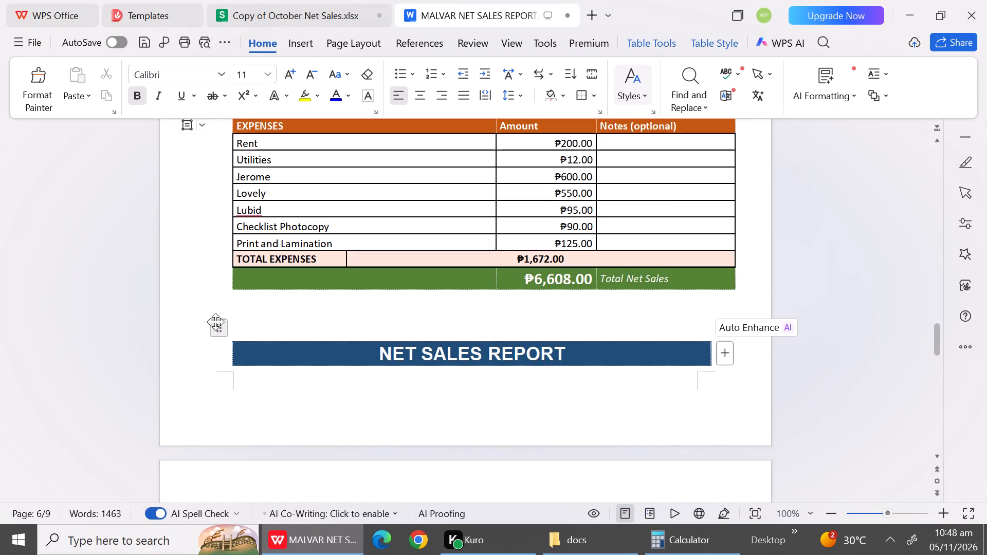
left_click(251, 330)
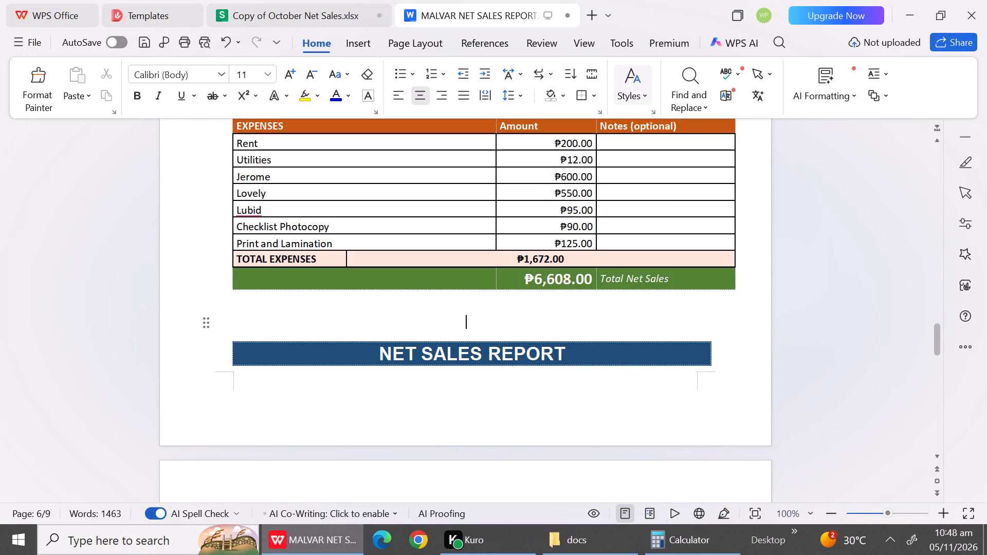
key("Return")
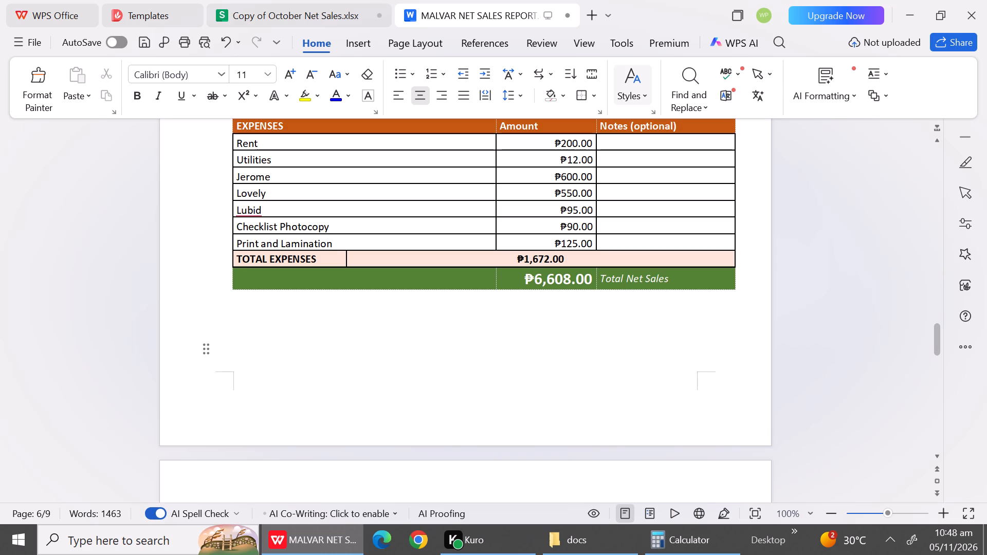
Delete the entire blank row between the TOTAL row and the EXPENSES header in the October 13, 2026 report.
triple_click(934, 459)
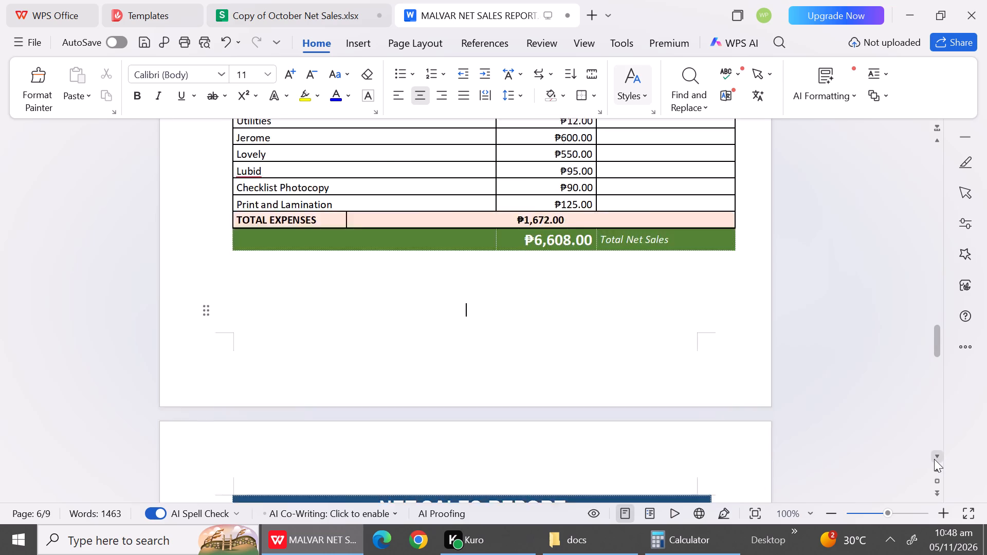
double_click(934, 459)
triple_click(934, 459)
left_click(934, 459)
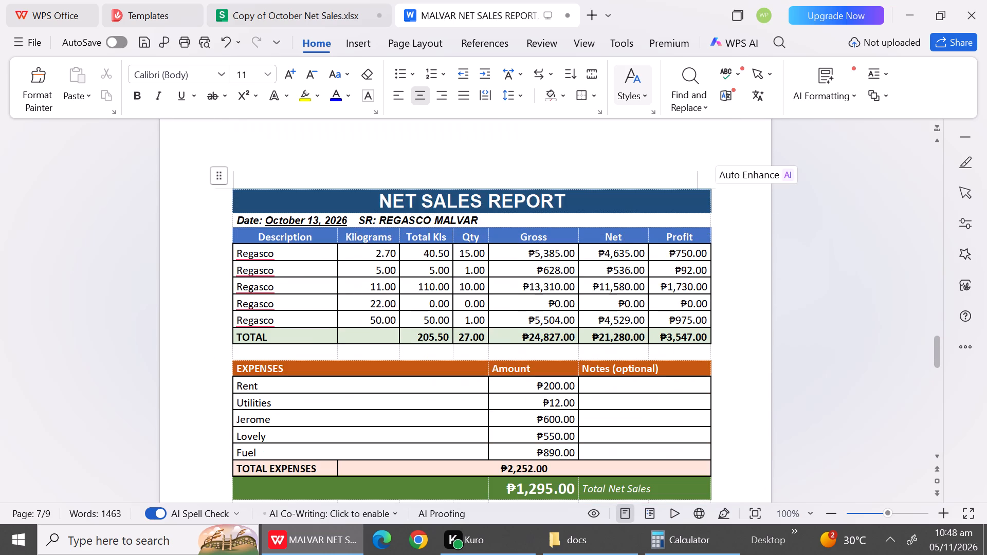
left_click(278, 349)
right_click(278, 349)
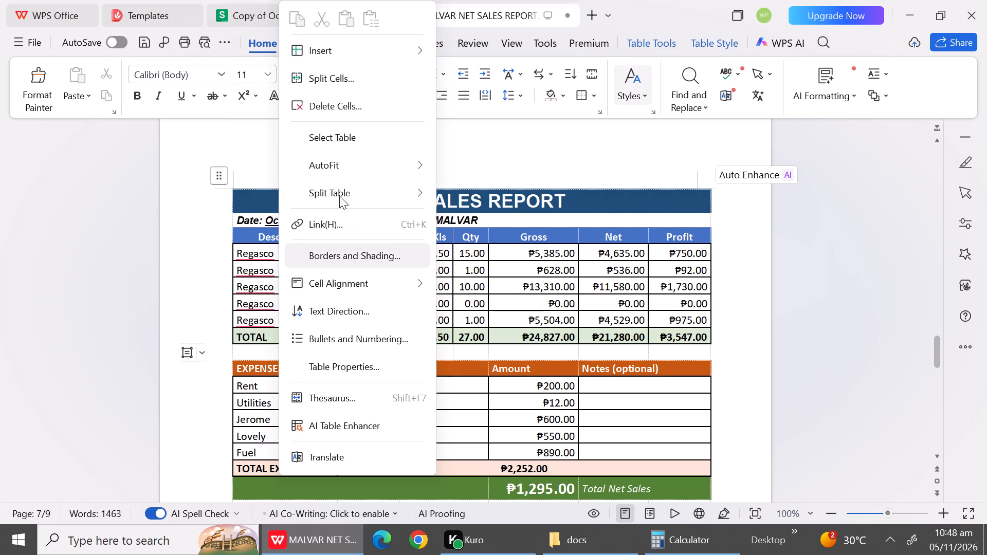
left_click(334, 105)
left_click(432, 265)
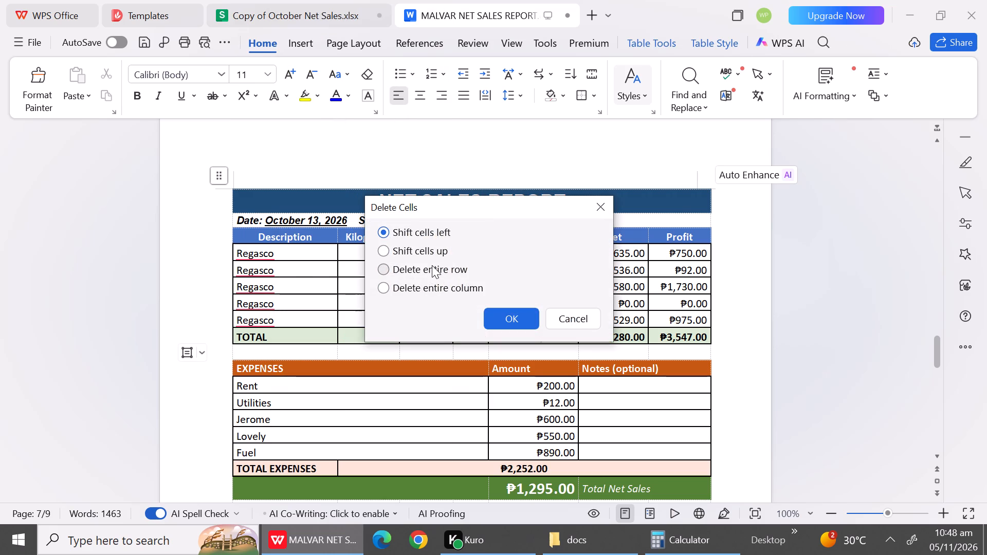
left_click(507, 316)
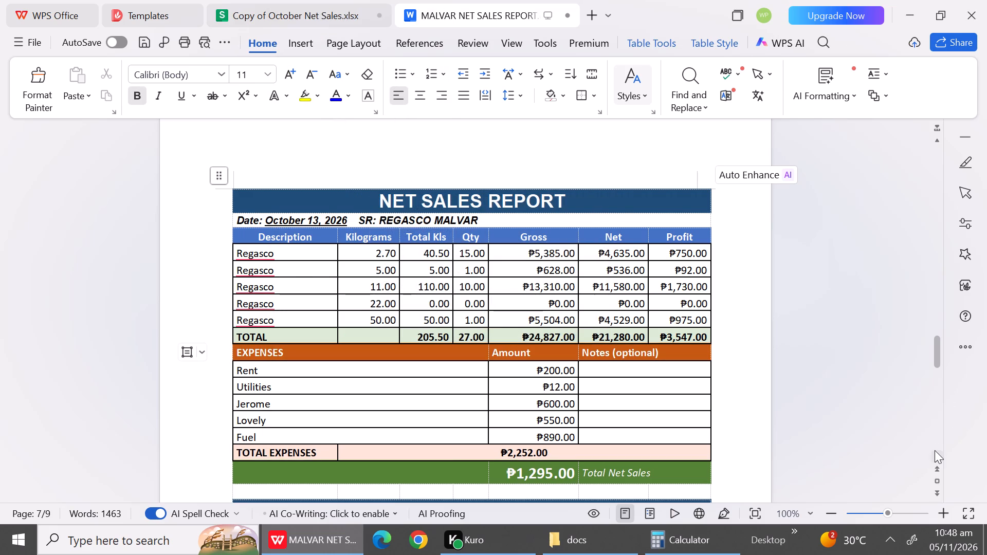
Delete the entire blank row between the TOTAL row and the EXPENSES header in the October 14, 2026 report.
double_click(936, 456)
triple_click(936, 456)
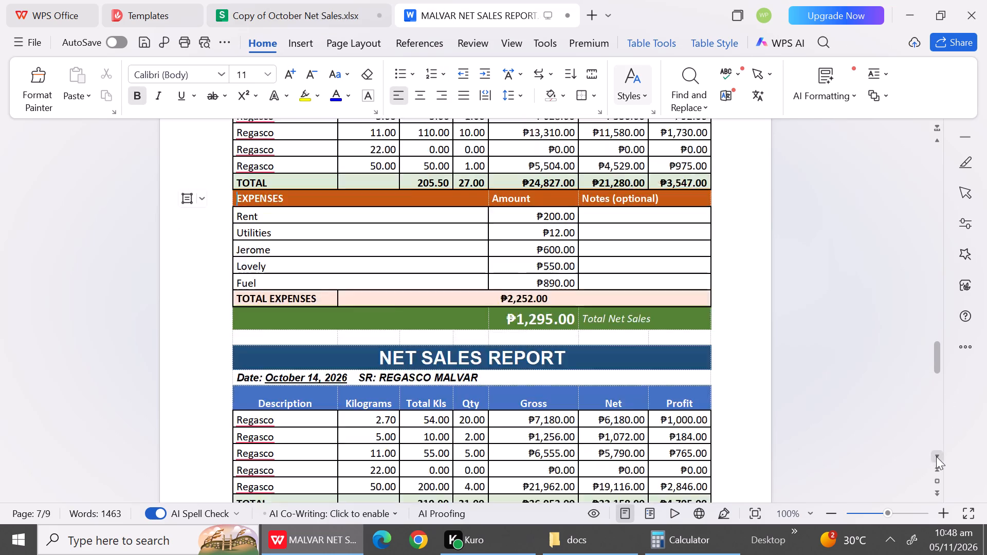
triple_click(936, 456)
left_click_drag(936, 456, 283, 325)
left_click(283, 325)
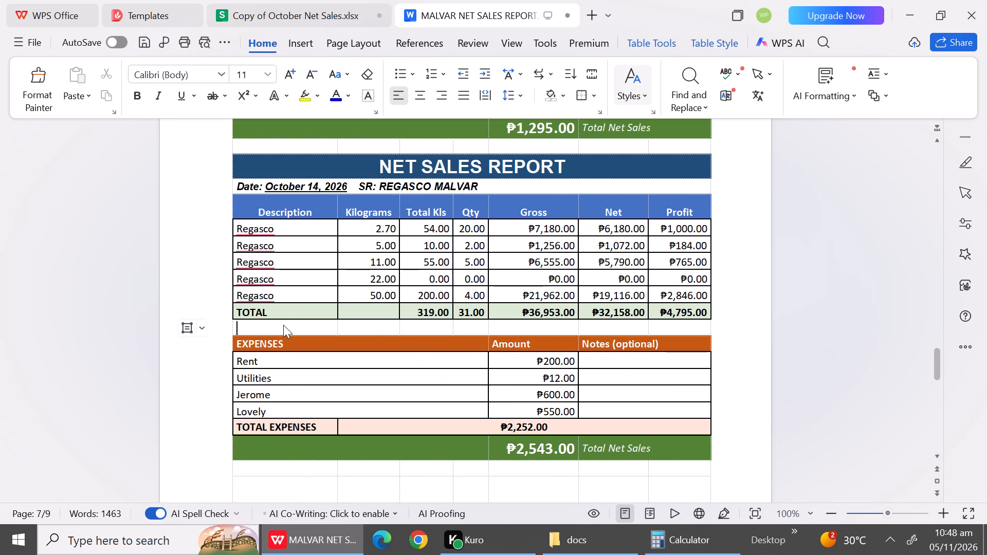
right_click(283, 325)
left_click(339, 105)
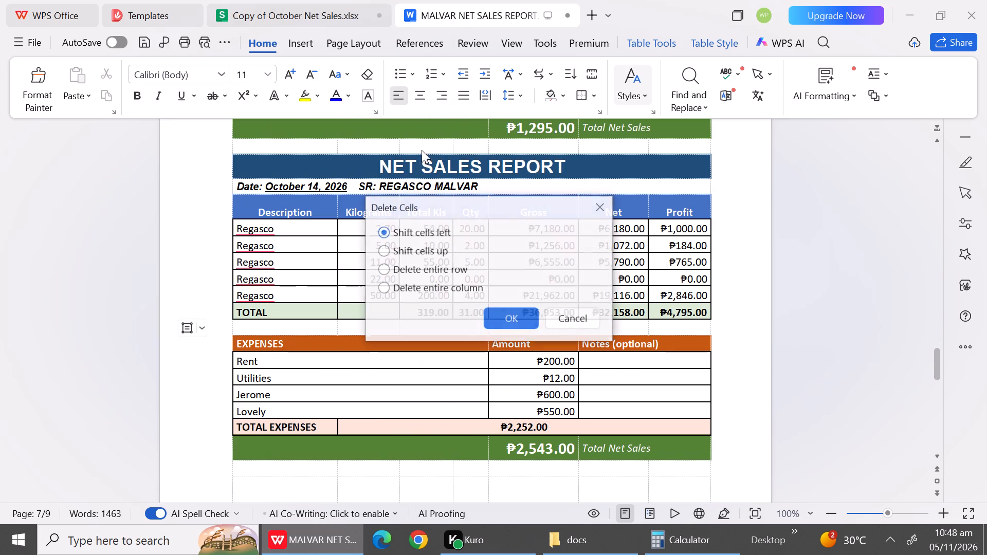
left_click(417, 265)
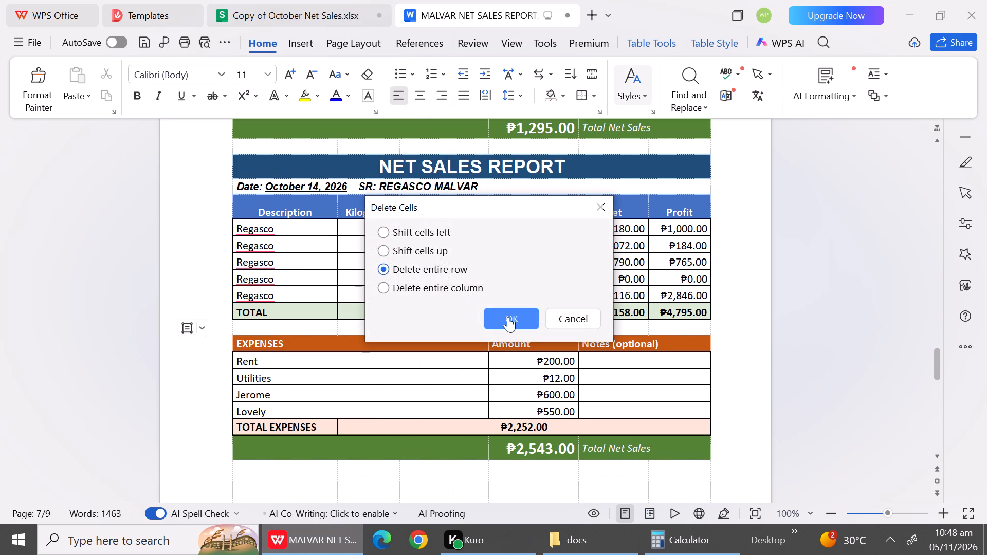
left_click(508, 317)
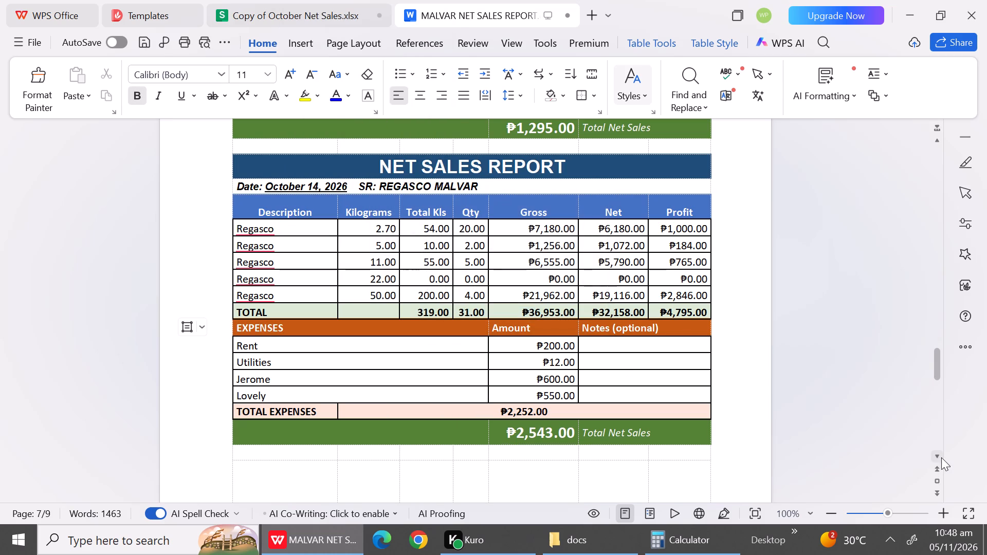
Add two blank lines in the lower empty row above the October 15, 2026 report title to push that report onto the next page.
triple_click(937, 460)
left_click(937, 460)
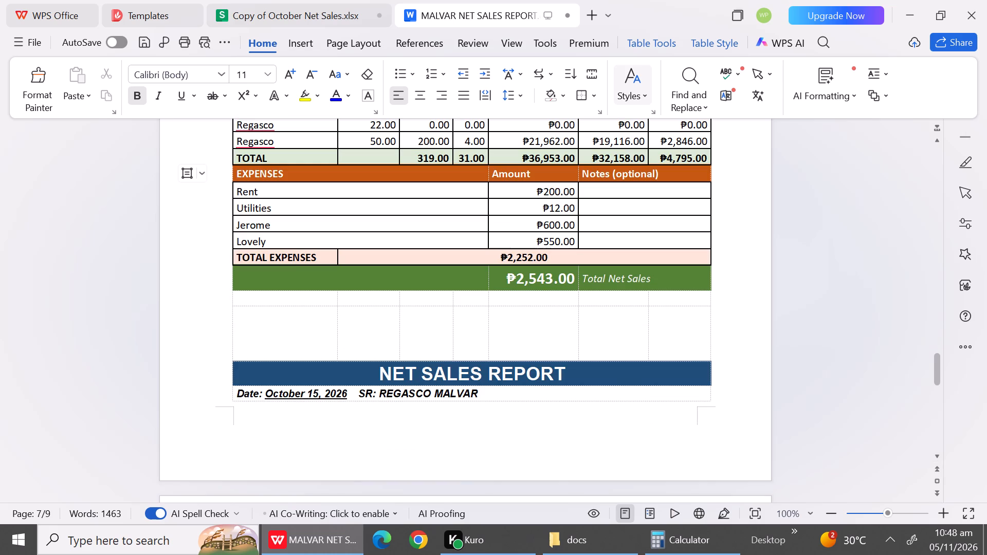
left_click(270, 345)
key("Return")
key("Return")
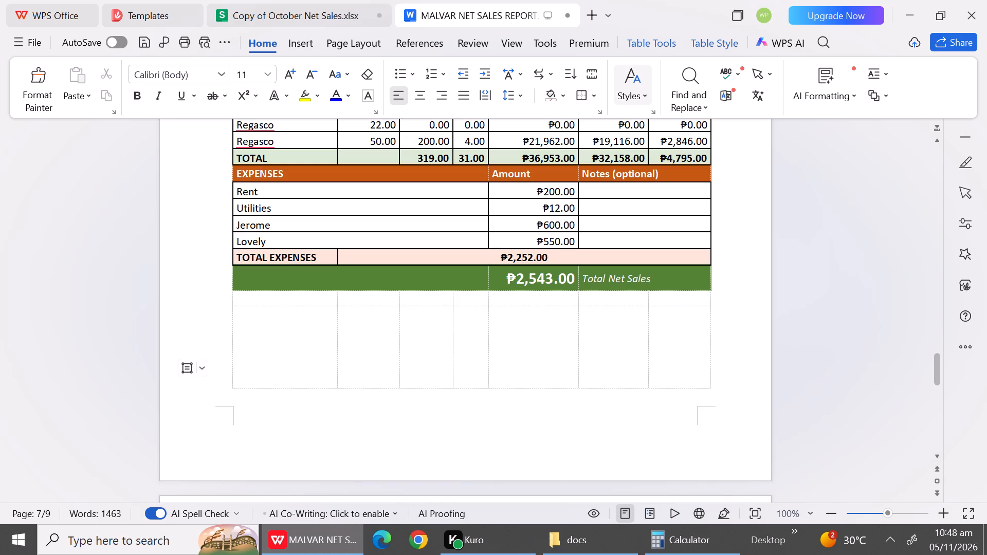
triple_click(937, 458)
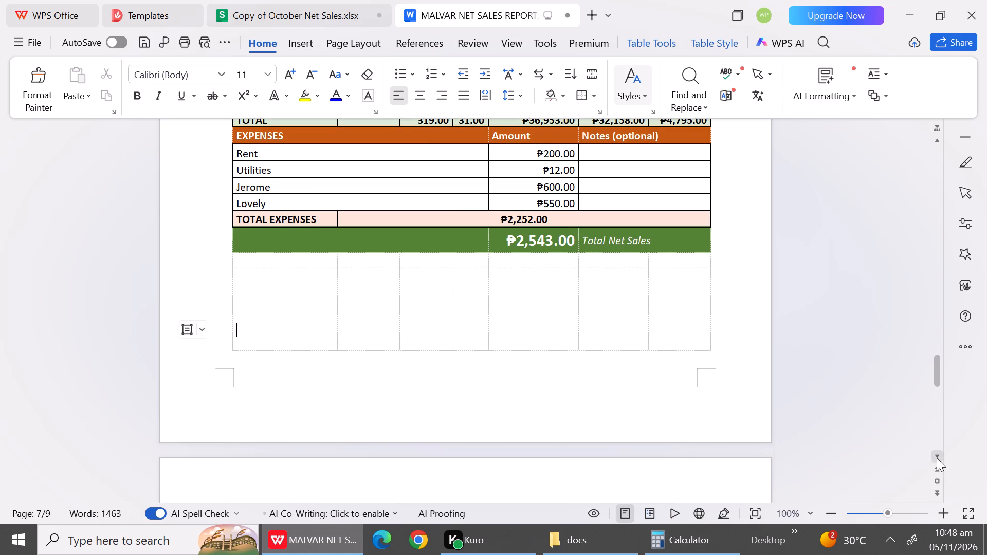
Add one blank row below the Total Net Sales row of the October 16, 2026 report to push the October 17 report onto the next page.
triple_click(937, 458)
triple_click(937, 458)
triple_click(937, 458)
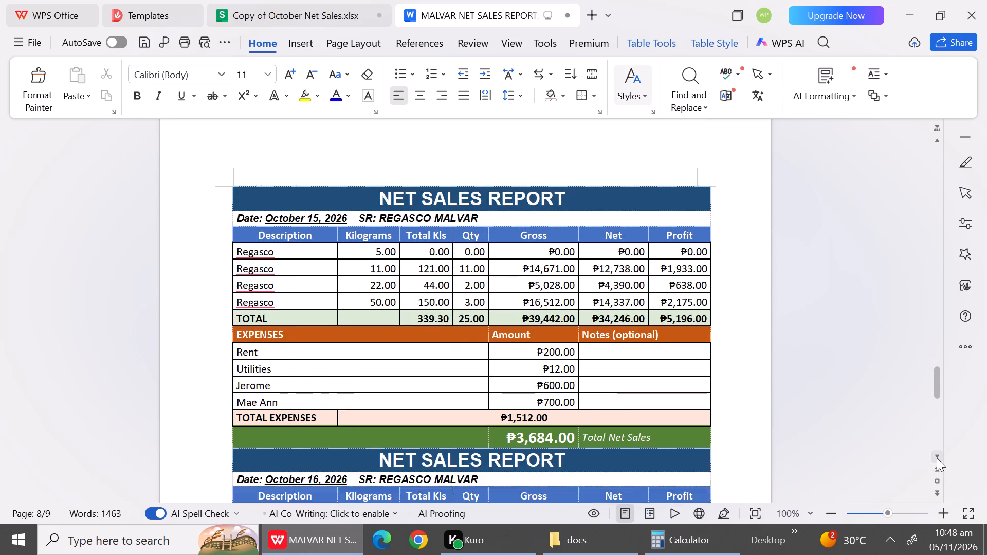
left_click(937, 458)
double_click(937, 458)
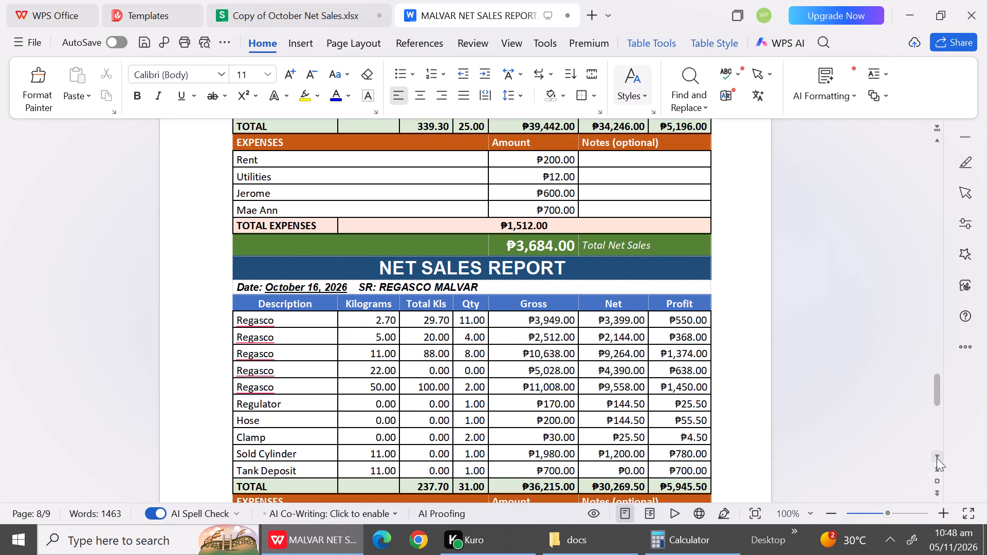
left_click(937, 458)
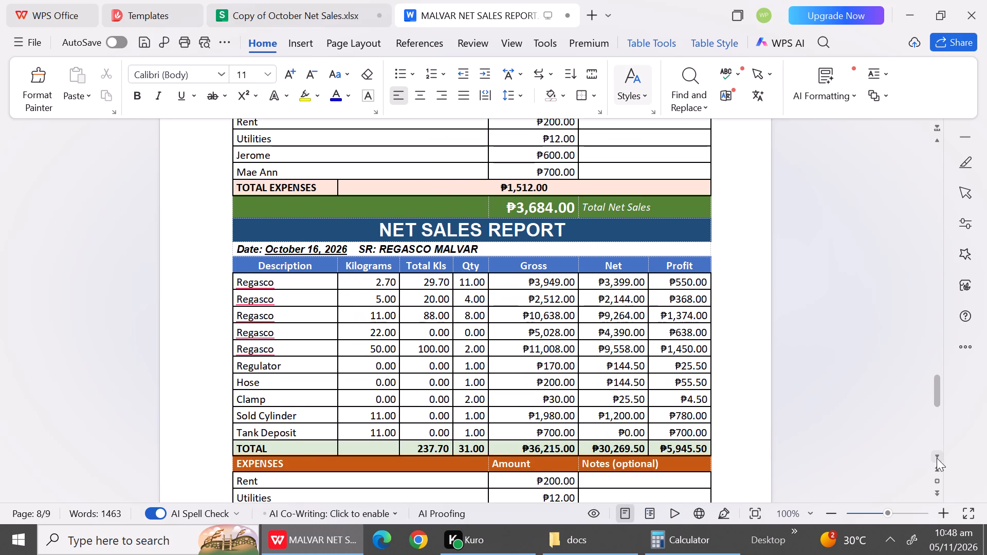
left_click(937, 458)
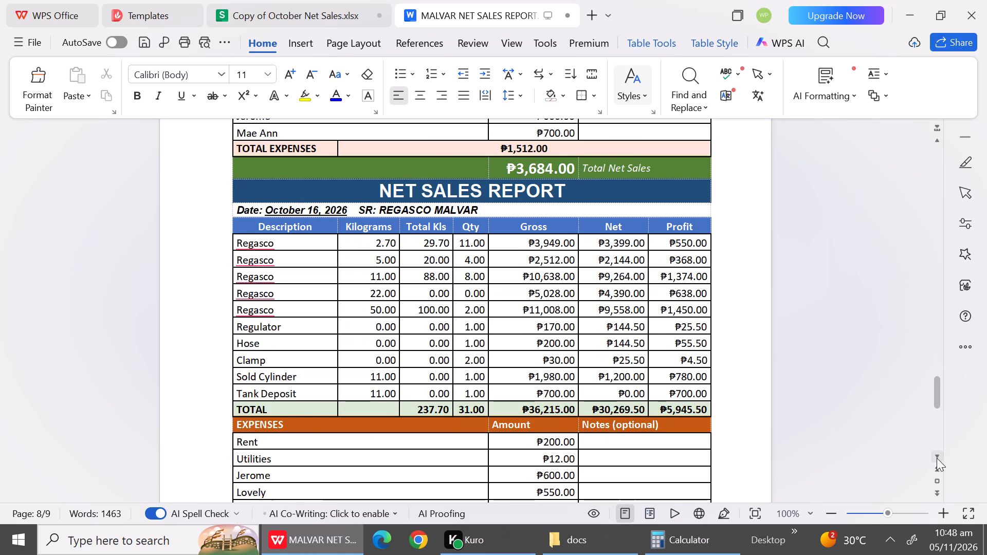
left_click(937, 458)
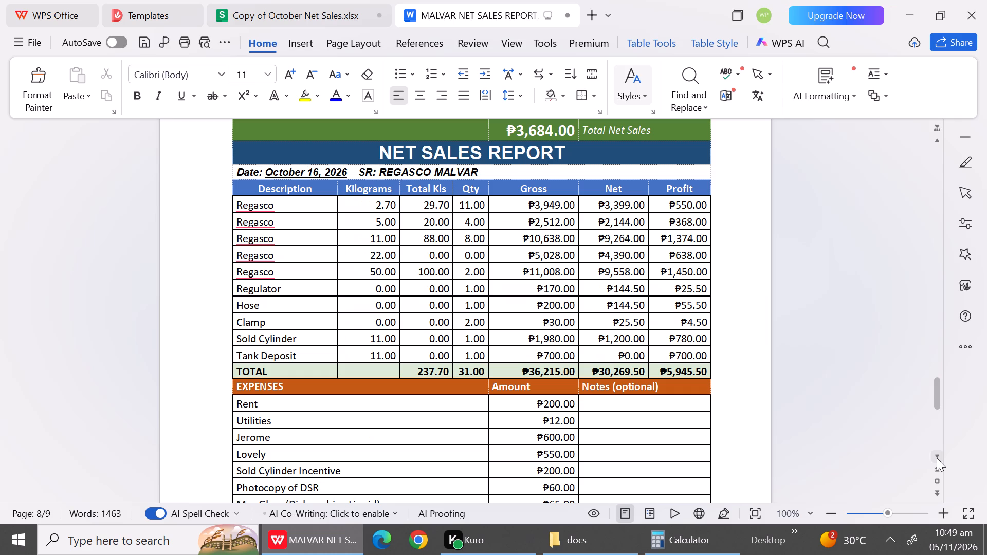
left_click(937, 458)
left_click(937, 458)
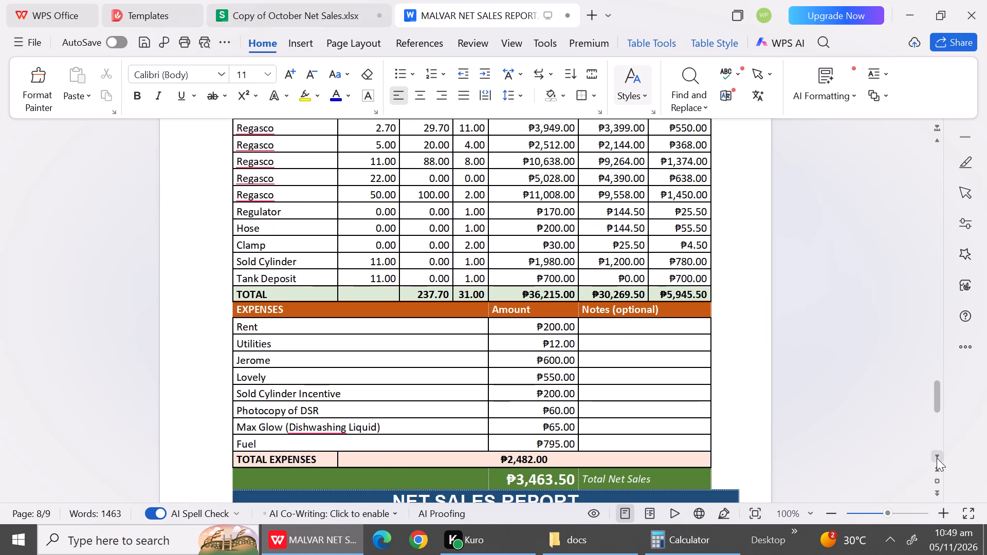
left_click(937, 458)
left_click(937, 458)
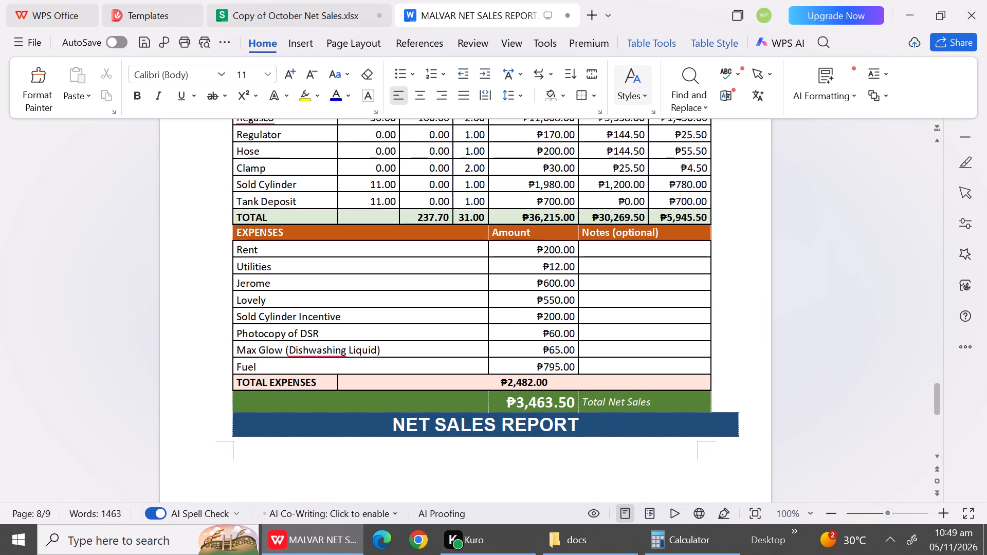
left_click(720, 404)
key("Return")
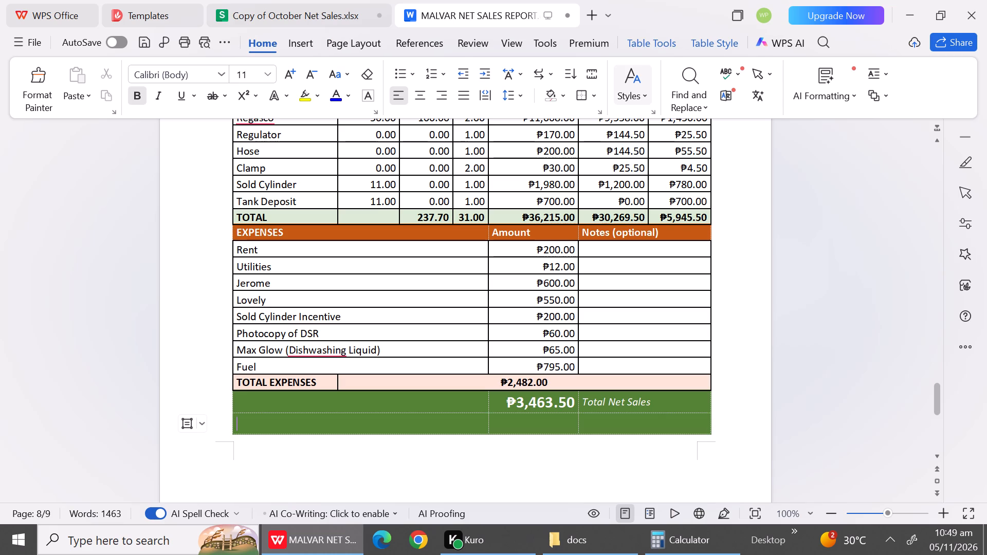
key("ctrl+z")
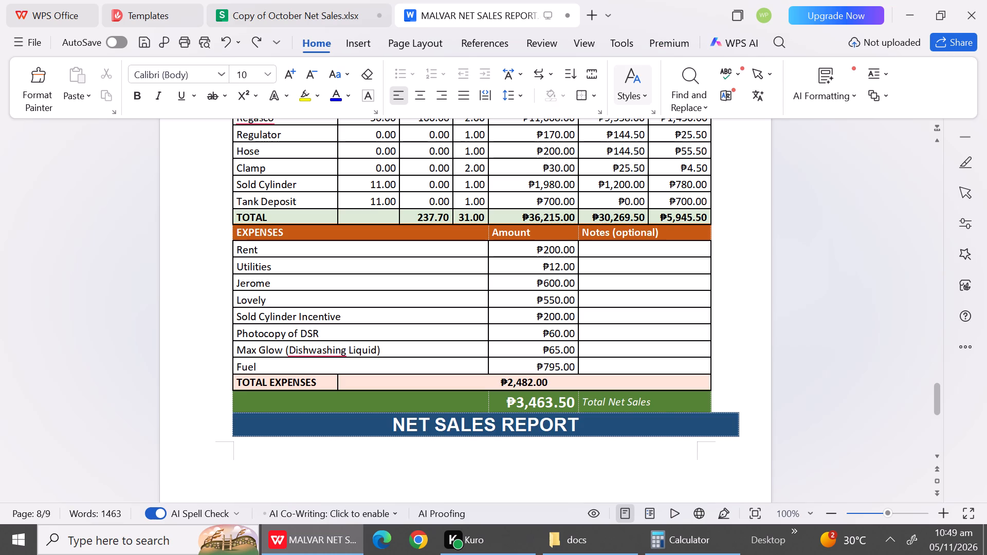
key("Return")
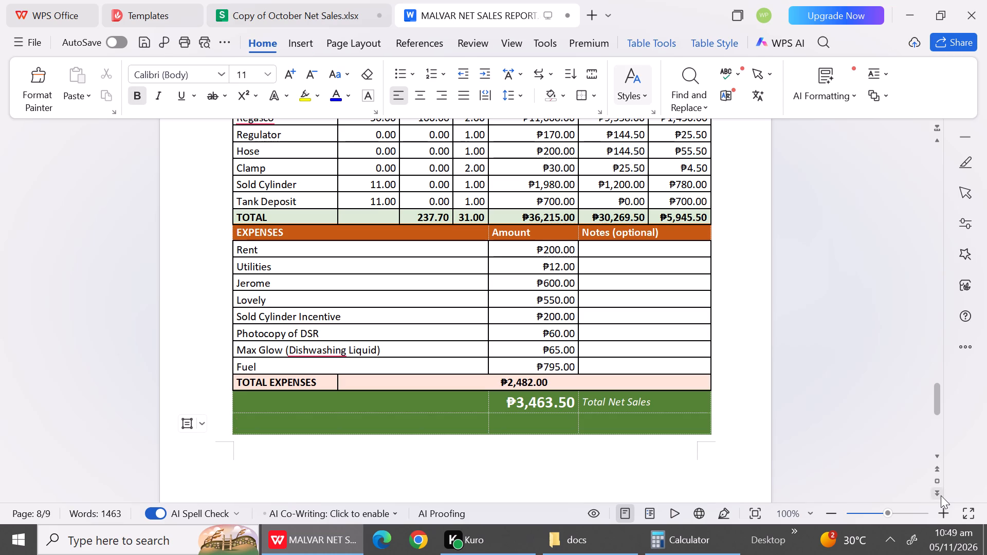
Delete the entire blank row between the TOTAL row and the EXPENSES header in the October 17, 2026 report.
left_click(936, 455)
left_click(936, 455)
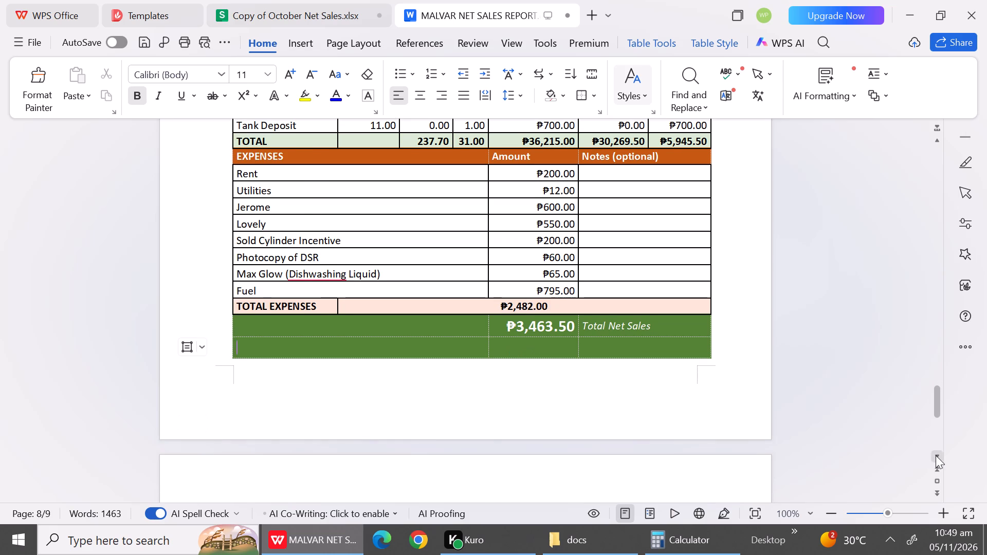
triple_click(936, 455)
left_click(936, 455)
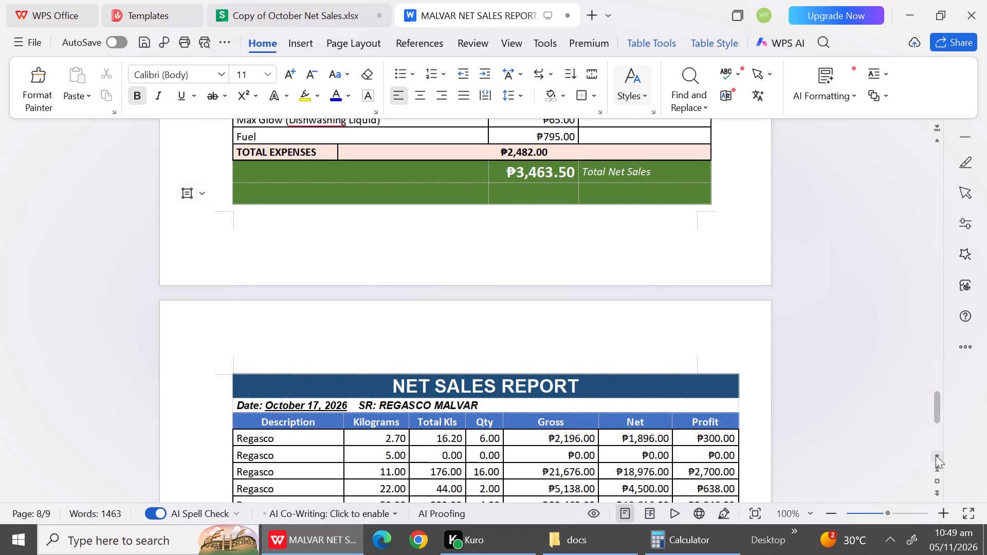
left_click(936, 455)
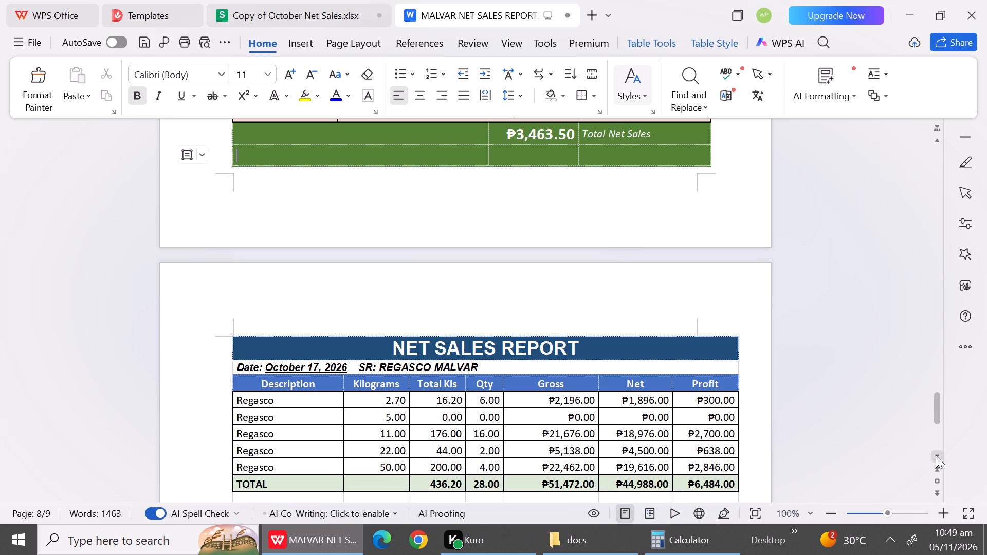
double_click(936, 455)
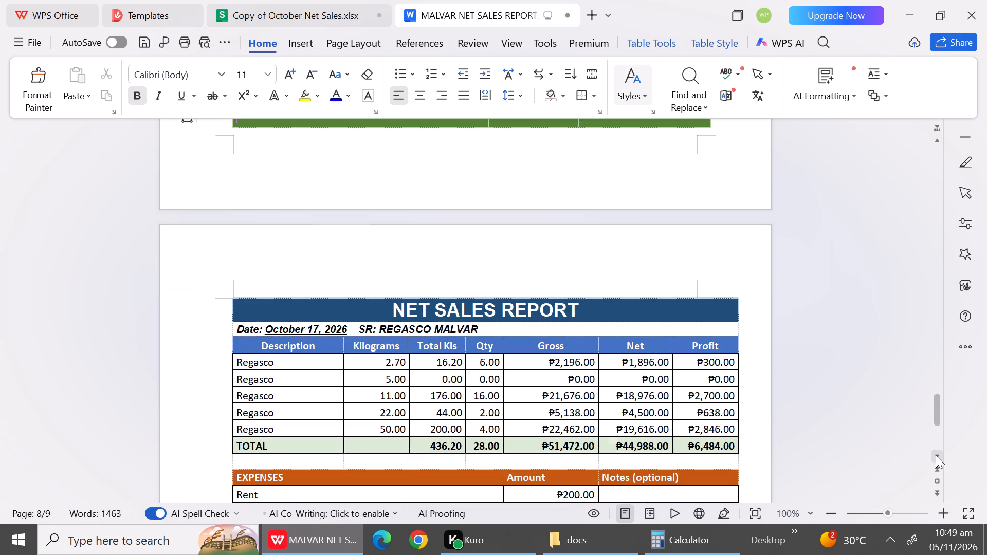
left_click(936, 455)
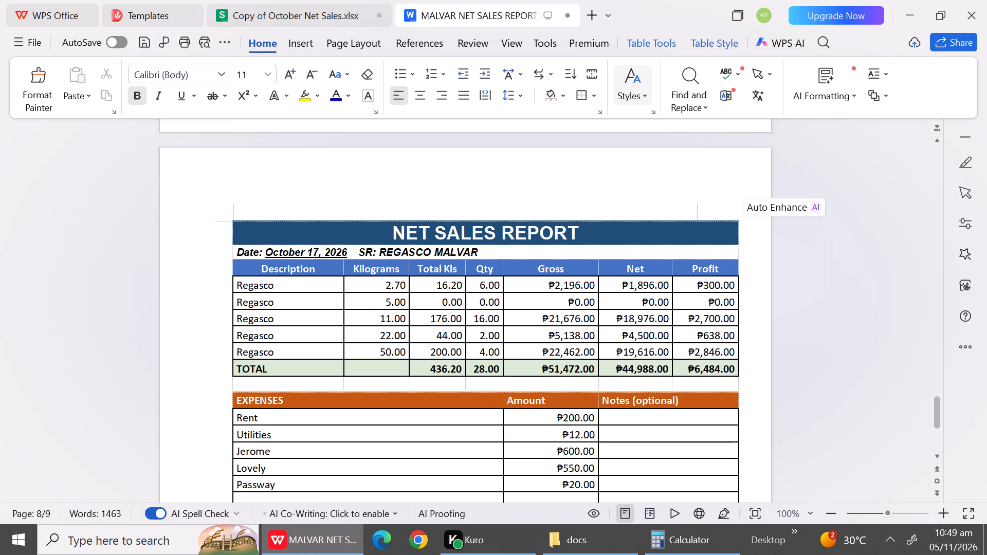
left_click(250, 383)
right_click(250, 383)
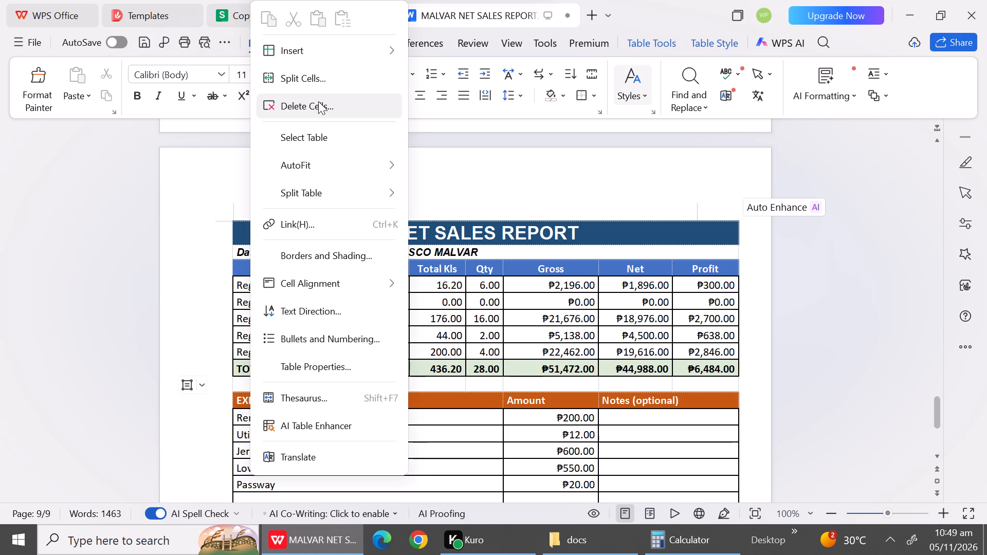
left_click(315, 112)
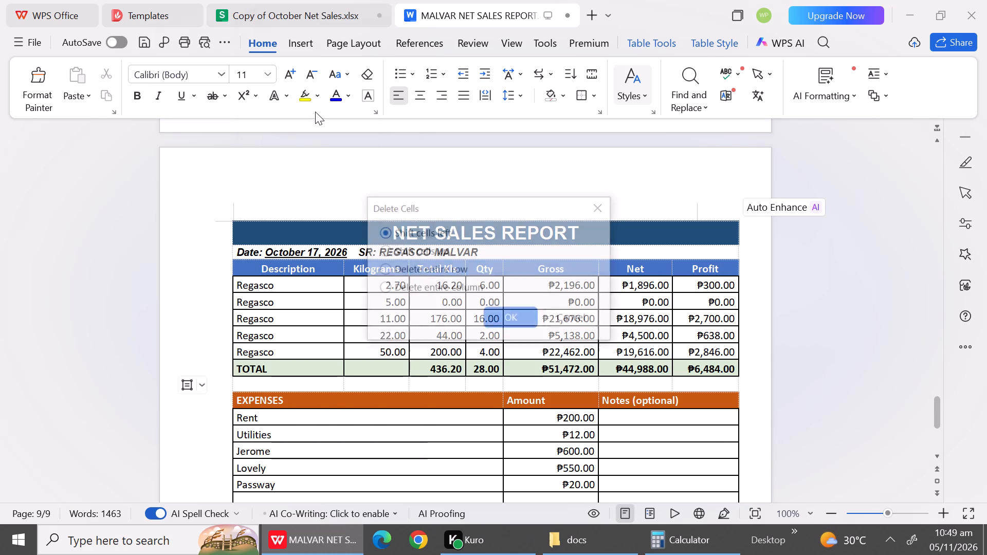
left_click(418, 265)
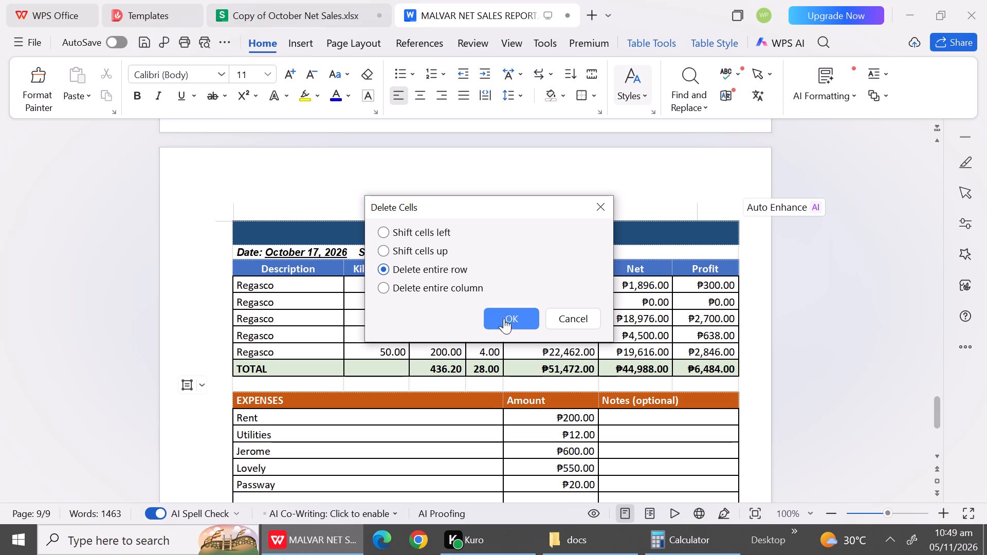
left_click(510, 323)
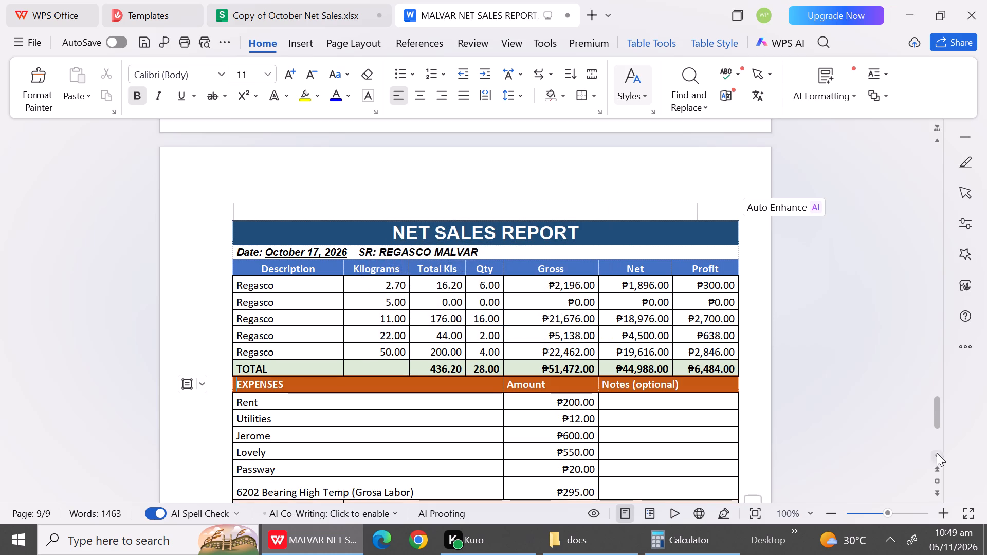
Check the layout of the October 17 and October 18, 2026 reports through to the end of the document.
left_click(940, 456)
left_click(940, 456)
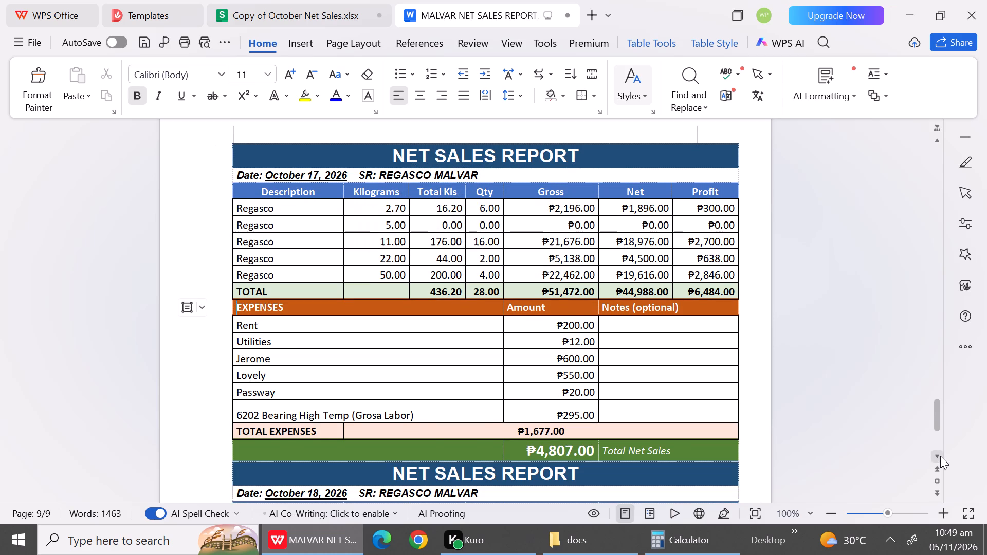
left_click(940, 456)
triple_click(940, 456)
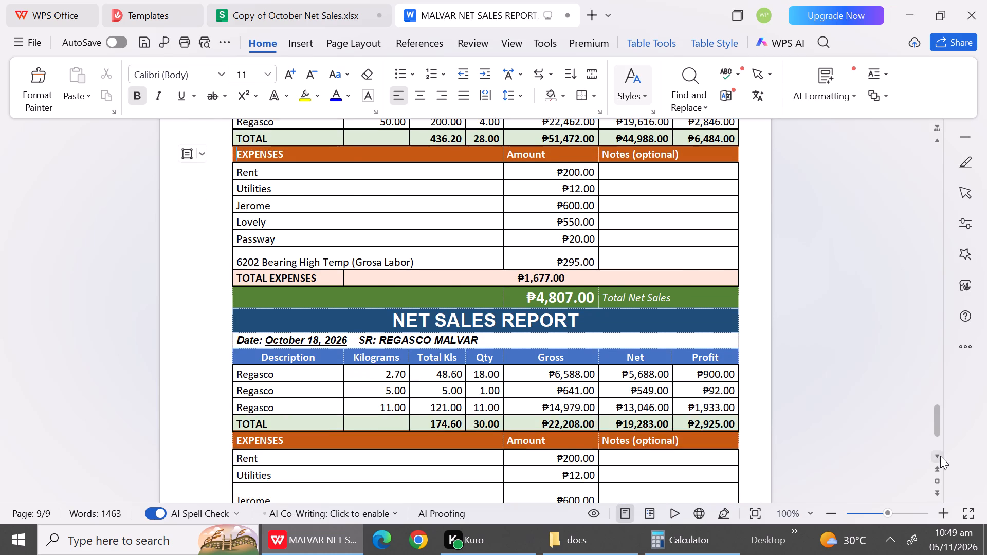
left_click(940, 456)
left_click(940, 456)
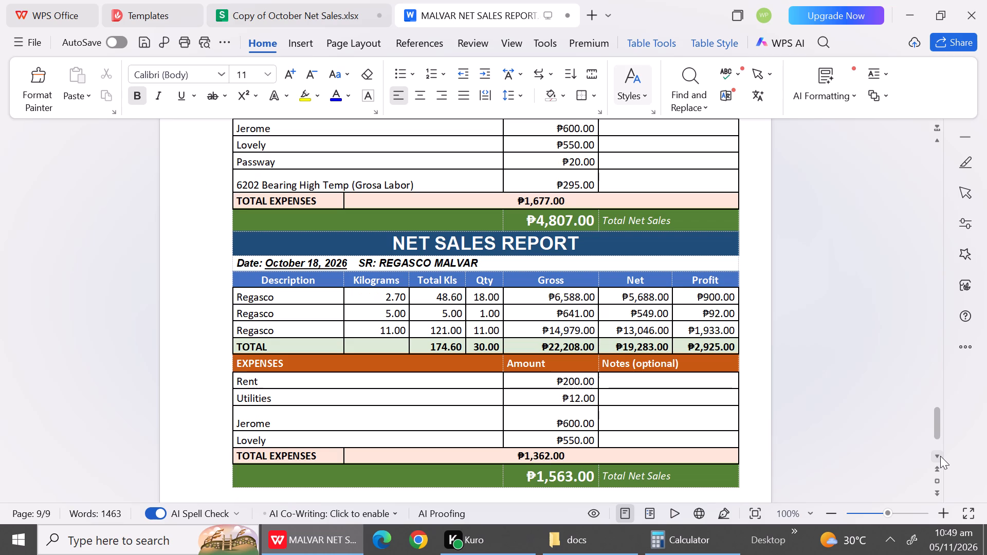
double_click(940, 456)
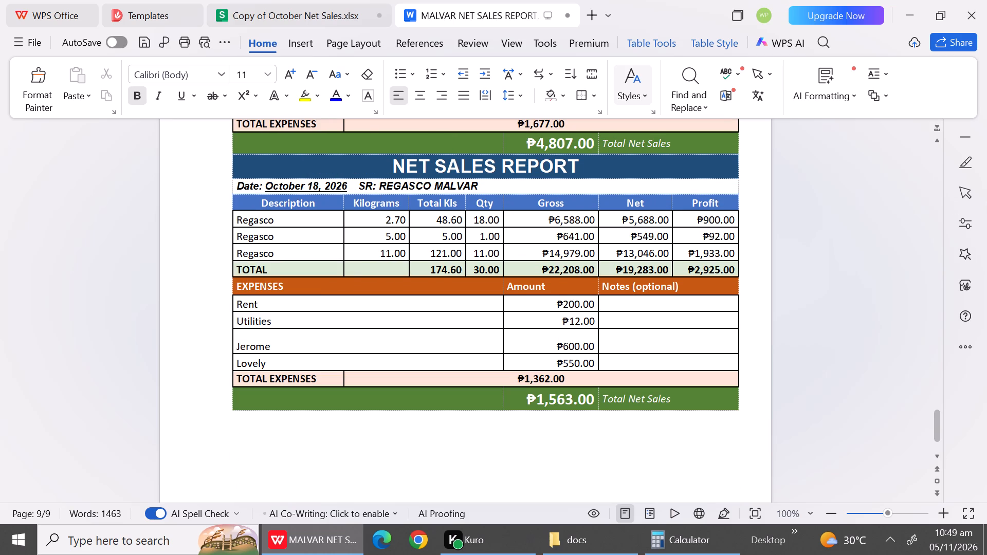
left_click(935, 459)
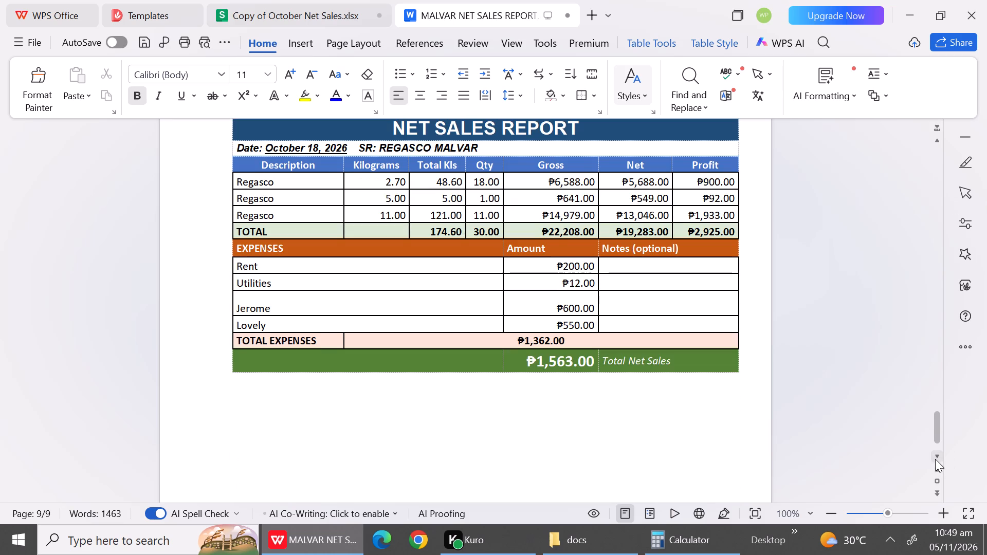
left_click(935, 459)
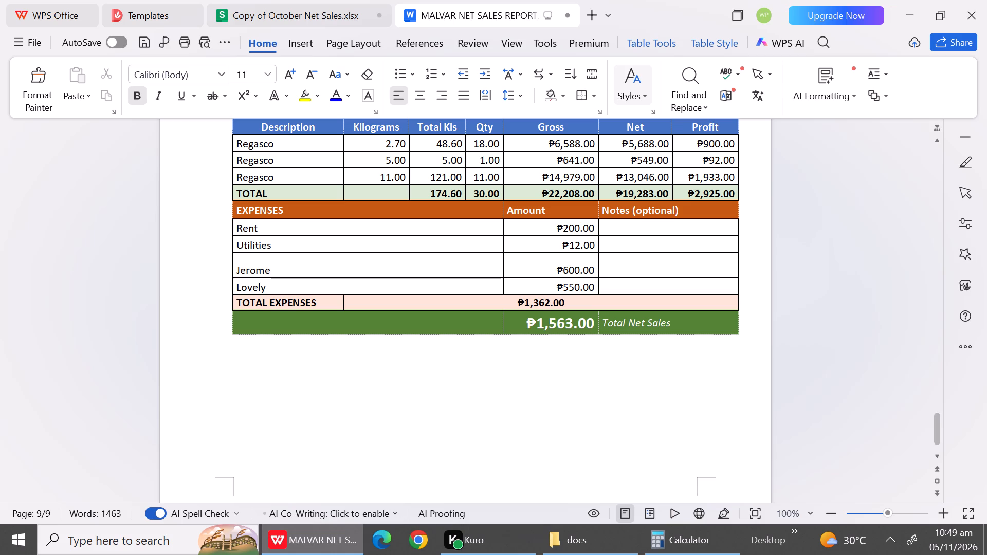
Save the Malvar net sales report document.
key("ctrl+s")
Switch to the Copy of October Net Sales workbook and open the Malvar Net Sales sheet.
left_click(301, 552)
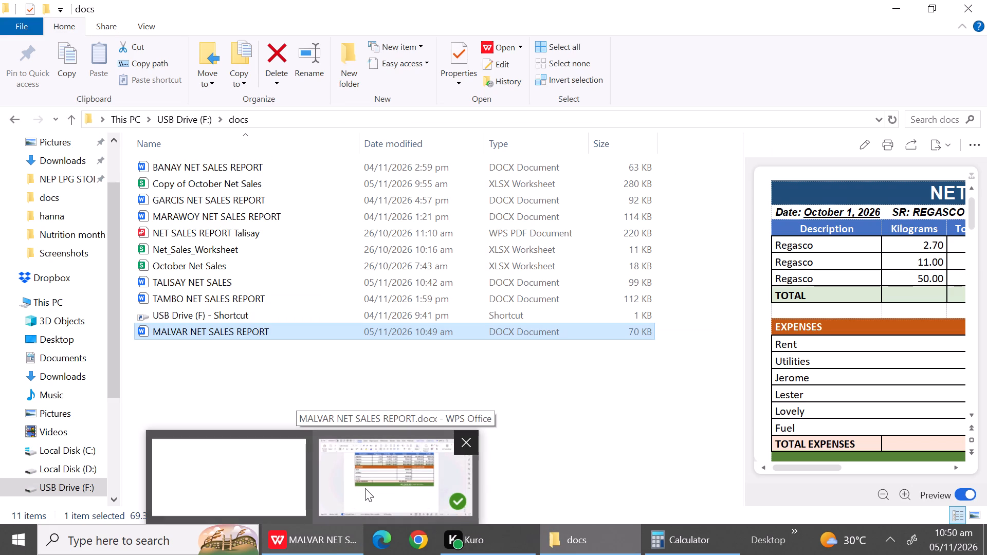
left_click(365, 488)
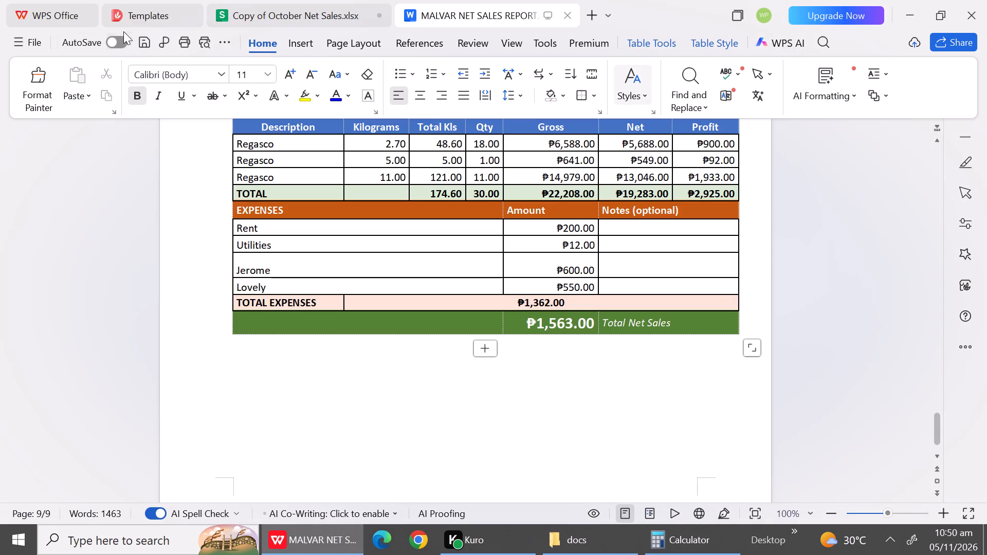
left_click(225, 20)
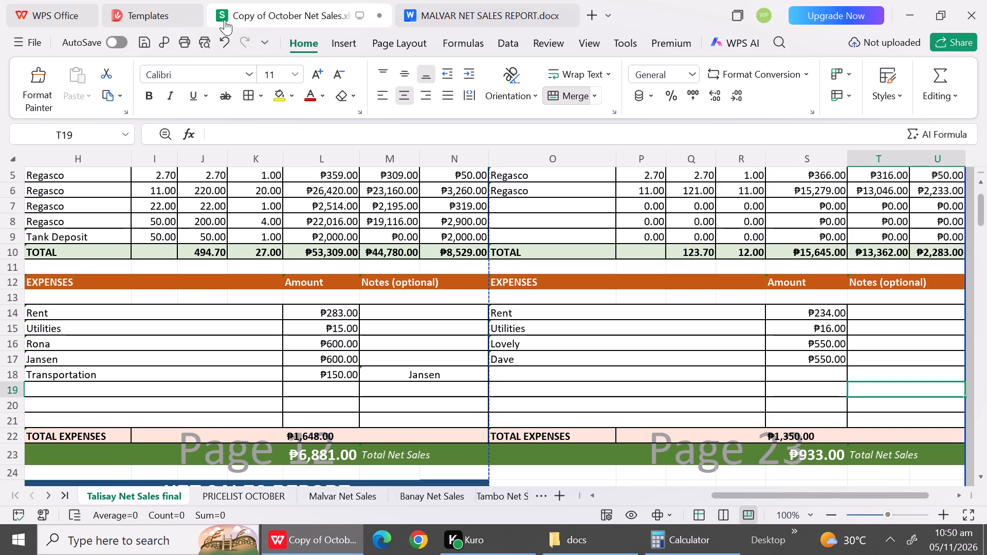
left_click(352, 499)
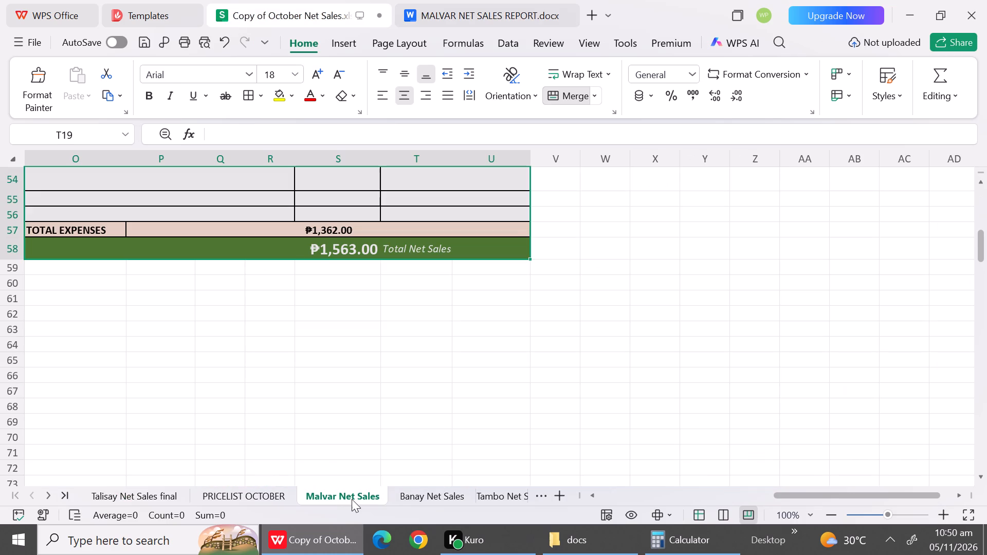
Examine the October 17 and October 18, 2026 reports on the Malvar Net Sales sheet from the first row to the last total.
left_click(980, 212)
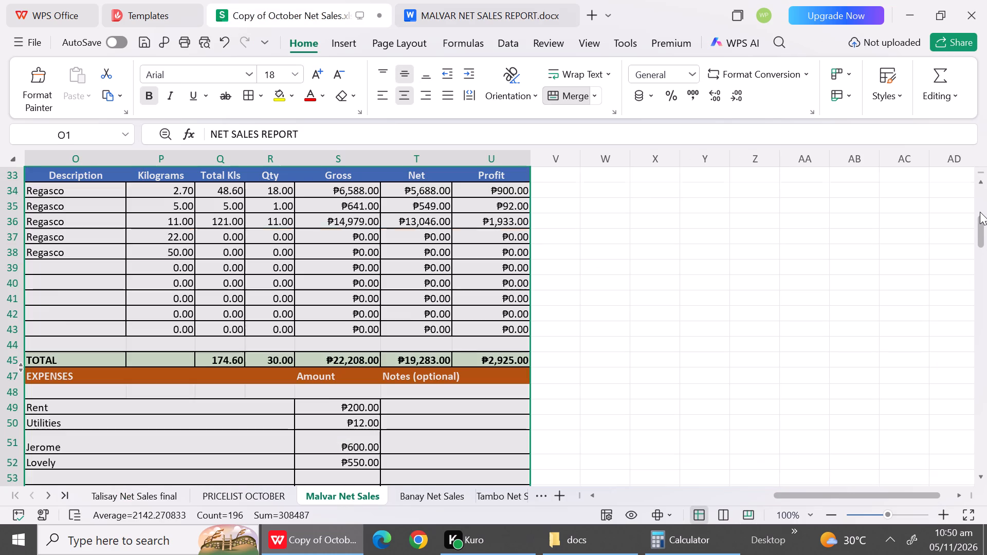
left_click(980, 212)
left_click(980, 212)
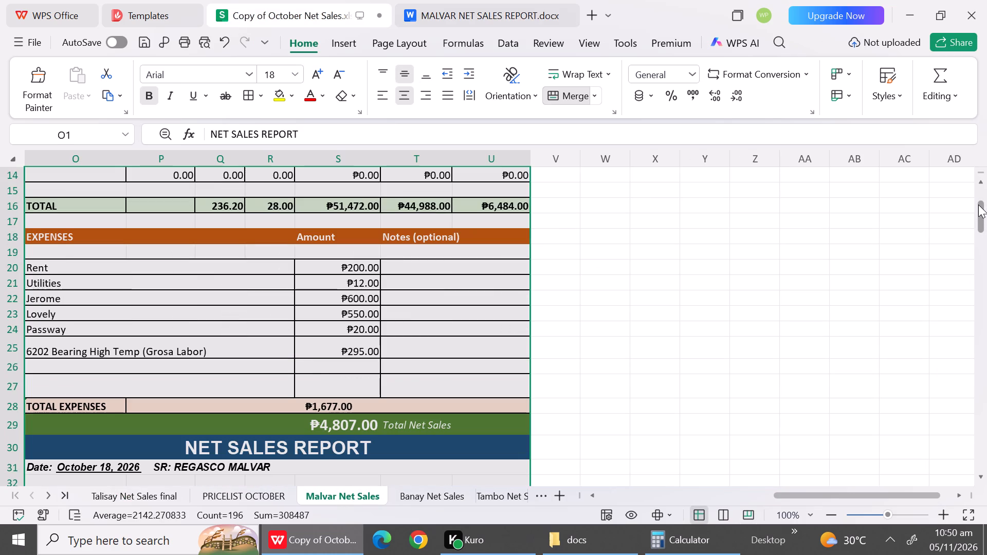
left_click(978, 198)
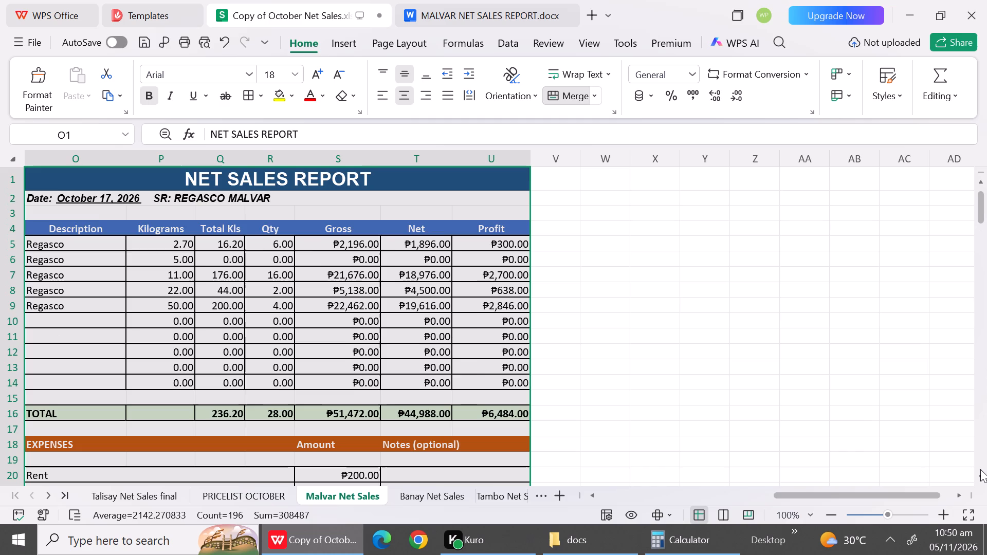
triple_click(981, 472)
double_click(981, 472)
left_click_drag(981, 472, 737, 408)
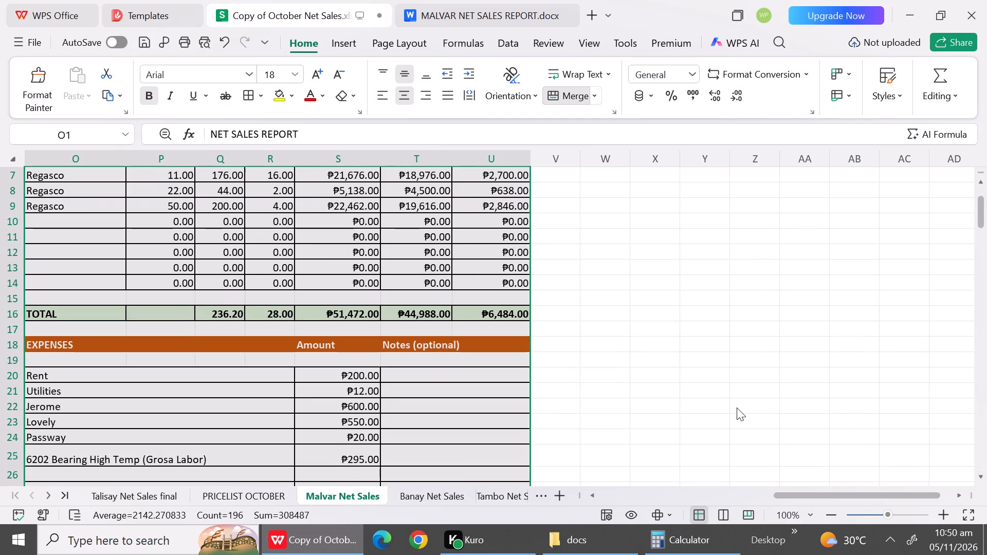
left_click(737, 408)
triple_click(983, 474)
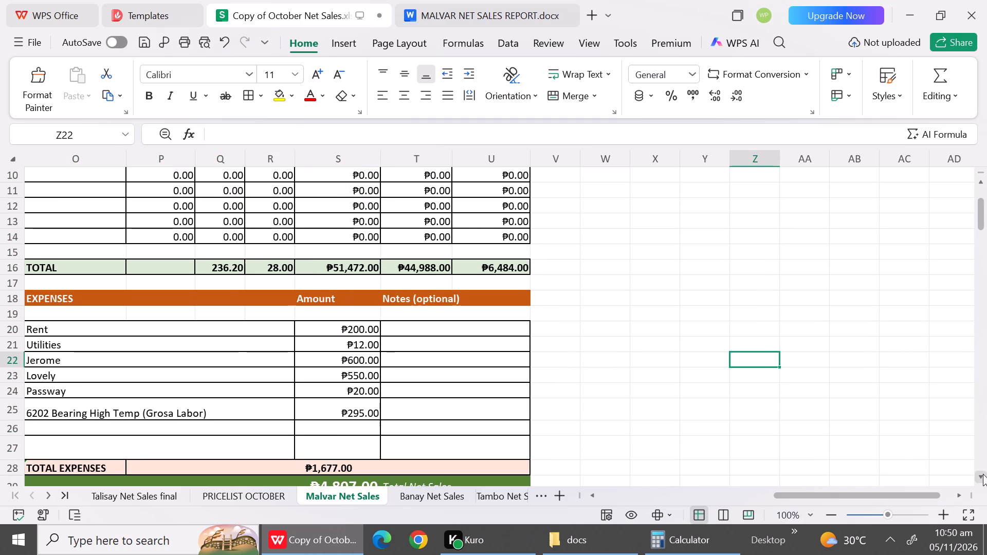
triple_click(983, 474)
triple_click(983, 474)
triple_click(983, 474)
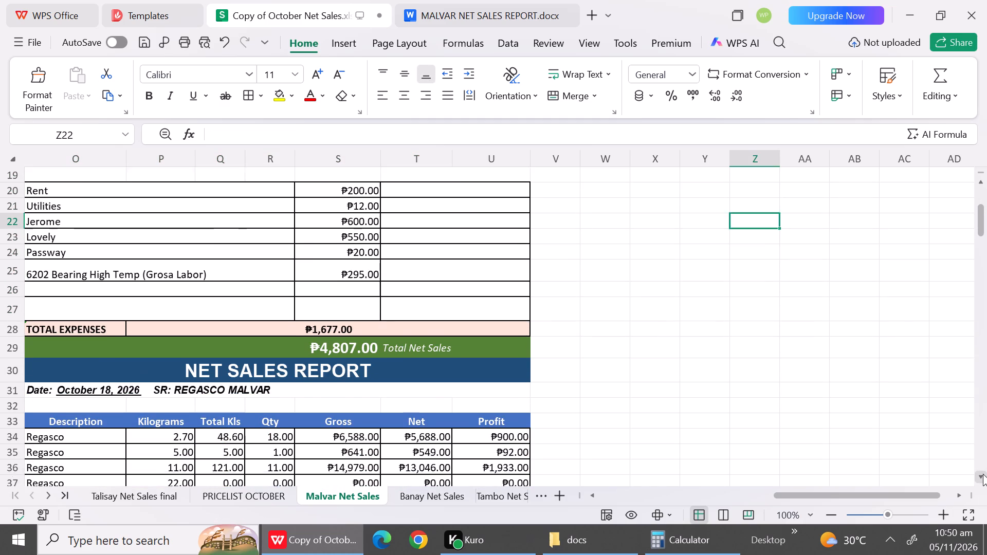
triple_click(983, 474)
triple_click(983, 474)
triple_click(983, 474)
left_click(983, 474)
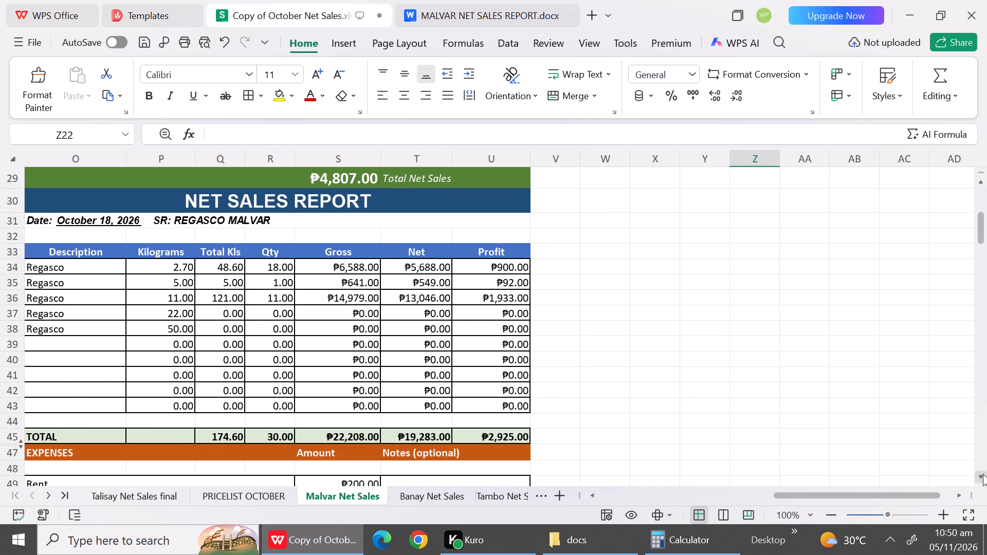
triple_click(983, 474)
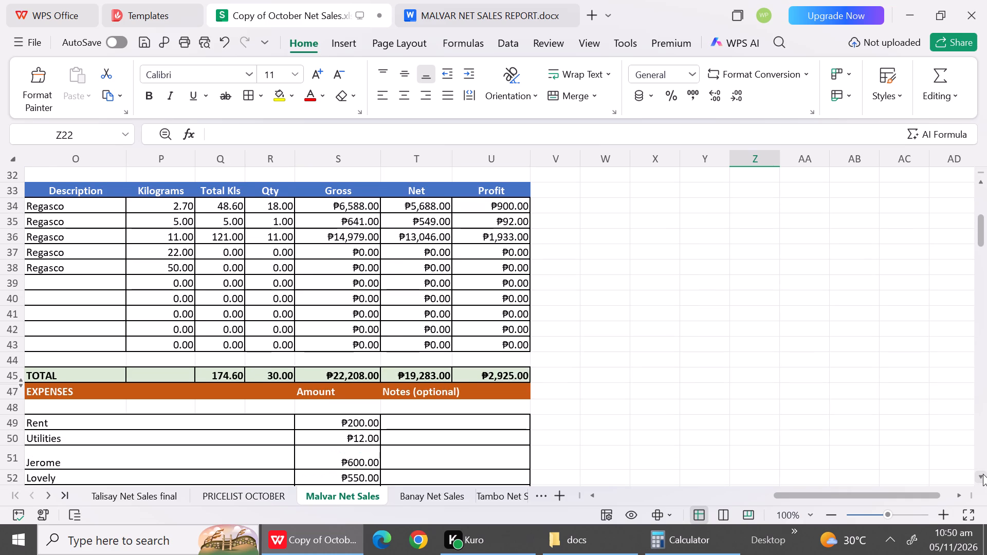
triple_click(983, 474)
triple_click(983, 474)
triple_click(983, 474)
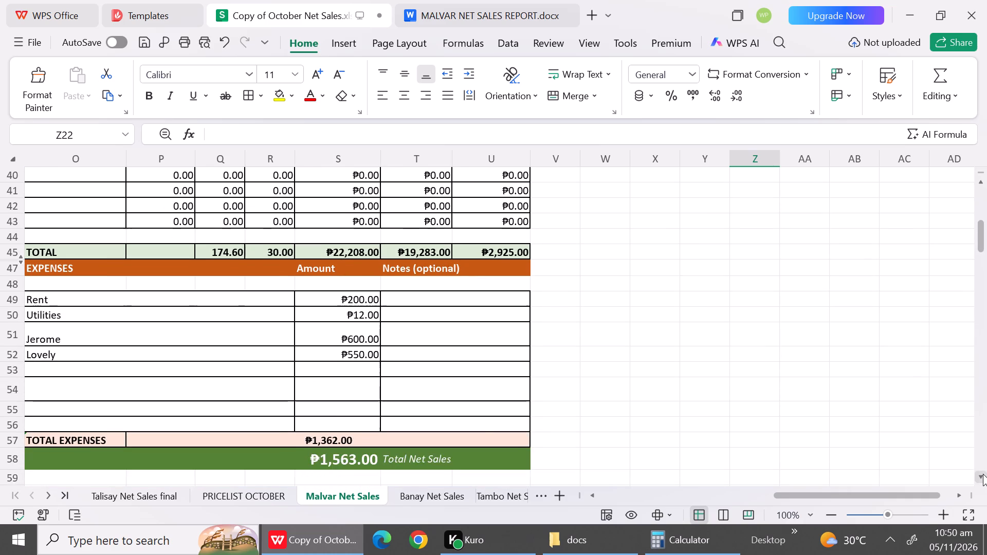
triple_click(983, 474)
triple_click(983, 474)
triple_click(983, 474)
double_click(983, 474)
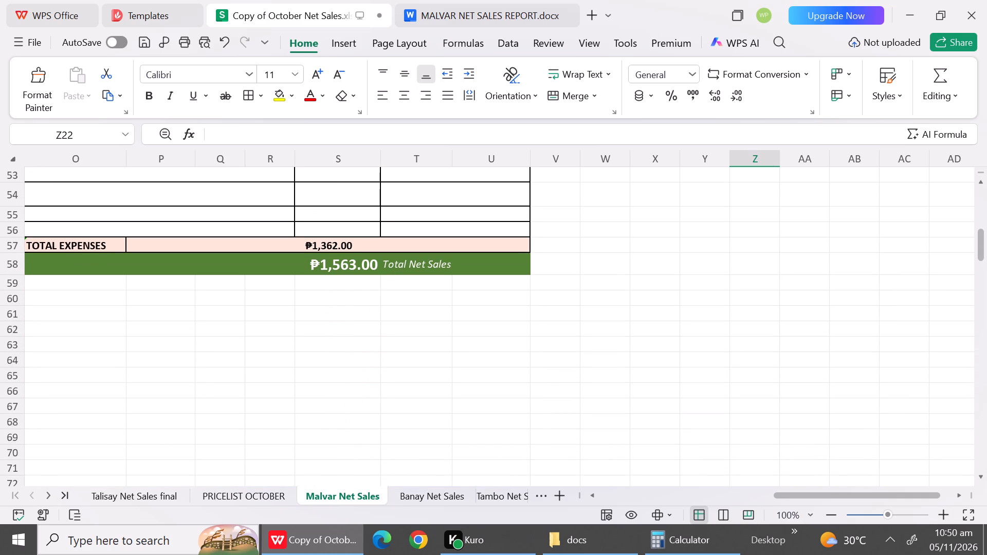
Return to the start of the Malvar Net Sales sheet and check the October 13, 2026 report and the one before it.
triple_click(986, 180)
left_click(986, 180)
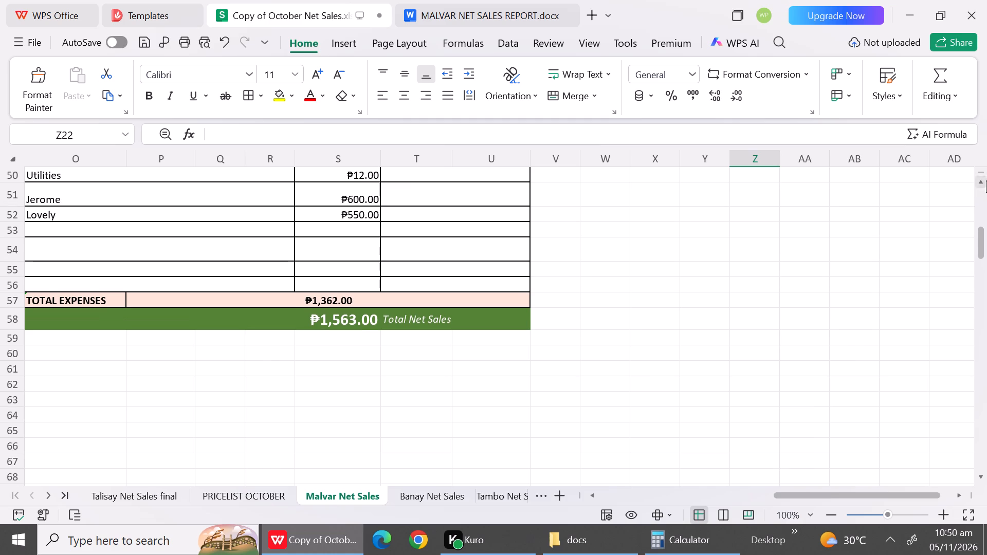
left_click_drag(983, 246, 970, 183)
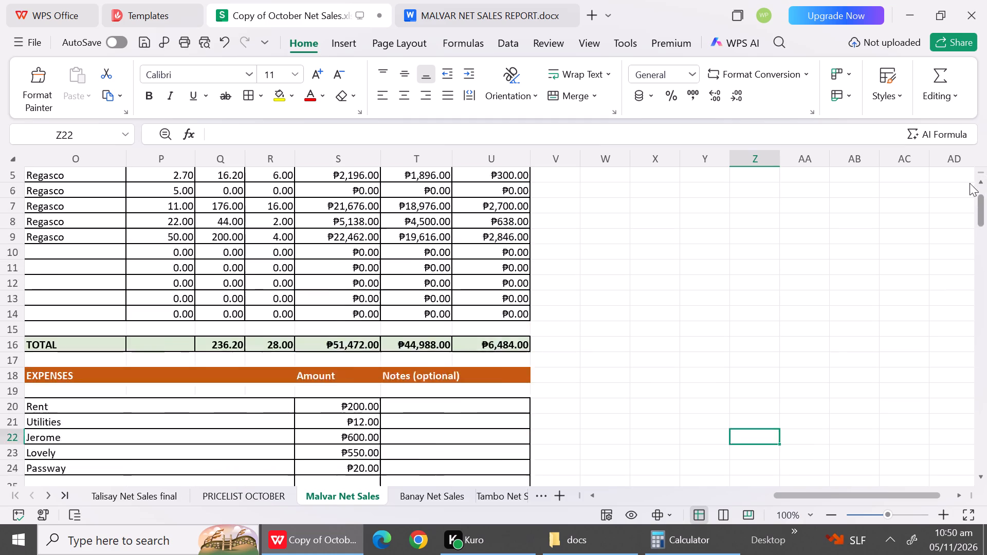
left_click_drag(970, 183, 966, 127)
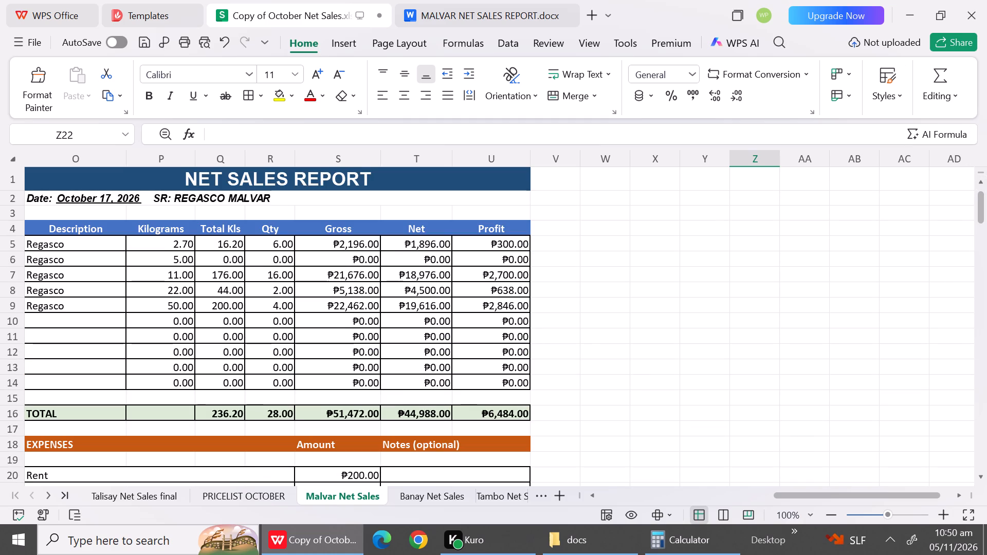
triple_click(592, 498)
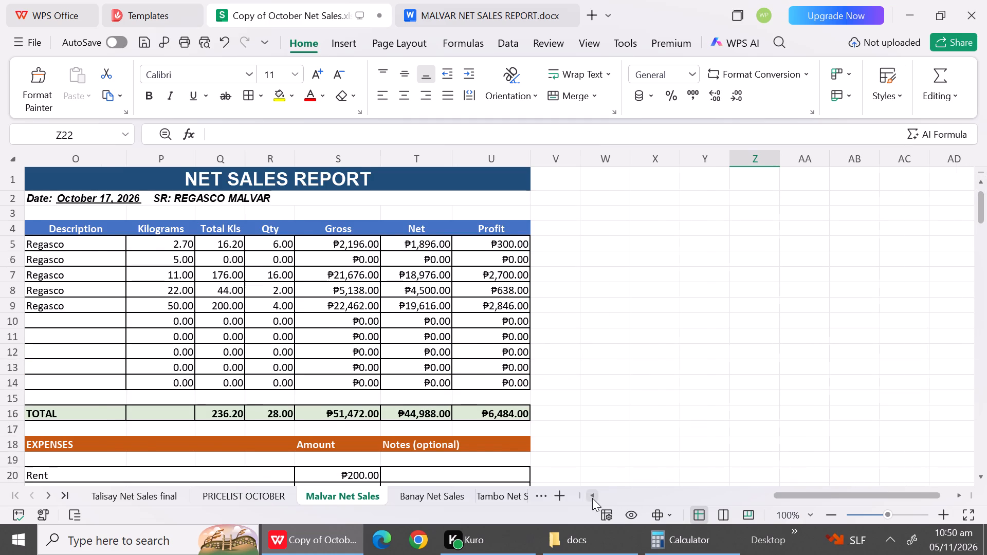
triple_click(592, 498)
triple_click(592, 498)
double_click(592, 498)
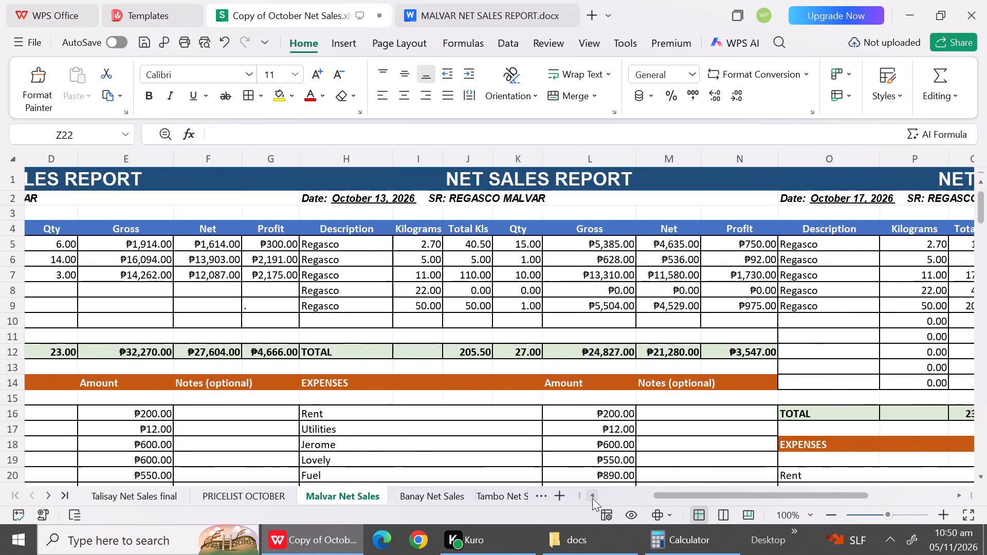
double_click(592, 498)
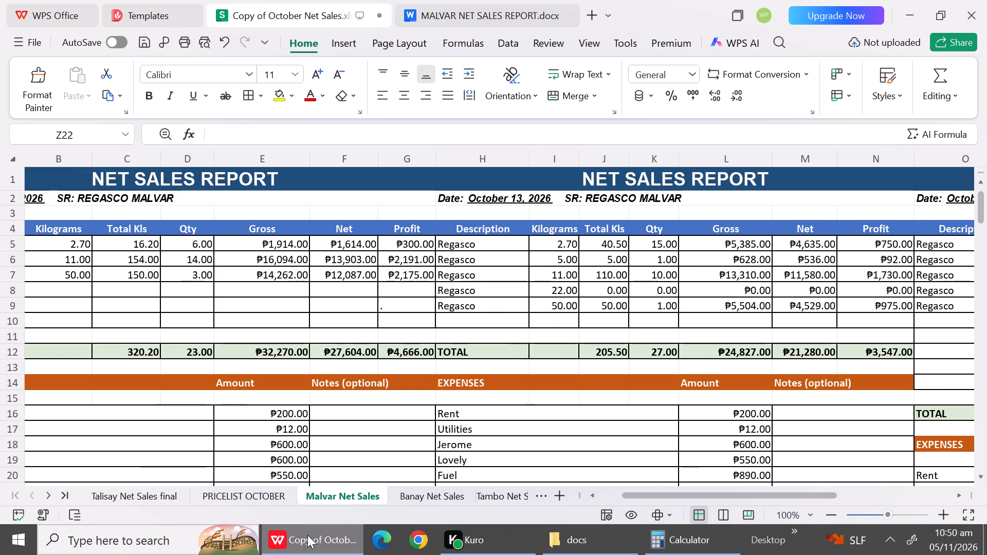
Insert one new sheet after the Malvar Net Sales sheet.
right_click(337, 494)
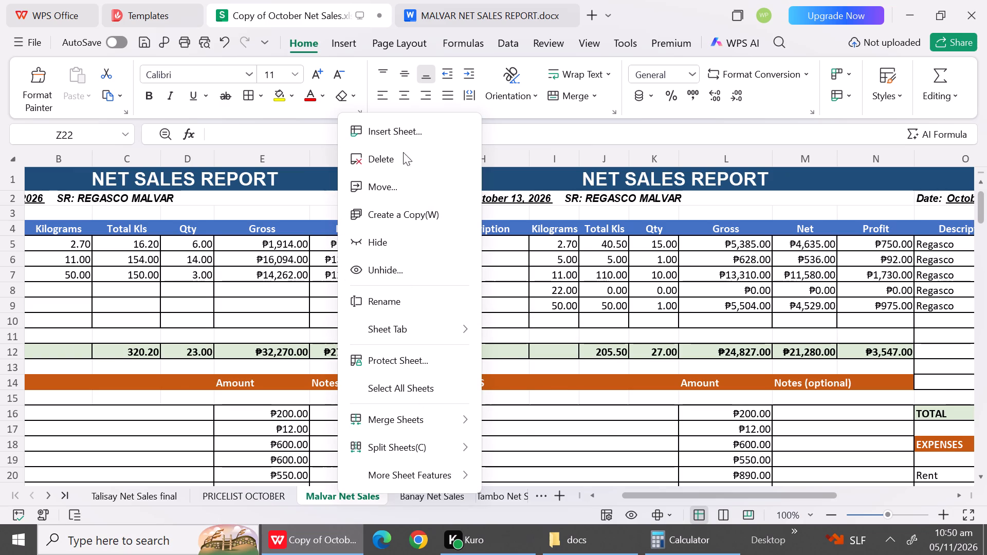
left_click(387, 128)
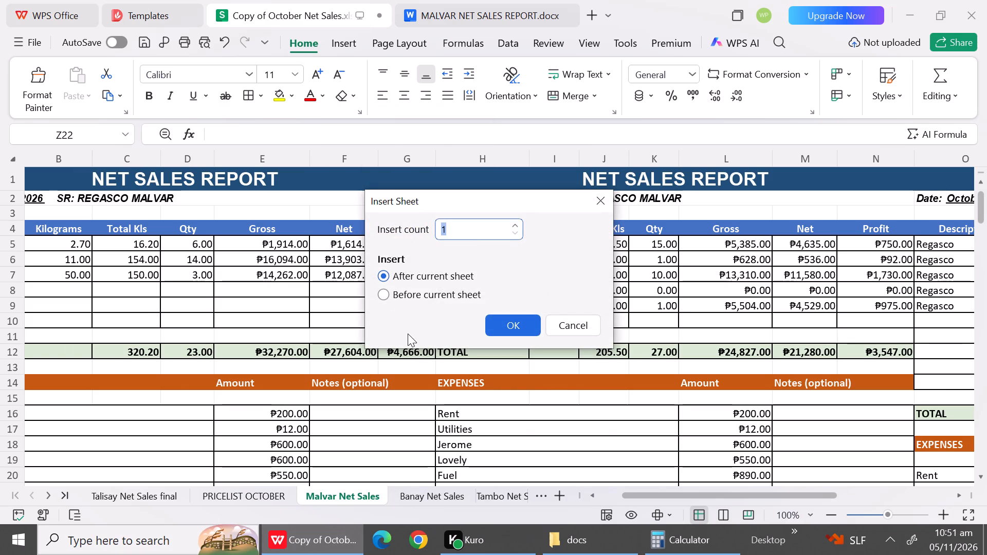
left_click(489, 321)
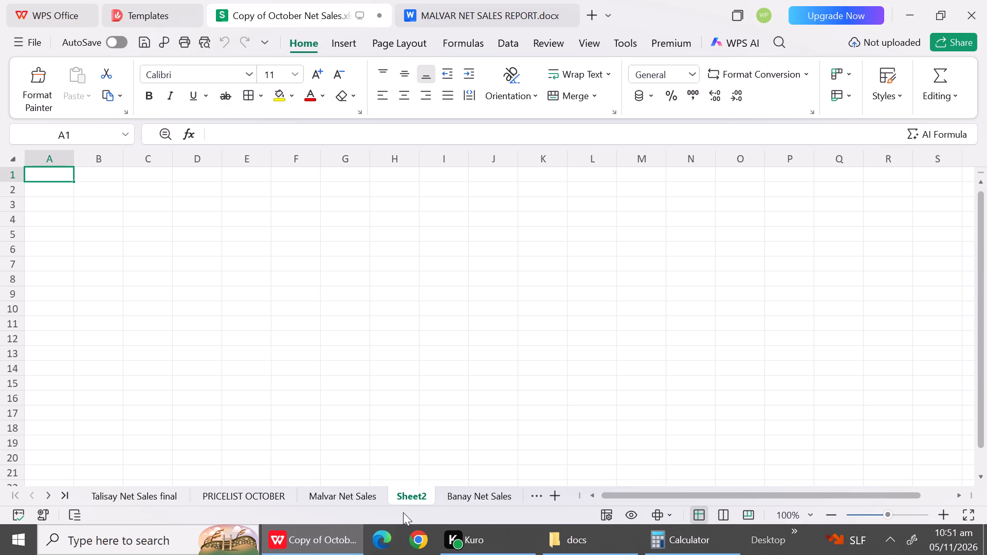
Rename the new blank sheet as MALVAR 2.
left_click(404, 499)
double_click(409, 498)
type("mA")
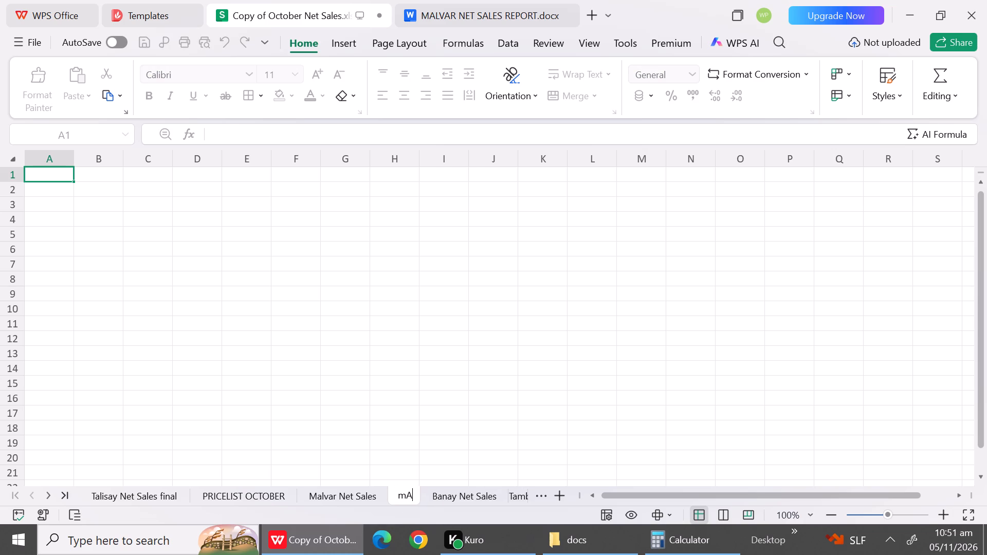
key("BackSpace")
key("BackSpace")
type("MALVAR 1")
key("BackSpace")
key("2")
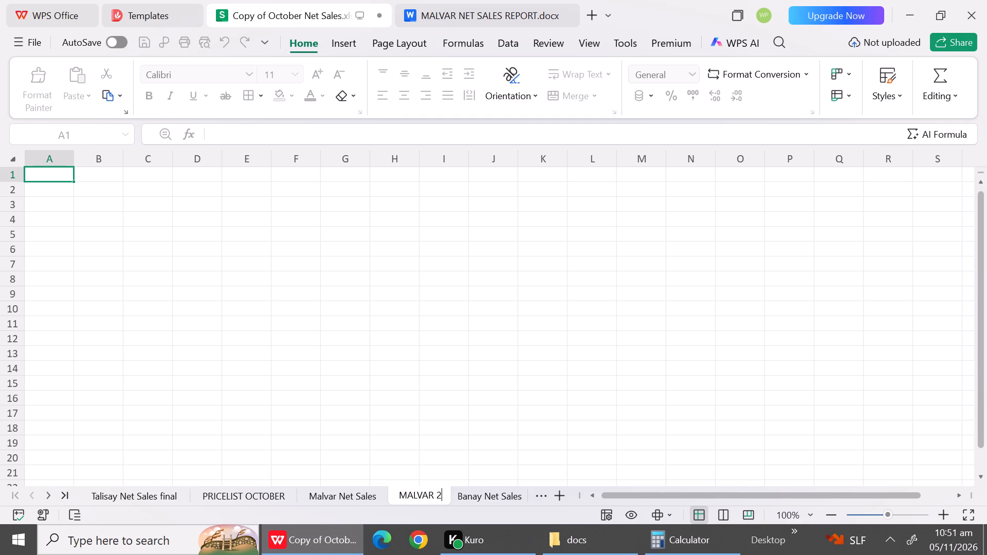
left_click(381, 456)
Copy all reports in columns H to N of Talisay Net Sales final, starting with October 16, 2026, into MALVAR 2 from cell A1.
left_click(148, 503)
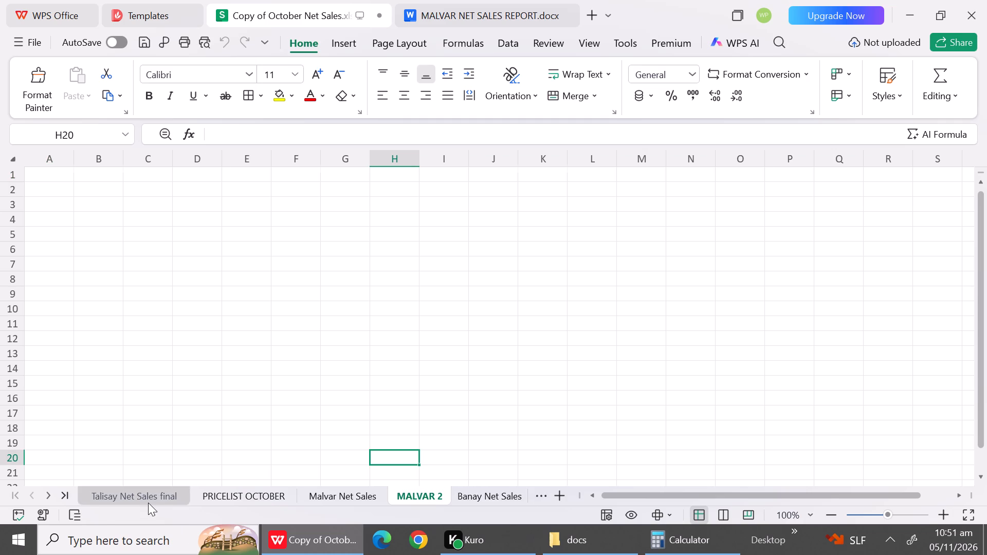
left_click_drag(978, 217, 977, 213)
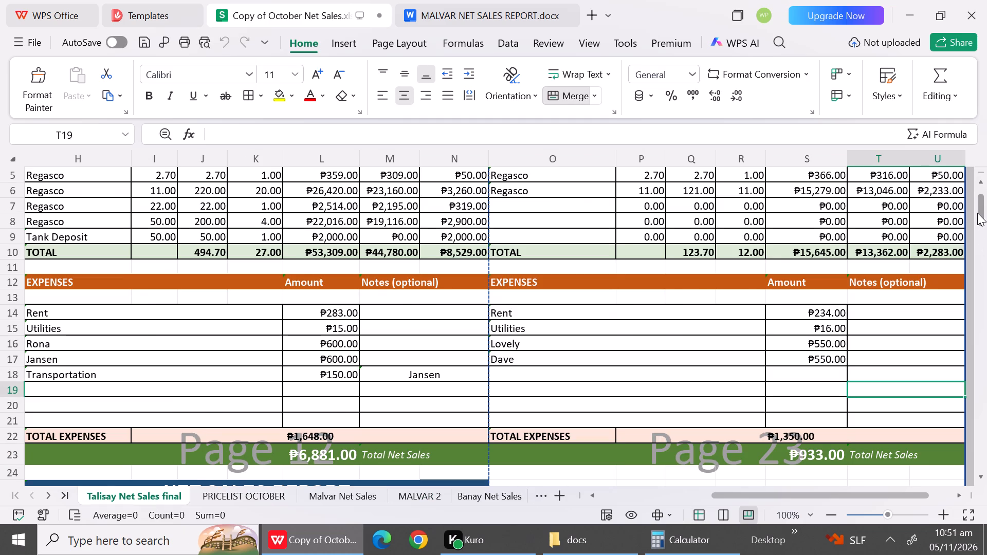
left_click_drag(977, 213, 974, 153)
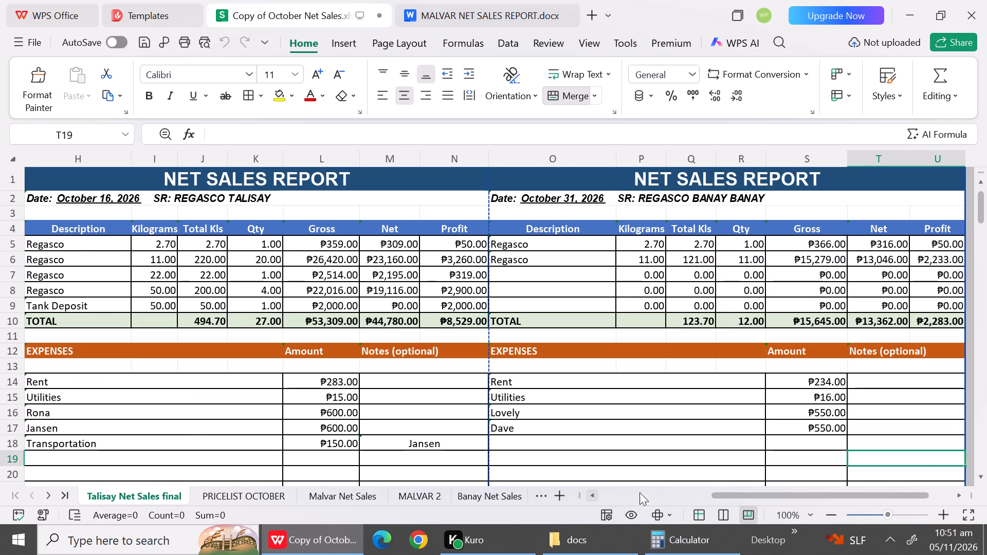
left_click(590, 498)
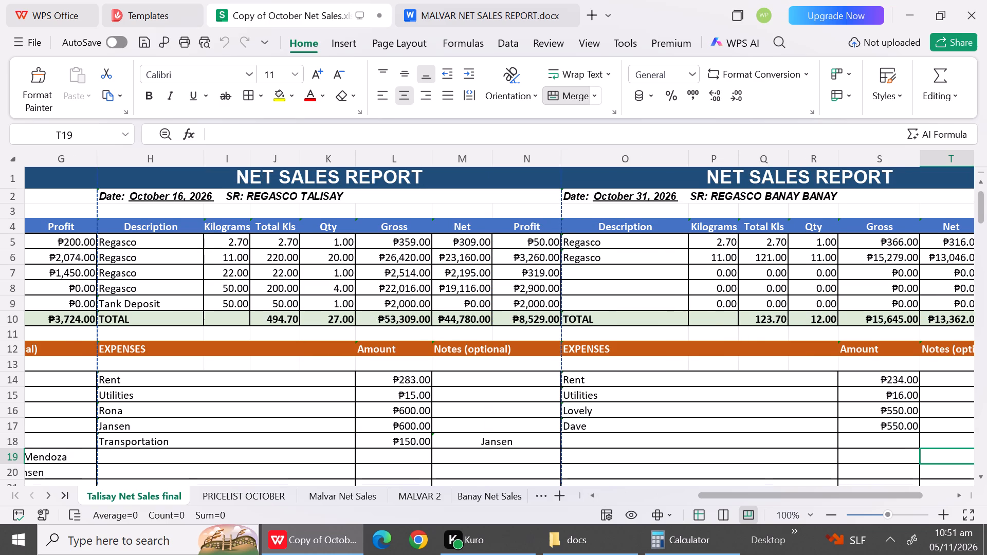
left_click_drag(172, 173, 398, 382)
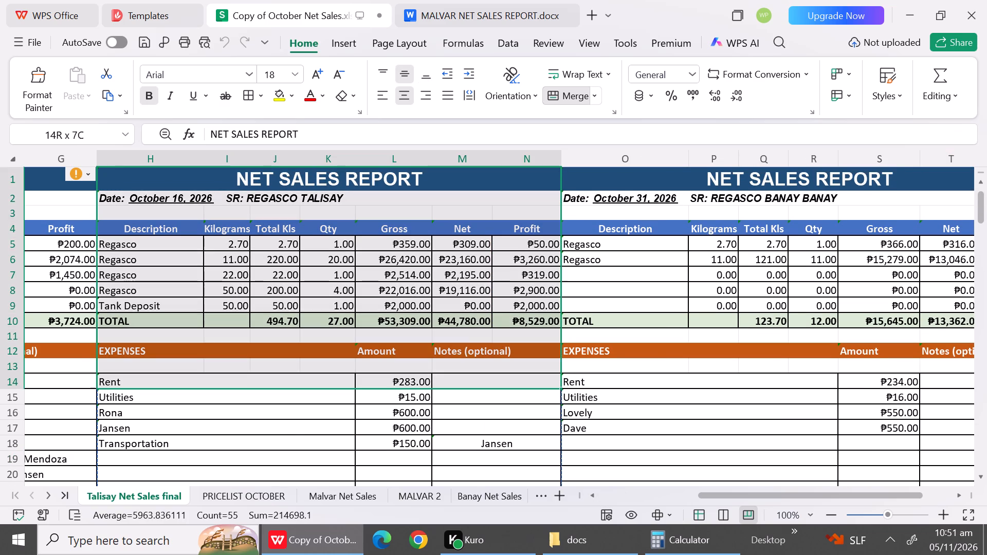
left_click_drag(398, 382, 422, 554)
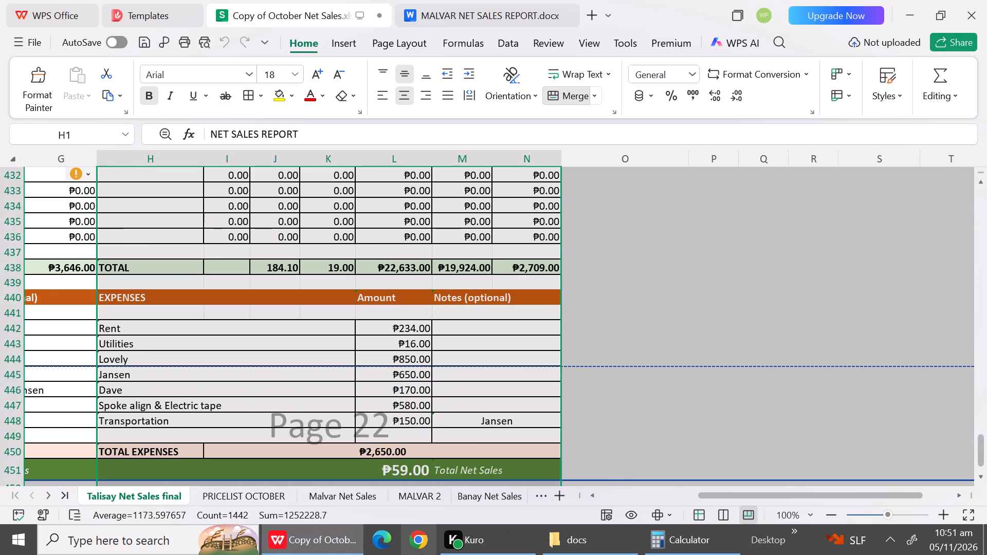
key("ctrl+c")
left_click(404, 494)
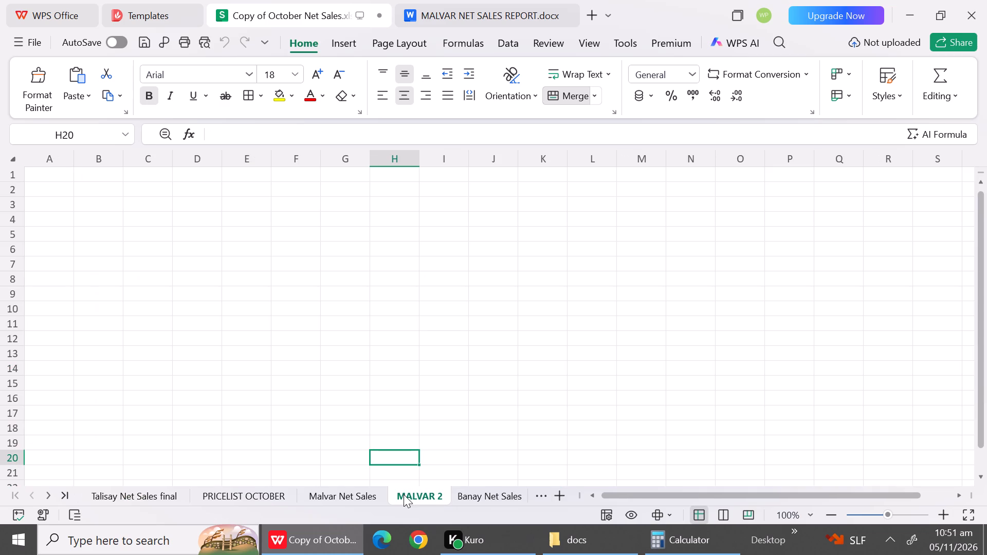
left_click(36, 161)
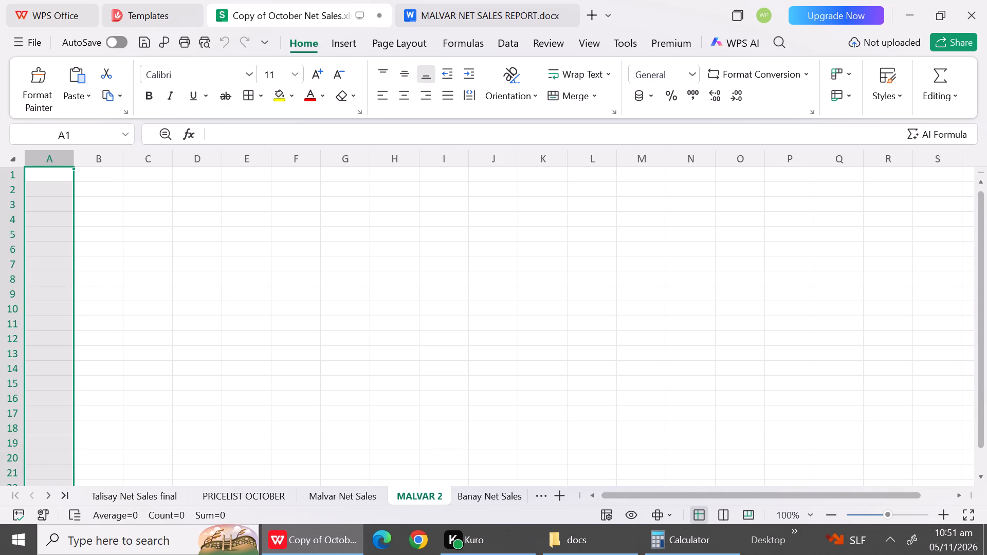
left_click(15, 161)
key("ctrl+v")
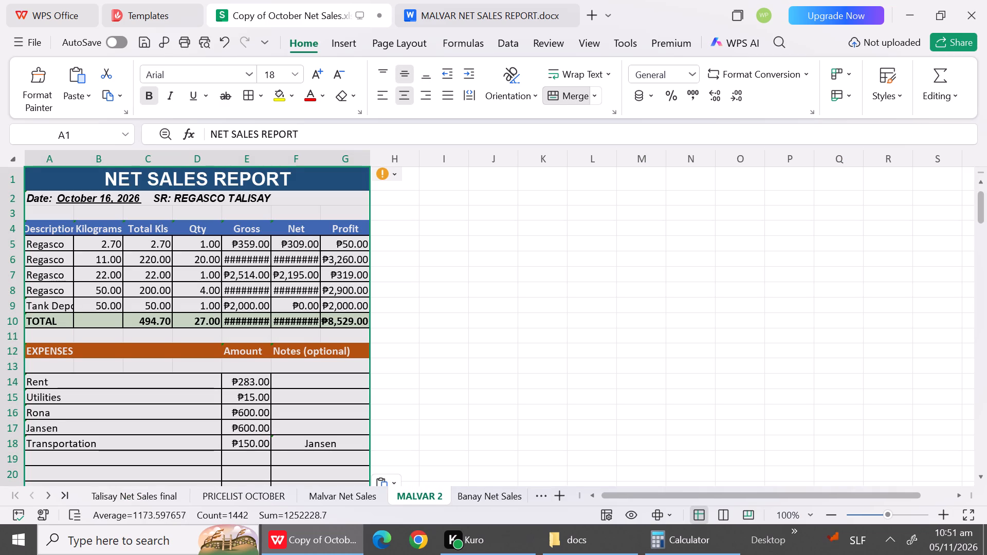
Widen the Description, Gross, Net and Profit columns on MALVAR 2 so their contents fit.
left_click_drag(77, 159, 132, 160)
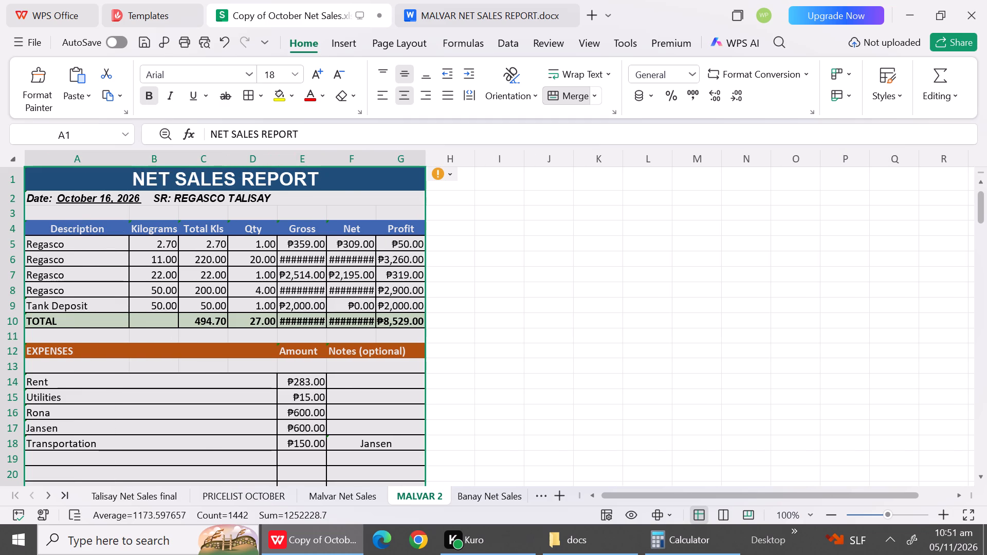
left_click_drag(324, 163, 343, 163)
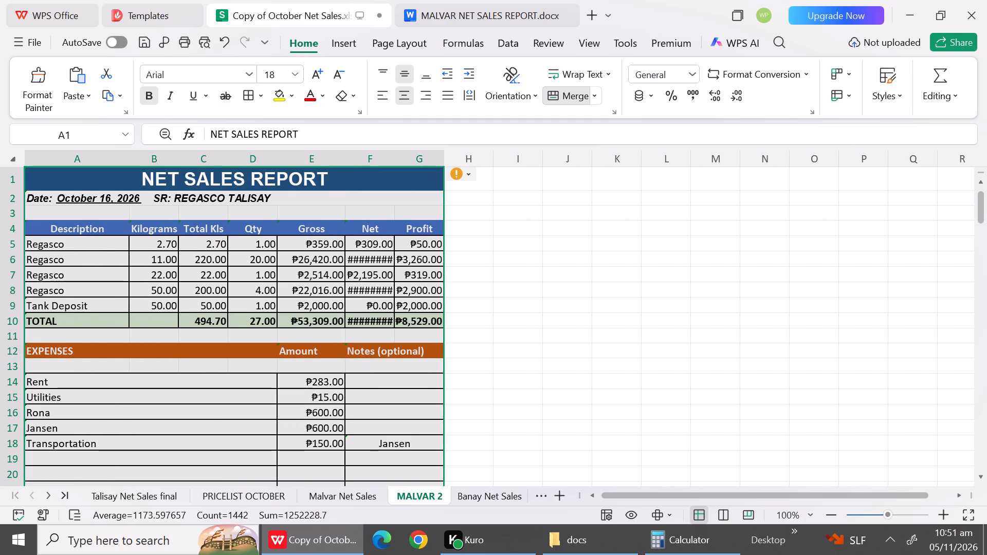
left_click_drag(393, 160, 396, 159)
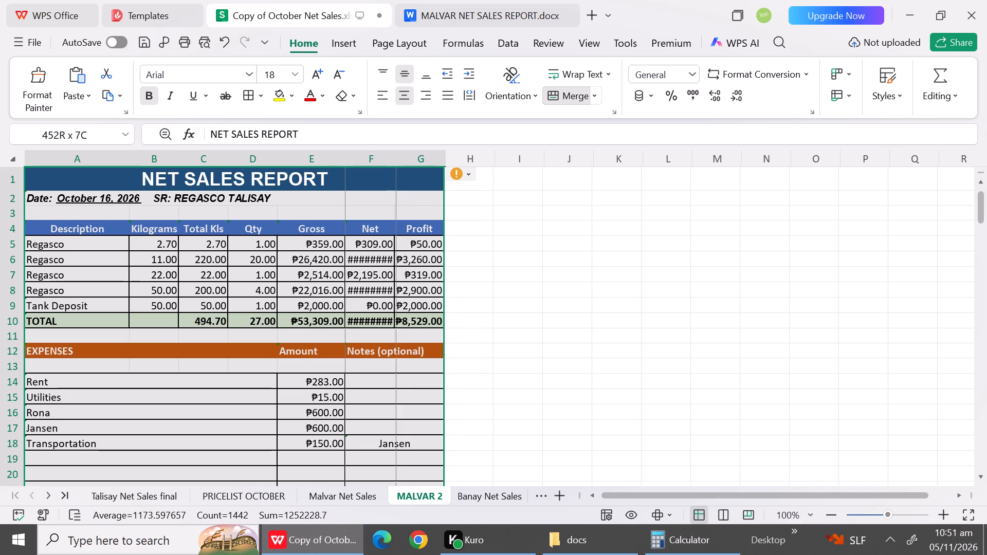
left_click_drag(396, 159, 410, 155)
left_click_drag(460, 160, 487, 155)
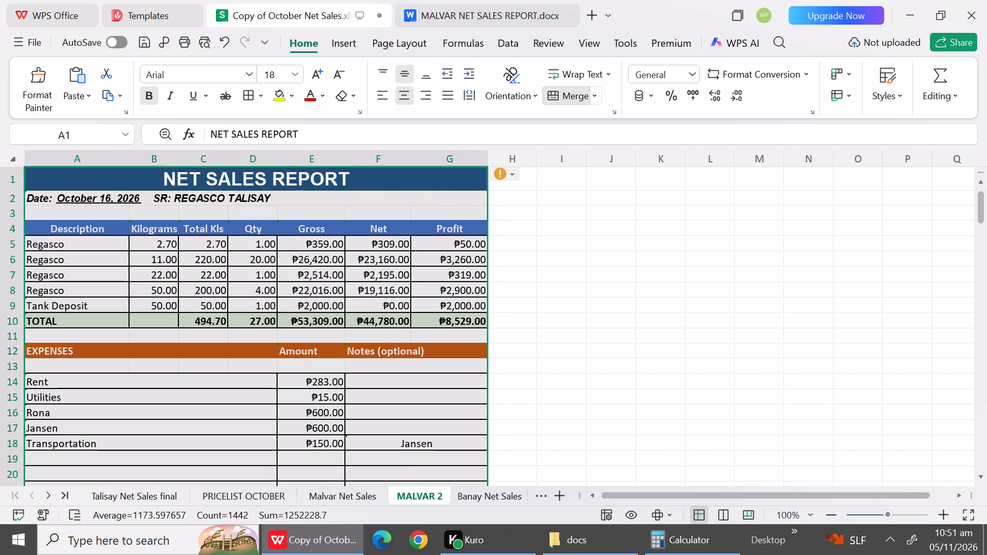
Change the branch in the first report's header on MALVAR 2 to SR: REGASCO MALVAR.
left_click(626, 338)
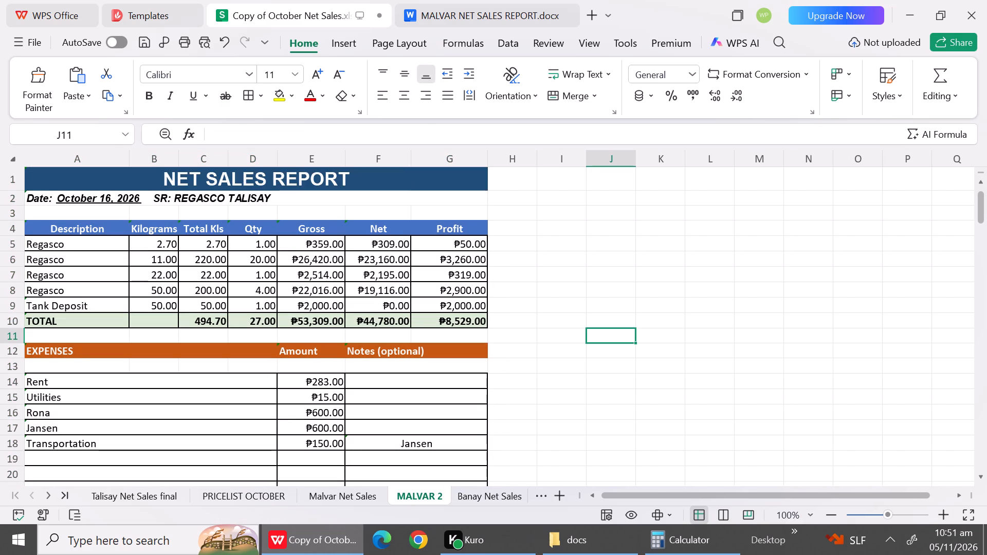
double_click(292, 195)
key("BackSpace")
key("BackSpace")
key("BackSpace")
key("BackSpace")
key("BackSpace")
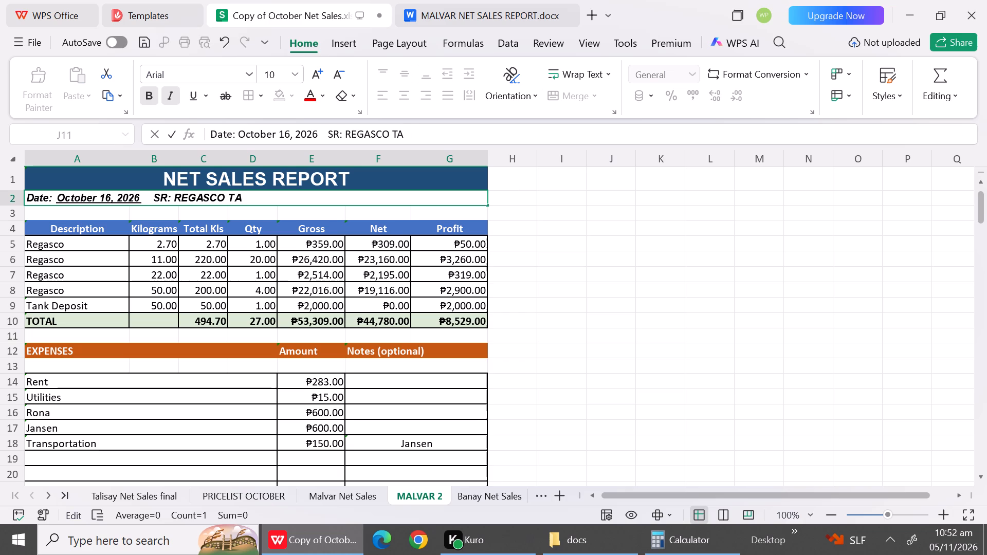
key("BackSpace")
key("BackSpace")
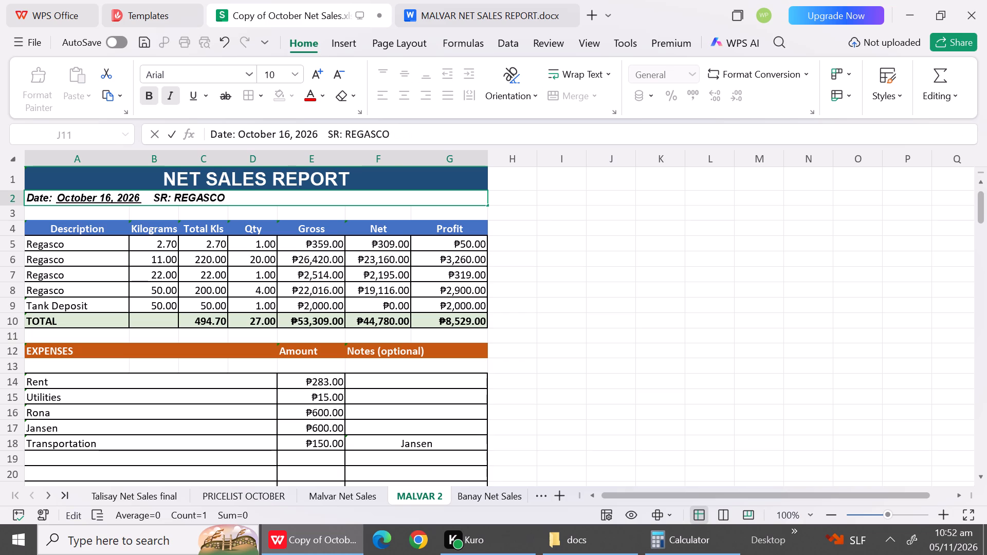
type("ma")
key("BackSpace")
key("BackSpace")
type("MALVAR")
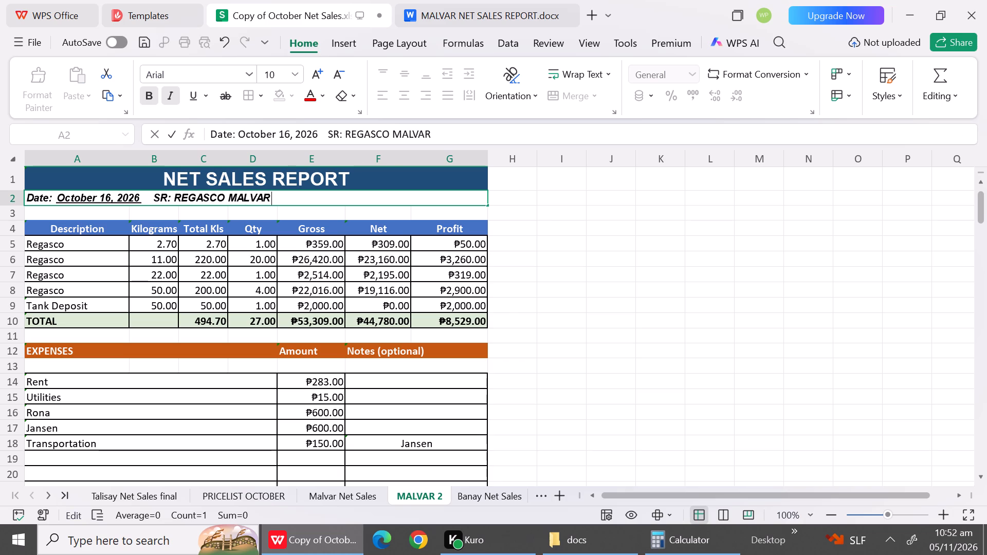
Check the last report date on Malvar Net Sales and set the first MALVAR 2 report's date to October 19, 2026.
left_click(108, 200)
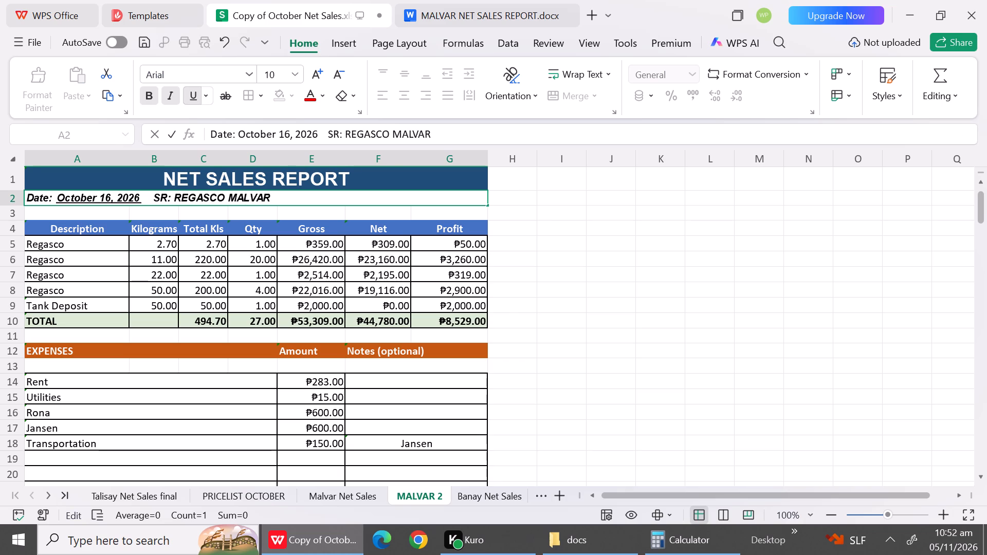
left_click(323, 546)
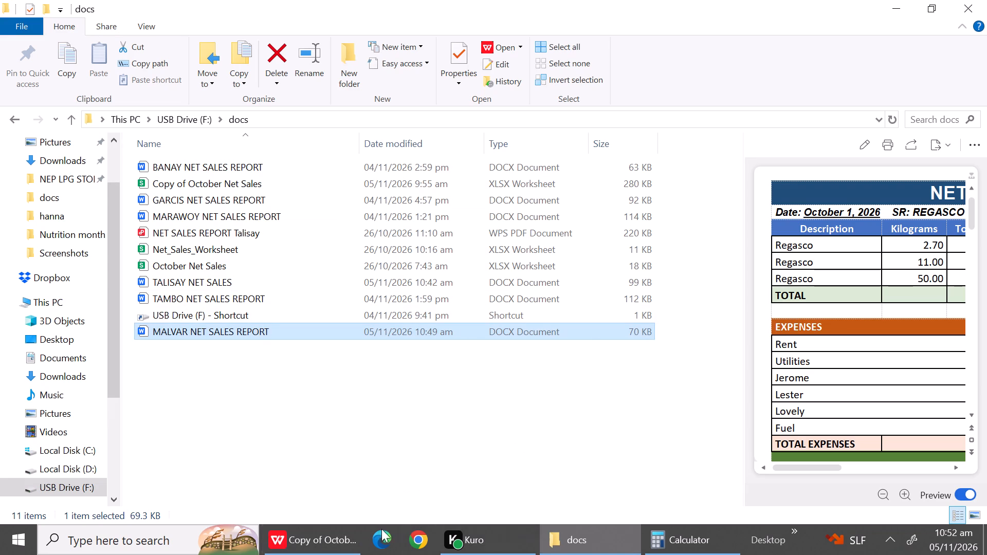
left_click(350, 545)
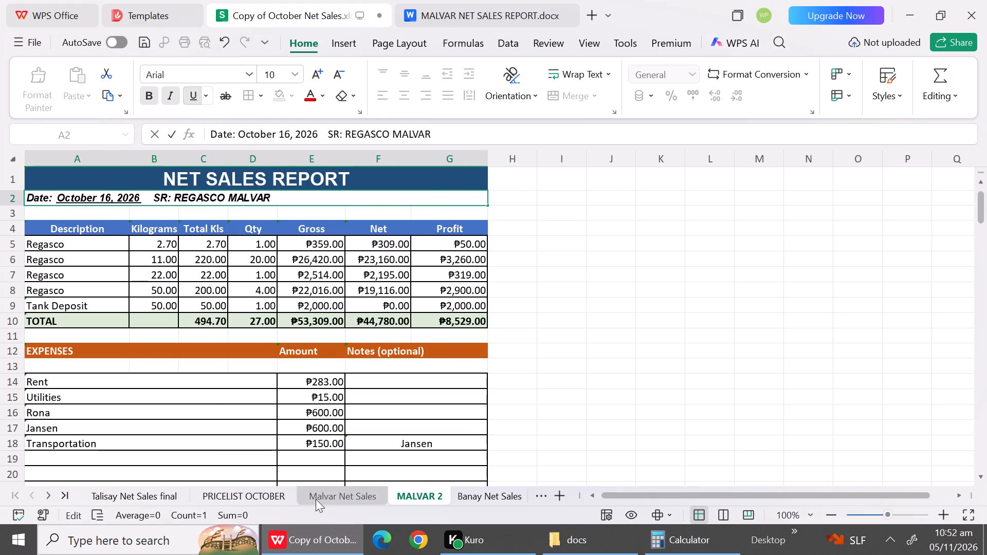
left_click(328, 497)
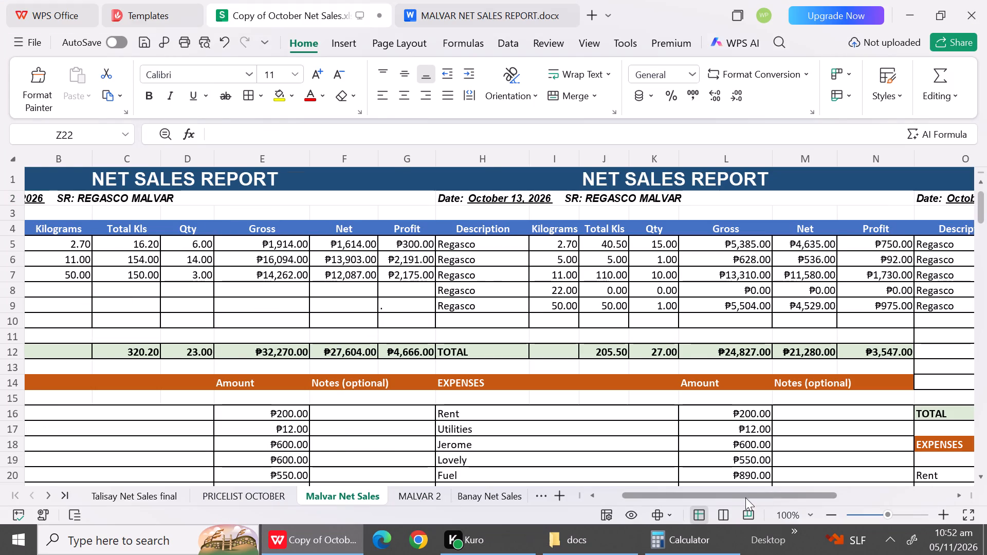
left_click_drag(745, 497, 939, 457)
left_click_drag(983, 208, 982, 223)
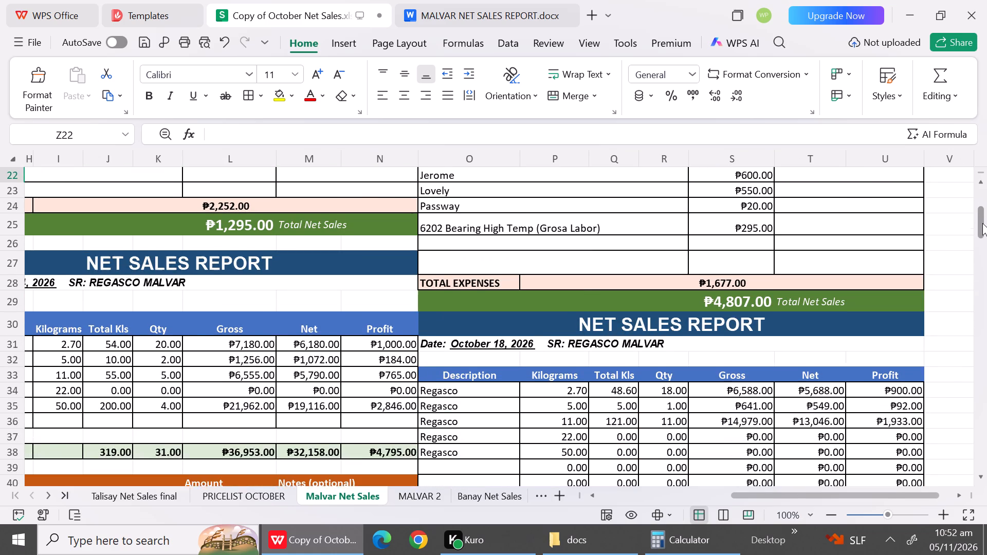
left_click_drag(982, 223, 983, 226)
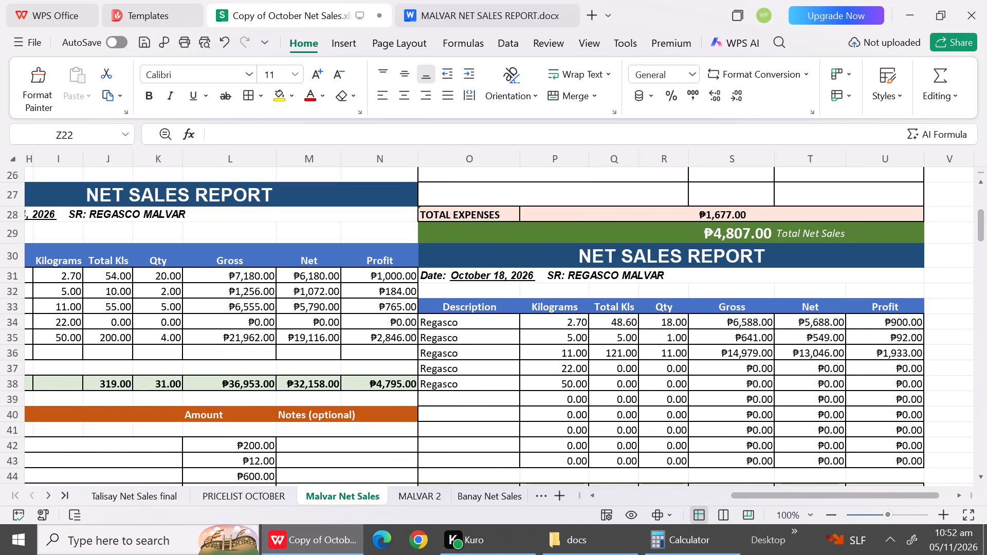
left_click_drag(983, 226, 983, 242)
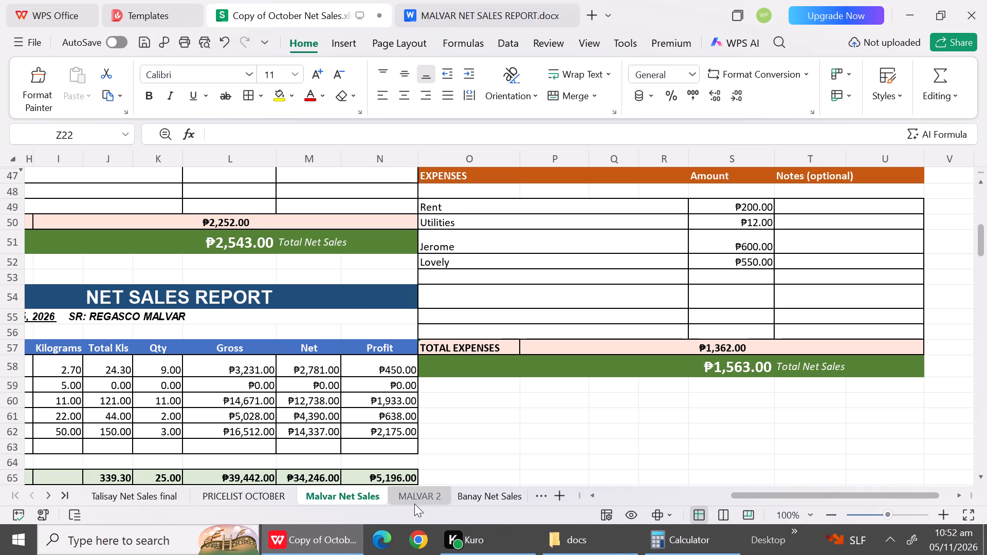
left_click(414, 502)
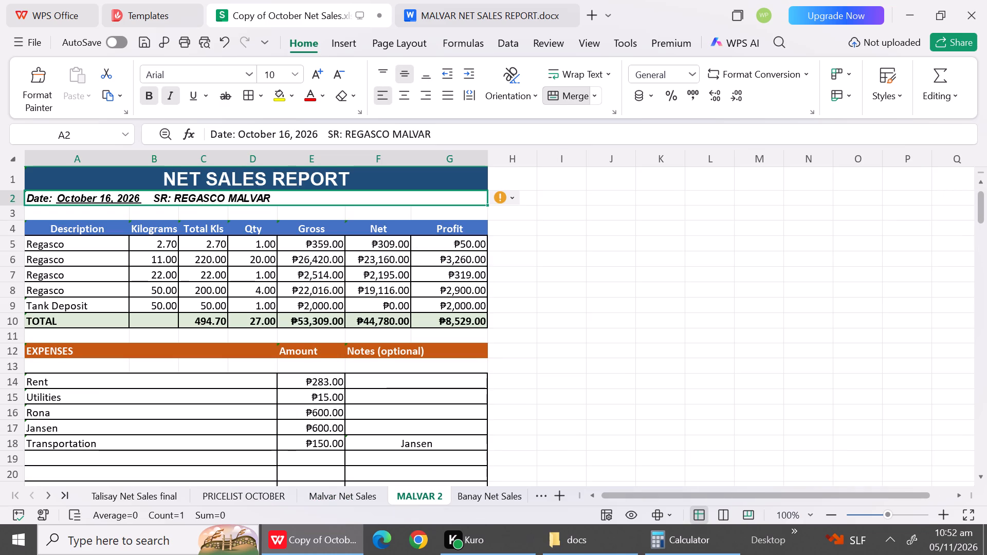
double_click(110, 197)
key("BackSpace")
key("9")
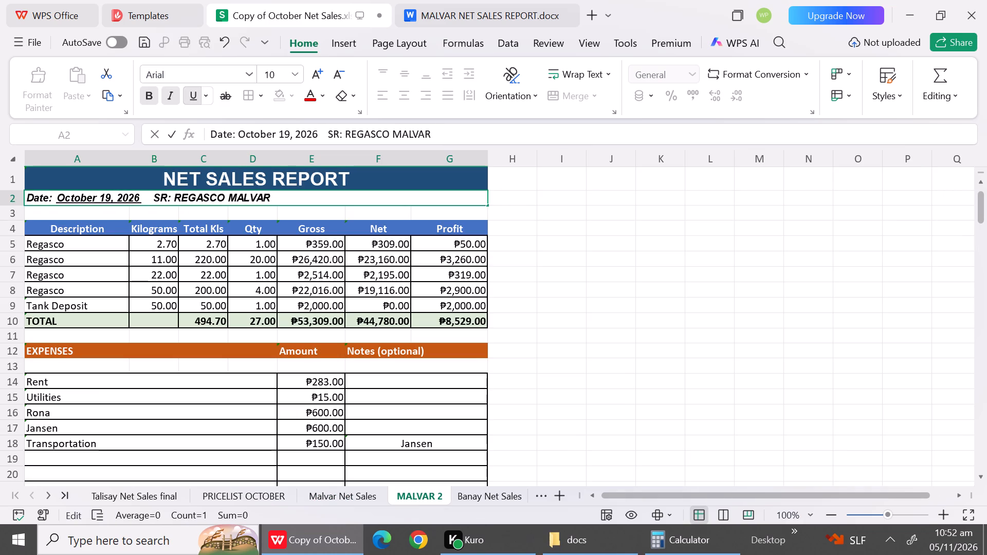
left_click(151, 248)
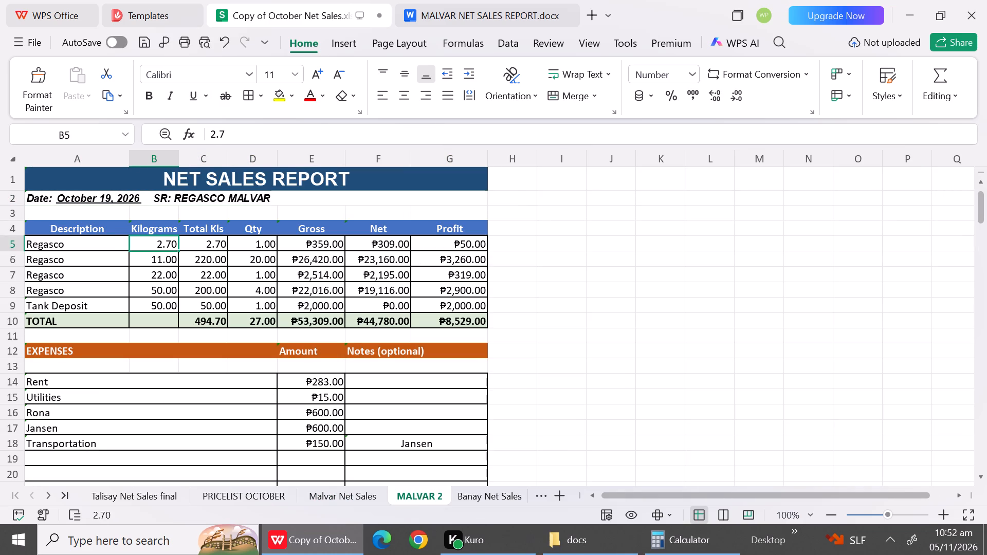
Copy the word MALVAR from the first report's header on MALVAR 2.
double_click(266, 201)
left_click_drag(278, 201, 231, 197)
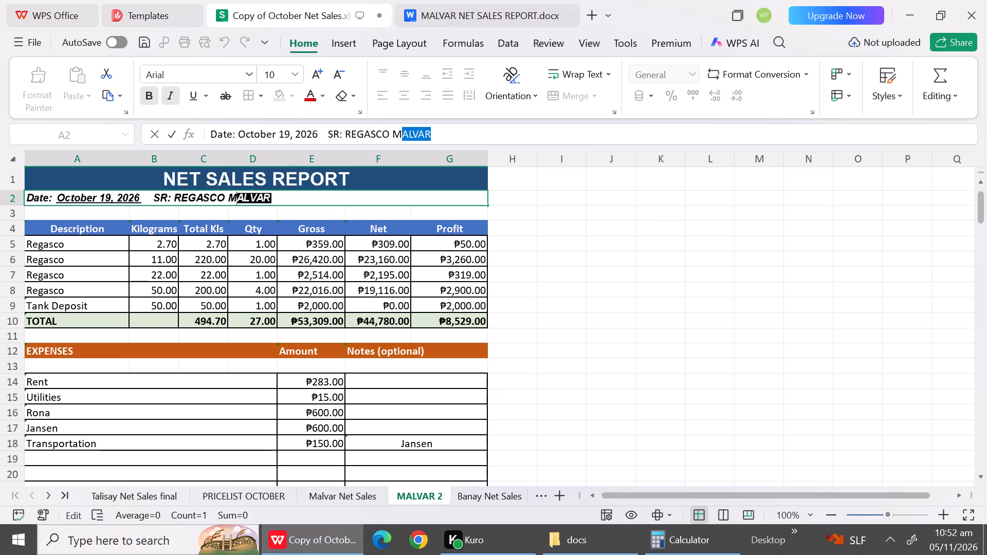
left_click_drag(231, 197, 229, 197)
key("ctrl+c")
Widen the Gross column E on MALVAR 2 so the first report's Total Net Sales amount fits.
left_click(976, 454)
left_click(981, 455)
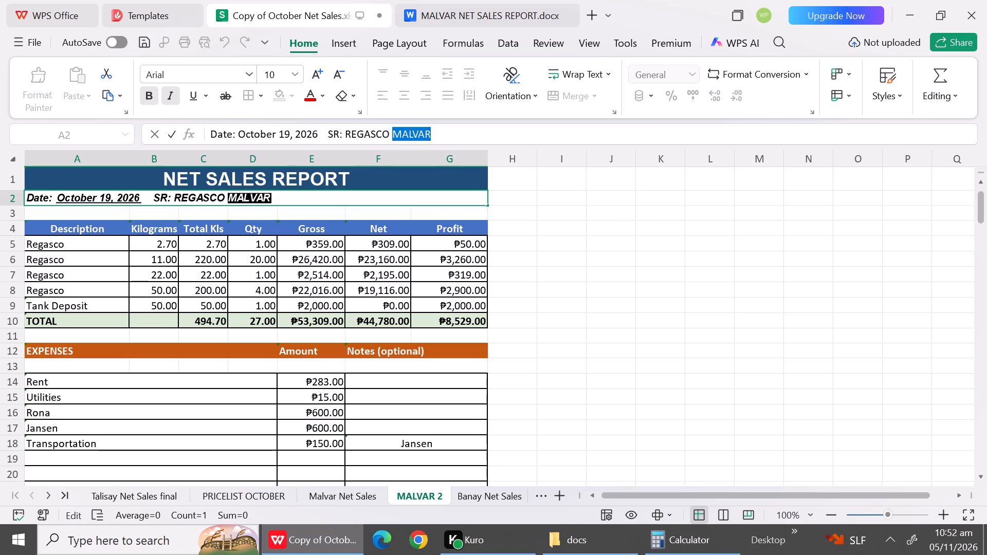
double_click(982, 473)
double_click(982, 481)
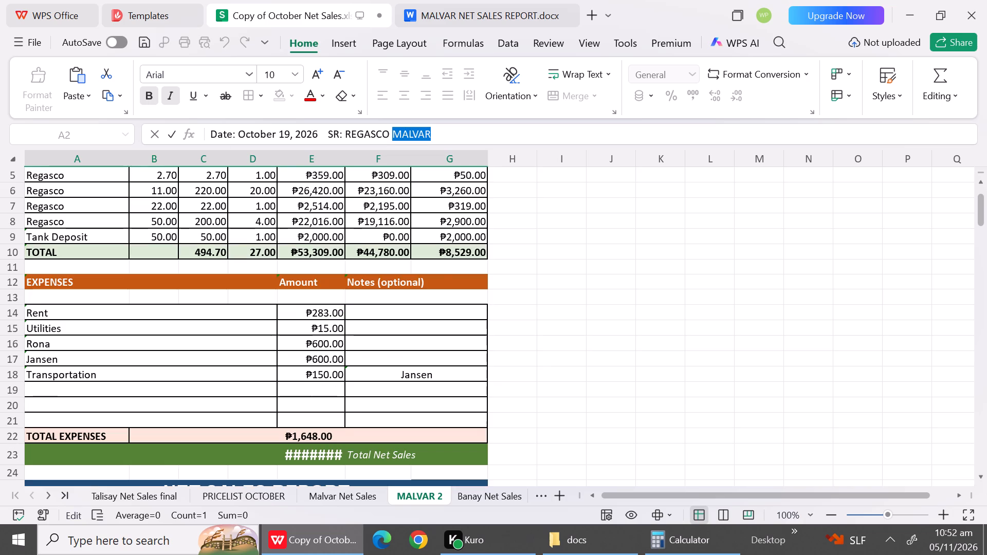
triple_click(983, 480)
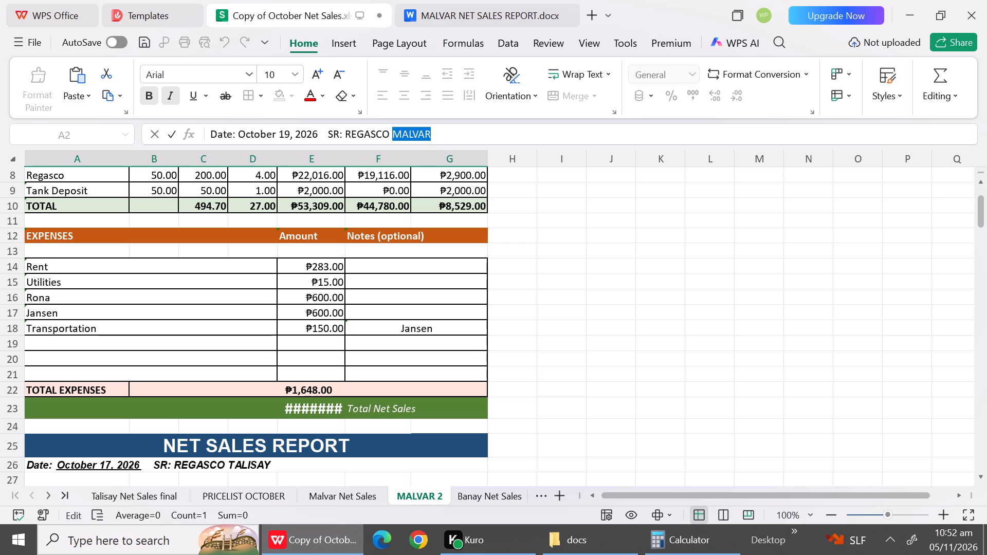
left_click(345, 167)
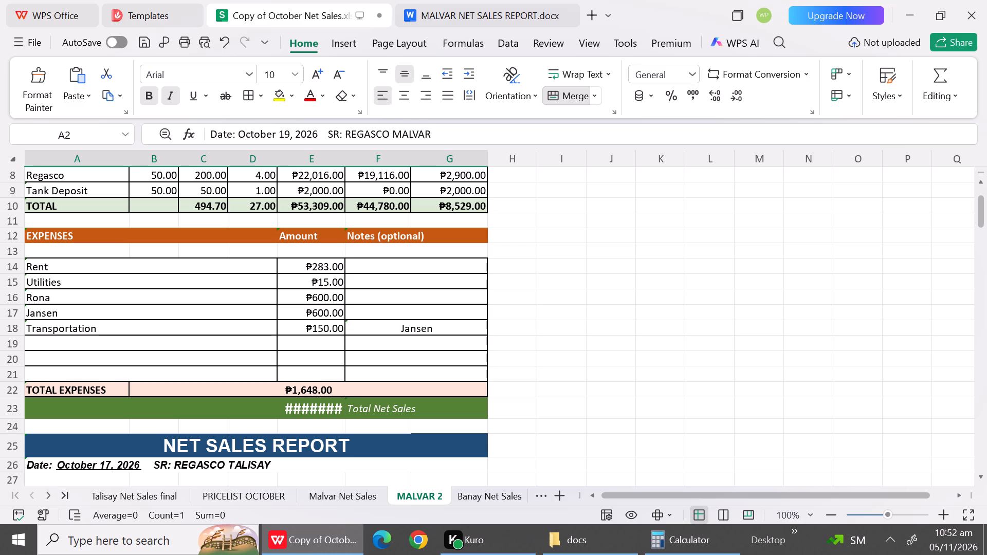
left_click_drag(345, 168, 355, 166)
left_click_drag(344, 157, 351, 157)
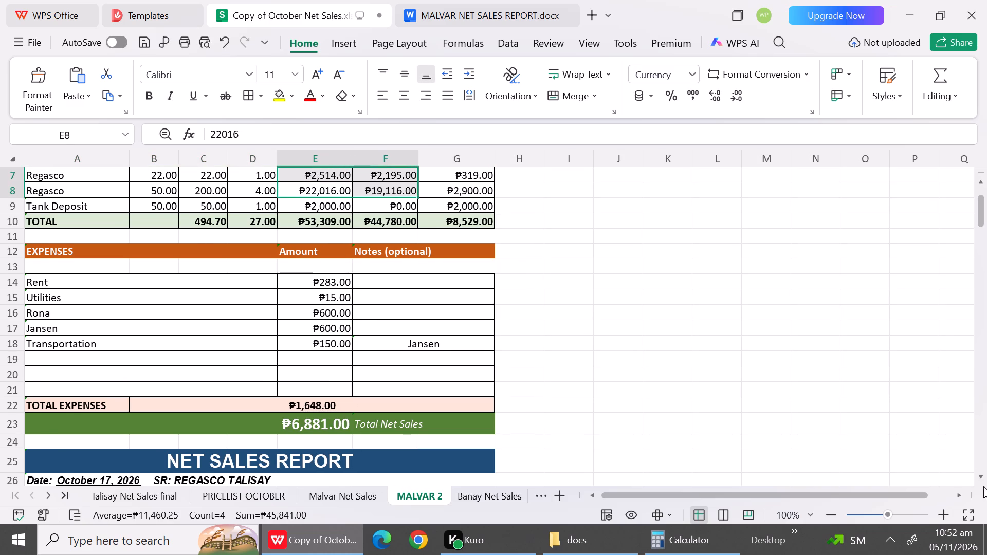
Change the second report's header in row 26 to October 20, 2026 and SR: REGASCO MALVAR, using the copied branch name.
triple_click(982, 478)
triple_click(982, 478)
triple_click(982, 478)
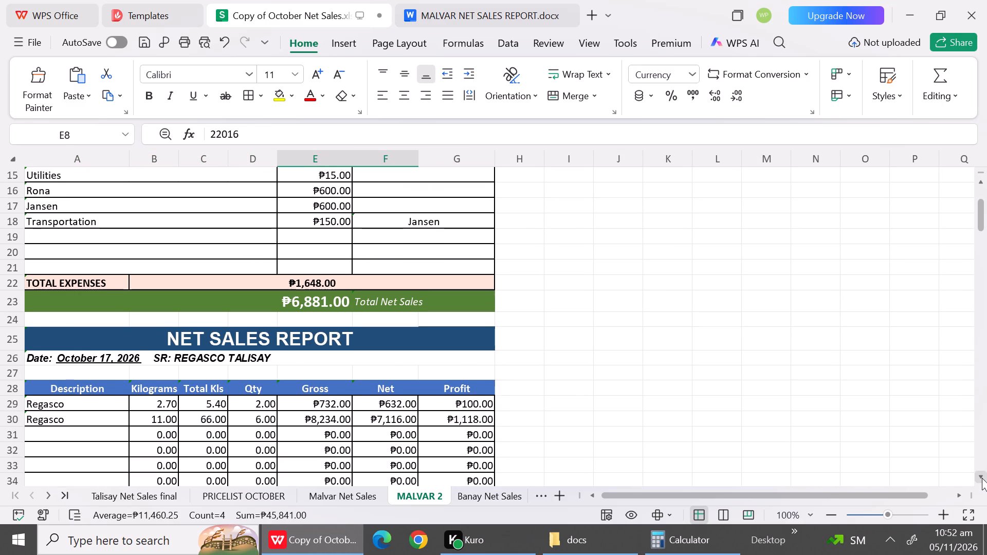
triple_click(982, 478)
left_click(982, 478)
double_click(311, 284)
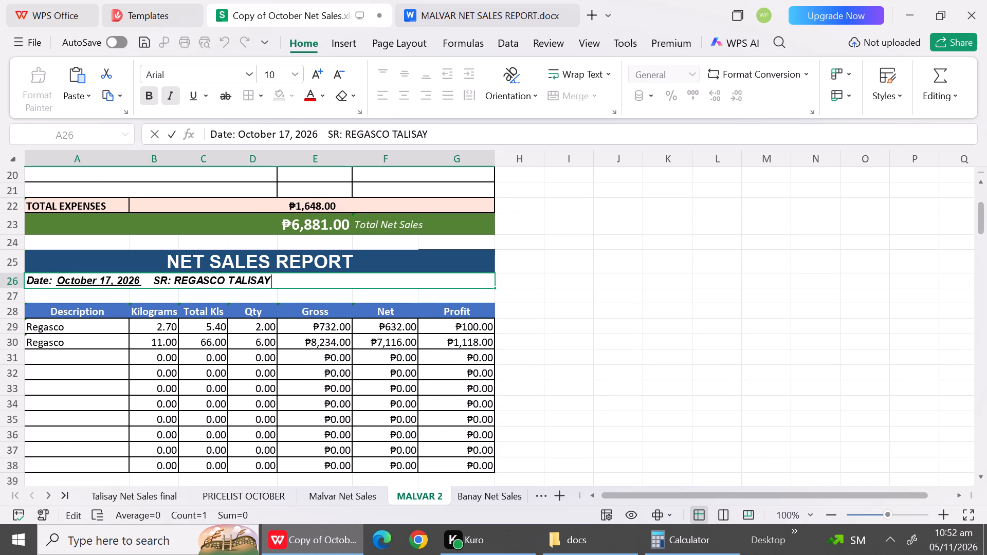
left_click_drag(311, 284, 226, 227)
key("ctrl+v")
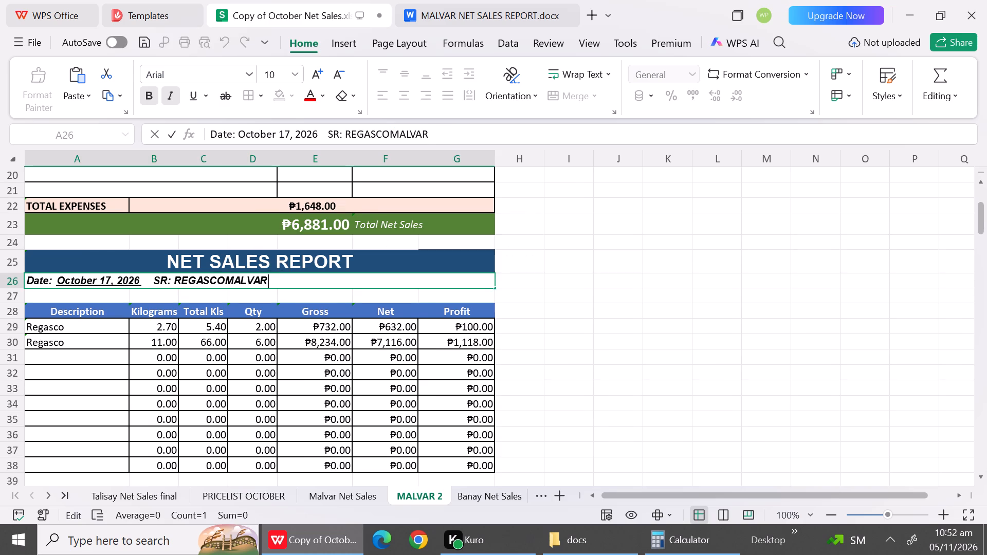
left_click(227, 274)
key("space")
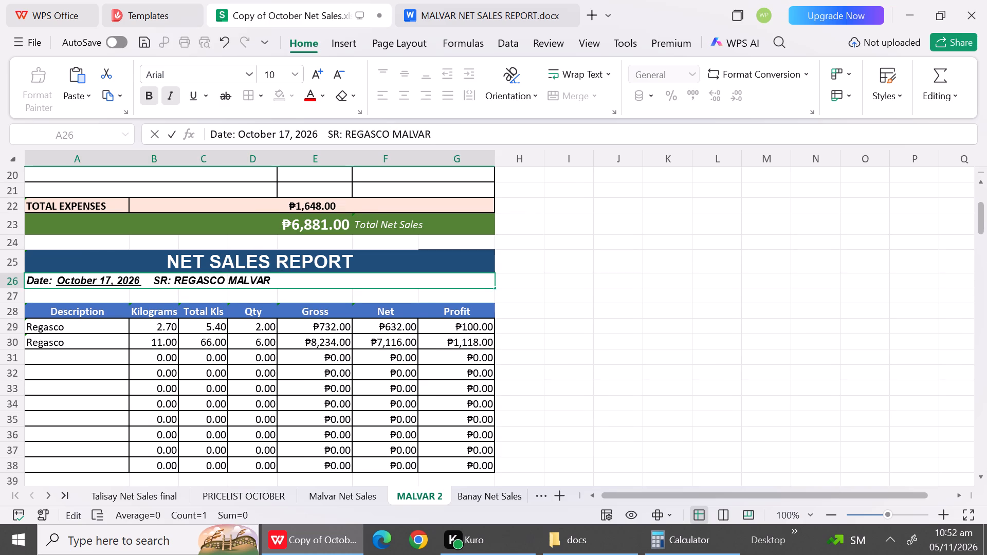
left_click(108, 282)
key("BackSpace")
key("BackSpace")
type("20")
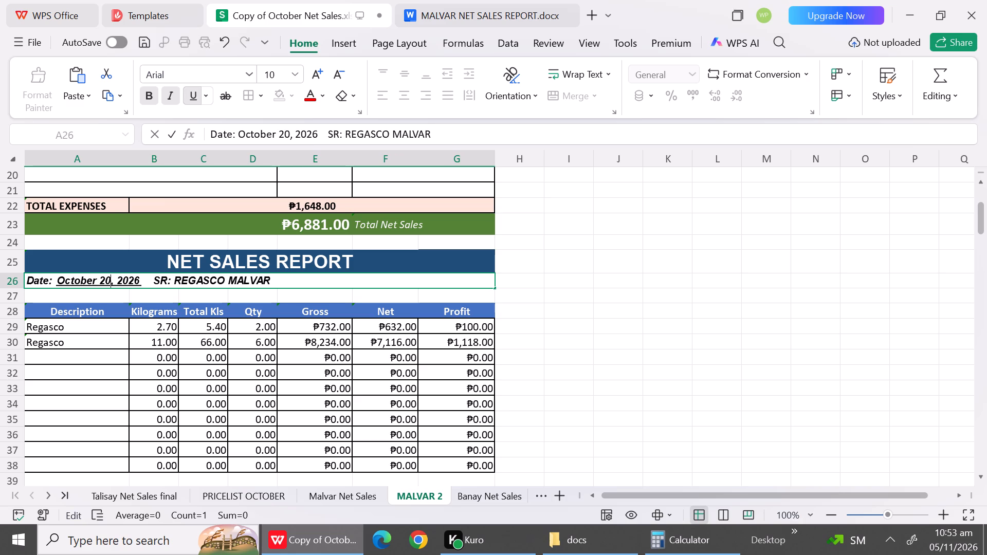
Change the third report's header in row 57 to October 21, 2026 and SR: REGASCO MALVAR, using the copied branch name.
left_click(983, 434)
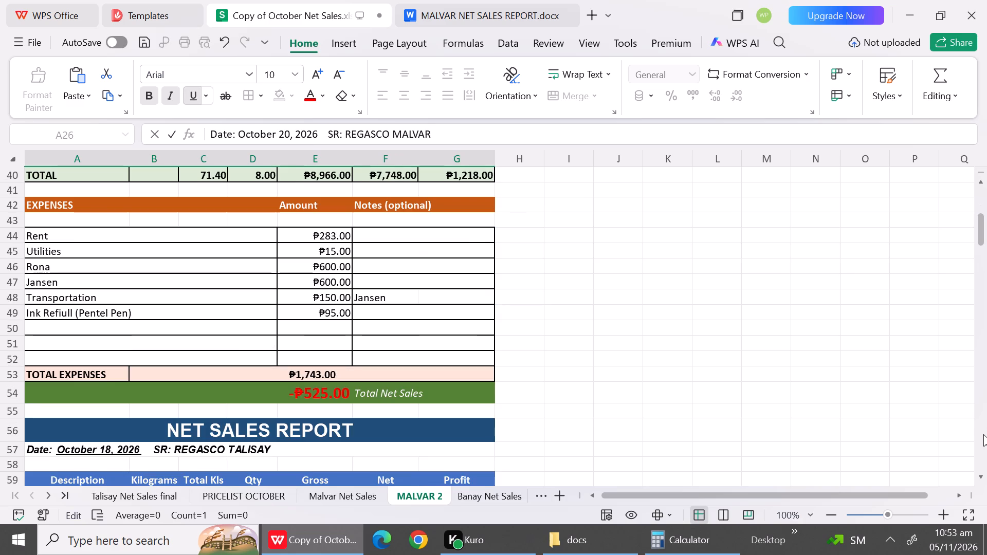
left_click(983, 434)
left_click(981, 205)
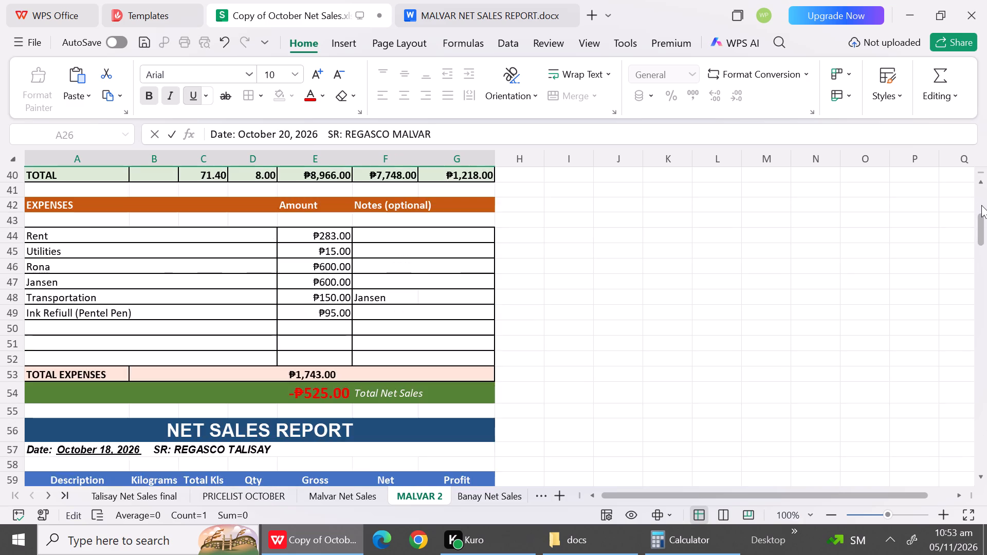
double_click(282, 452)
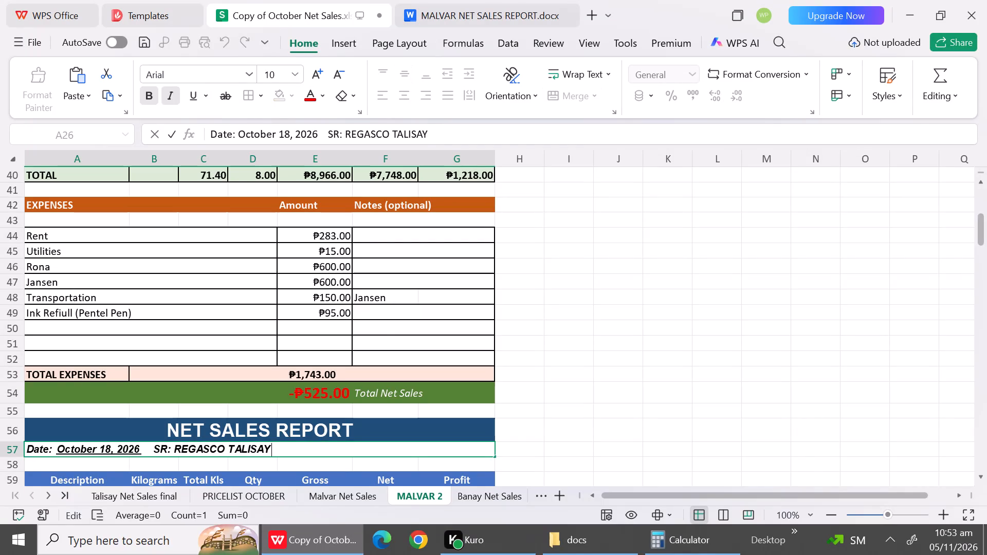
left_click_drag(282, 452, 228, 450)
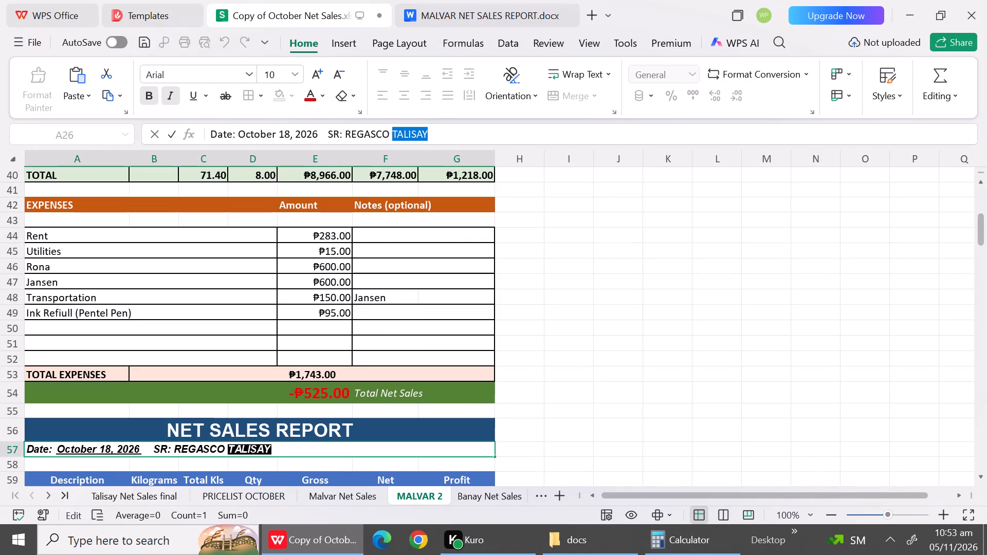
key("ctrl+v")
left_click(111, 449)
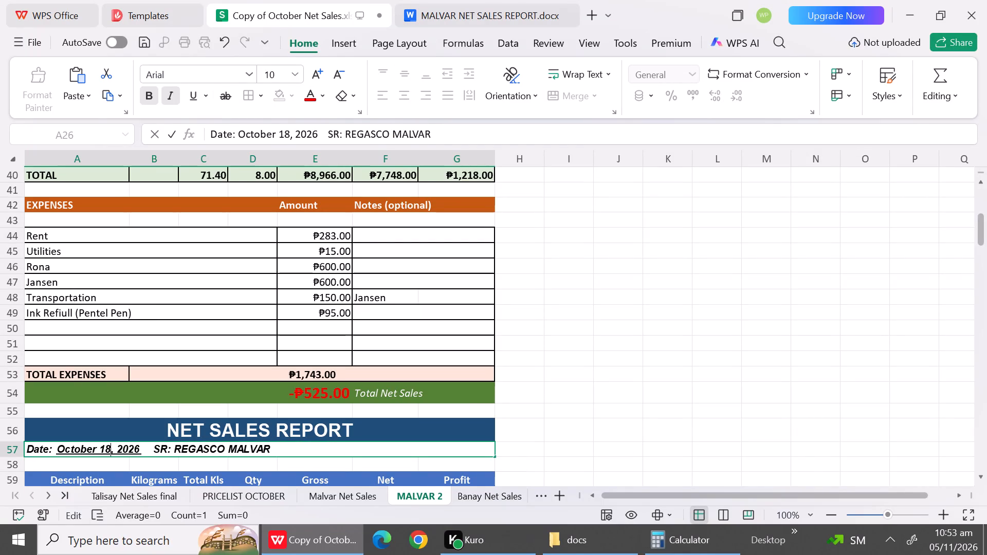
key("BackSpace")
key("BackSpace")
type("21")
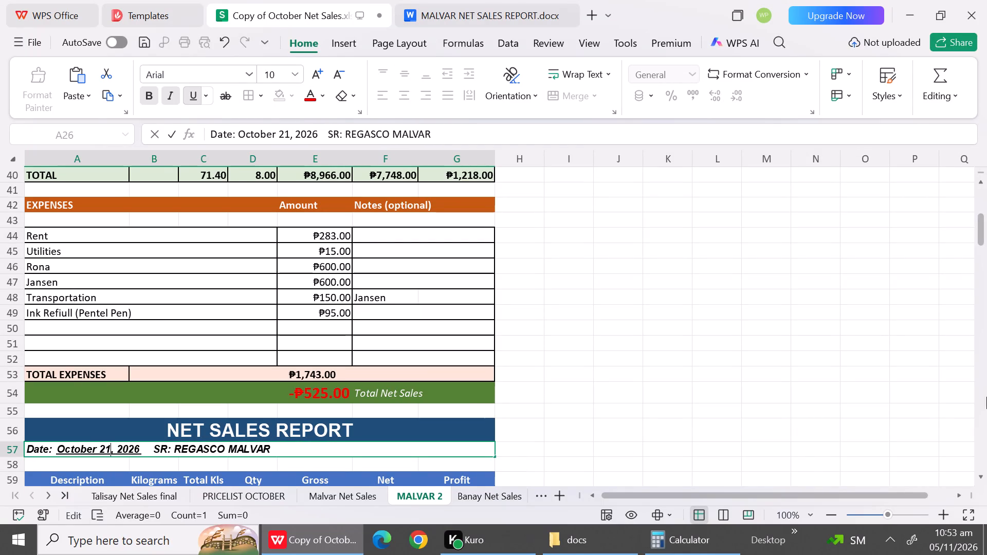
Change the fourth report's header in row 87 to October 22, 2026 and SR: REGASCO MALVAR, using the copied branch name.
triple_click(983, 473)
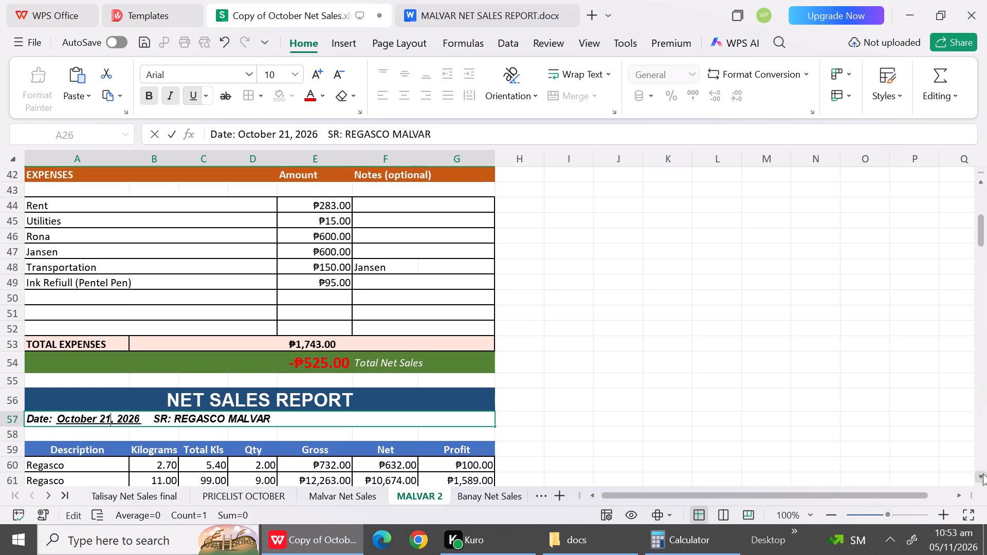
triple_click(983, 473)
triple_click(983, 473)
triple_click(983, 473)
triple_click(983, 473)
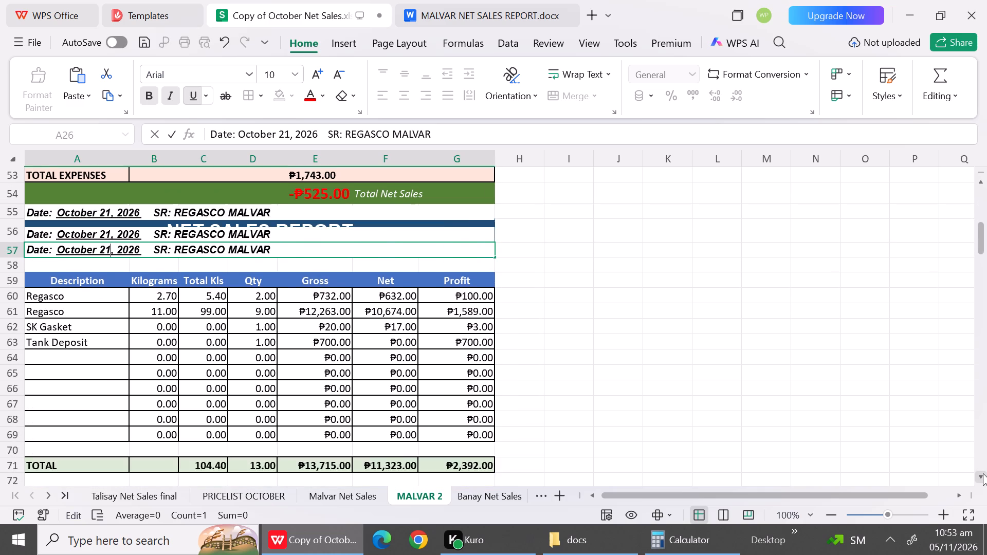
triple_click(983, 473)
triple_click(983, 473)
triple_click(983, 473)
triple_click(983, 473)
triple_click(983, 473)
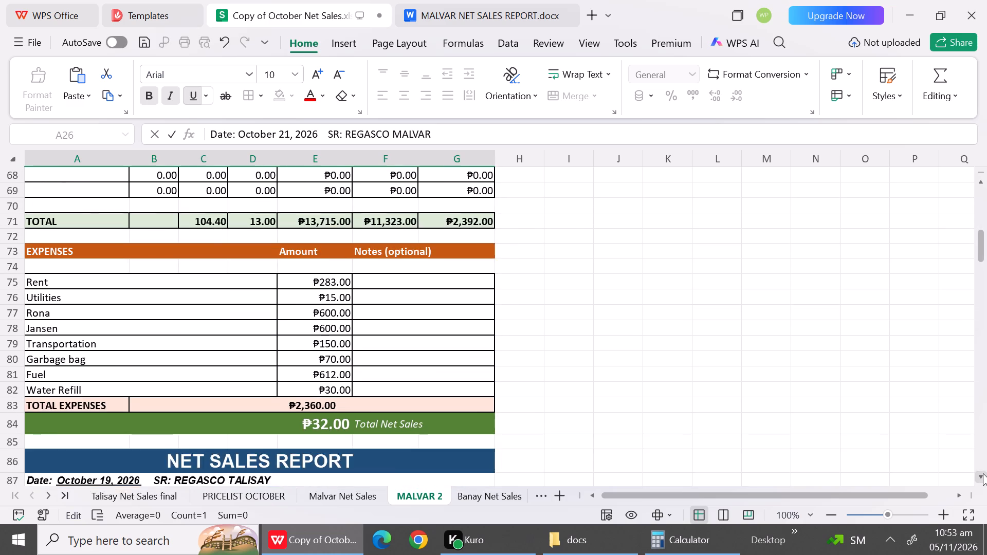
triple_click(983, 473)
triple_click(983, 473)
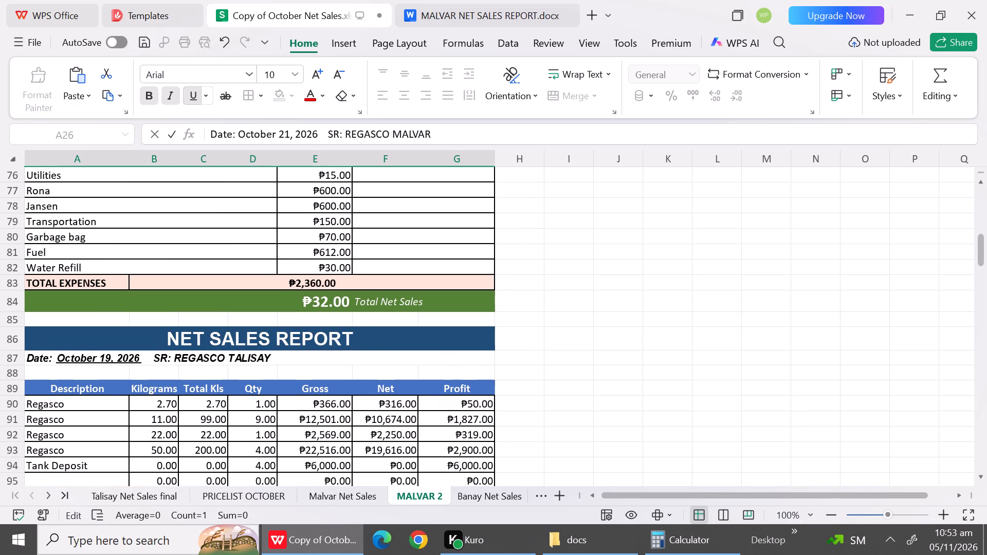
double_click(279, 362)
left_click_drag(279, 362, 238, 360)
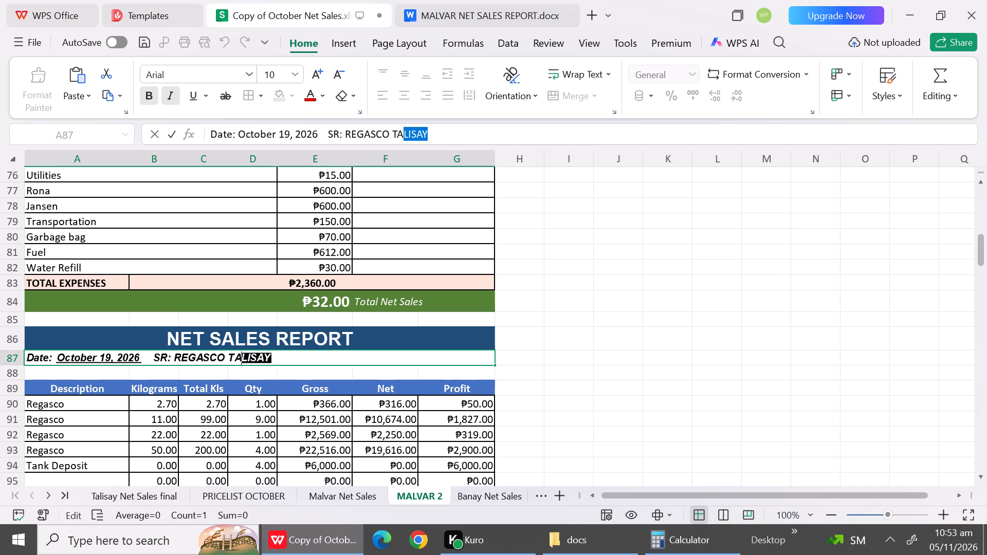
left_click_drag(238, 360, 230, 358)
key("ctrl+v")
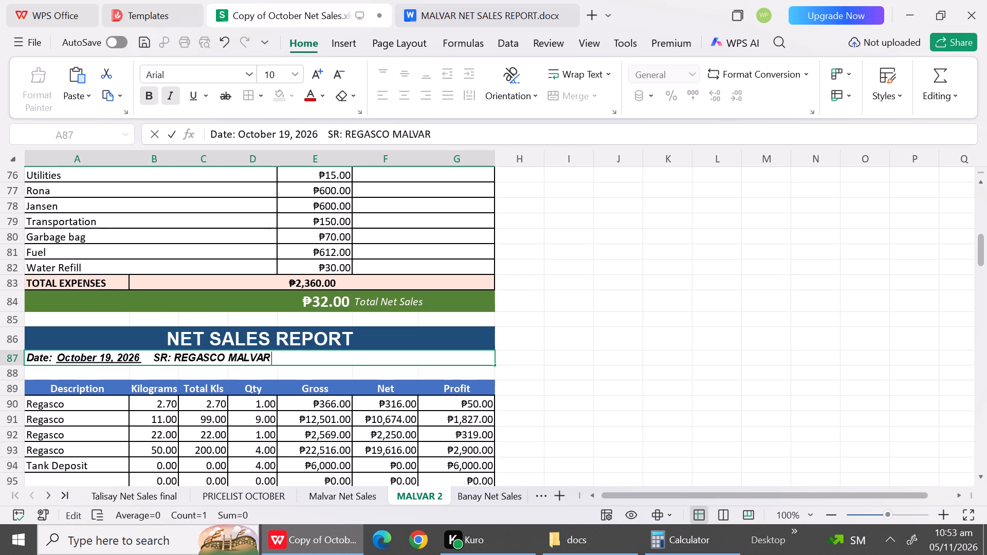
left_click(110, 354)
key("BackSpace")
key("BackSpace")
type("22")
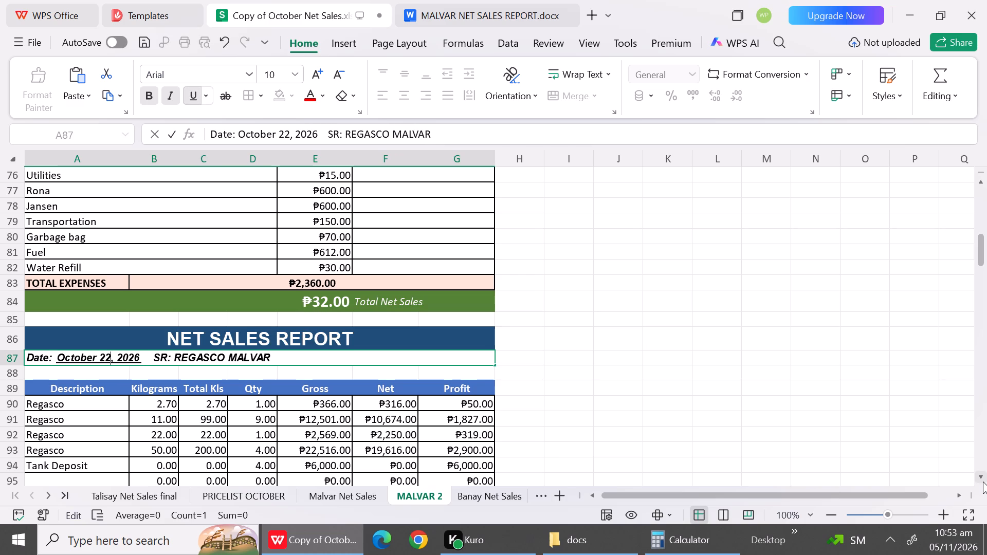
Change the fifth report's header in row 117 to October 22, 2026 and SR: REGASCO MALVAR, using the copied branch name.
left_click(983, 482)
triple_click(982, 482)
triple_click(982, 482)
triple_click(982, 482)
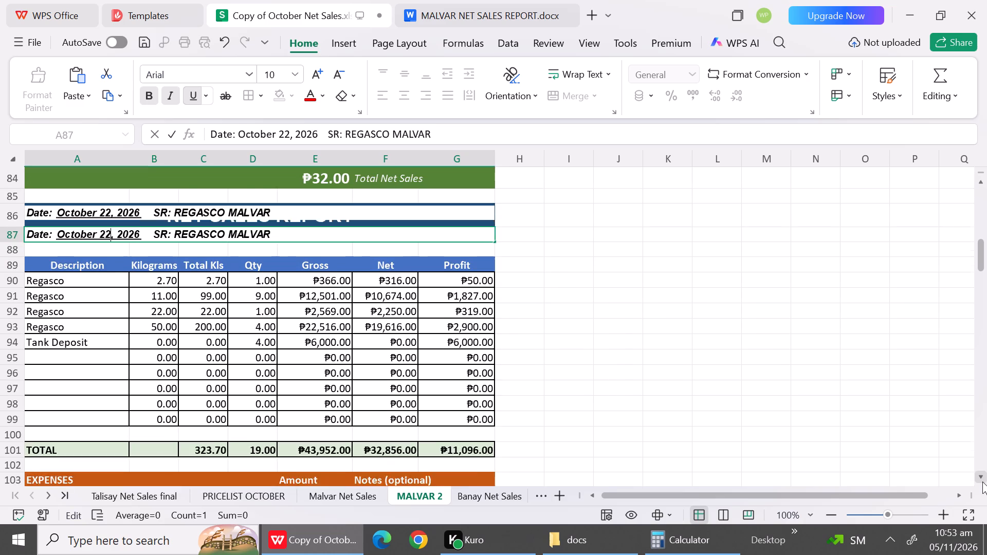
triple_click(982, 482)
triple_click(982, 482)
triple_click(982, 482)
triple_click(982, 482)
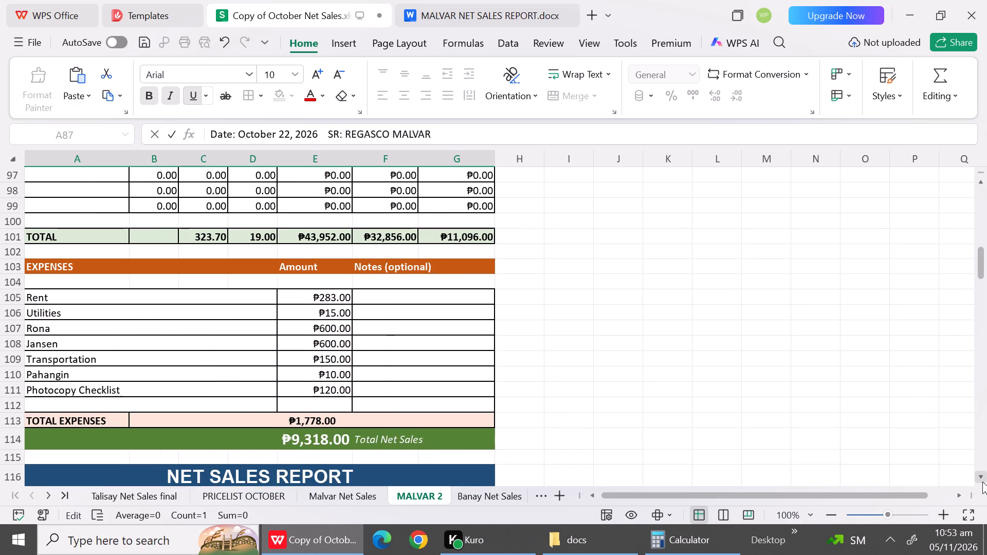
triple_click(982, 482)
triple_click(982, 482)
triple_click(982, 482)
triple_click(982, 482)
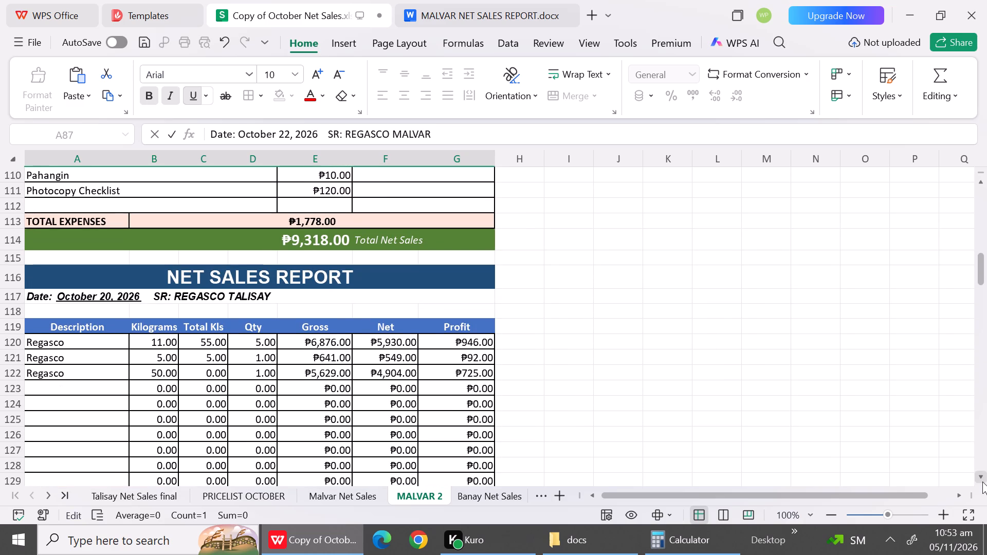
double_click(281, 297)
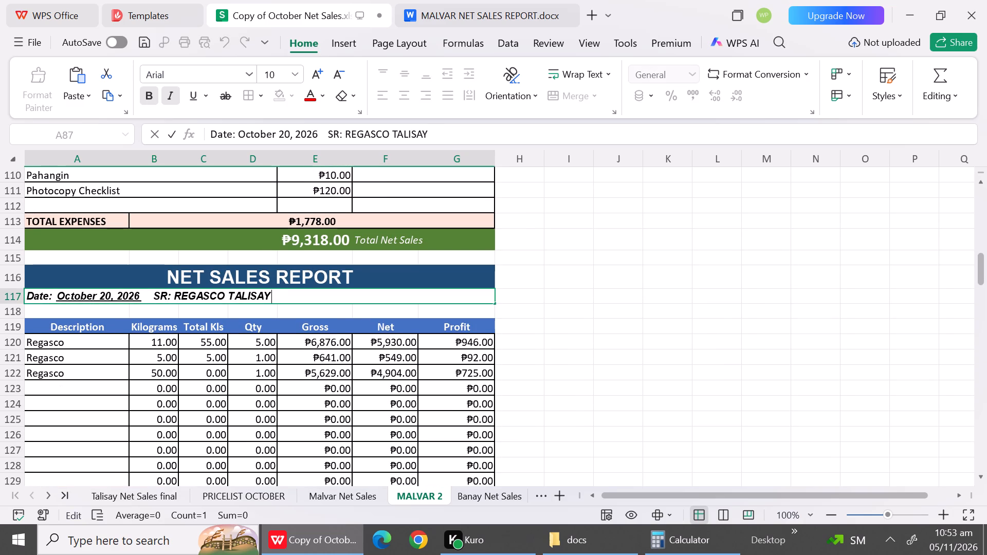
left_click_drag(281, 297, 230, 291)
key("ctrl+v")
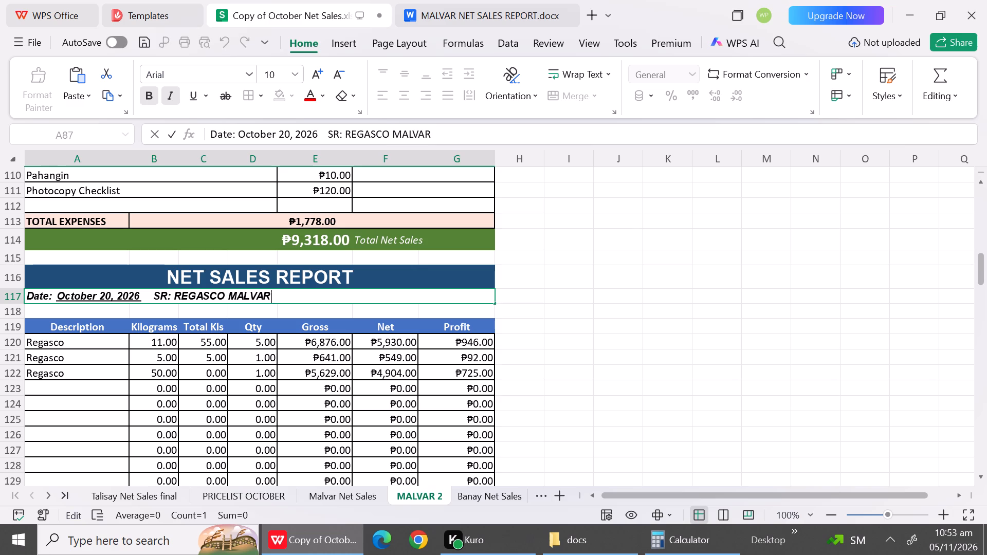
left_click(109, 298)
key("BackSpace")
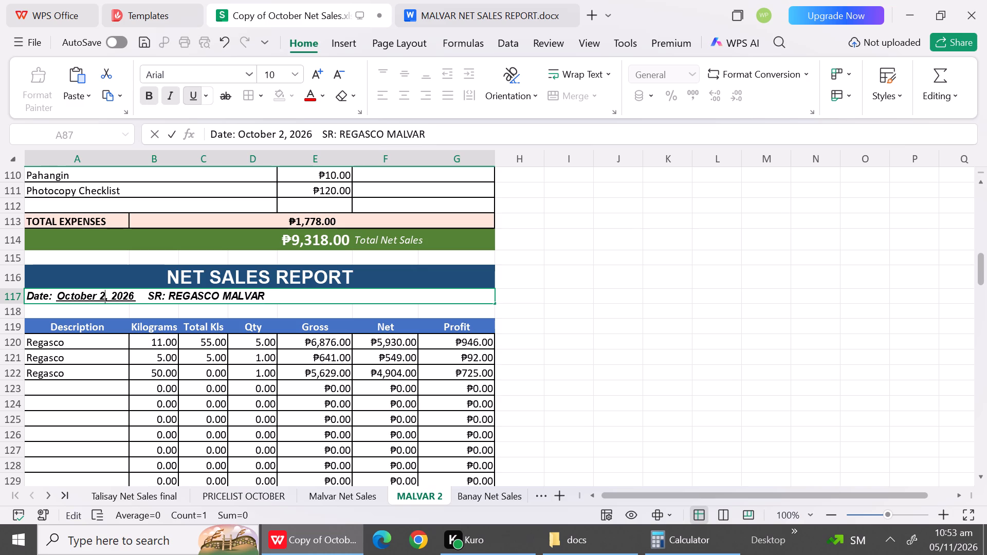
key("2")
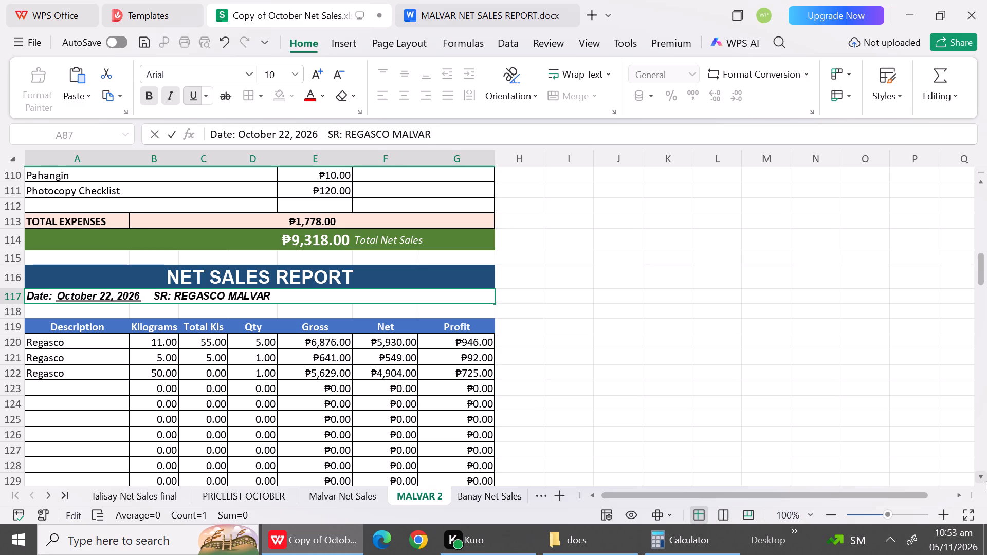
Change the sixth report's header in row 148 to October 23, 2026 and SR:MALVAR, replacing REGASCO TALISAY with the copied branch name.
triple_click(983, 476)
triple_click(983, 476)
triple_click(983, 476)
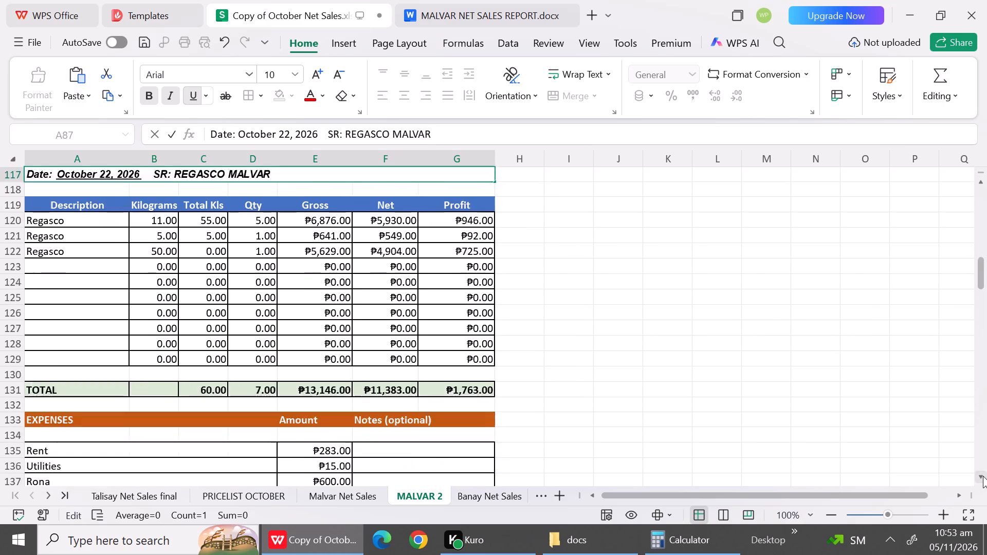
triple_click(983, 476)
triple_click(983, 476)
triple_click(983, 476)
triple_click(983, 476)
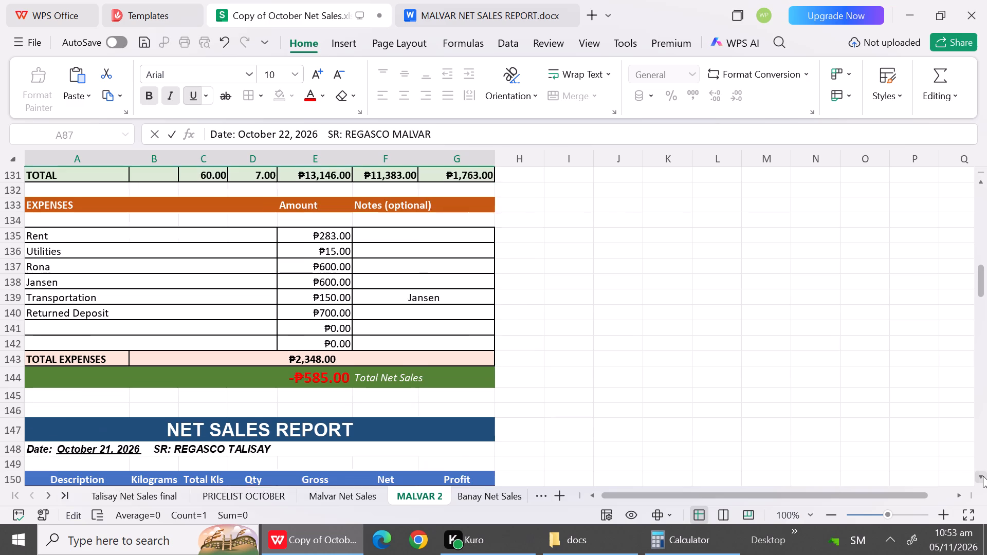
triple_click(983, 476)
triple_click(983, 476)
left_click(983, 476)
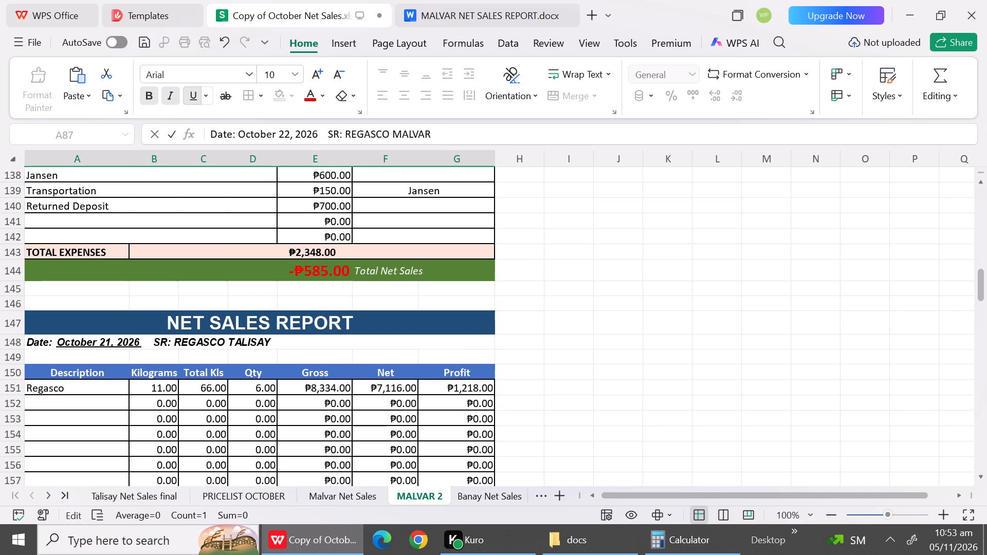
double_click(277, 343)
left_click_drag(277, 343, 178, 343)
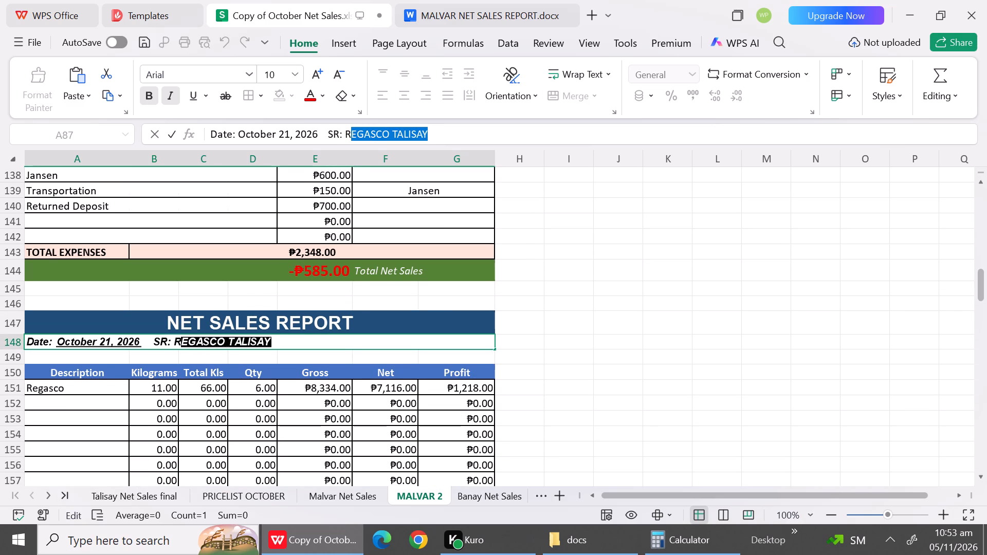
left_click_drag(178, 343, 172, 296)
key("ctrl+v")
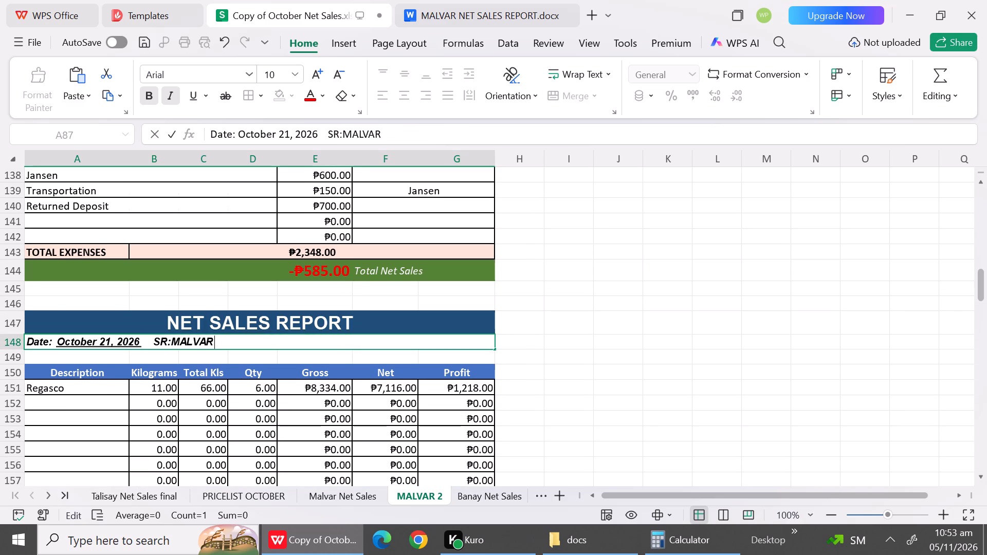
left_click(112, 342)
key("BackSpace")
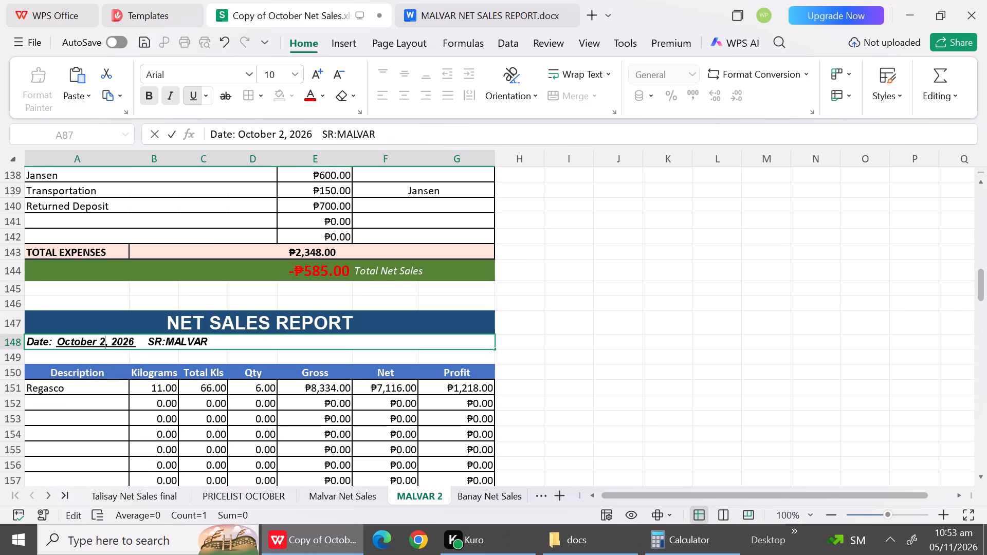
key("3")
Change the seventh report's header in row 179 to October 24, 2026 and SR: REGASCO MALVAR, using the copied branch name.
triple_click(981, 475)
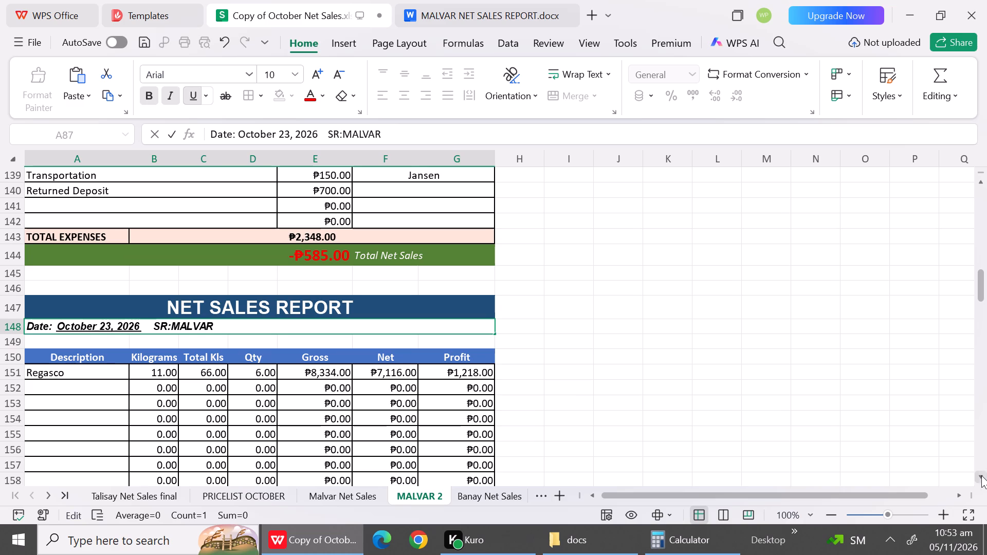
triple_click(981, 475)
triple_click(981, 475)
triple_click(981, 475)
triple_click(981, 475)
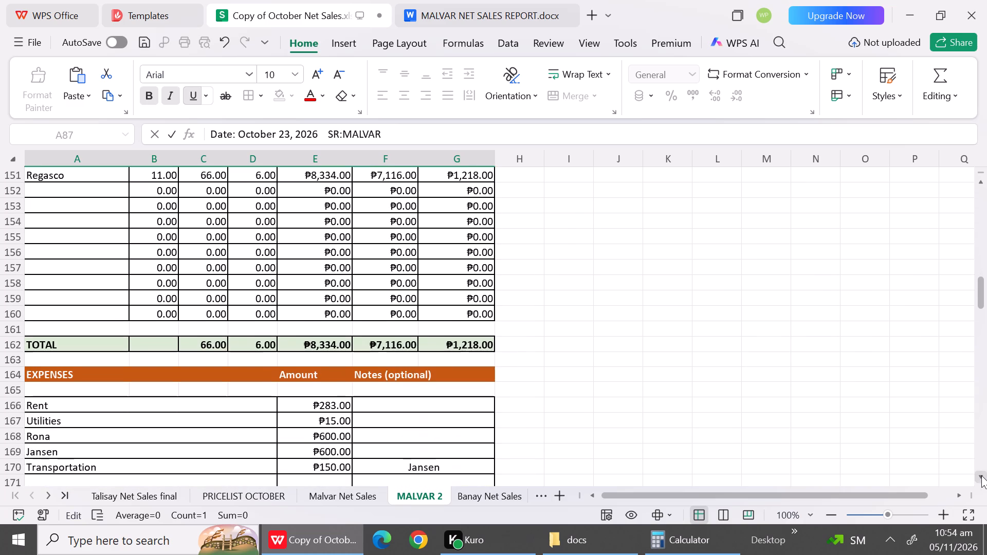
triple_click(981, 475)
triple_click(981, 475)
triple_click(981, 475)
left_click(981, 475)
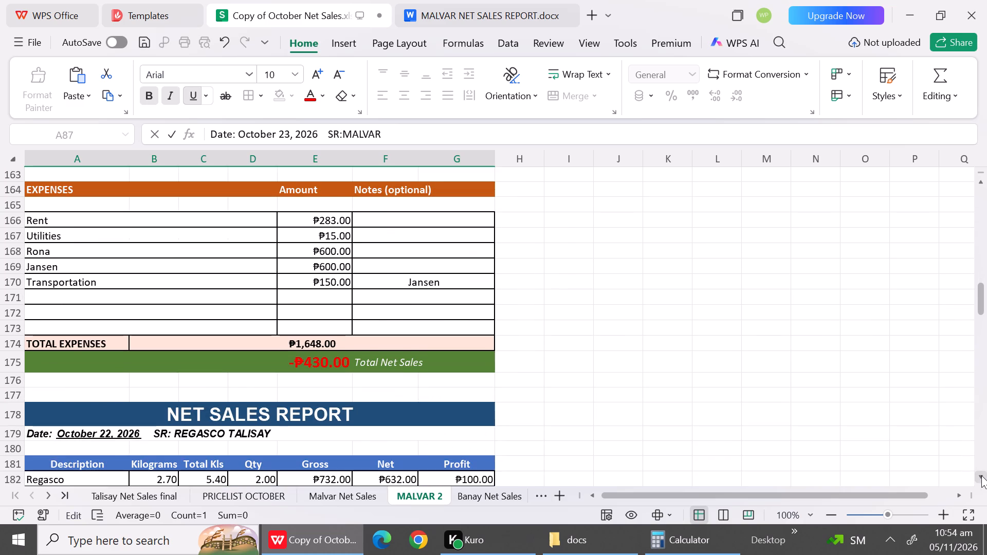
left_click(981, 475)
double_click(281, 420)
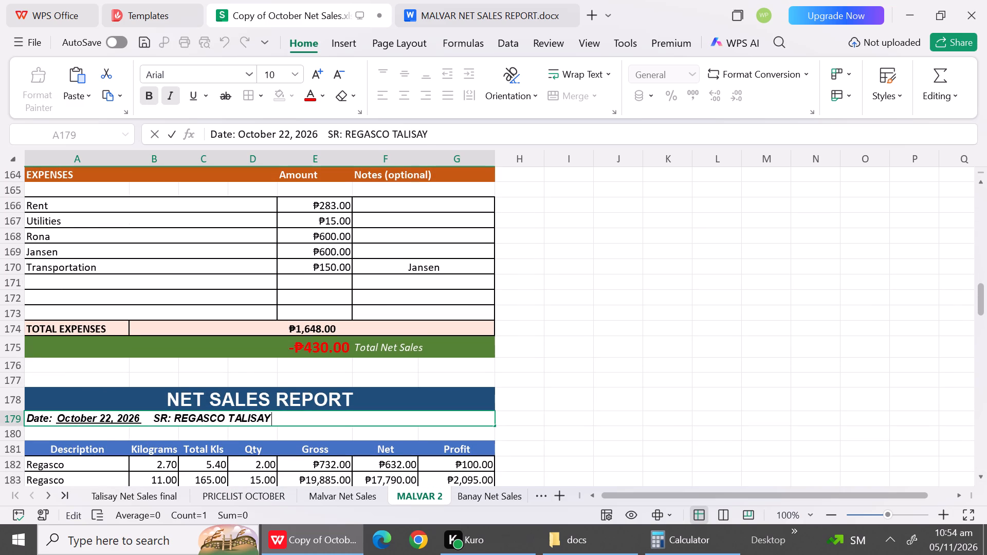
left_click_drag(281, 420, 228, 415)
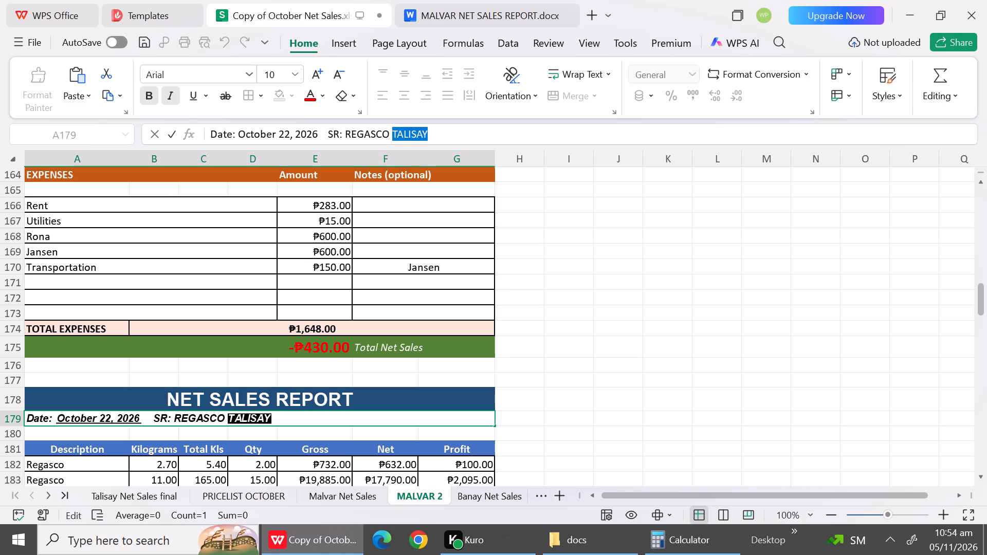
key("ctrl+v")
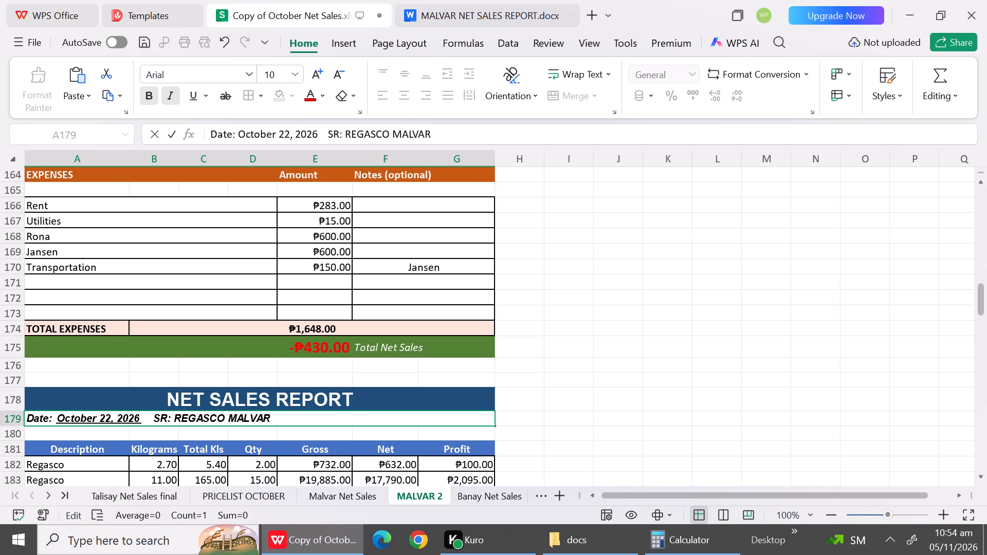
left_click(111, 415)
key("BackSpace")
key("4")
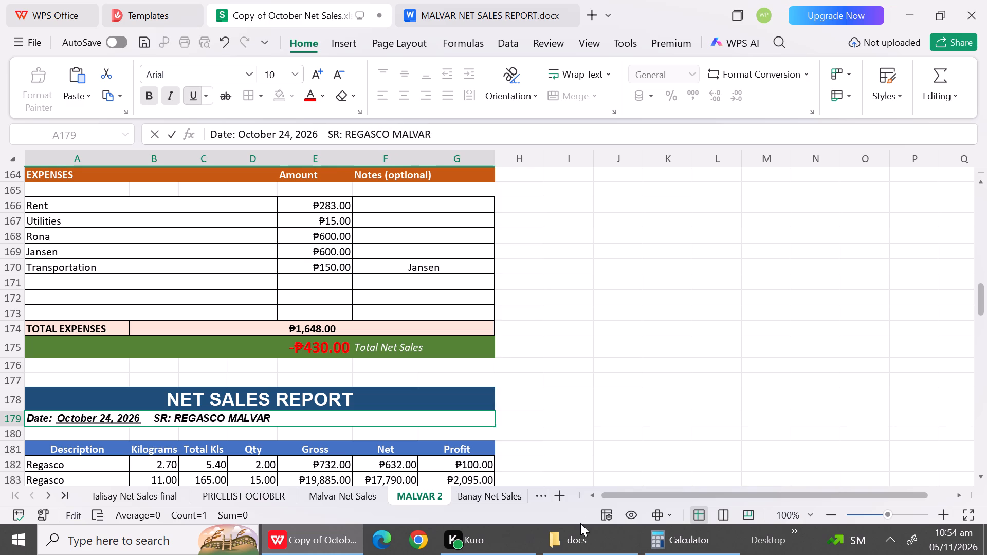
Change the branch in the eighth report's header in row 210 to SR: REGASCO MALVAR, using the copied branch name.
triple_click(984, 478)
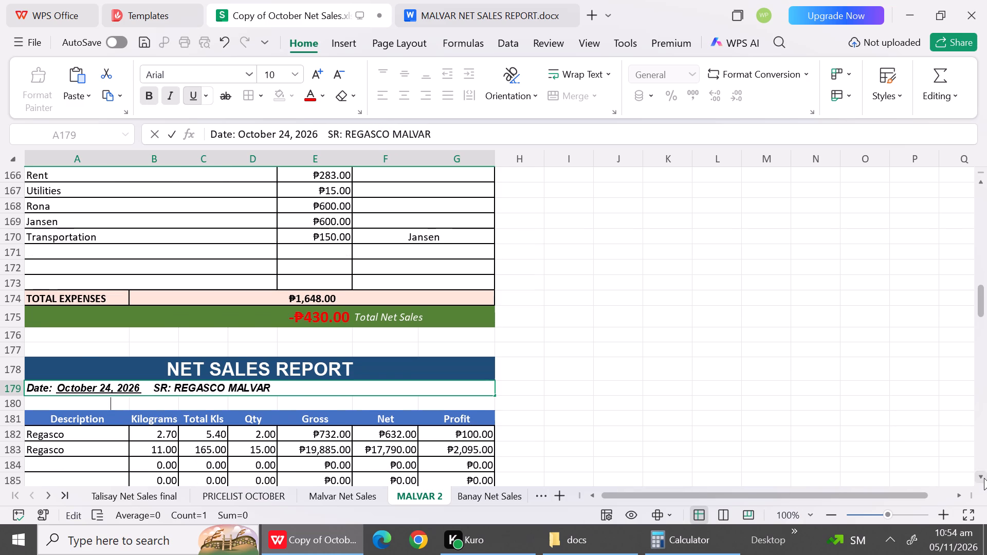
triple_click(984, 478)
triple_click(984, 478)
triple_click(984, 478)
double_click(984, 478)
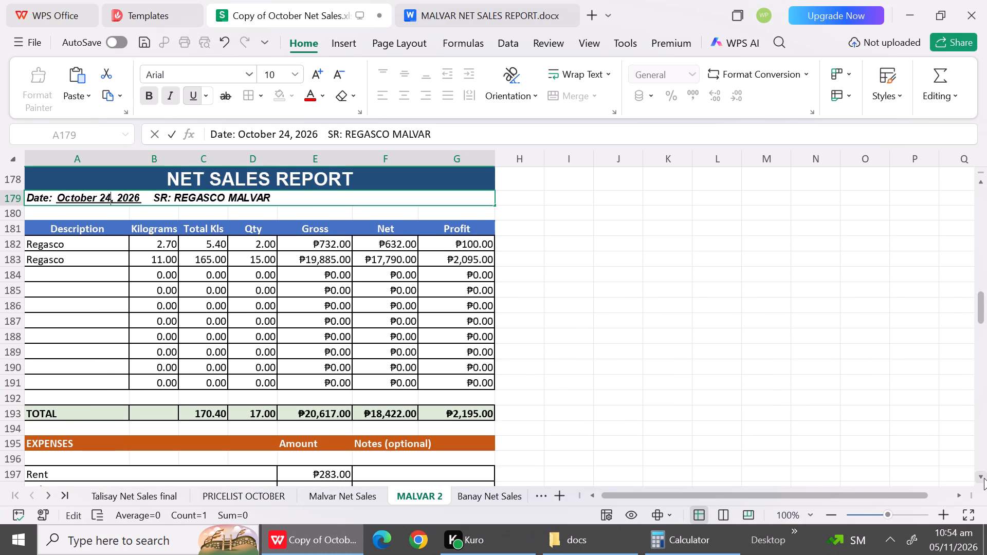
triple_click(984, 478)
triple_click(984, 478)
triple_click(984, 478)
triple_click(984, 478)
triple_click(984, 478)
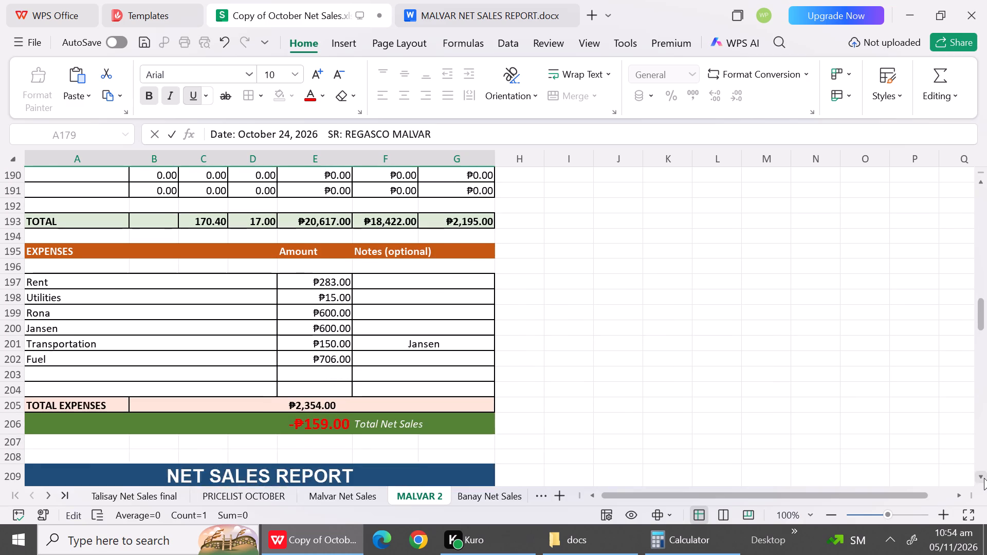
triple_click(984, 478)
triple_click(984, 478)
double_click(984, 478)
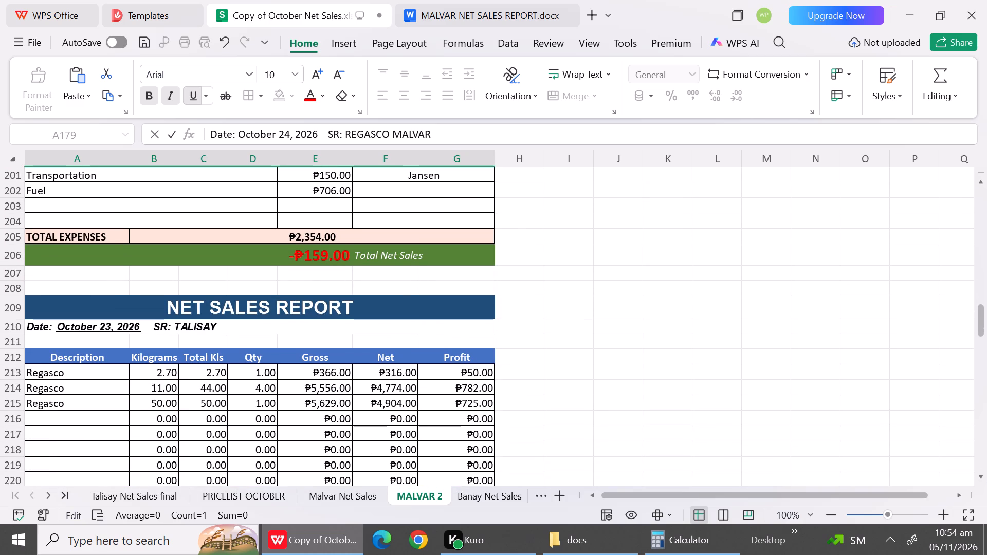
double_click(226, 323)
left_click_drag(226, 323, 175, 323)
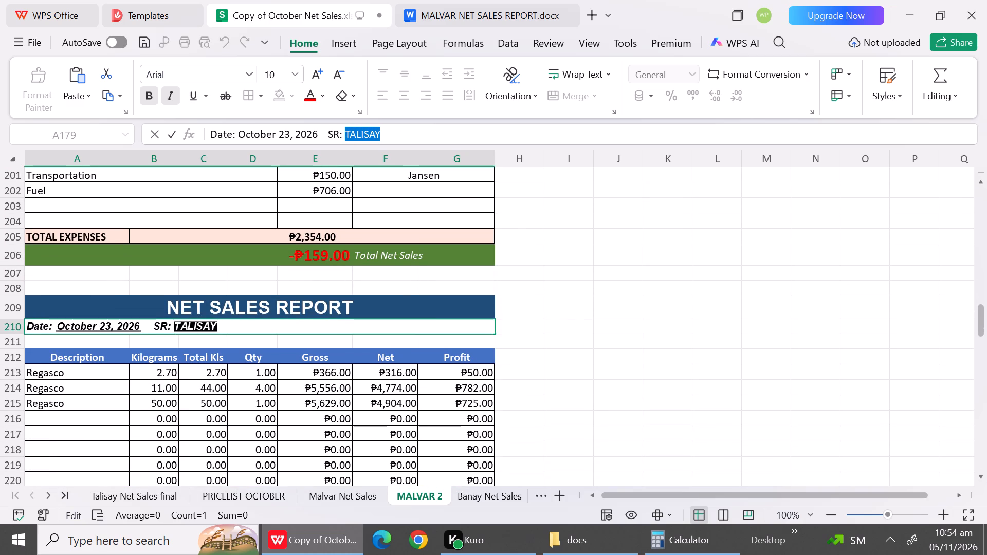
left_click_drag(175, 323, 155, 282)
key("ctrl+v")
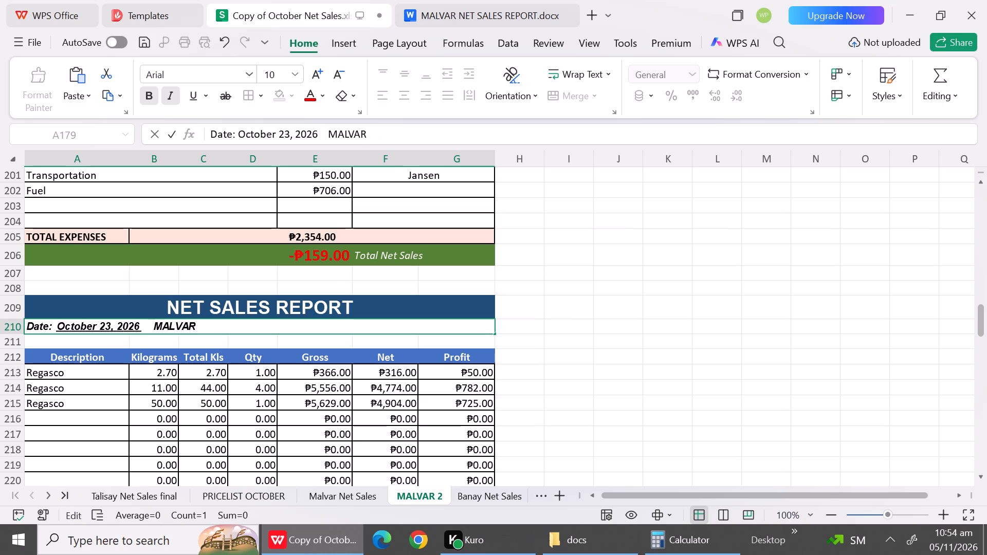
key("ctrl+z")
key("space")
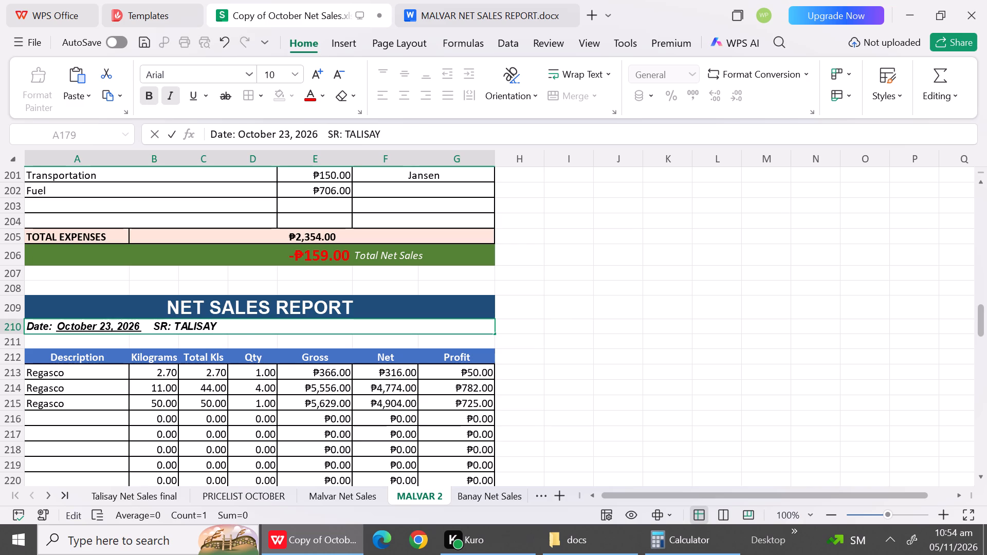
key("ctrl+v")
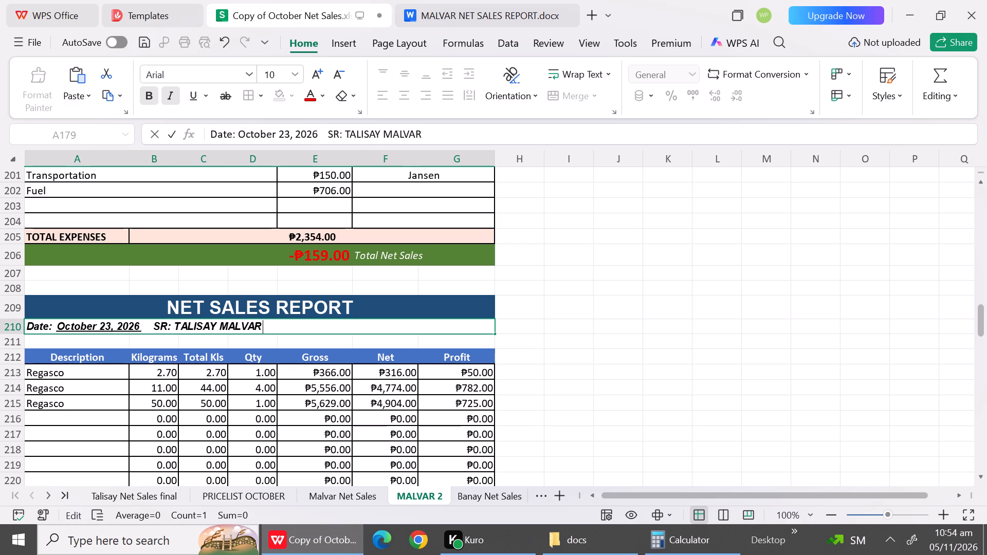
left_click(218, 323)
key("BackSpace")
key("BackSpace")
key("BackSpace")
key("BackSpace")
key("BackSpace")
key("BackSpace")
key("BackSpace")
key("BackSpace")
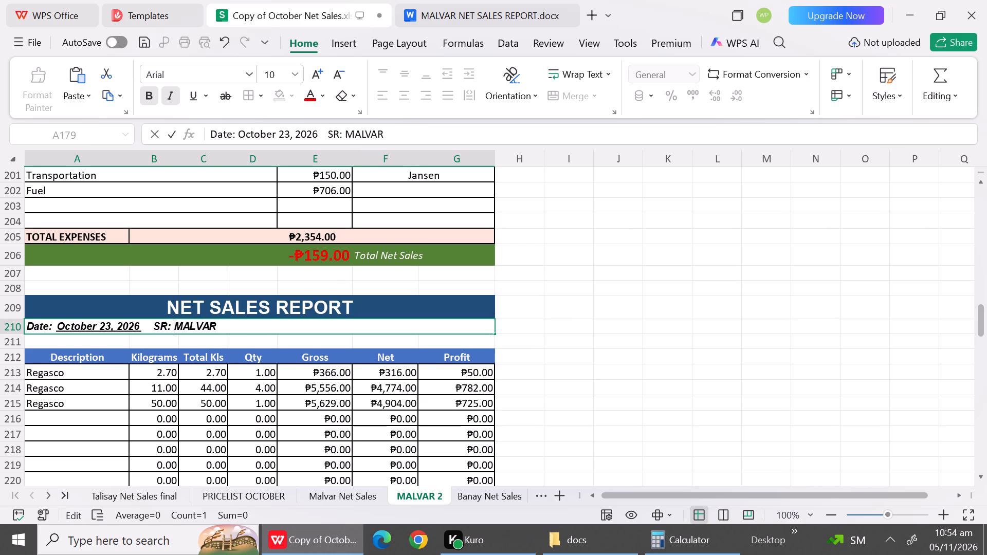
key("e")
key("BackSpace")
type("REGA")
type("SCO")
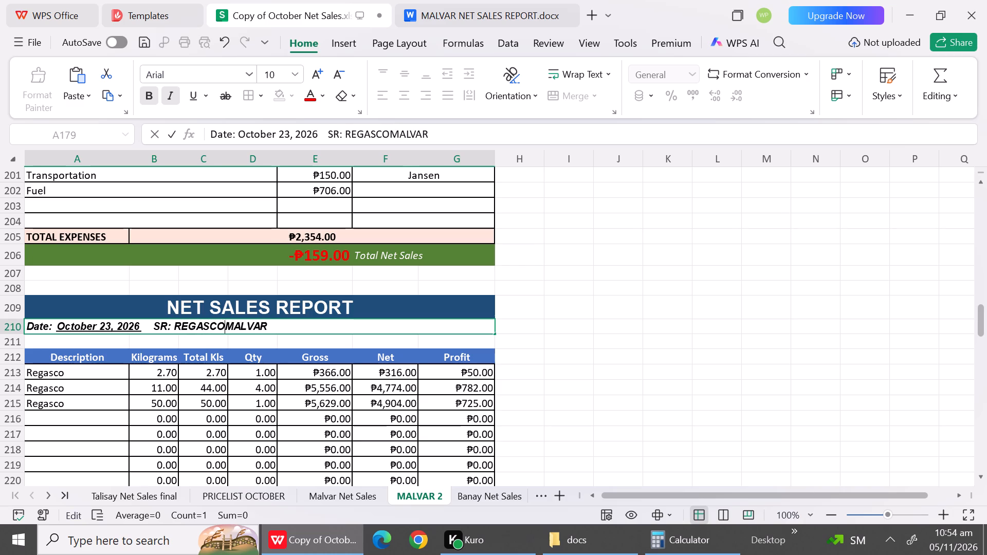
key("space")
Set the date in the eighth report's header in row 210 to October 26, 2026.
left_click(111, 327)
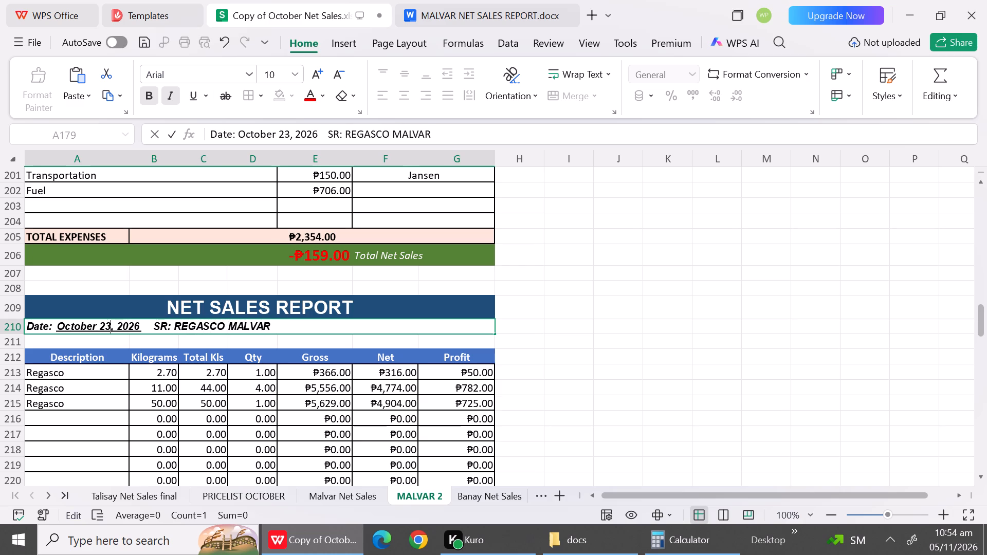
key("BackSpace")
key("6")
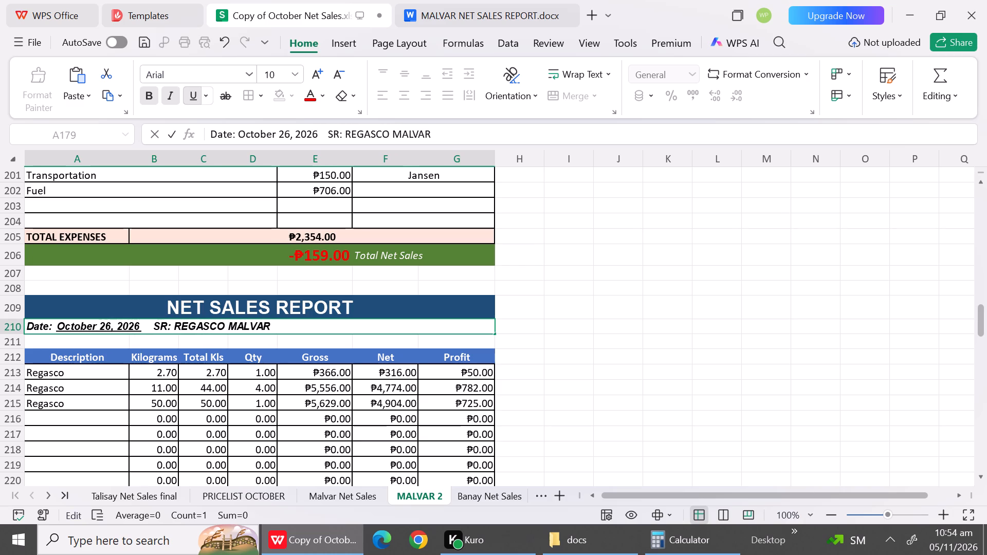
Check the date of the preceding report in row 179 and correct row 210's date to October 25, 2026.
triple_click(982, 187)
triple_click(982, 187)
triple_click(982, 187)
triple_click(982, 187)
triple_click(982, 187)
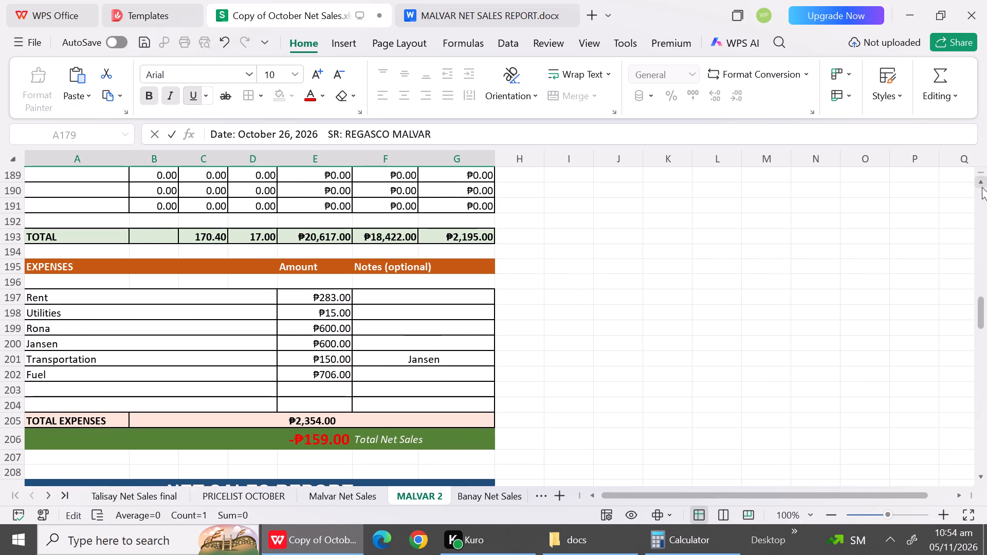
triple_click(982, 187)
triple_click(982, 187)
triple_click(982, 187)
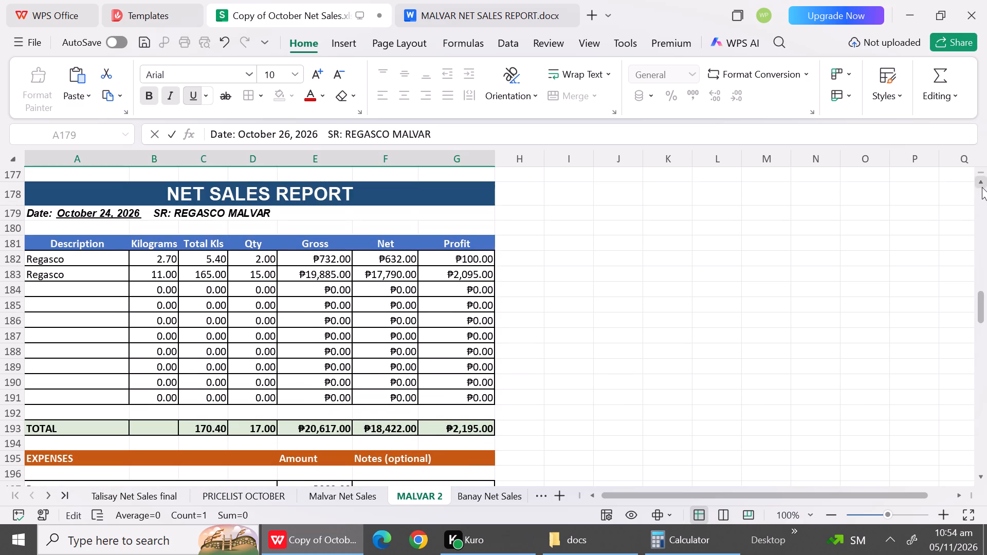
triple_click(983, 479)
triple_click(983, 479)
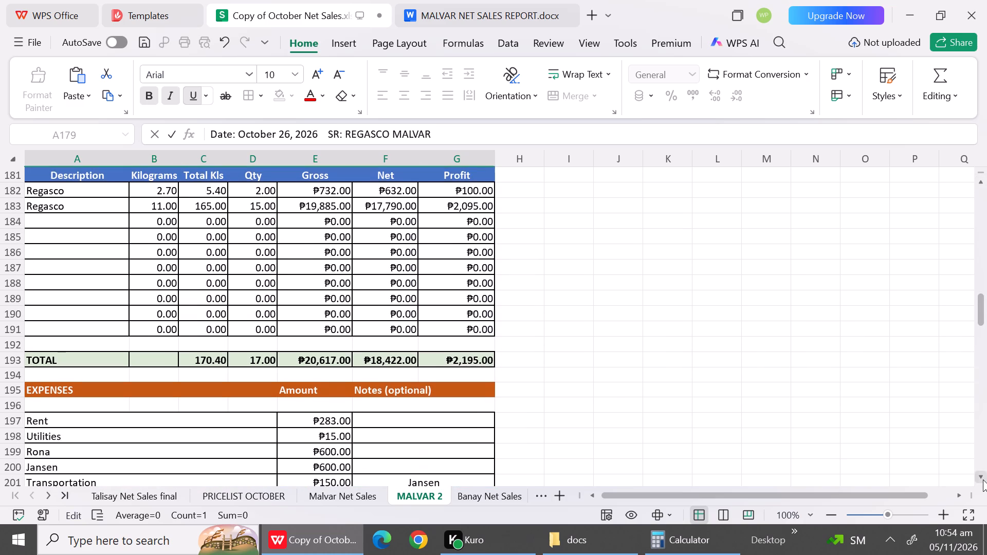
triple_click(983, 479)
triple_click(983, 479)
triple_click(983, 479)
triple_click(983, 479)
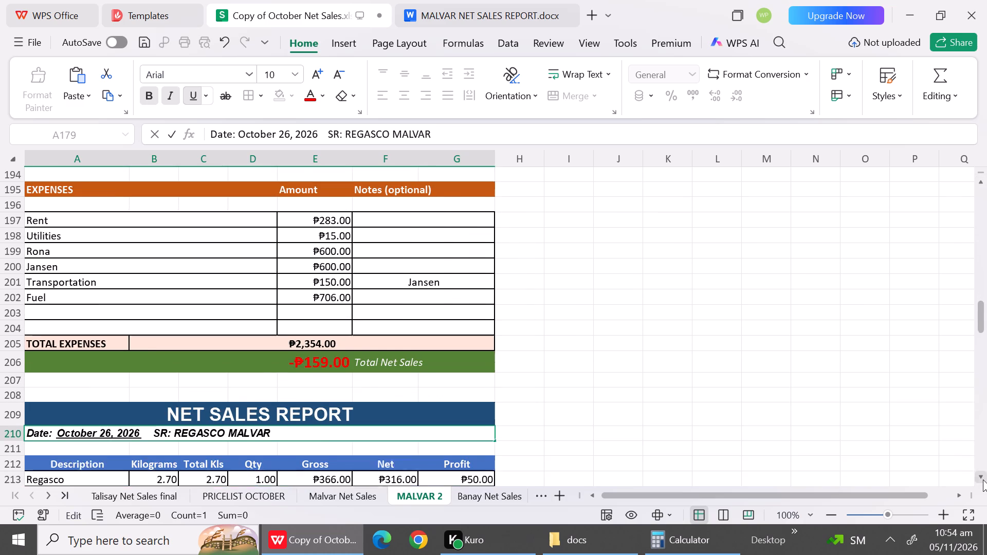
left_click_drag(983, 479, 207, 429)
key("BackSpace")
key("5")
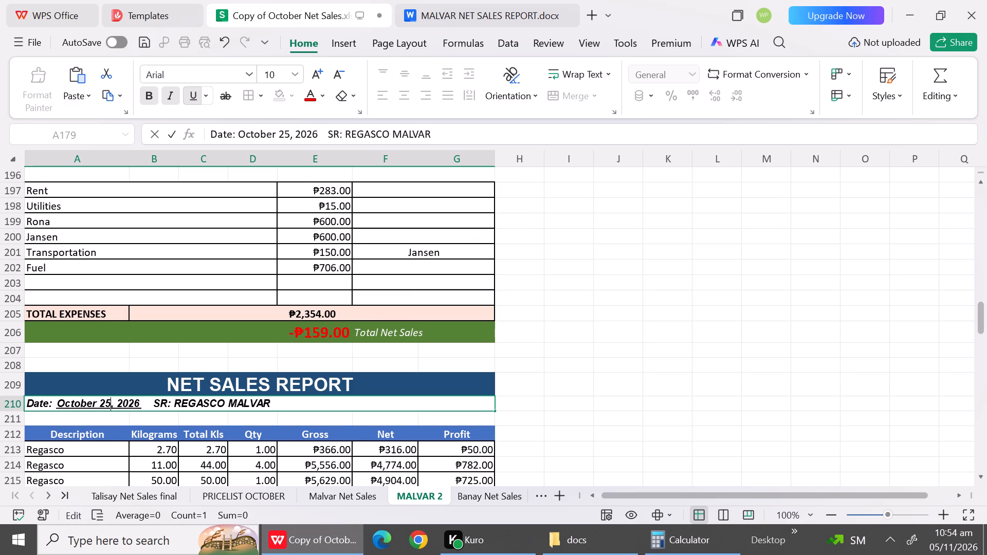
Change the ninth report's header in row 241 to October 26, 2026 and SR: REGASCO MALVAR, using the copied branch name.
triple_click(982, 479)
triple_click(982, 479)
triple_click(982, 479)
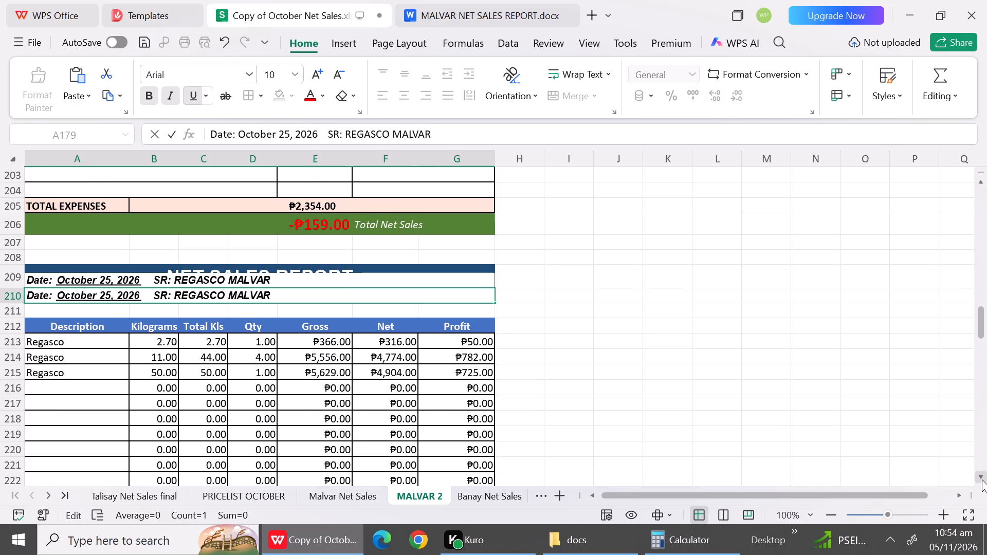
triple_click(982, 479)
triple_click(982, 479)
triple_click(982, 479)
triple_click(982, 479)
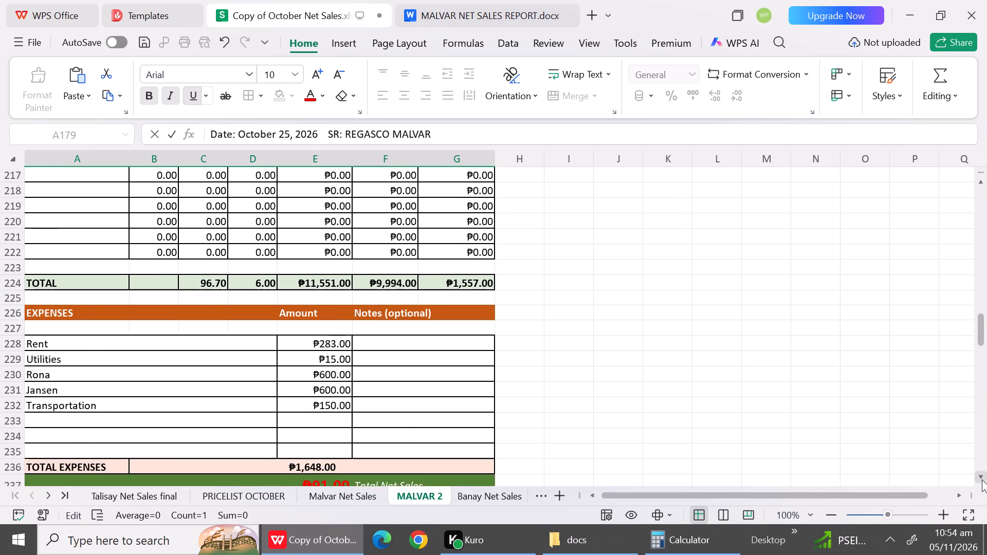
triple_click(982, 479)
triple_click(982, 479)
triple_click(982, 479)
double_click(982, 479)
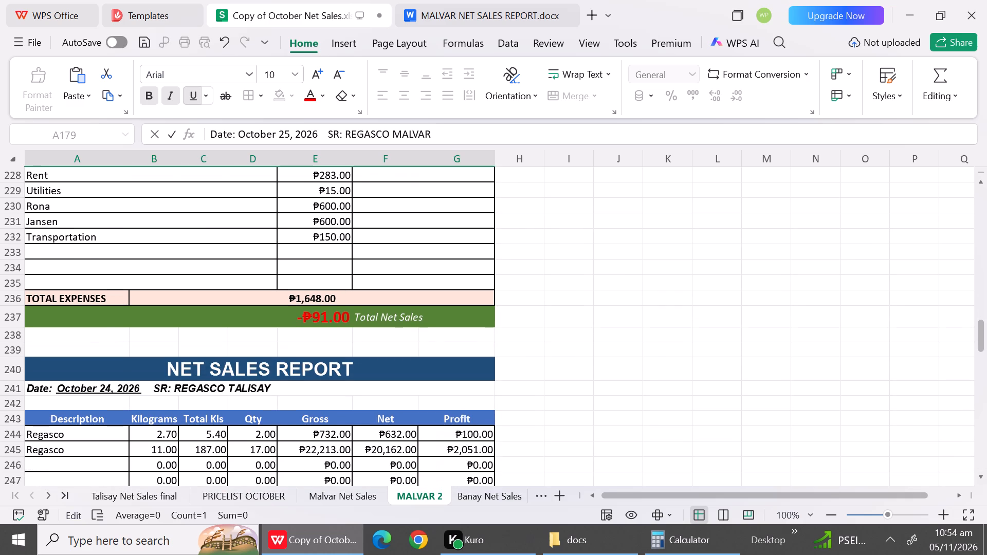
double_click(107, 385)
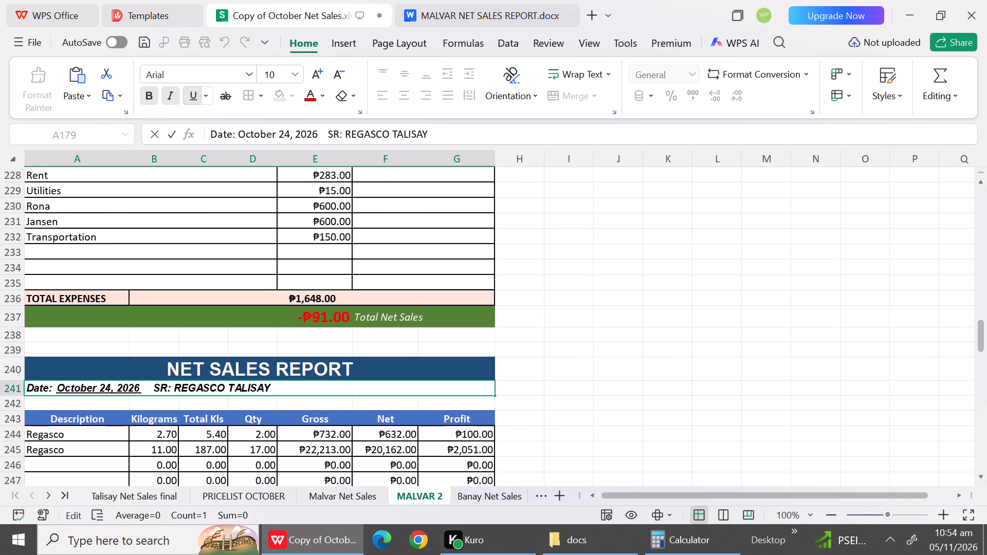
left_click(112, 385)
key("BackSpace")
key("6")
left_click(276, 387)
key("BackSpace")
key("BackSpace")
key("BackSpace")
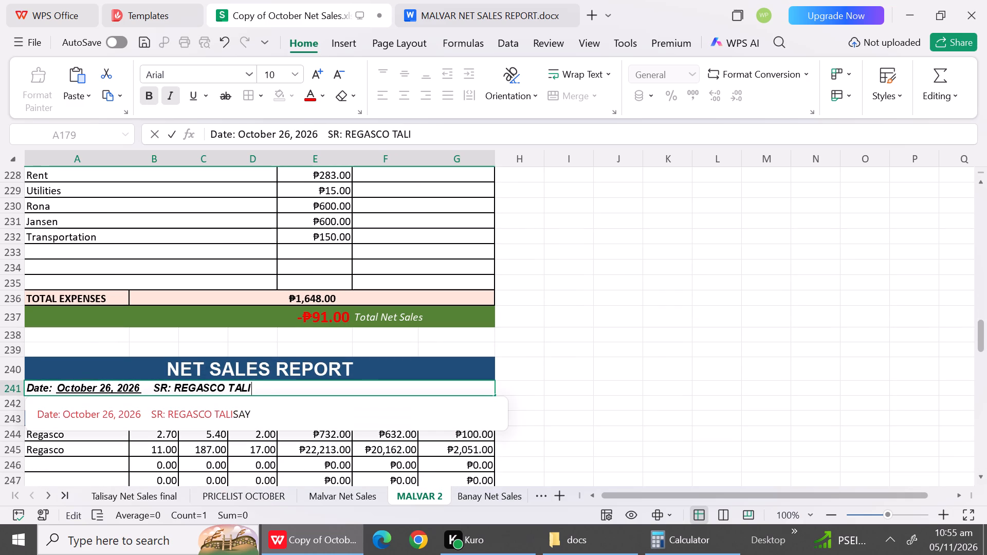
key("BackSpace")
key("BackSpace")
key("BackSpace")
key("BackSpace")
key("ctrl+v")
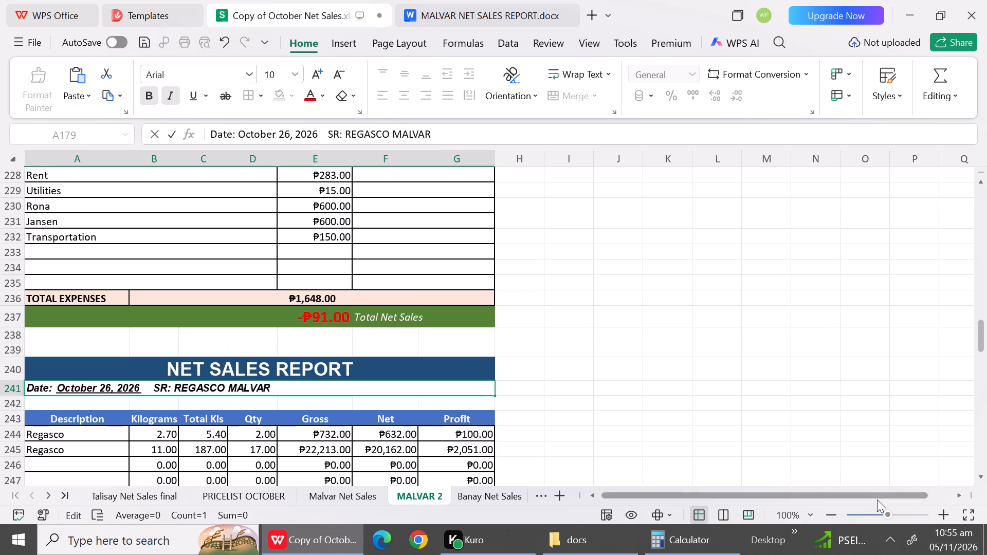
Widen column E slightly so the Total Net Sales amount in row 268 fits its cell.
left_click(979, 477)
triple_click(979, 477)
triple_click(979, 477)
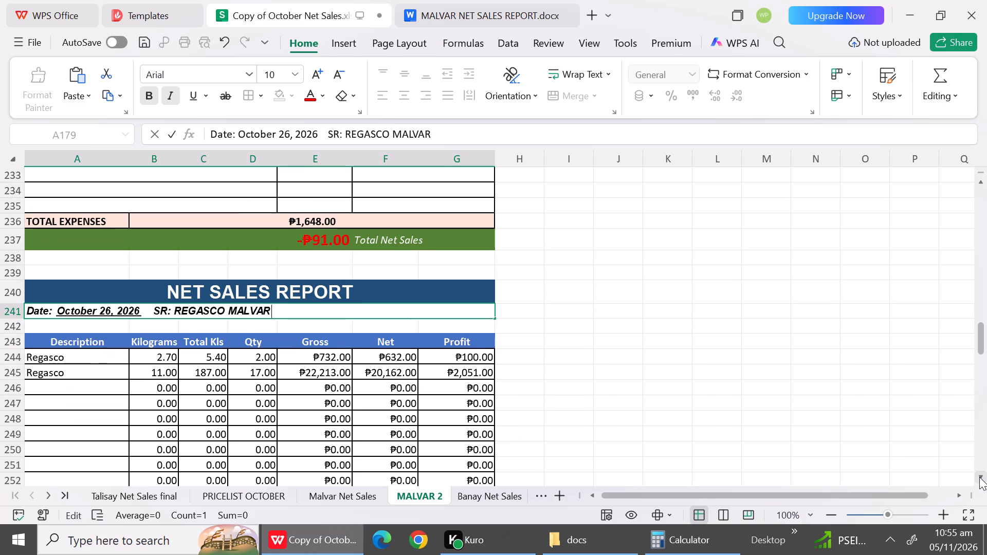
triple_click(979, 477)
triple_click(979, 477)
triple_click(979, 477)
triple_click(979, 477)
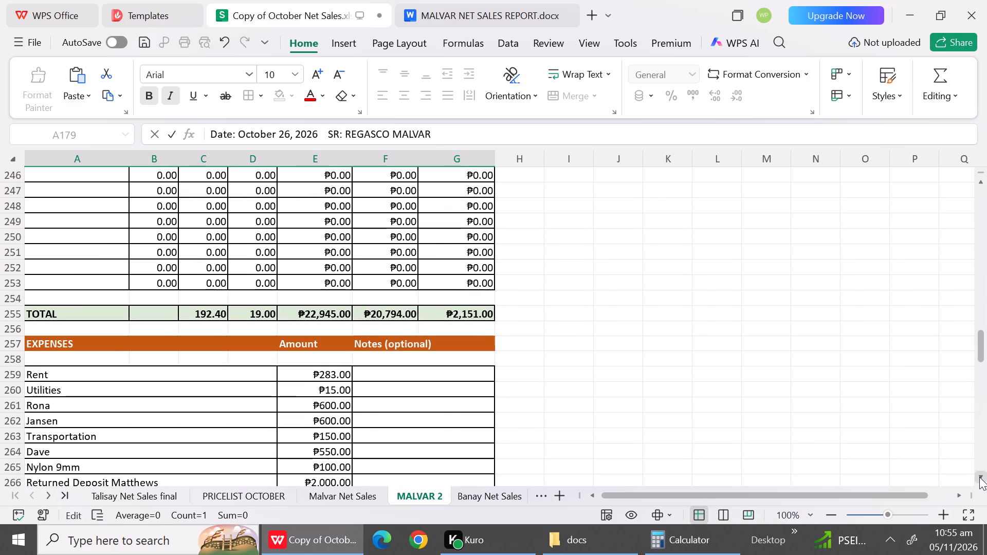
triple_click(979, 477)
triple_click(979, 477)
left_click(979, 477)
left_click_drag(979, 477, 370, 227)
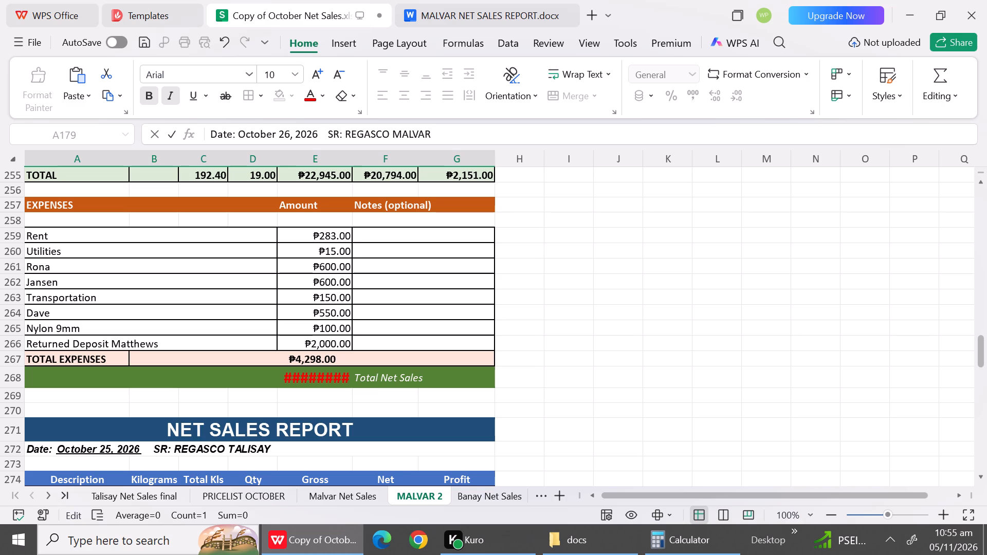
left_click_drag(352, 164, 357, 163)
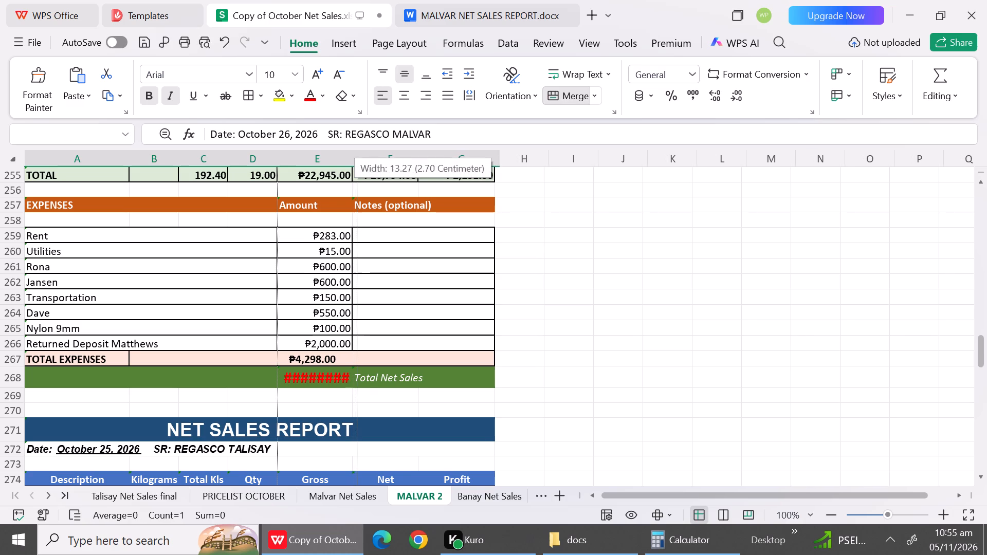
left_click_drag(357, 163, 358, 163)
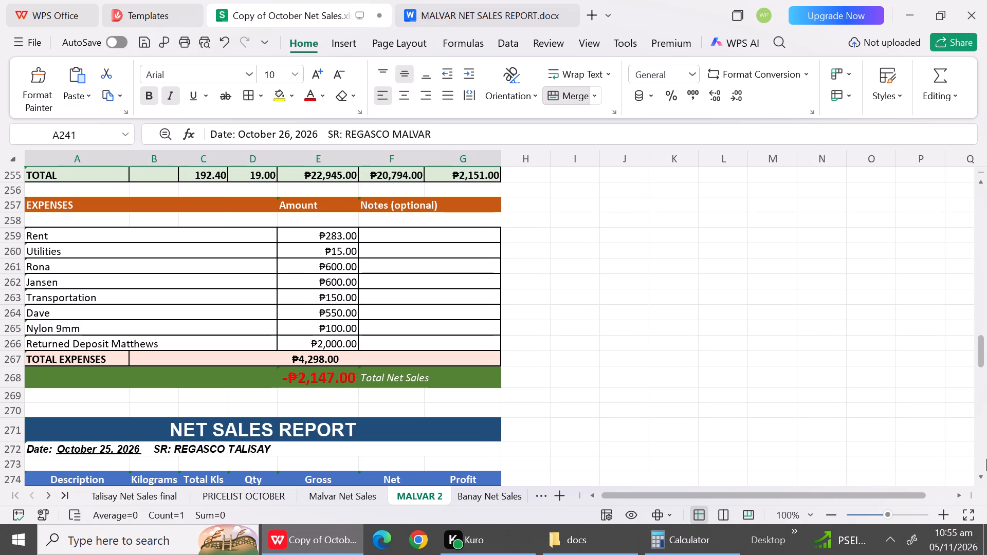
Change the tenth report's header in row 272 to October 27, 2026 and SR: REGASCO MALVAR, using the copied branch name.
triple_click(978, 474)
triple_click(978, 474)
double_click(978, 474)
left_click_drag(978, 474, 308, 379)
double_click(274, 304)
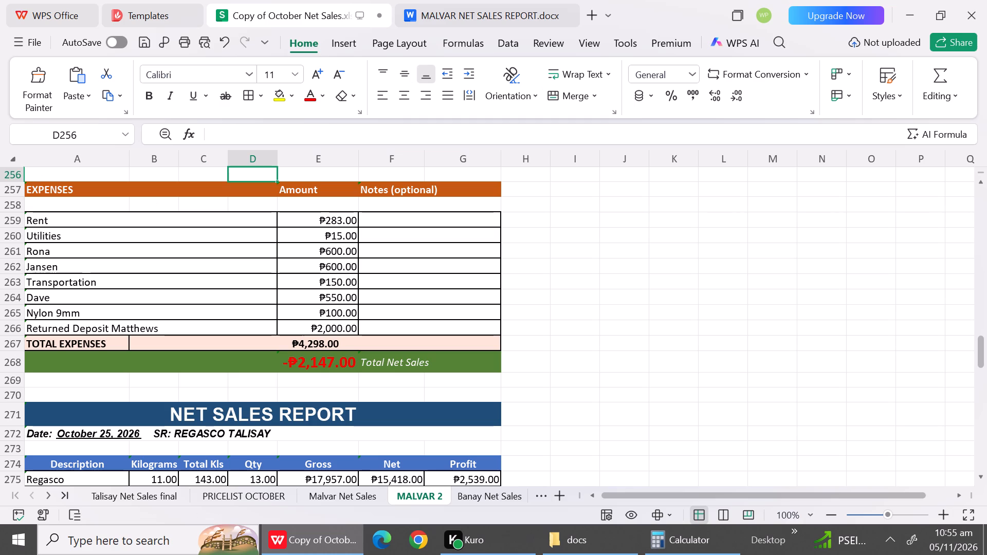
double_click(286, 431)
left_click_drag(286, 431, 265, 431)
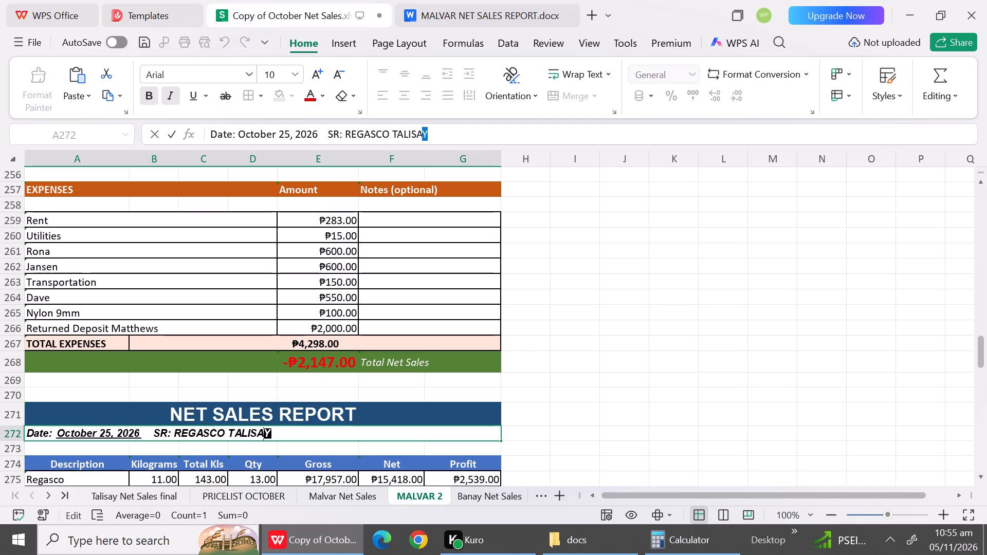
left_click_drag(265, 431, 230, 430)
key("ctrl+v")
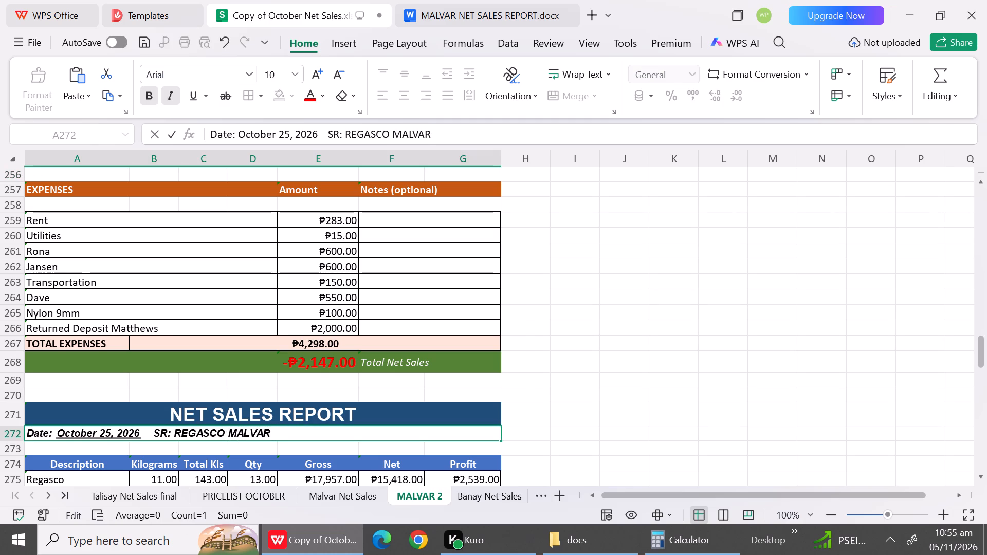
left_click(112, 434)
key("BackSpace")
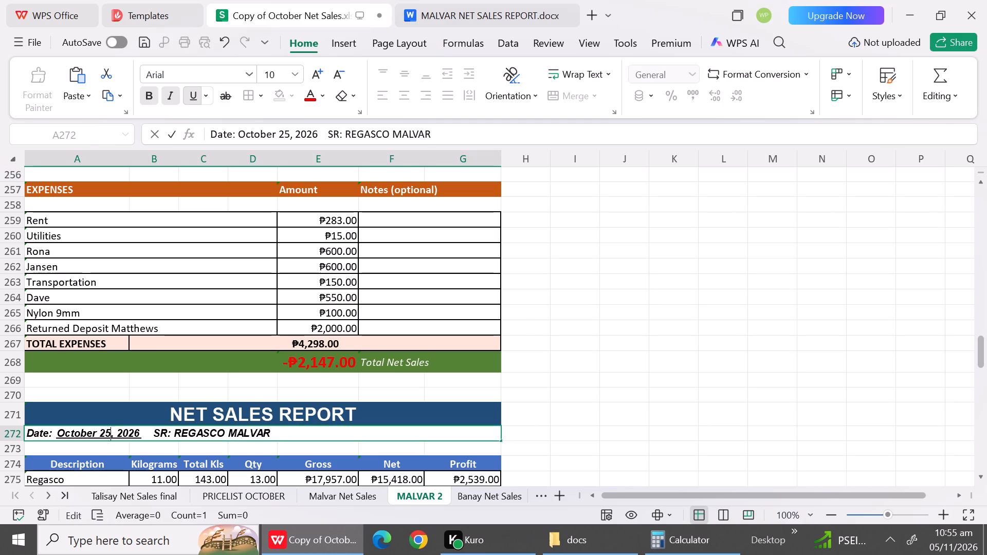
key("7")
Change the eleventh report's header in row 303 to October 28, 2026 and SR: REGASCO MALVAR, using the copied branch name.
triple_click(979, 475)
triple_click(979, 475)
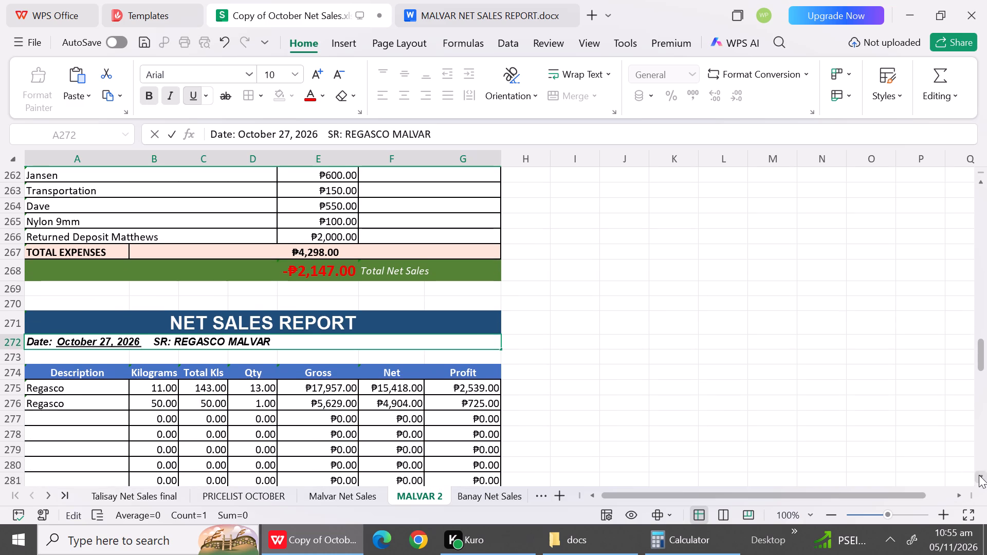
triple_click(979, 475)
double_click(979, 475)
triple_click(979, 475)
triple_click(979, 475)
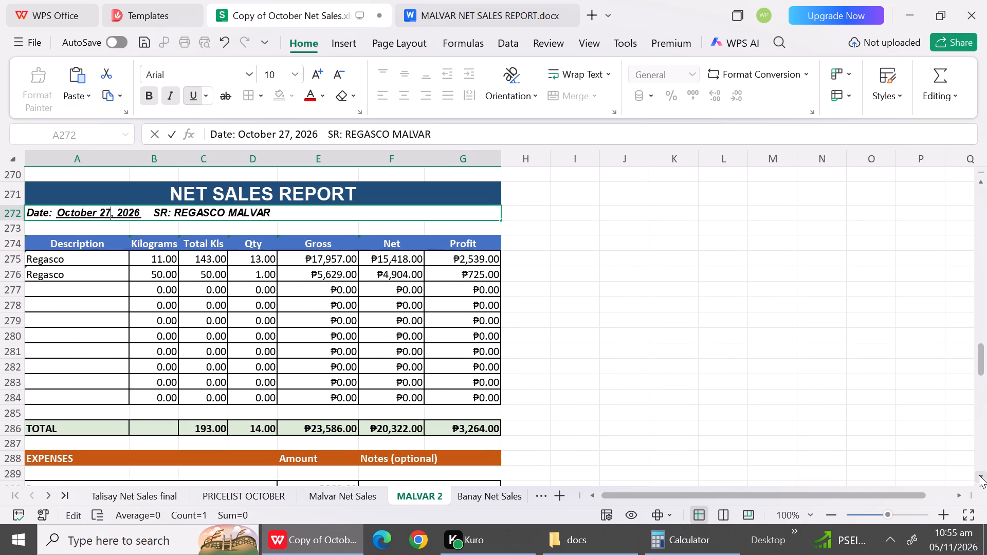
triple_click(979, 475)
triple_click(979, 475)
triple_click(979, 475)
triple_click(979, 475)
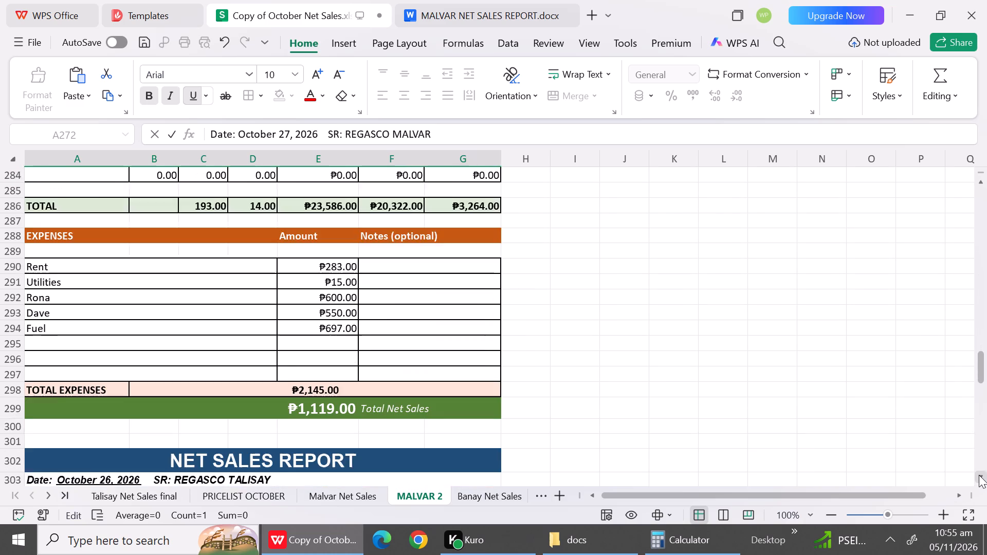
triple_click(979, 475)
triple_click(979, 475)
double_click(979, 475)
left_click_drag(979, 475, 359, 475)
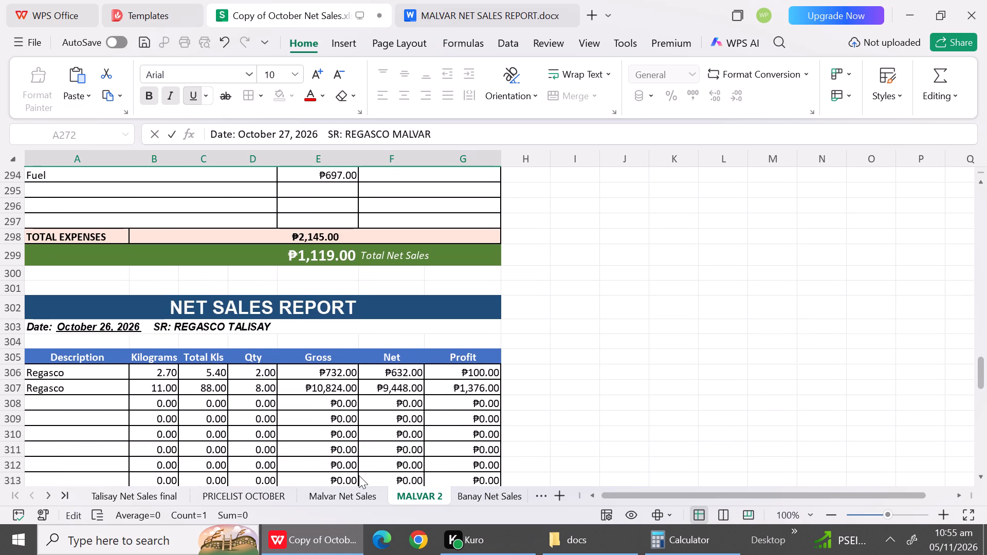
double_click(271, 327)
left_click_drag(271, 327, 237, 321)
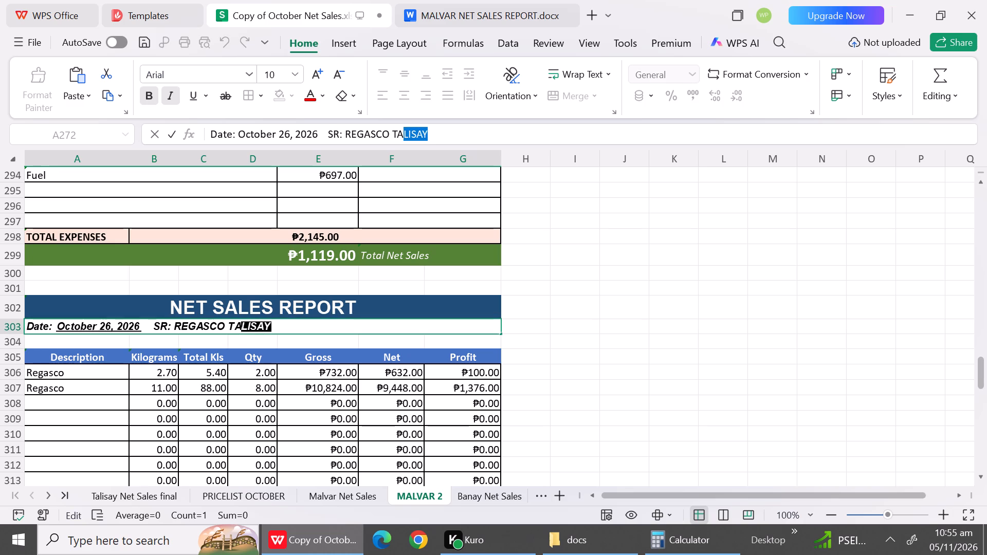
left_click_drag(237, 321, 229, 321)
key("ctrl+v")
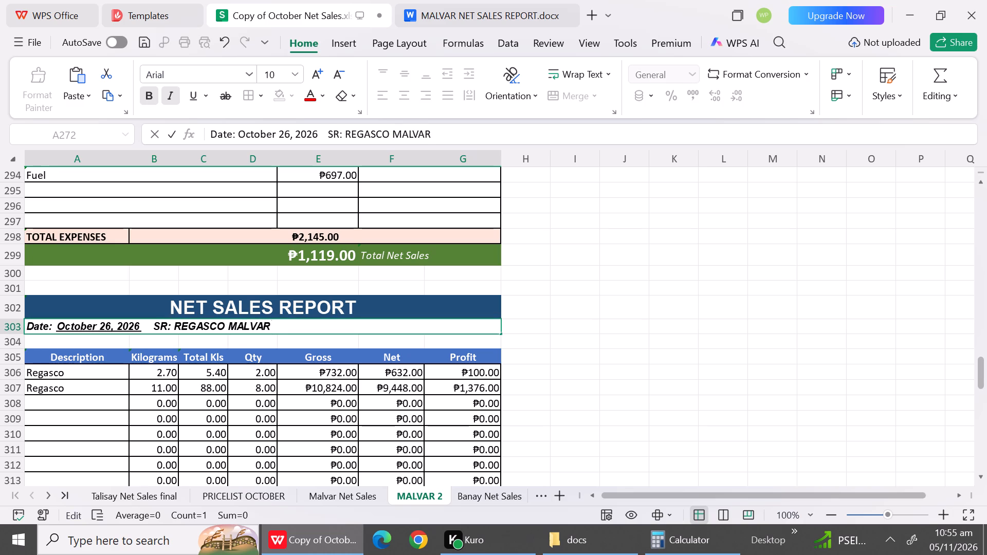
left_click(109, 329)
key("BackSpace")
key("8")
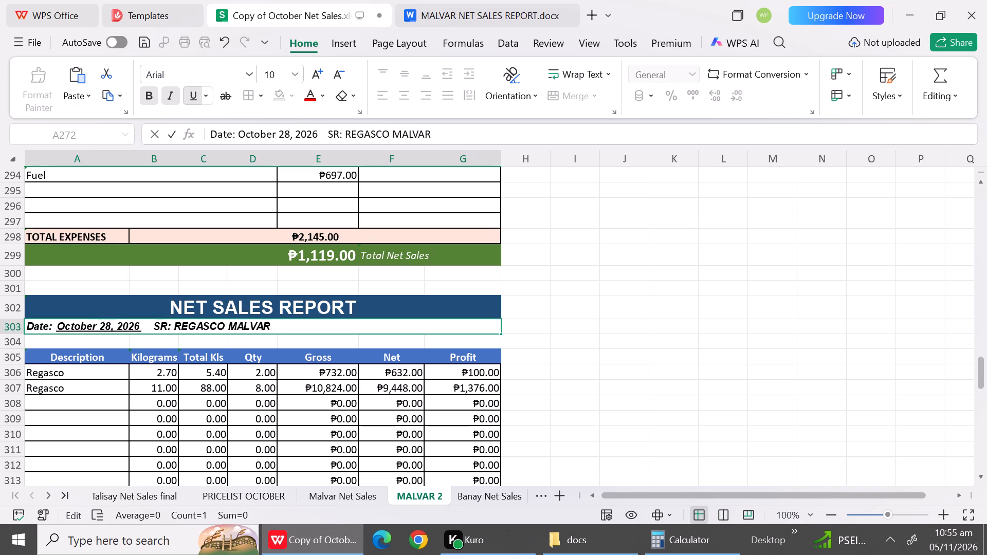
Change the twelfth report's header in row 334 to October 29, 2026 and SR: REGASCO MALVAR, using the copied branch name.
triple_click(979, 480)
triple_click(979, 480)
triple_click(979, 480)
triple_click(979, 480)
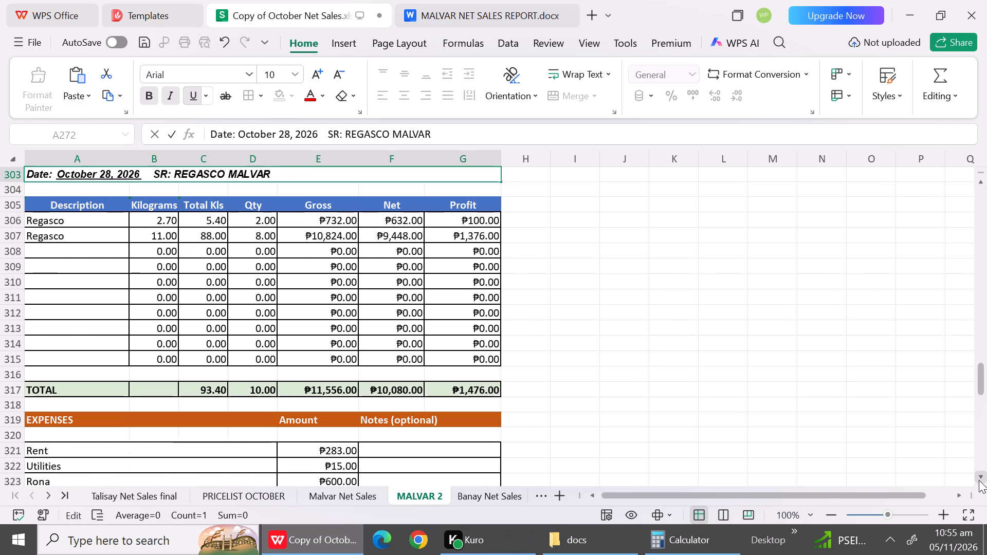
triple_click(979, 480)
triple_click(979, 480)
triple_click(979, 480)
triple_click(979, 480)
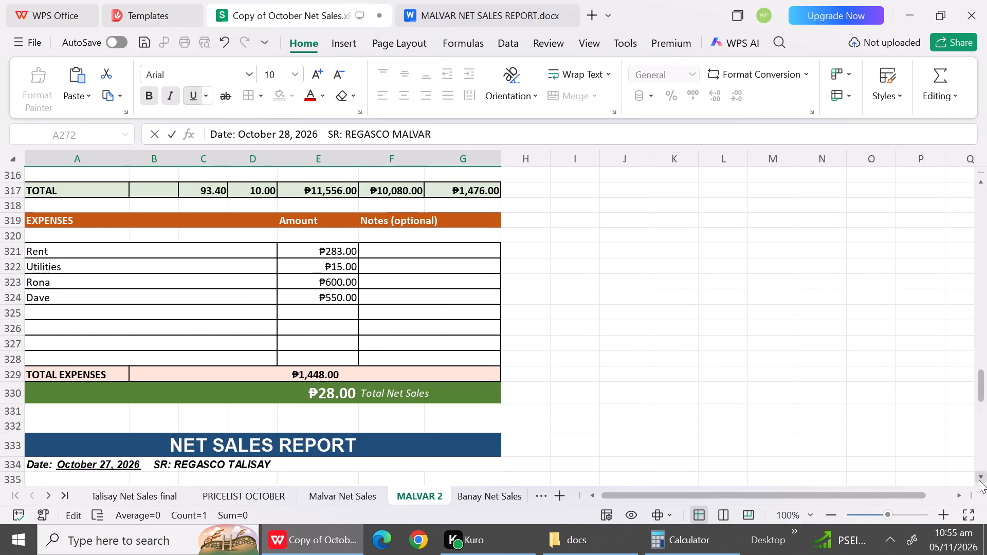
triple_click(979, 480)
double_click(979, 480)
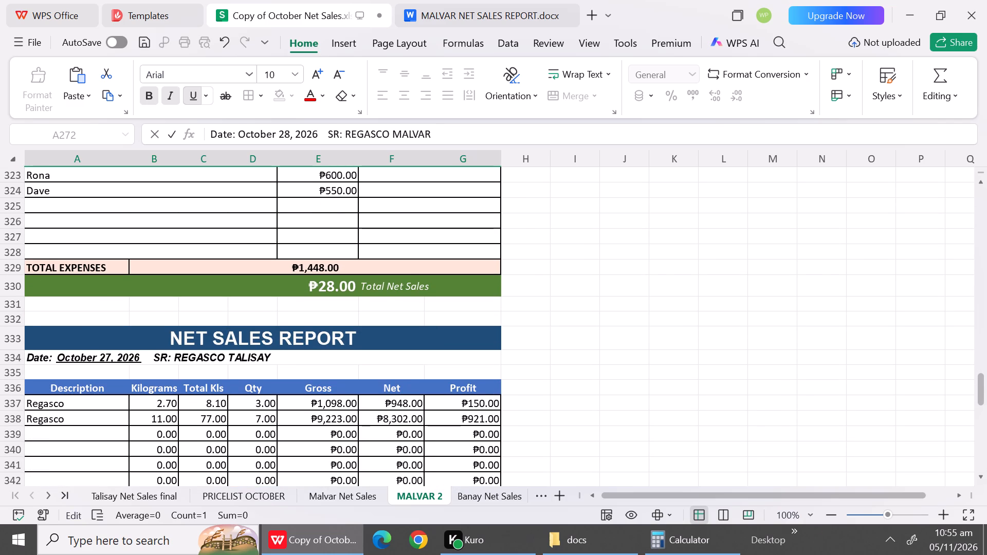
double_click(271, 363)
left_click_drag(271, 363, 230, 360)
key("ctrl+v")
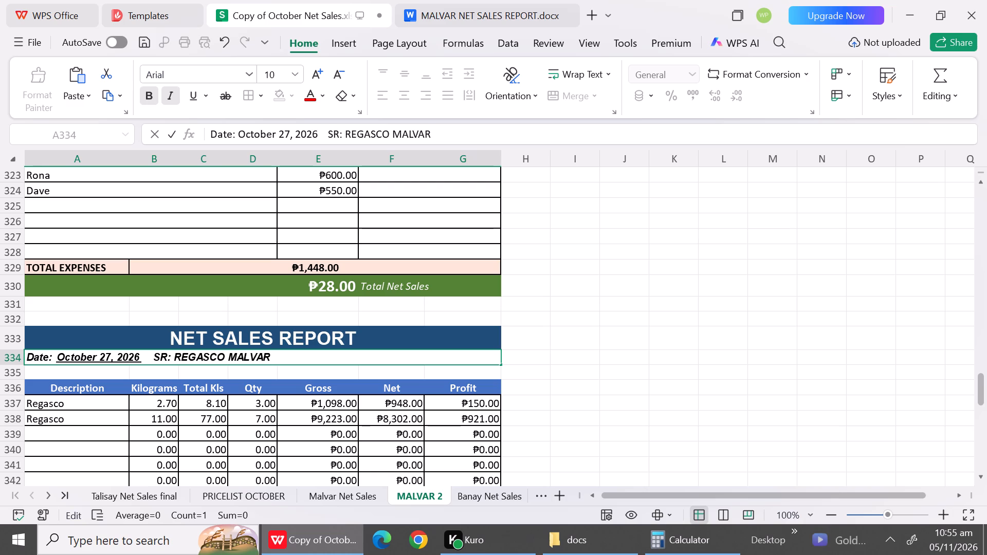
left_click(109, 355)
key("BackSpace")
key("9")
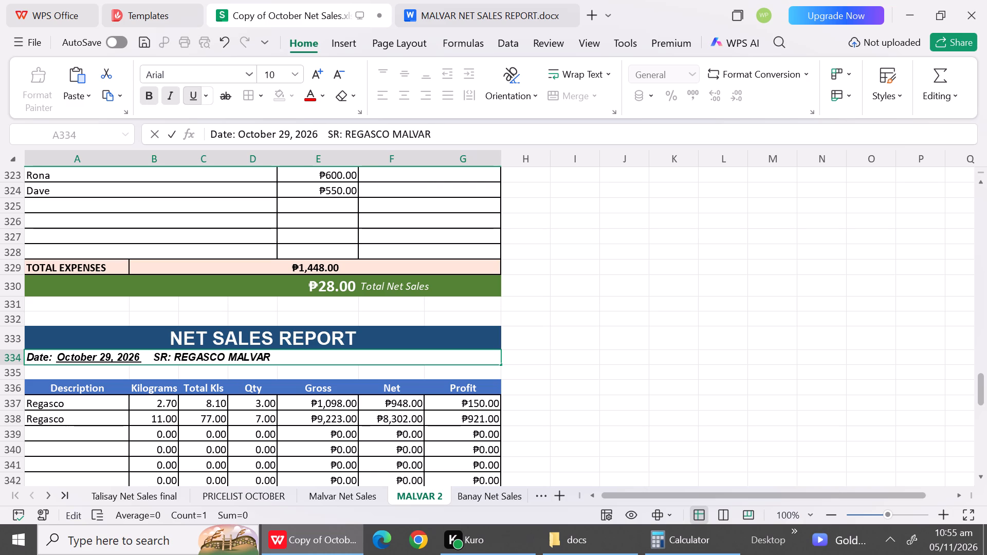
Change the thirteenth report's header in row 364 to October 30, 2026 and SR: REGASCO MALVAR, using the copied branch name.
triple_click(983, 477)
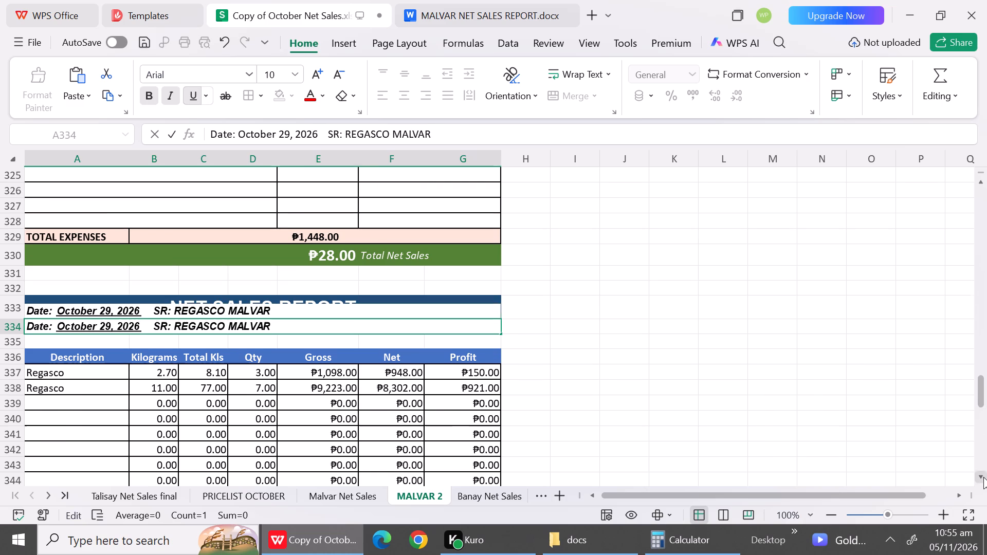
triple_click(983, 477)
triple_click(983, 477)
triple_click(983, 477)
triple_click(983, 477)
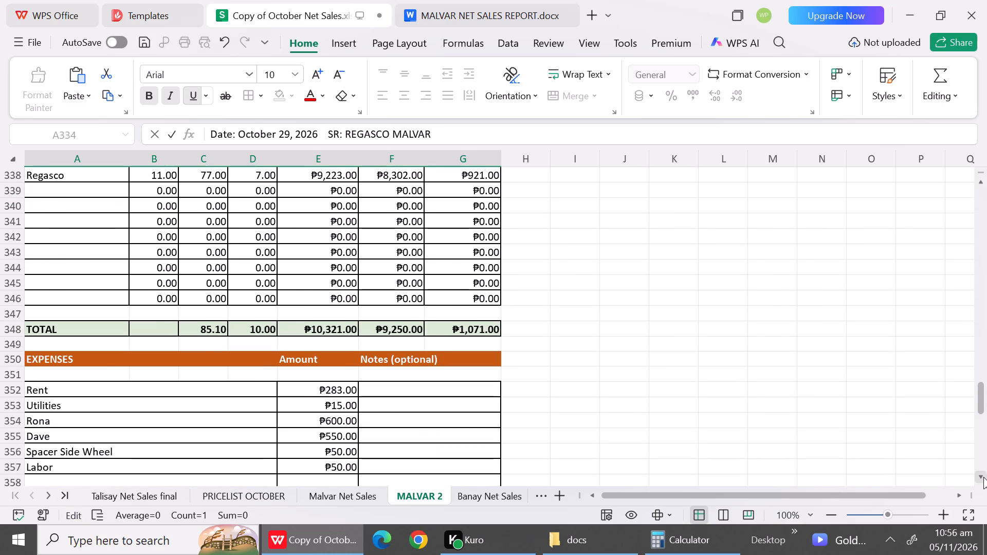
triple_click(983, 477)
triple_click(983, 477)
triple_click(983, 477)
triple_click(983, 477)
triple_click(983, 477)
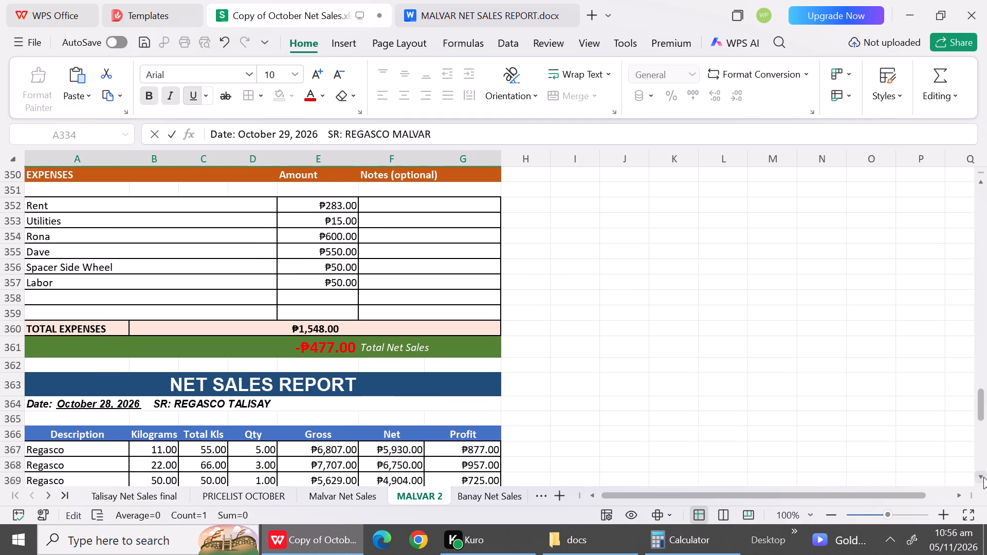
left_click(983, 477)
left_click(396, 410)
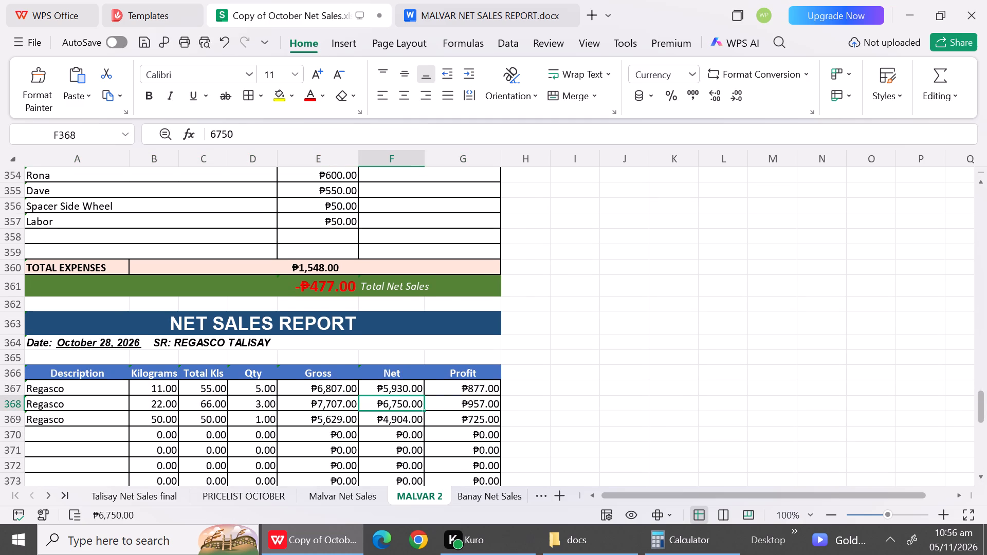
double_click(271, 344)
left_click_drag(271, 344, 231, 342)
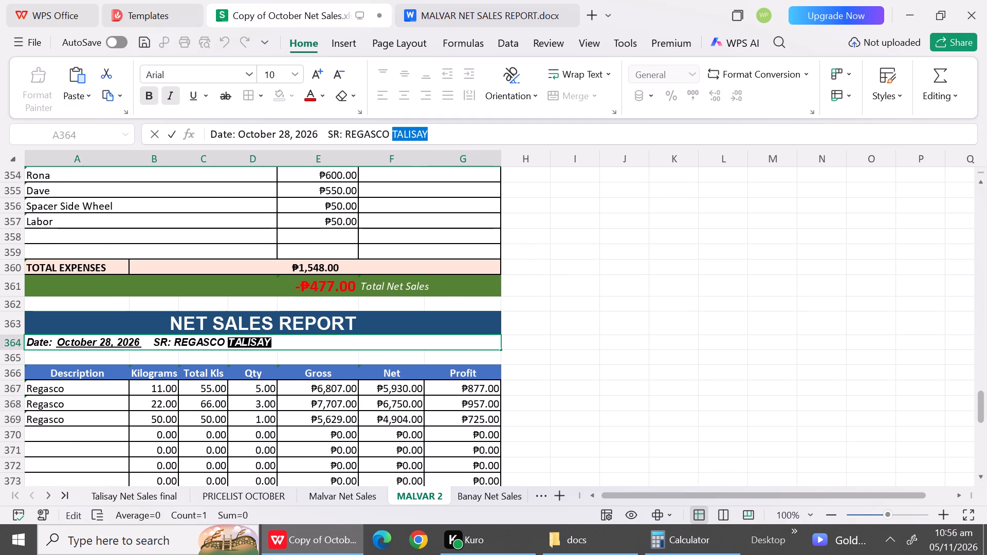
key("ctrl+v")
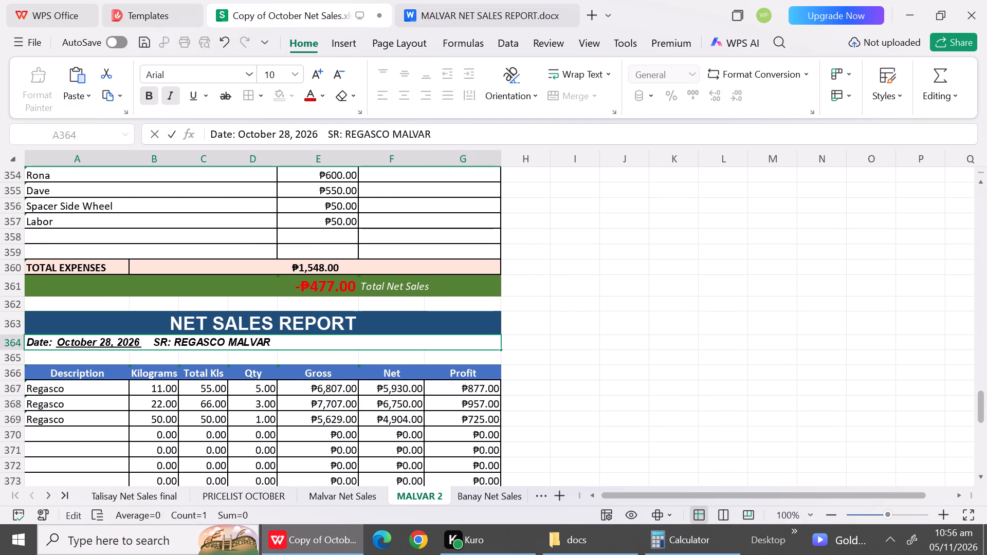
left_click(108, 337)
key("BackSpace")
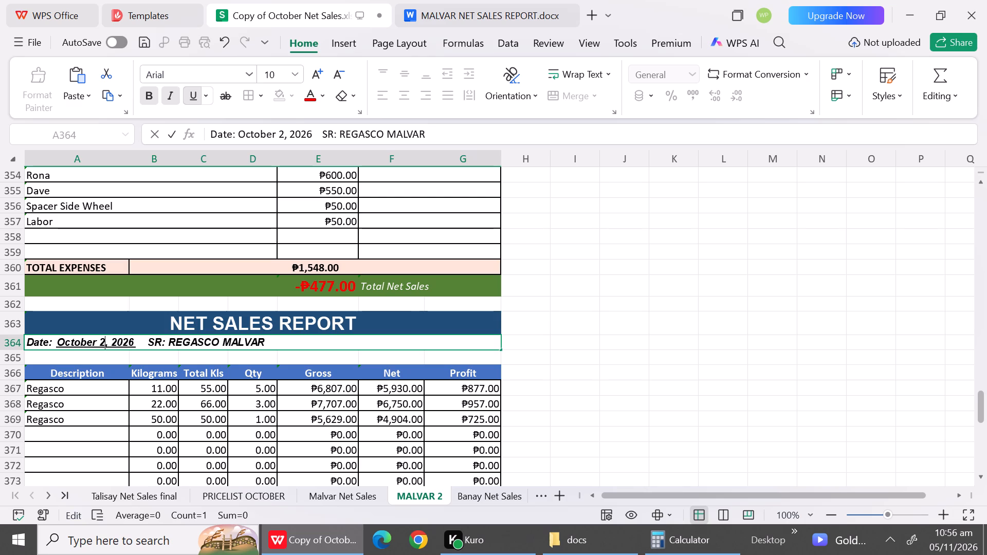
key("BackSpace")
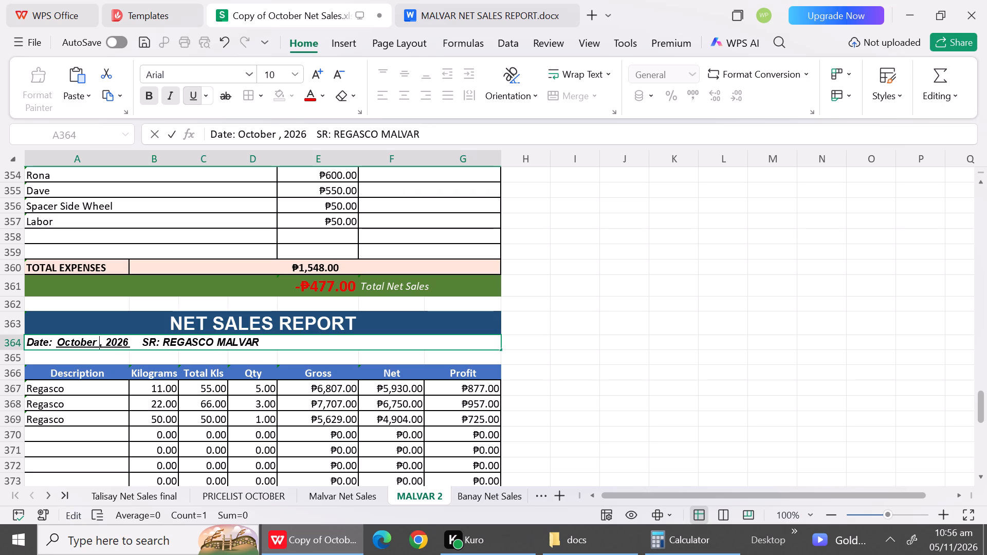
type("30")
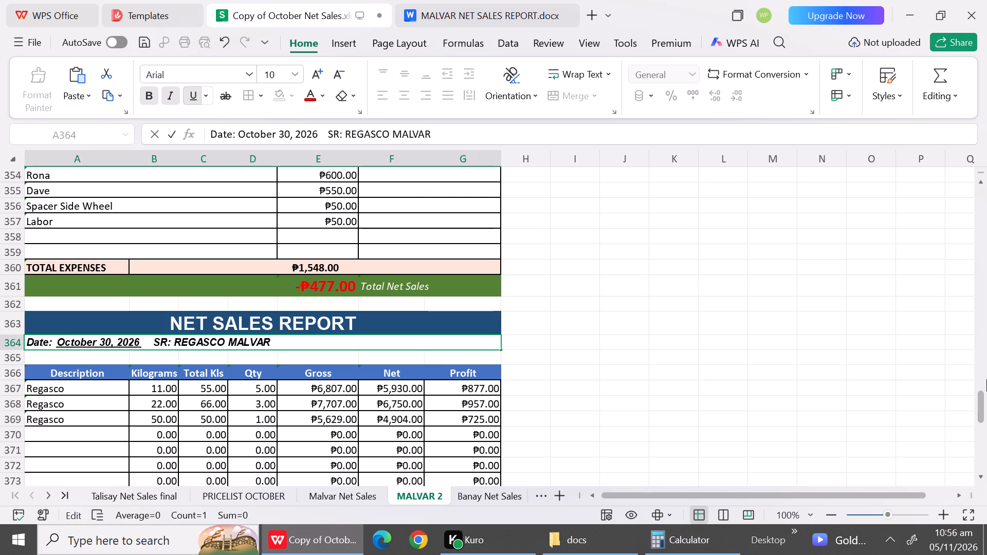
Change the fourteenth report's header in row 394 to October 31, 2026 and SR: REGASCO MALVAR.
triple_click(979, 479)
triple_click(979, 479)
triple_click(979, 479)
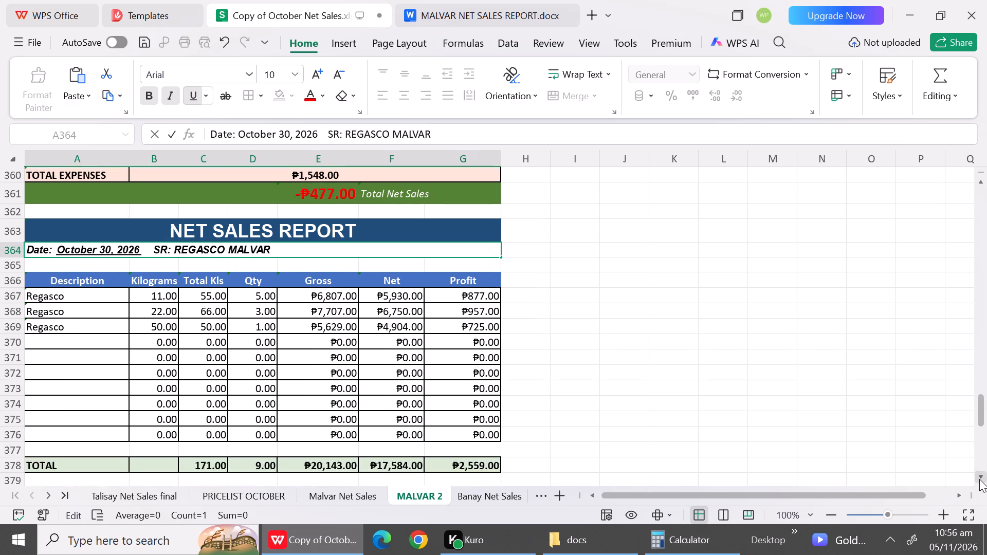
triple_click(979, 479)
triple_click(979, 479)
triple_click(979, 479)
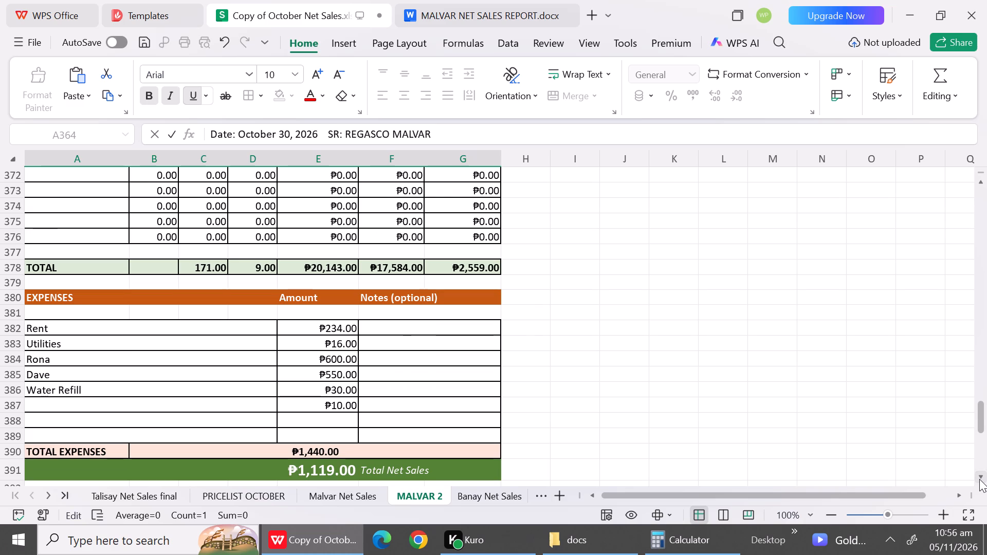
left_click(979, 479)
triple_click(979, 479)
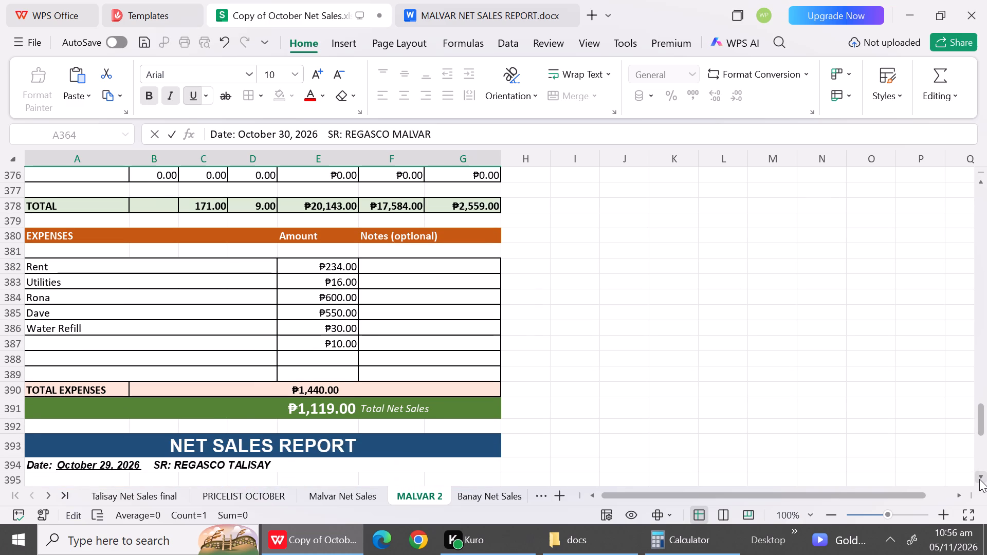
triple_click(979, 479)
double_click(979, 479)
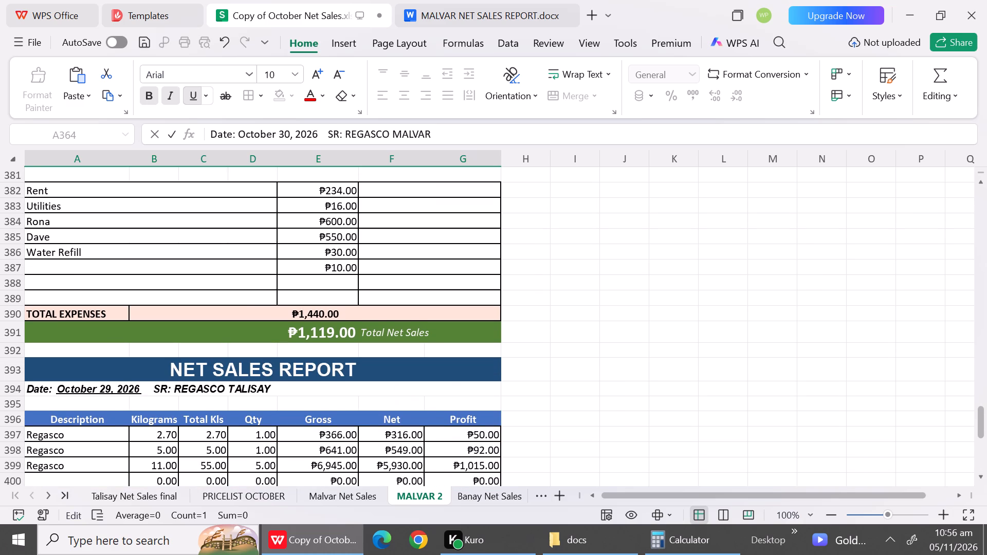
double_click(108, 388)
key("BackSpace")
key("BackSpace")
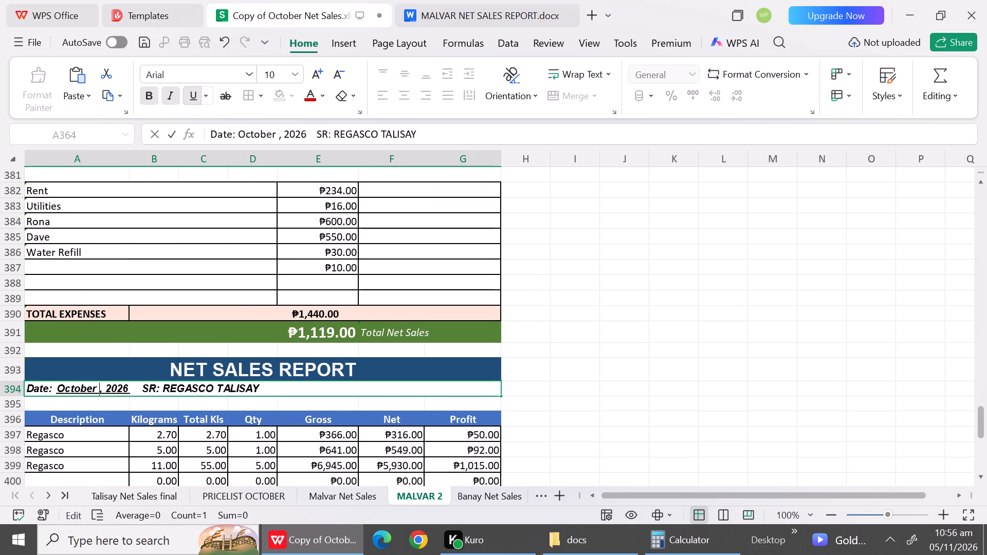
type("31")
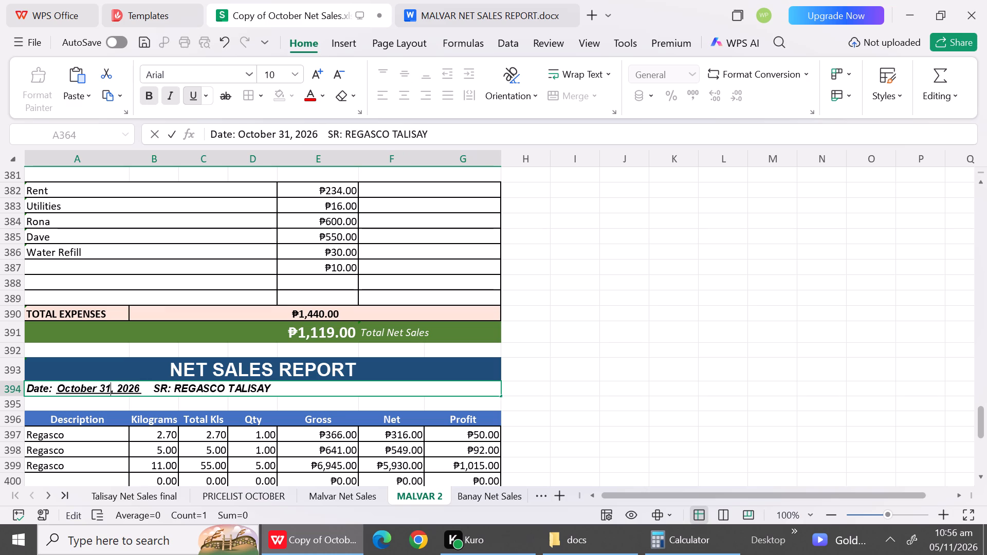
left_click(271, 388)
key("BackSpace")
key("BackSpace")
key("BackSpace")
key("BackSpace")
key("BackSpace")
key("BackSpace")
key("BackSpace")
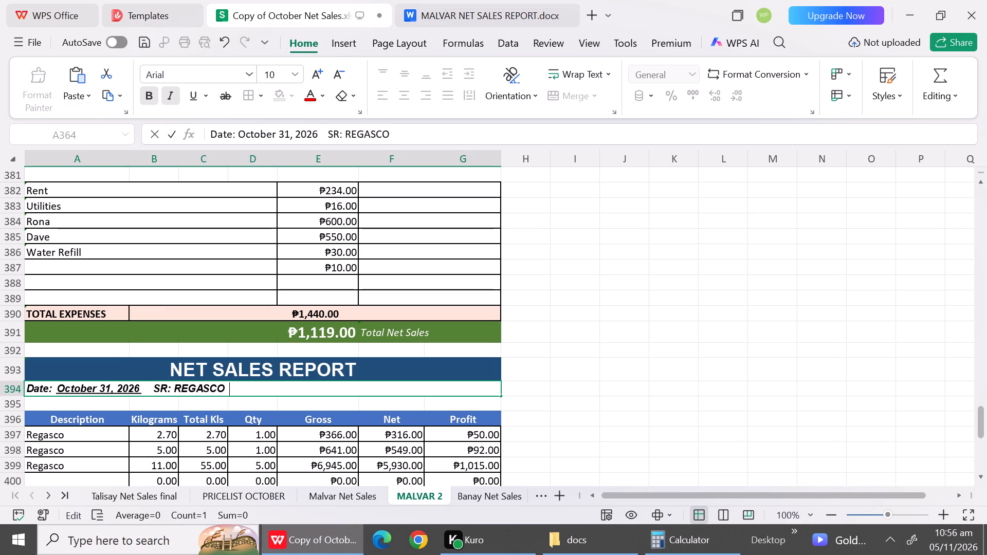
key("shift+m")
key("BackSpace")
type("MAL")
type("VAR")
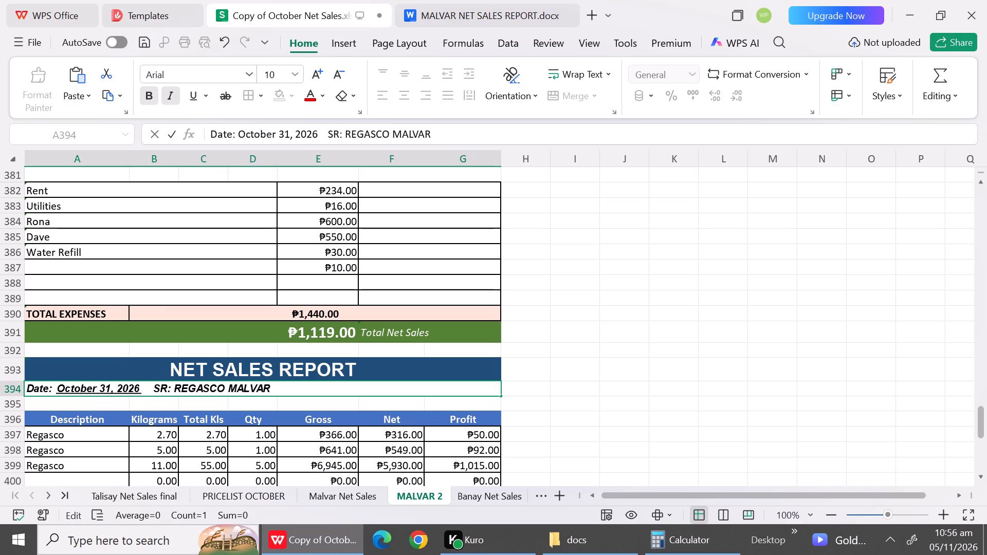
left_click(708, 351)
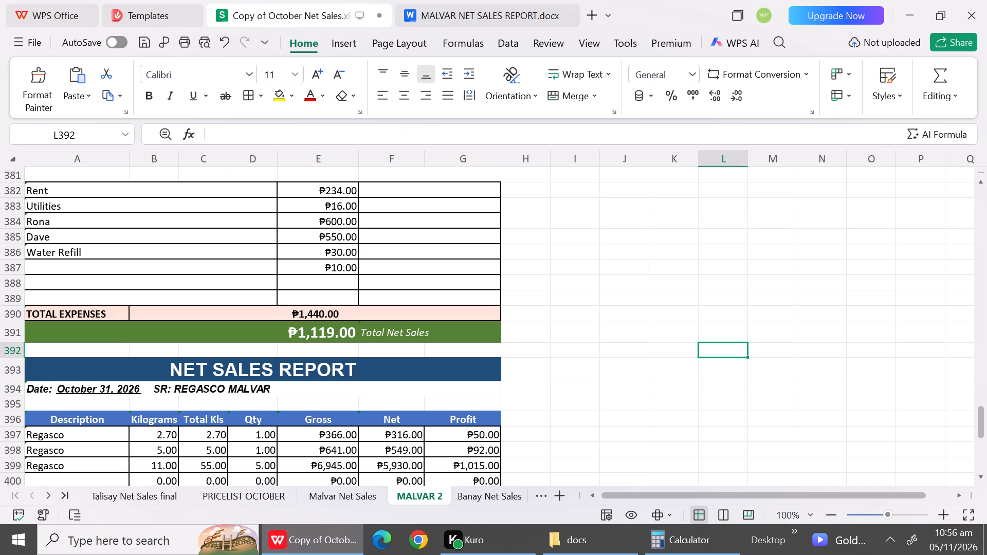
Save the October workbook.
key("ctrl+s")
Change the fifteenth report's header in row 424 to October 31, 2026 and SR: REGASCO MALVAR, using the copied branch name.
triple_click(982, 477)
triple_click(982, 477)
triple_click(982, 477)
double_click(982, 477)
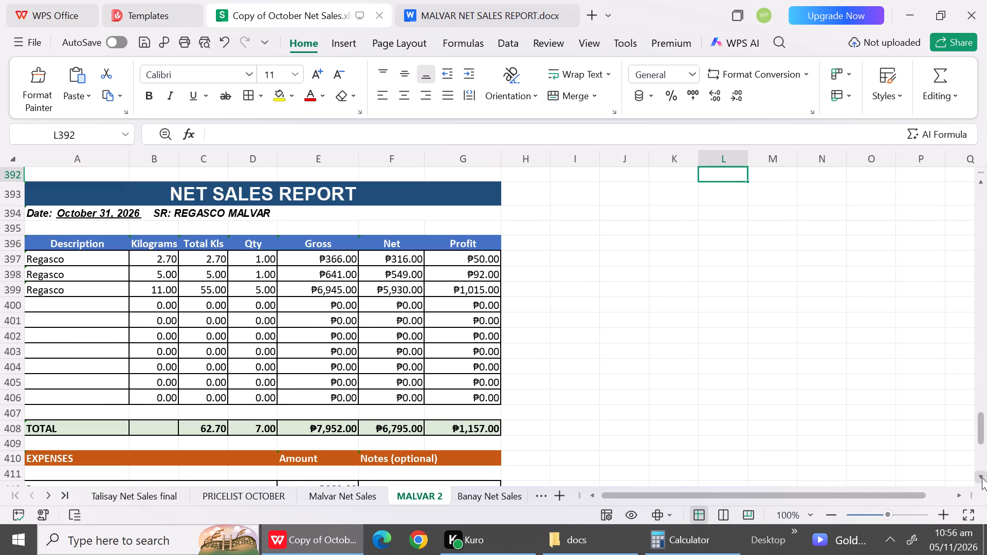
triple_click(982, 477)
left_click(982, 477)
triple_click(982, 477)
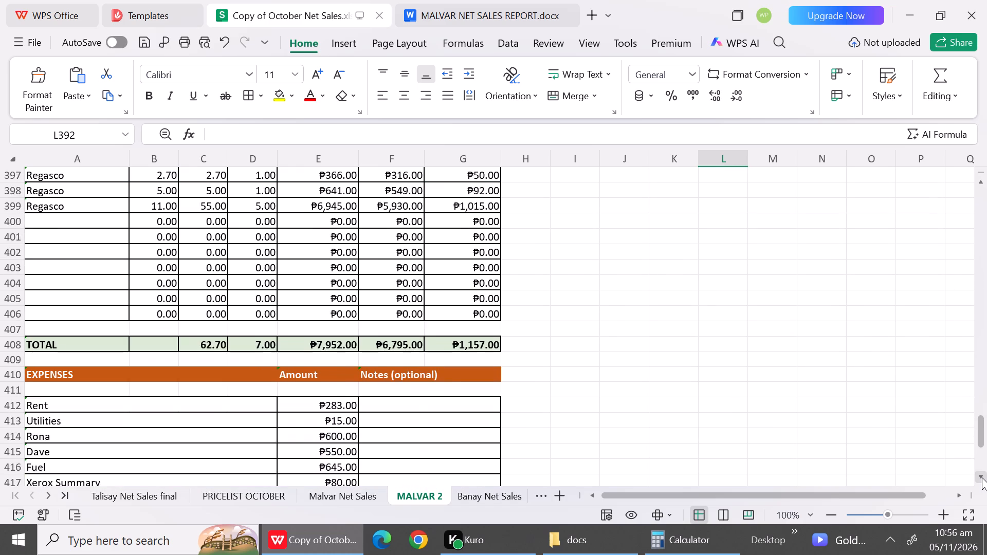
triple_click(982, 477)
double_click(982, 477)
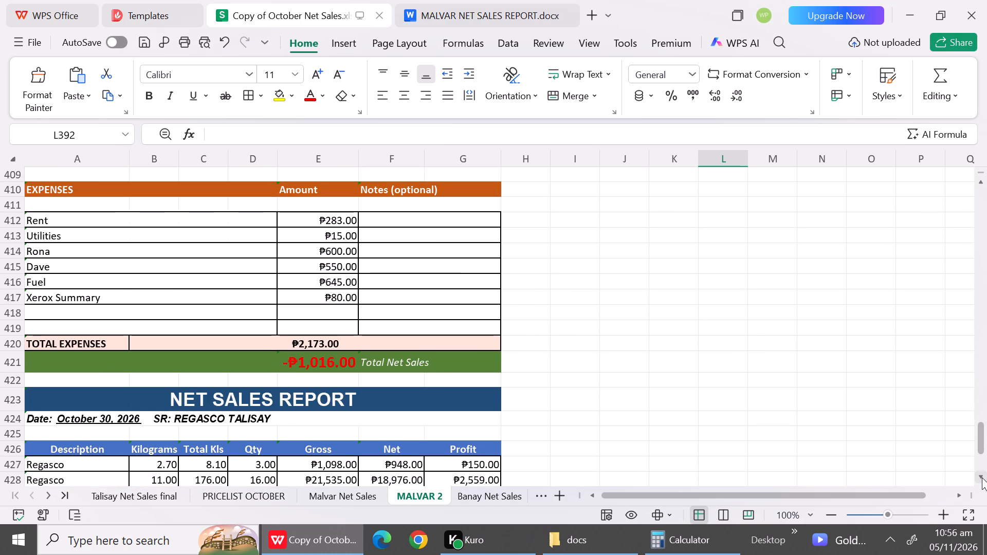
triple_click(982, 477)
triple_click(982, 477)
left_click(982, 477)
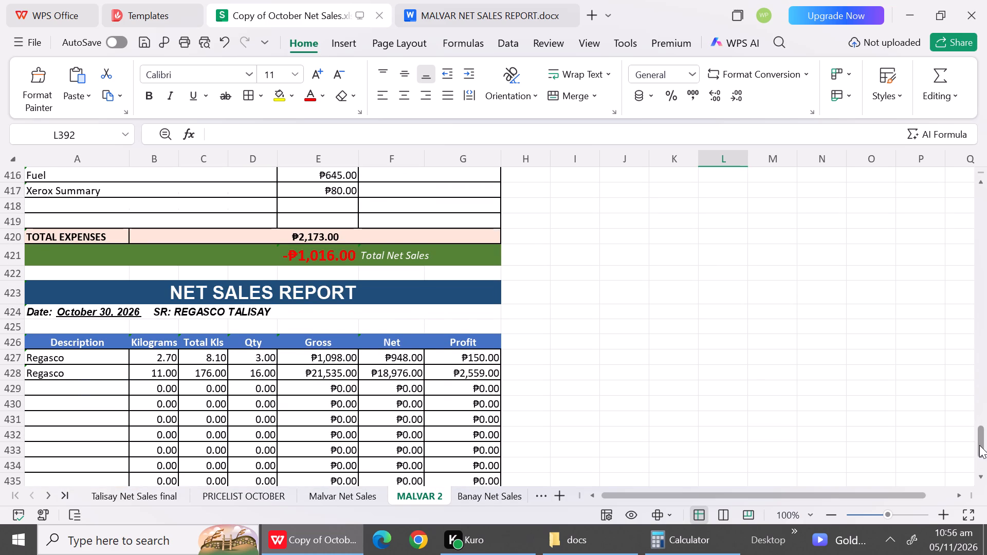
double_click(106, 305)
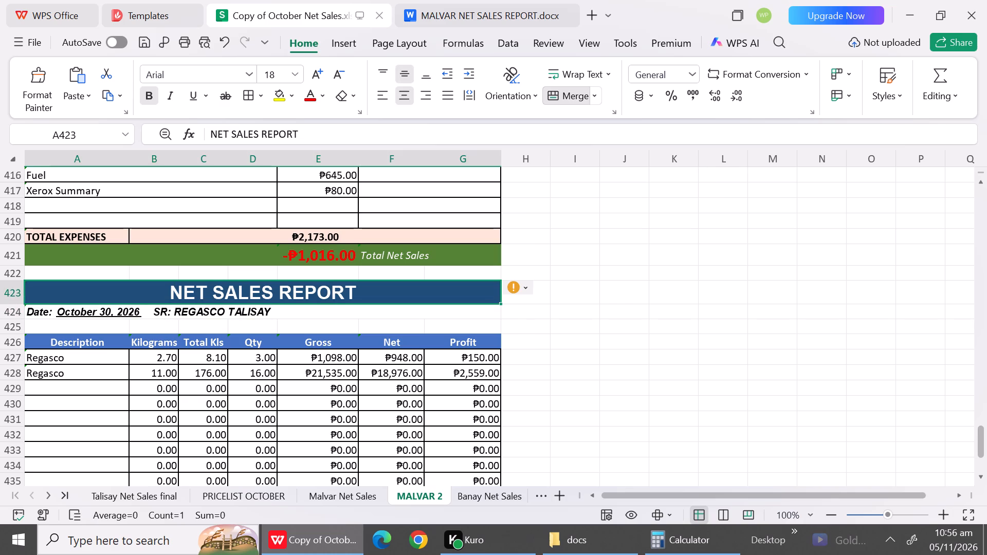
double_click(114, 311)
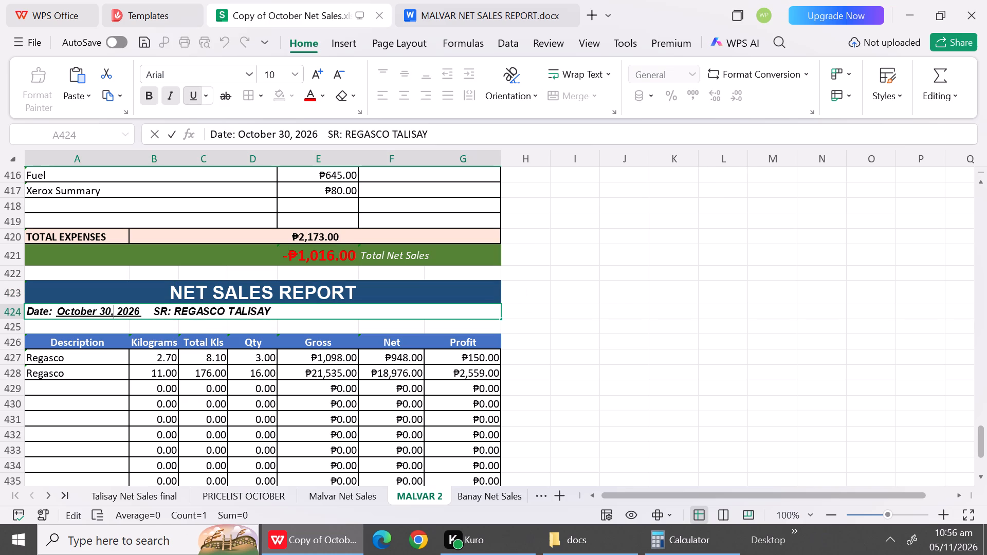
key("Left")
key("BackSpace")
key("1")
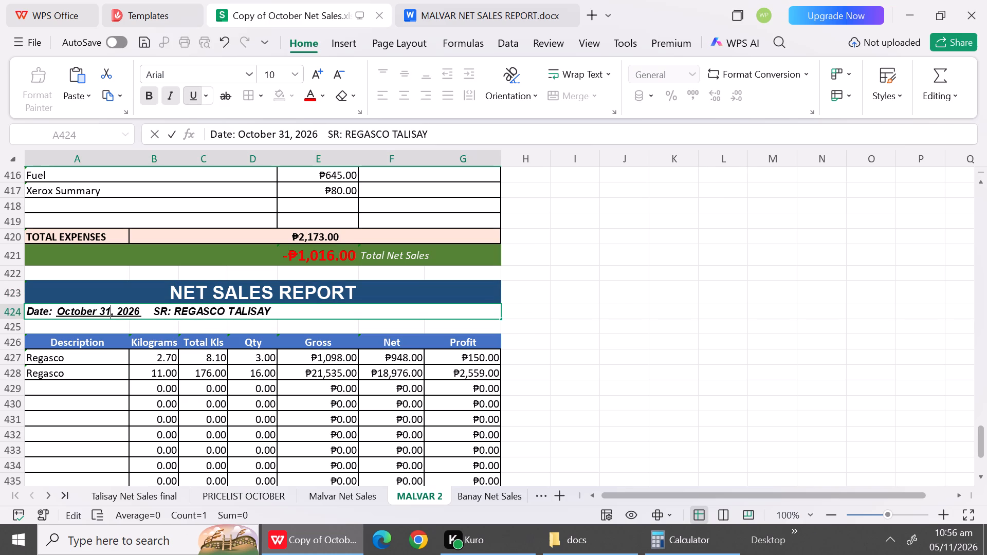
left_click(280, 309)
key("BackSpace")
key("BackSpace")
key("BackSpace")
key("BackSpace")
key("BackSpace")
key("BackSpace")
key("BackSpace")
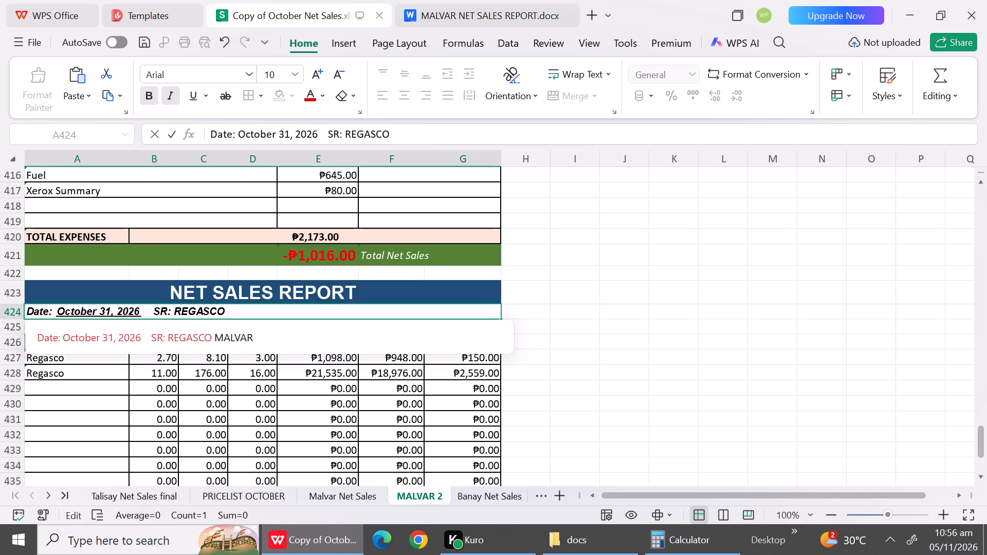
key("ctrl+v")
left_click(723, 319)
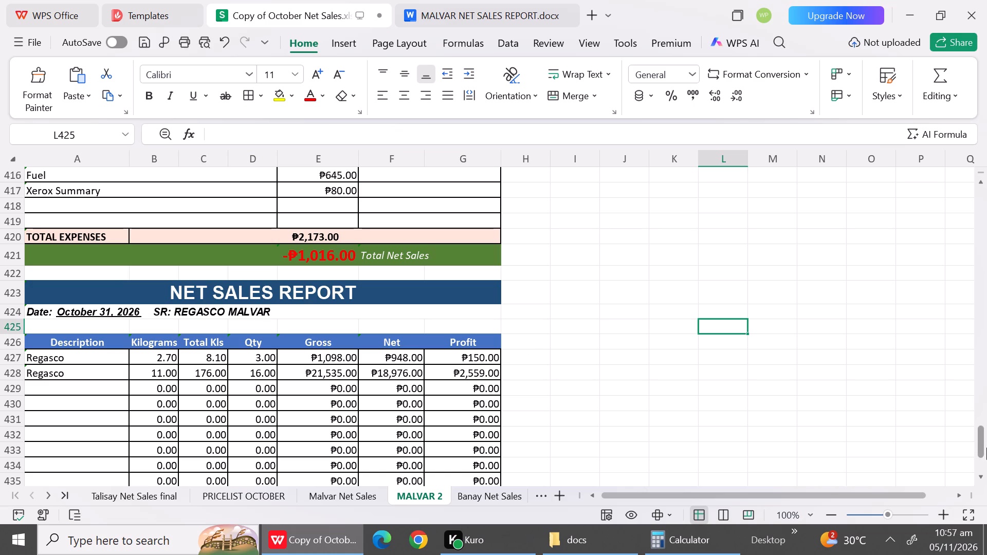
Return to the first daily report at the start of the MALVAR 2 sheet.
left_click_drag(978, 441, 961, 218)
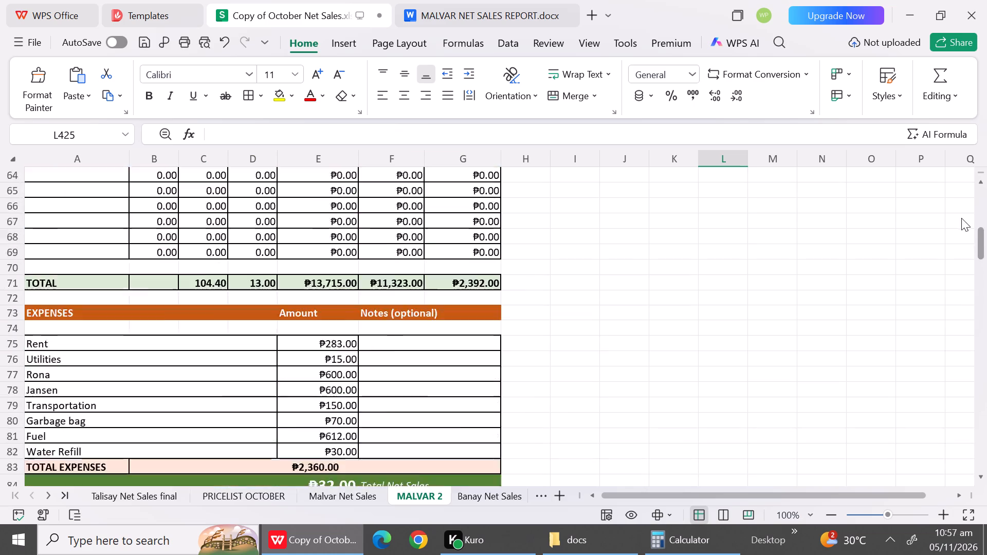
left_click_drag(961, 218, 951, 130)
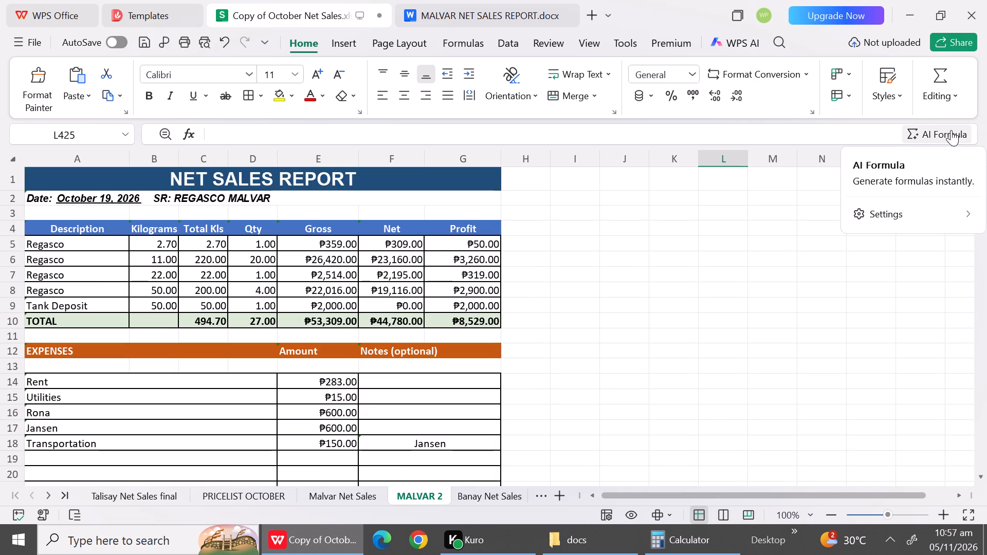
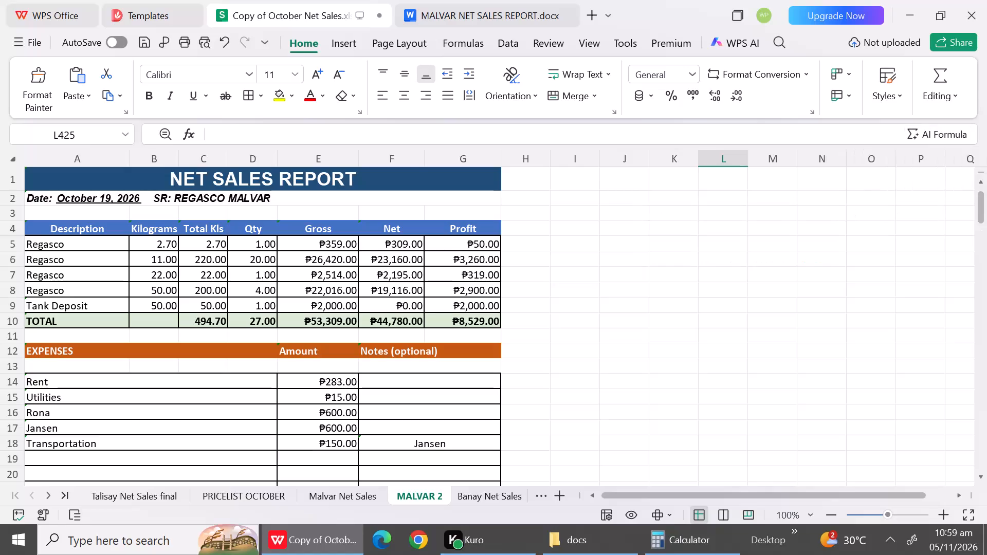
Delete the blank rows directly above and below the EXPENSES header in the October 19, 2026 report.
left_click(809, 316)
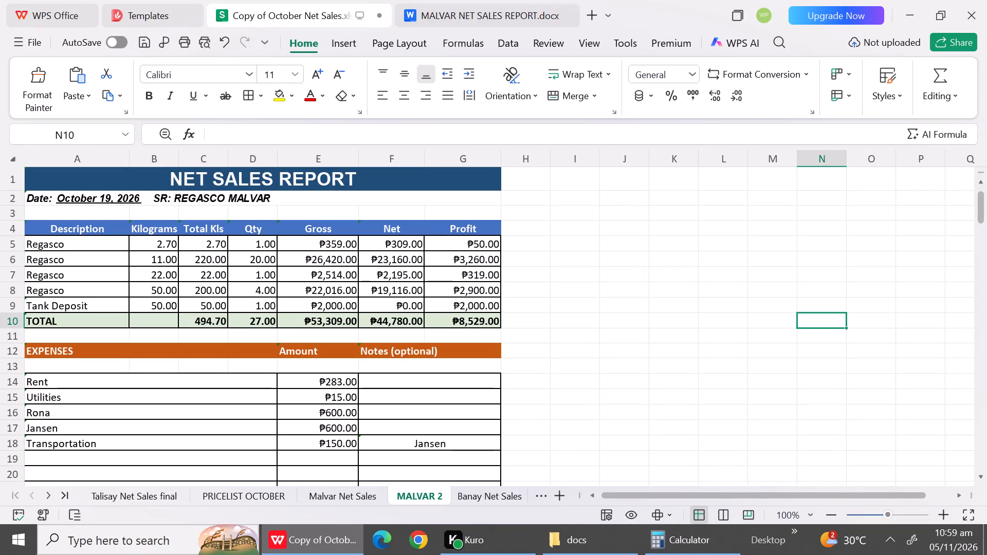
left_click(13, 335)
right_click(13, 335)
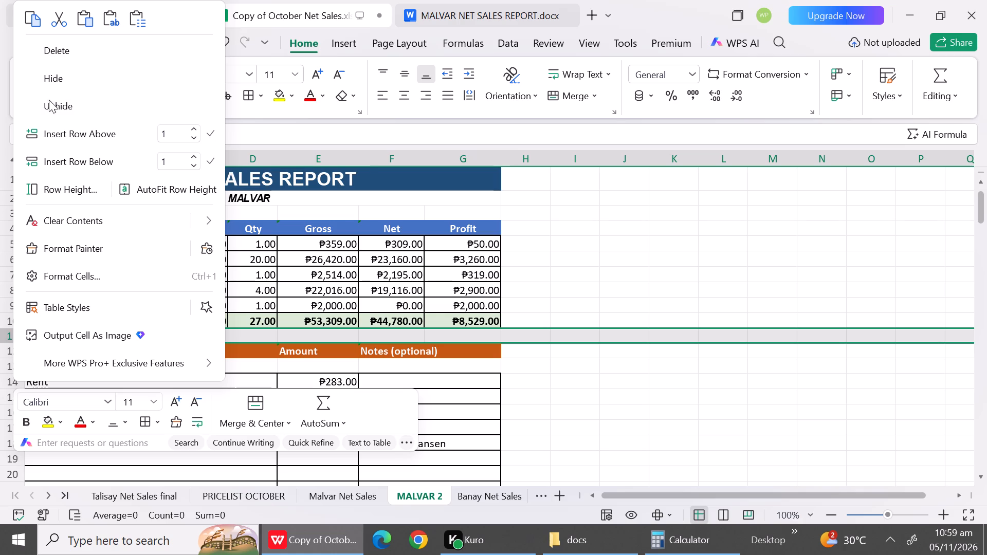
left_click(46, 54)
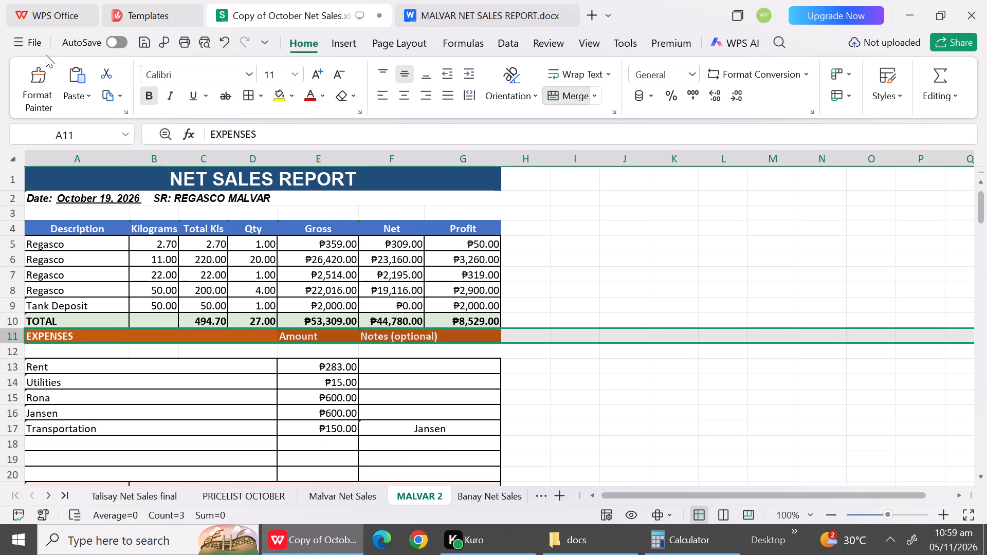
left_click(16, 348)
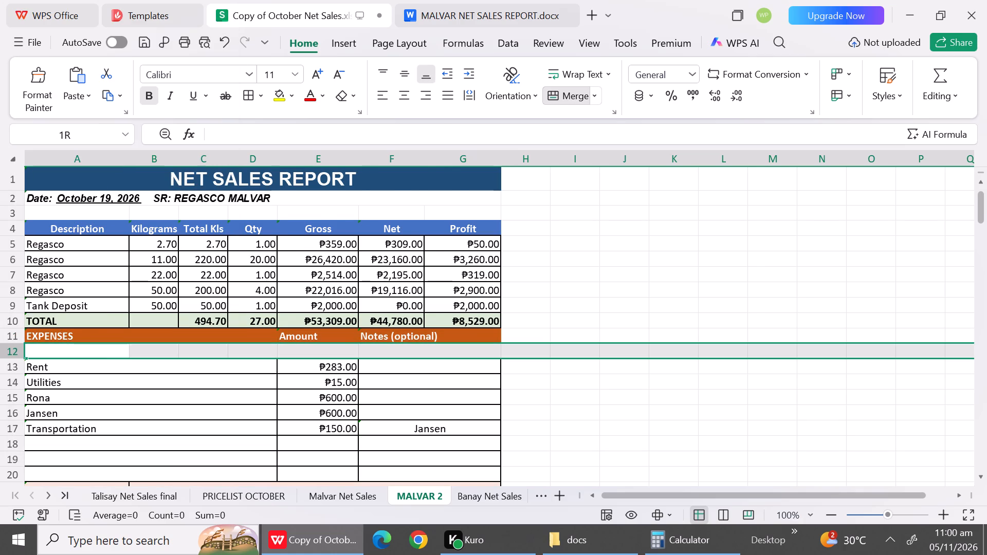
right_click(16, 348)
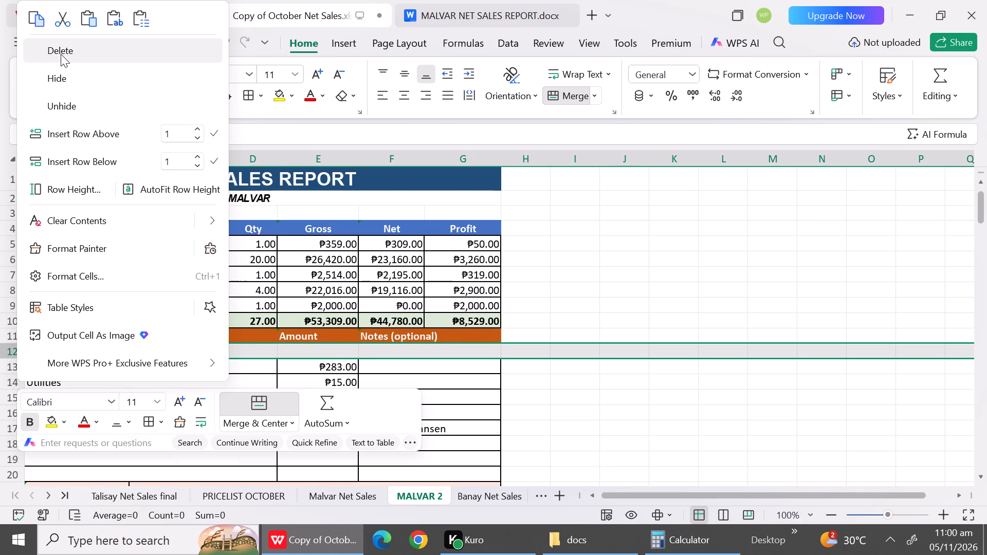
left_click(60, 55)
left_click(585, 273)
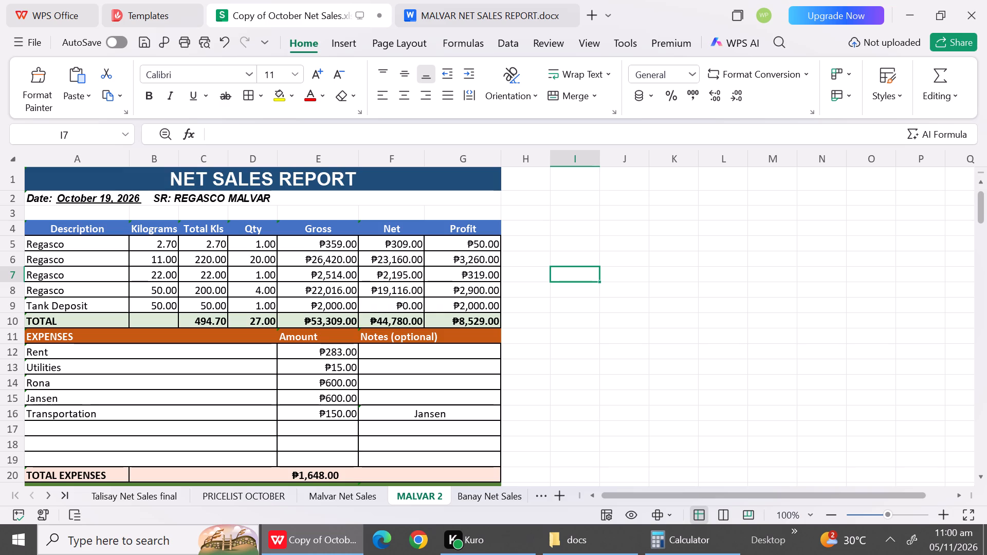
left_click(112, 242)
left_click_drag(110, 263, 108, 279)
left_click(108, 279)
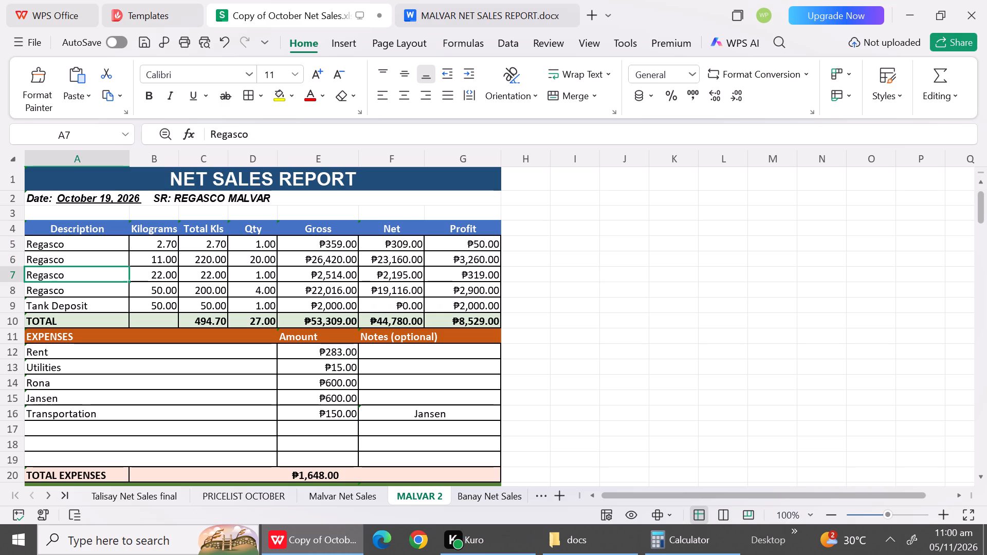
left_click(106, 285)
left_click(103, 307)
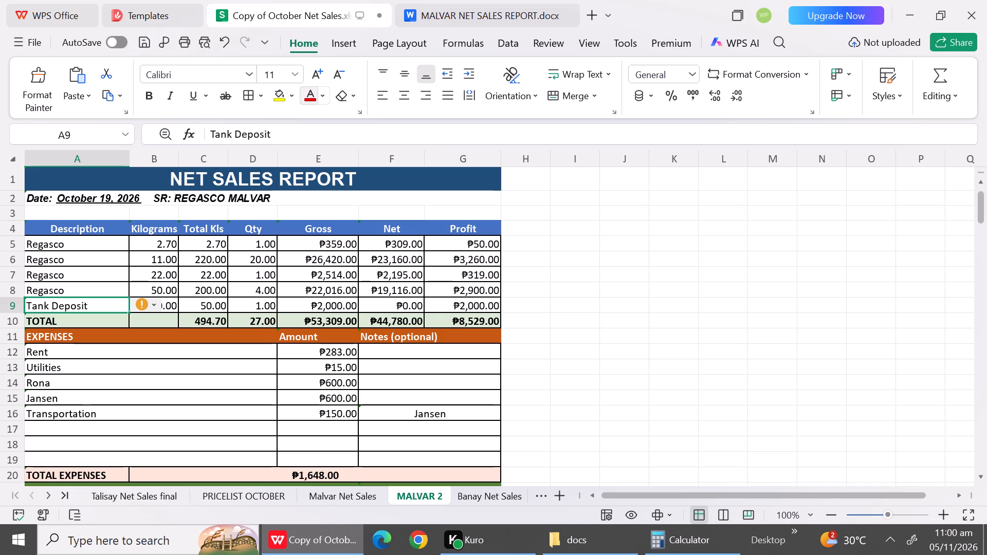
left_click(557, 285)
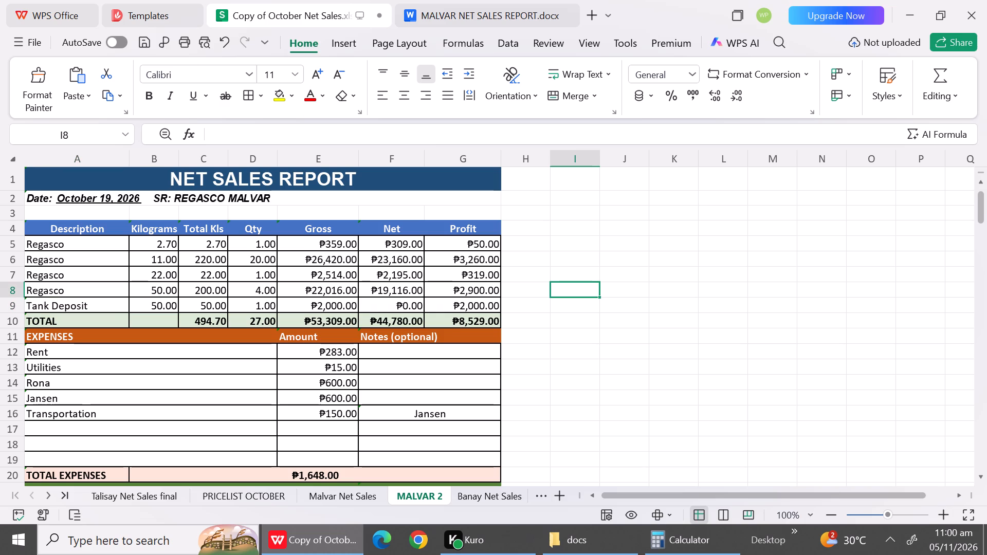
Set the Kilograms of the Regasco items in rows 6 to 8 to 5, 11 and 22.
left_click(154, 290)
left_click(162, 263)
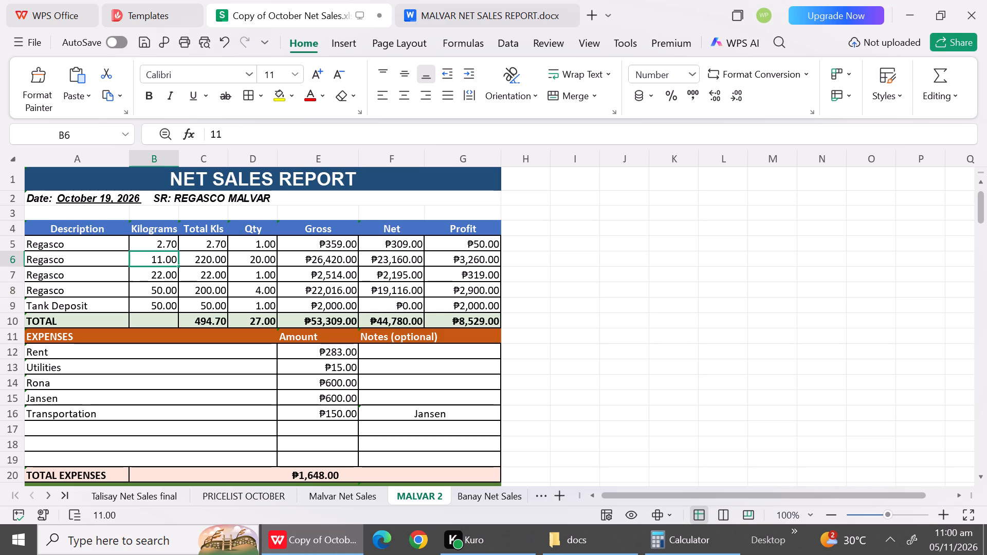
key("5")
key("Down")
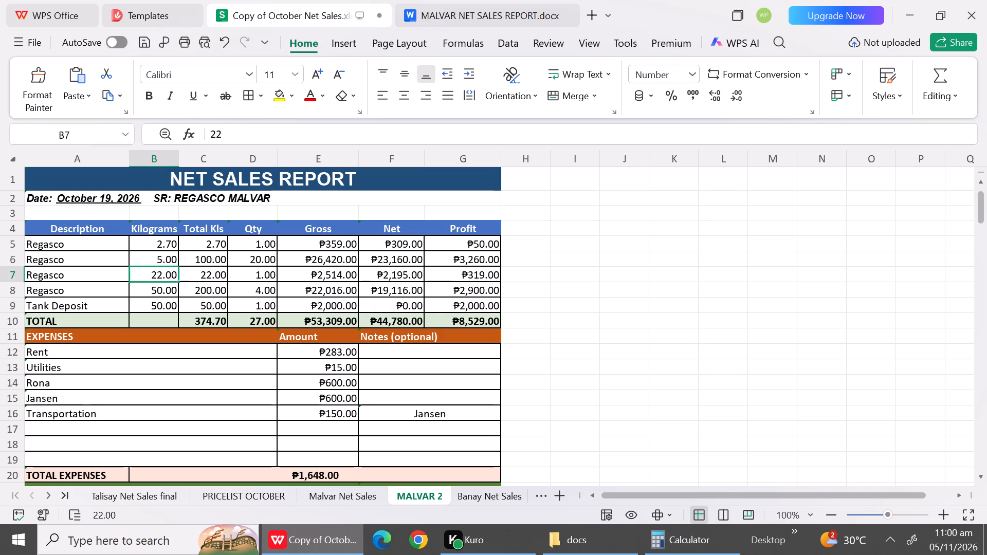
type("11")
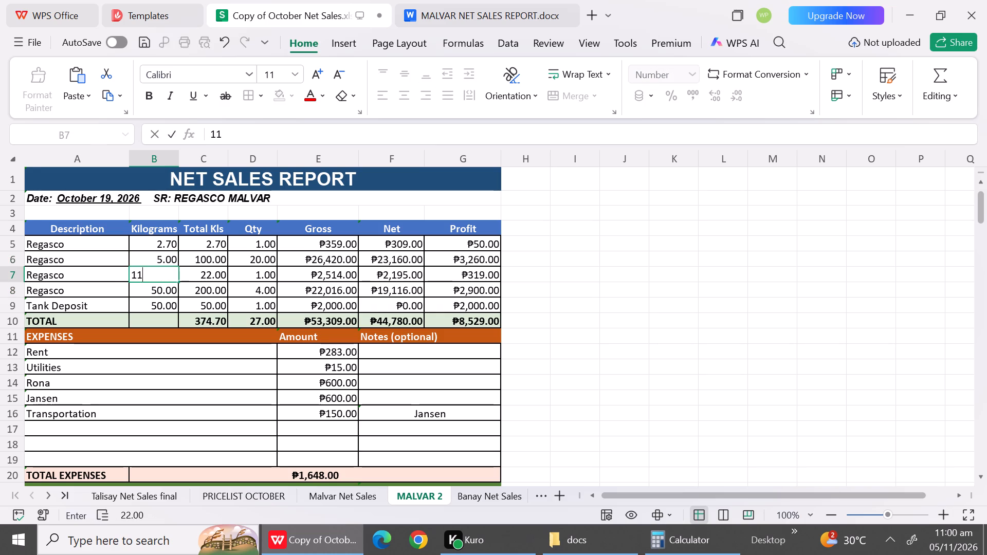
key("Down")
type("22")
key("Down")
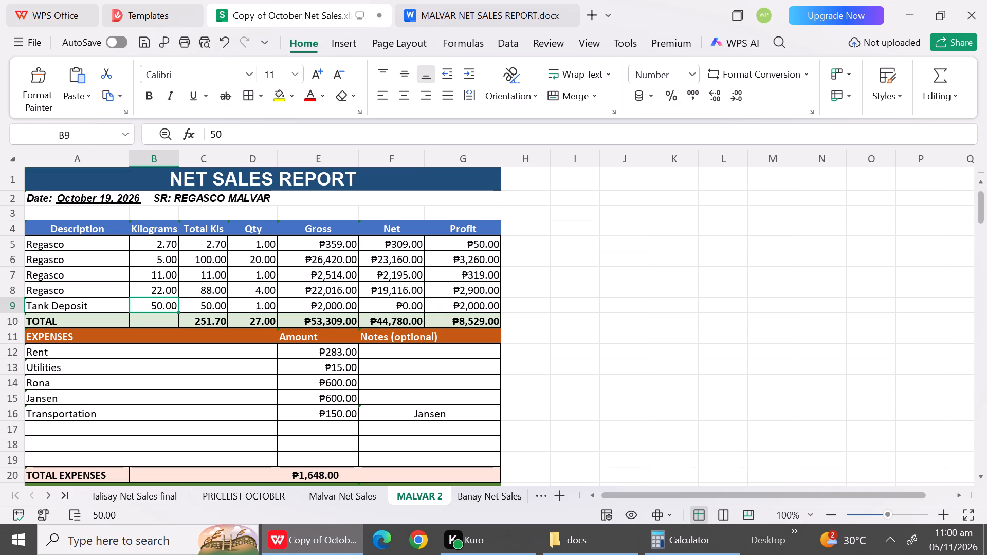
Set the Qty values in rows 5 to 9 of the October 19 report to 5, 3, 10, 2 and 2.
left_click(249, 252)
left_click(249, 248)
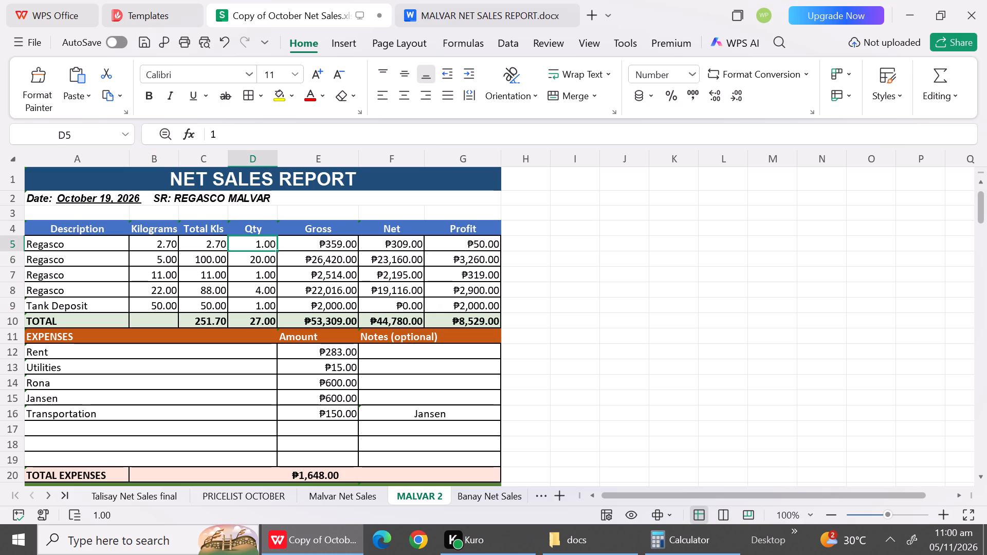
key("5")
key("Down")
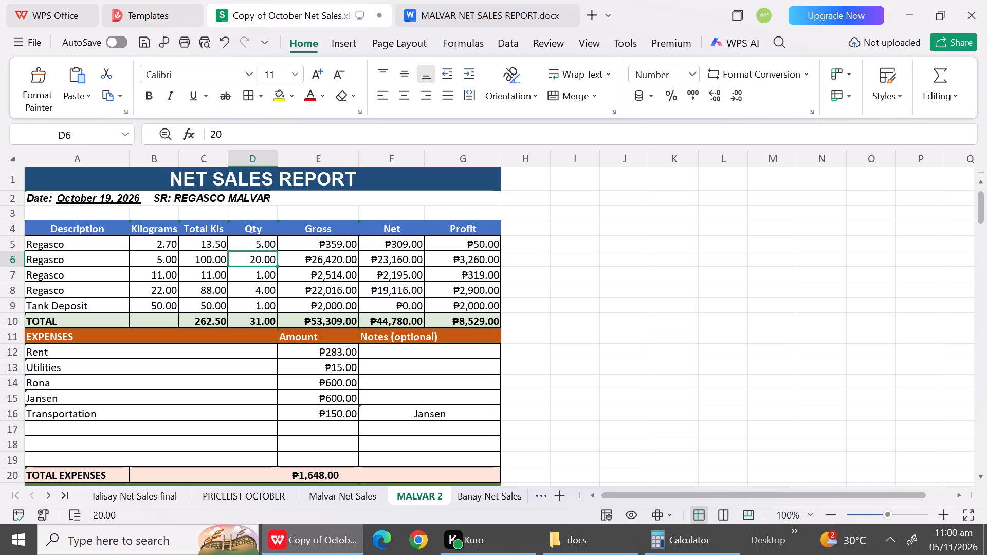
key("3")
key("Down")
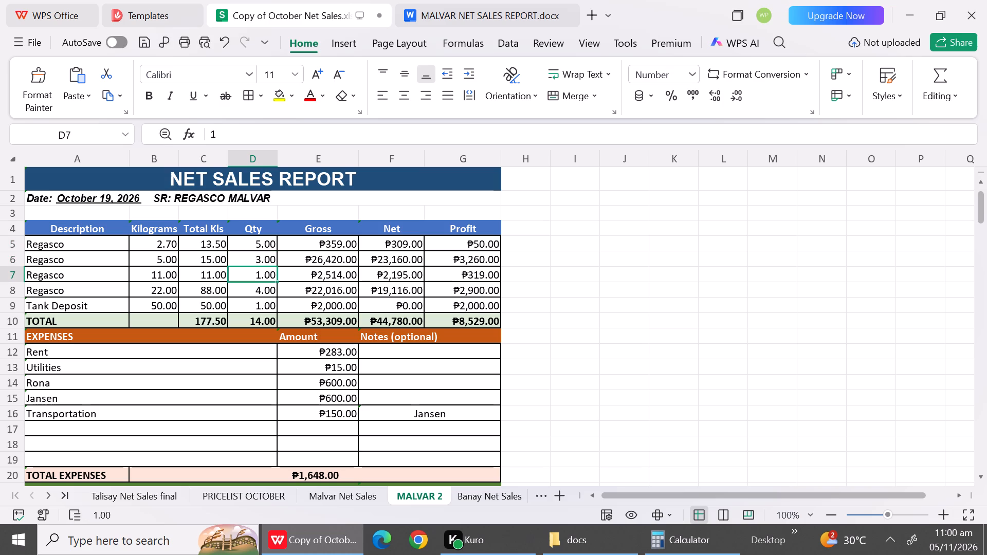
type("10")
key("Down")
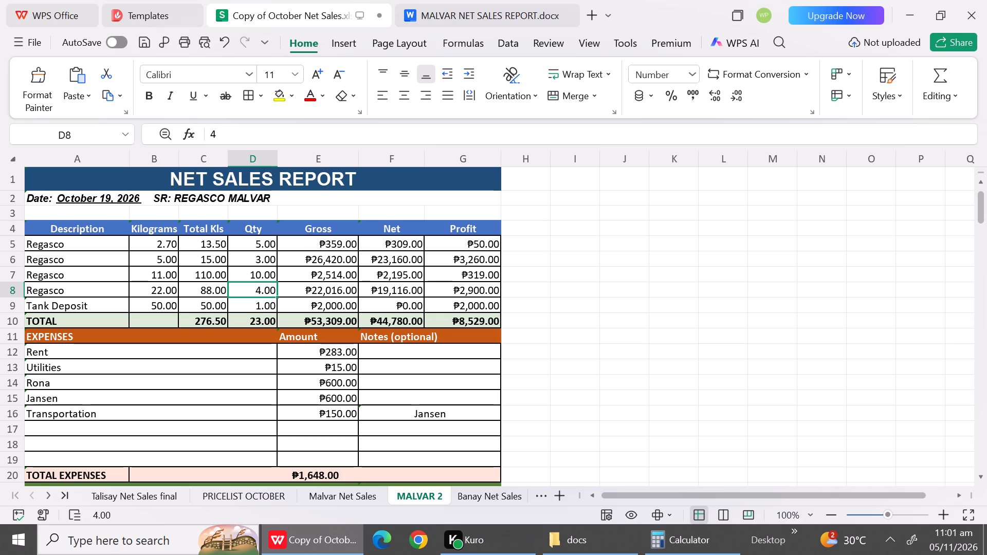
key("2")
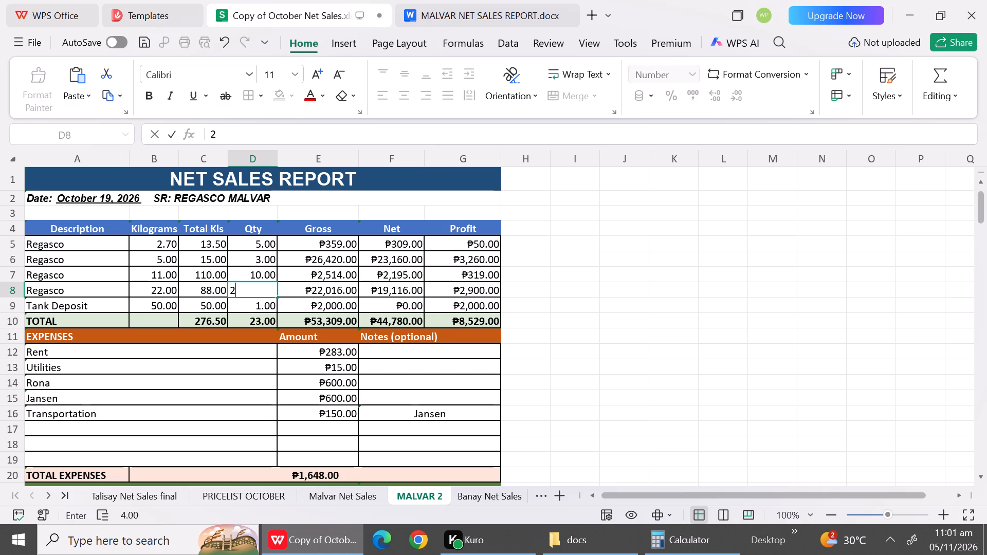
key("Down")
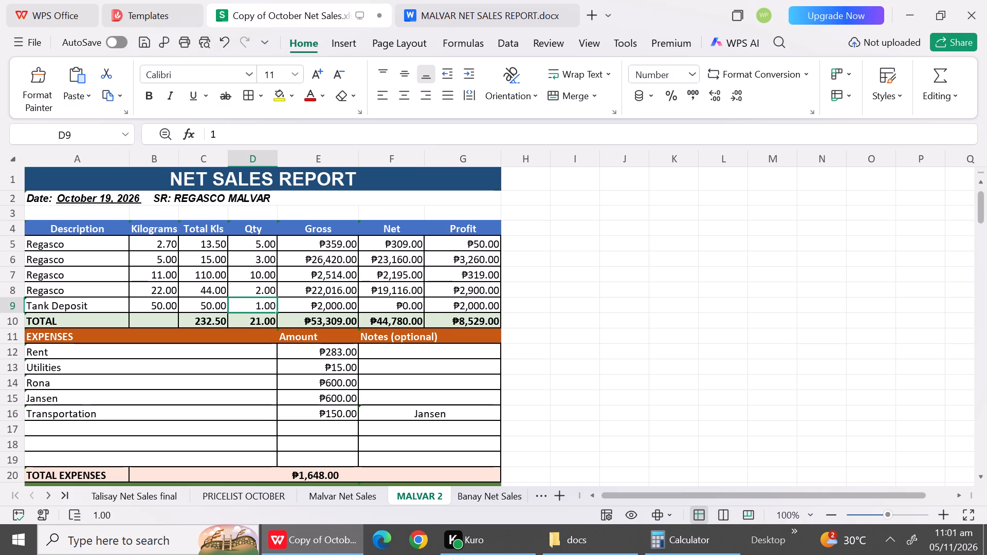
key("2")
key("Down")
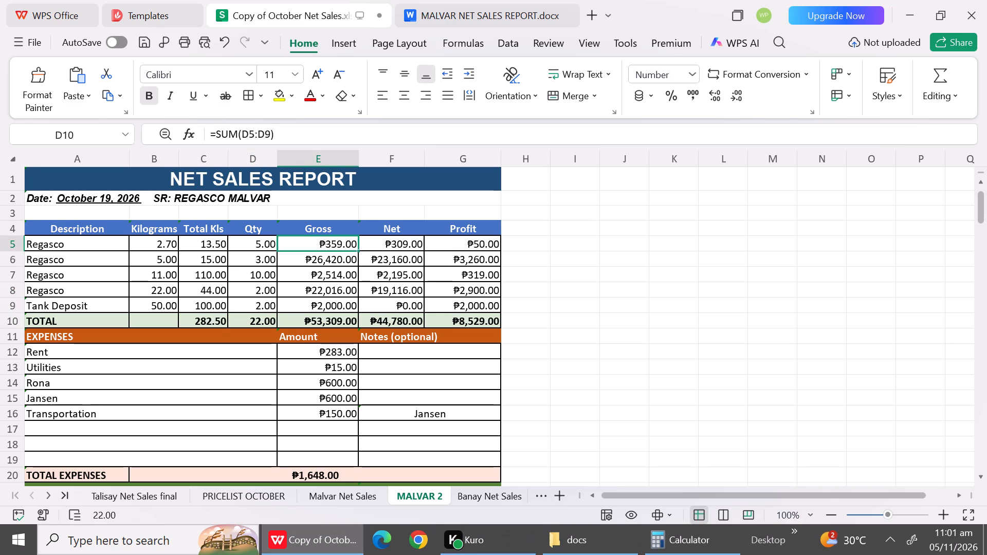
Enter the Gross amounts 1830, 1923 and 13790 for the Regasco items in rows 5 to 7.
left_click(323, 242)
type("1830")
key("Down")
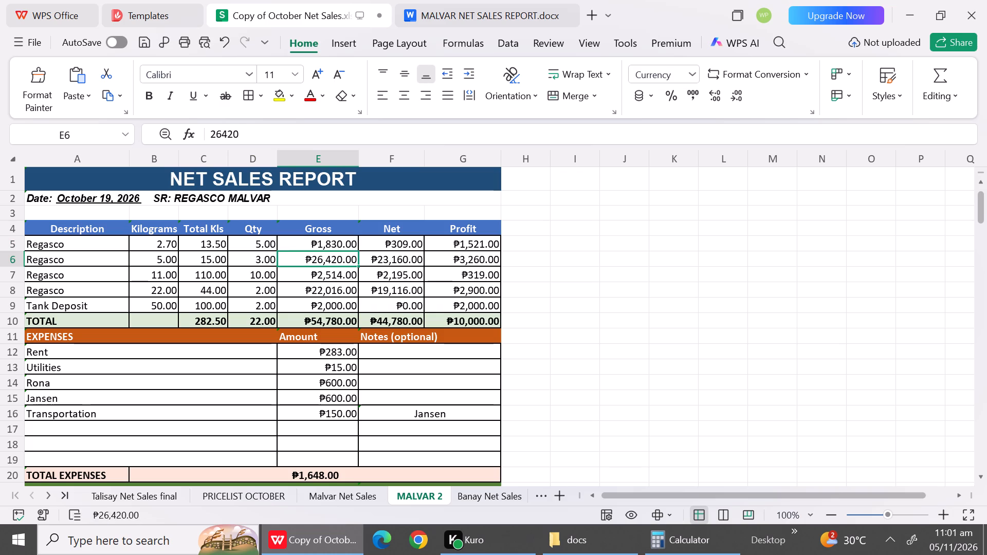
type("1923")
key("Down")
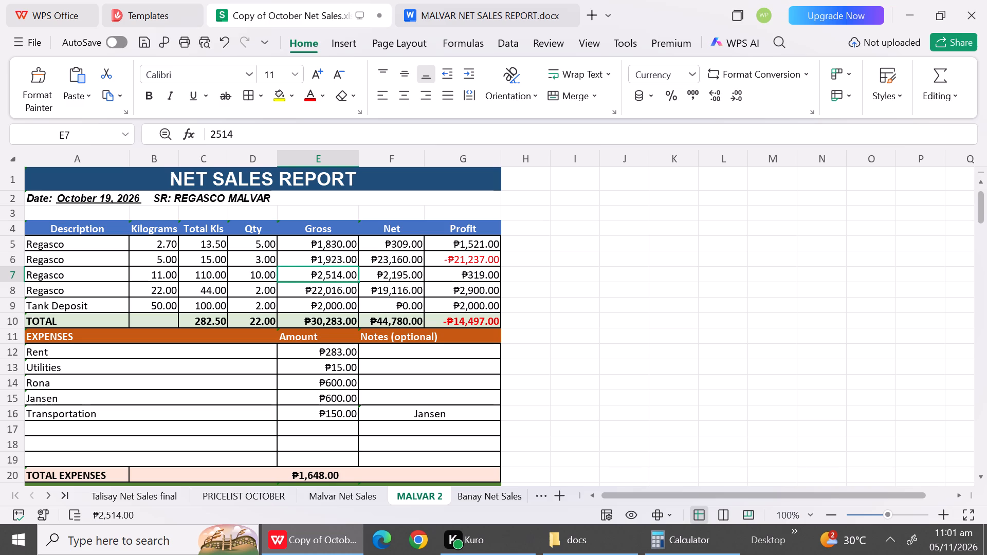
key("q")
key("BackSpace")
type("13")
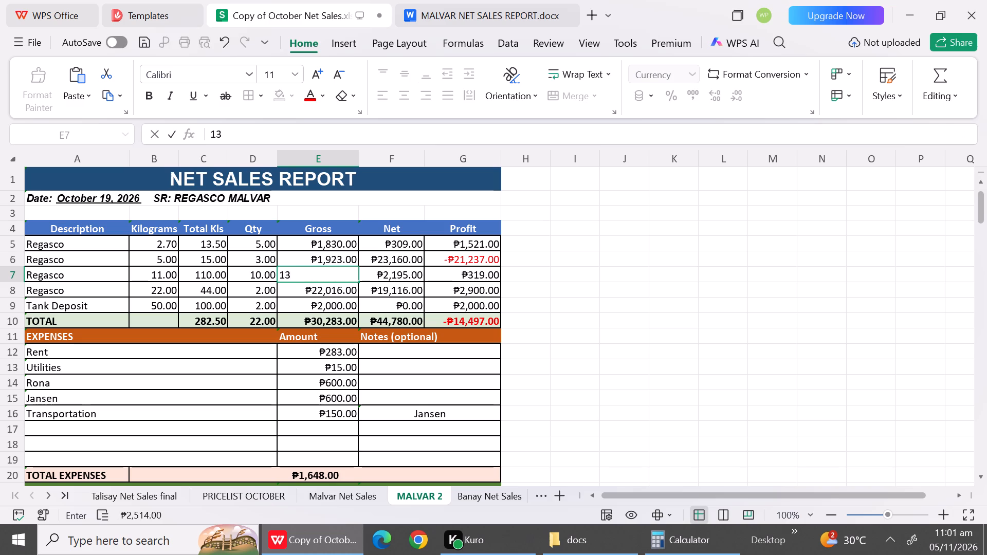
key("7")
type("90")
key("Down")
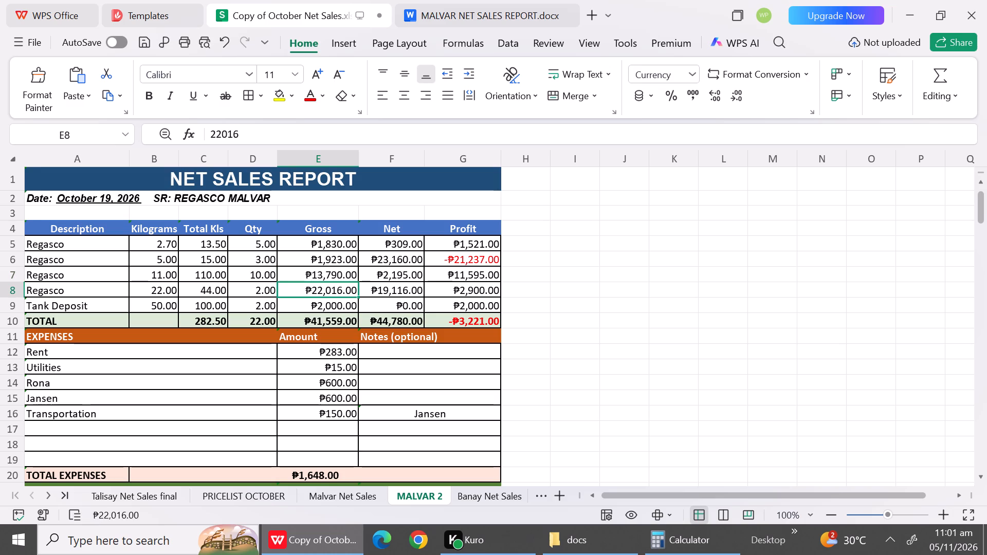
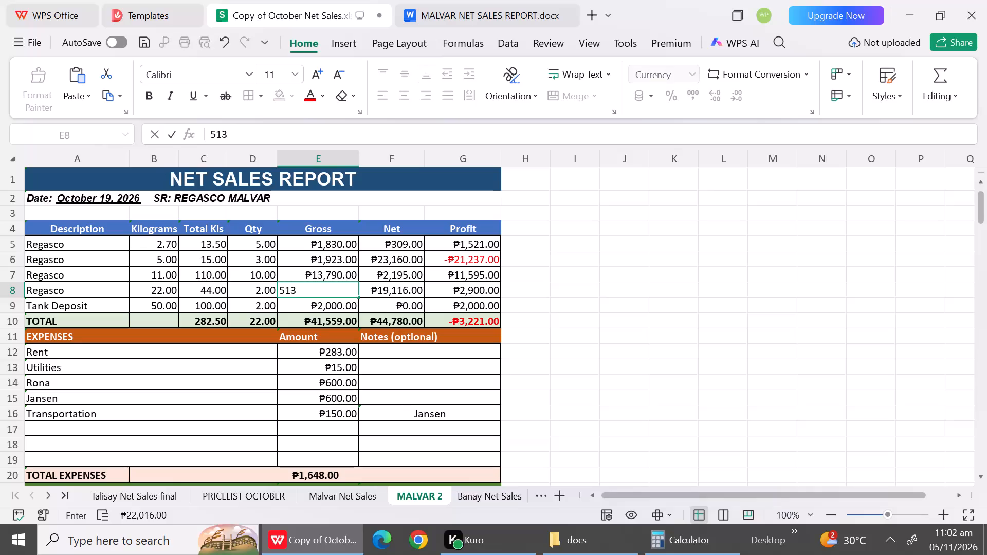
Complete the Gross amount of the 22 kg Regasco item in row 8 as 5138.
key("8")
left_click(304, 308)
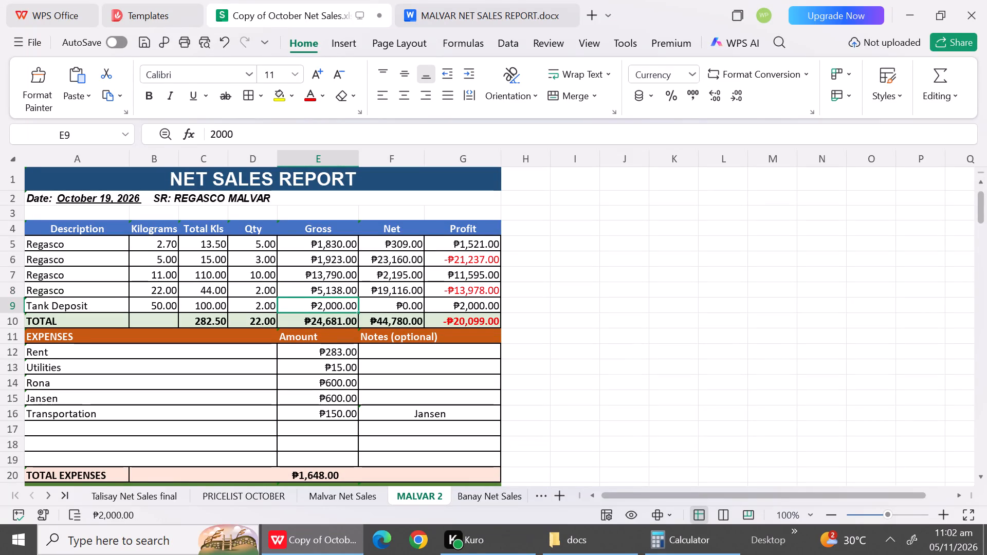
Change the Tank Deposit description in row 9 of the October 19 report to Regasco.
left_click(79, 309)
type("RE")
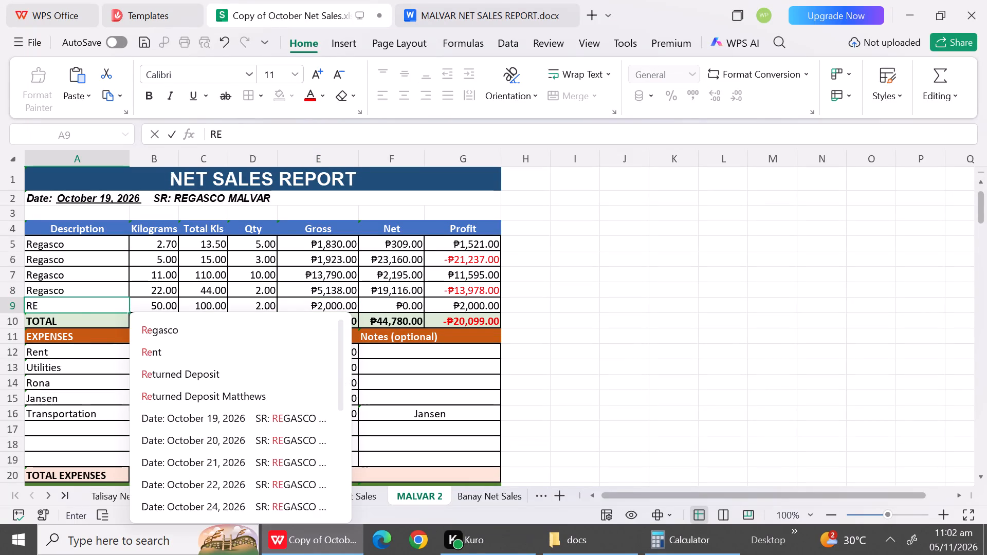
left_click(148, 338)
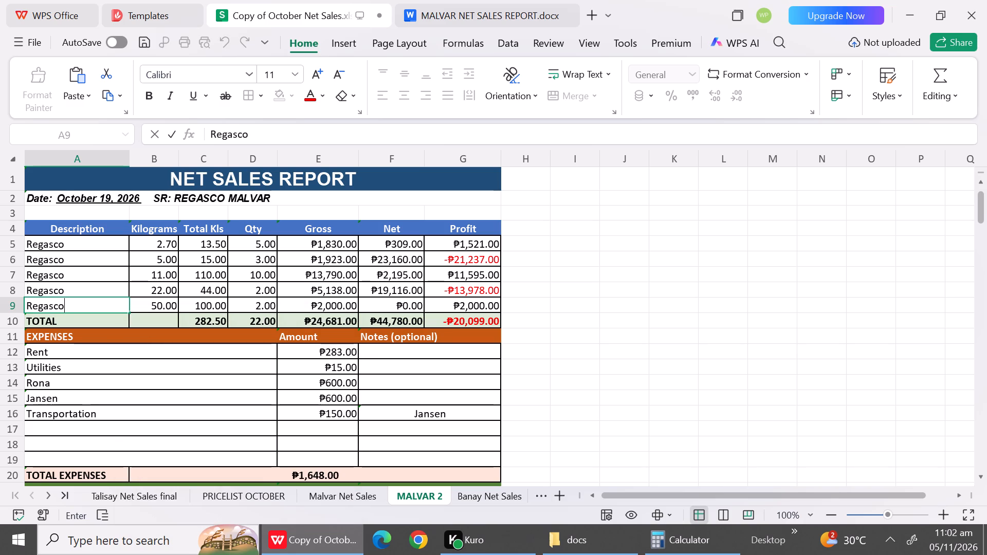
Set the Gross amount of the 50 kg Regasco item in row 9 to 11204.
left_click(332, 307)
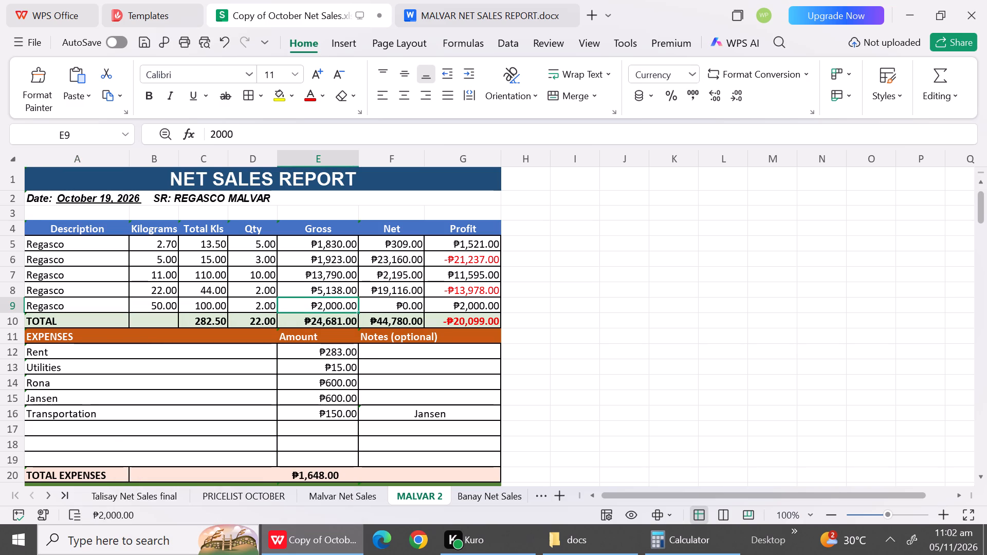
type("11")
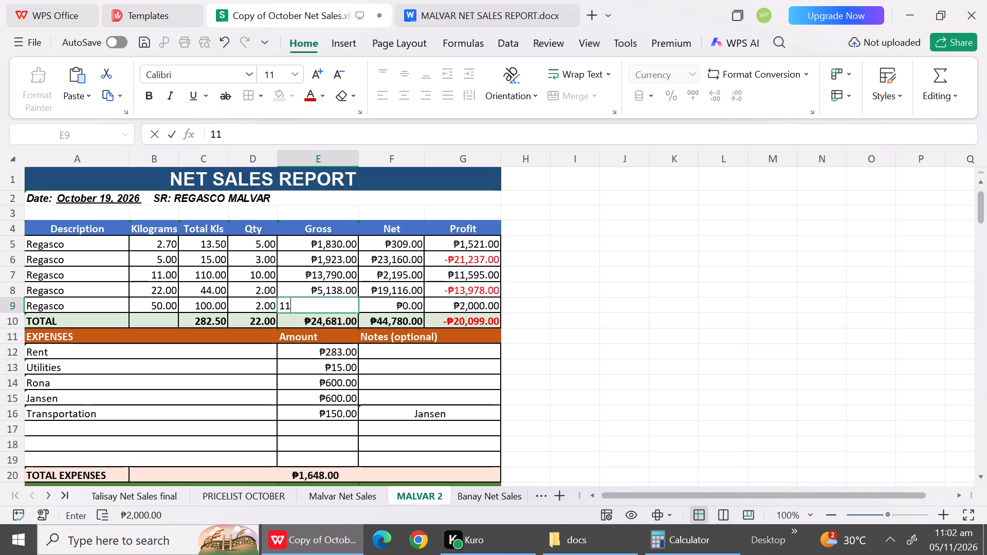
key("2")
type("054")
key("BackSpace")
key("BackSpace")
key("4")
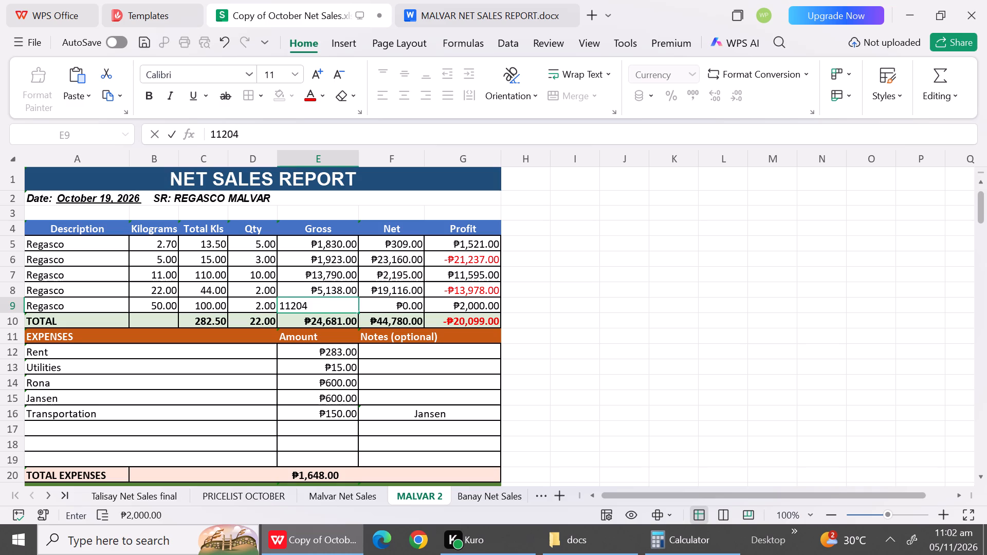
left_click(335, 323)
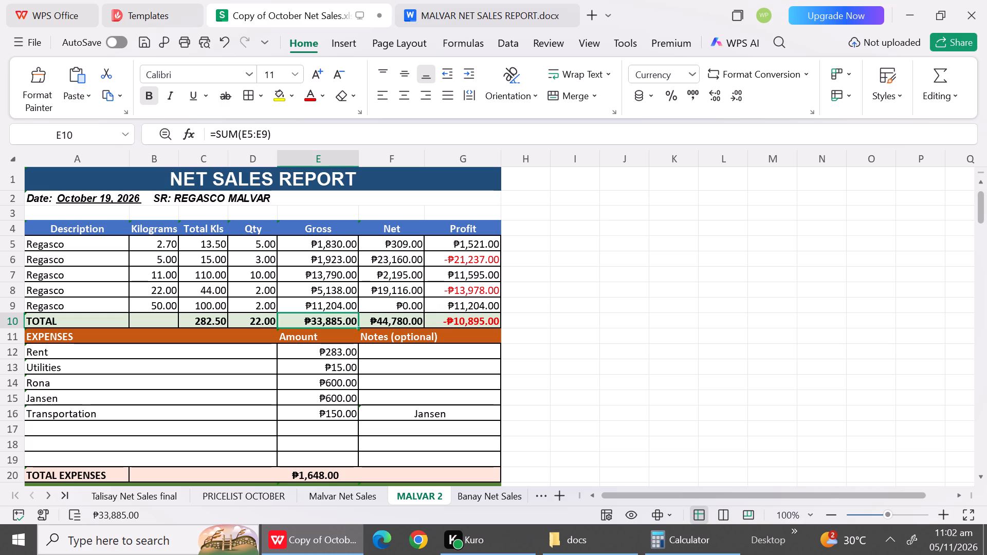
Calculate 316 × 5 in Calculator and enter 1580 as the Net amount of the 2.70 kg Regasco item in row 5.
left_click(397, 249)
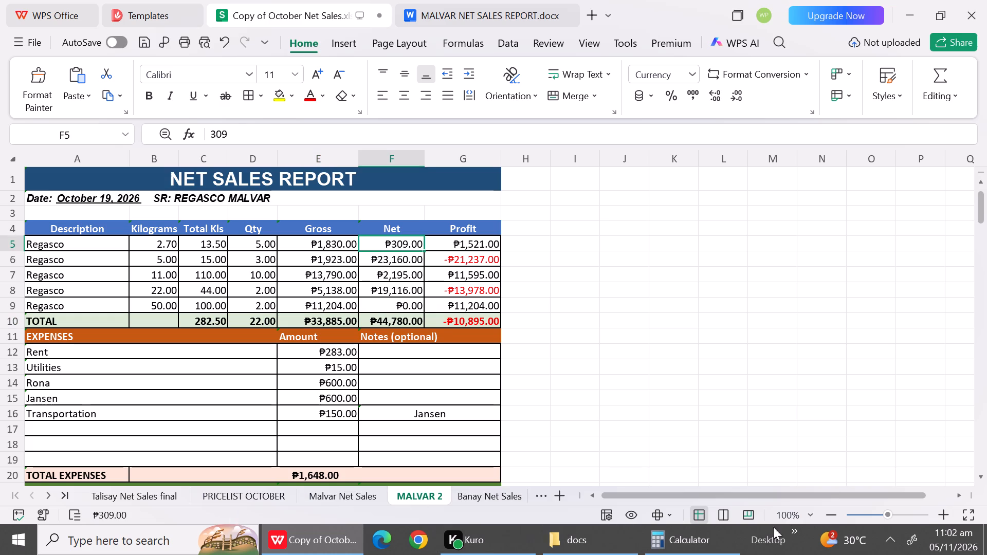
left_click(698, 554)
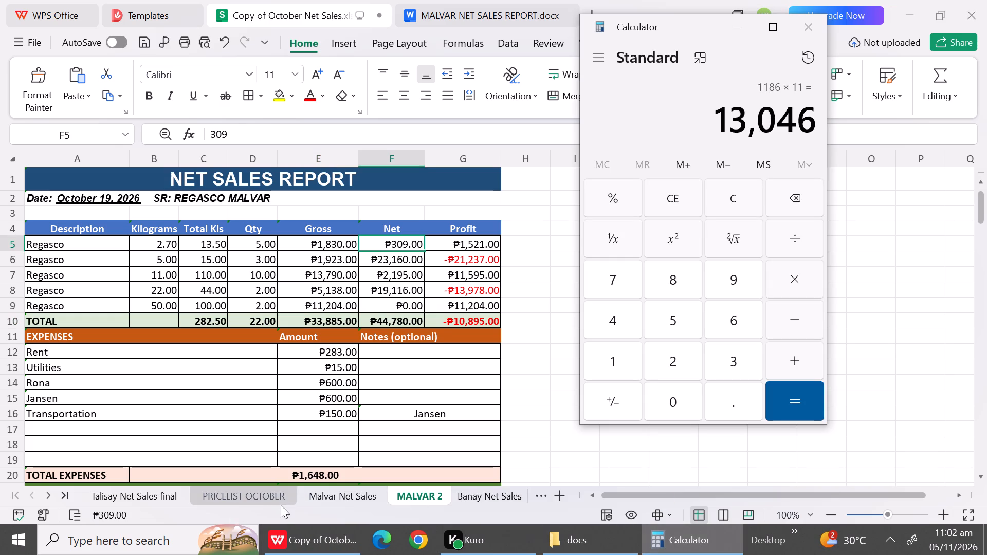
left_click(690, 187)
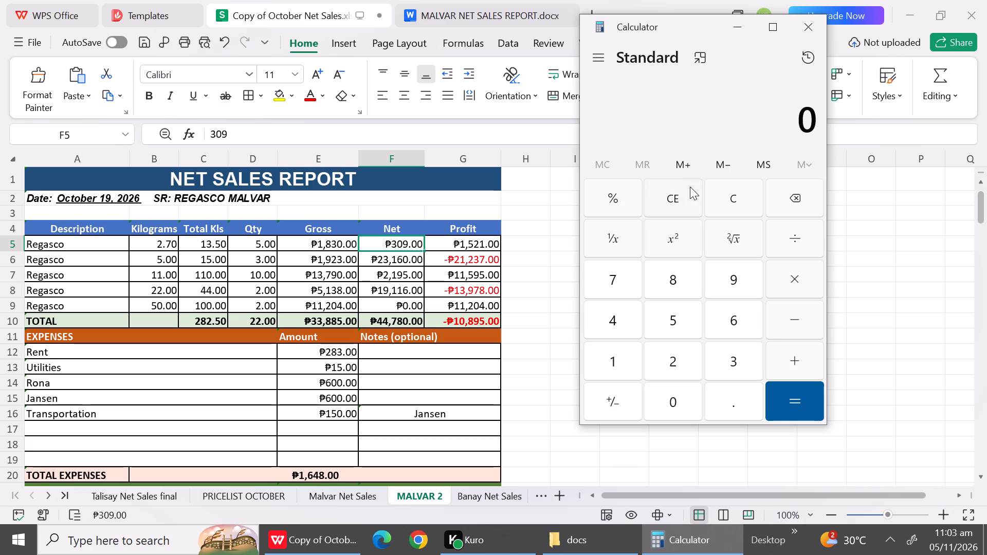
type("31")
key("6")
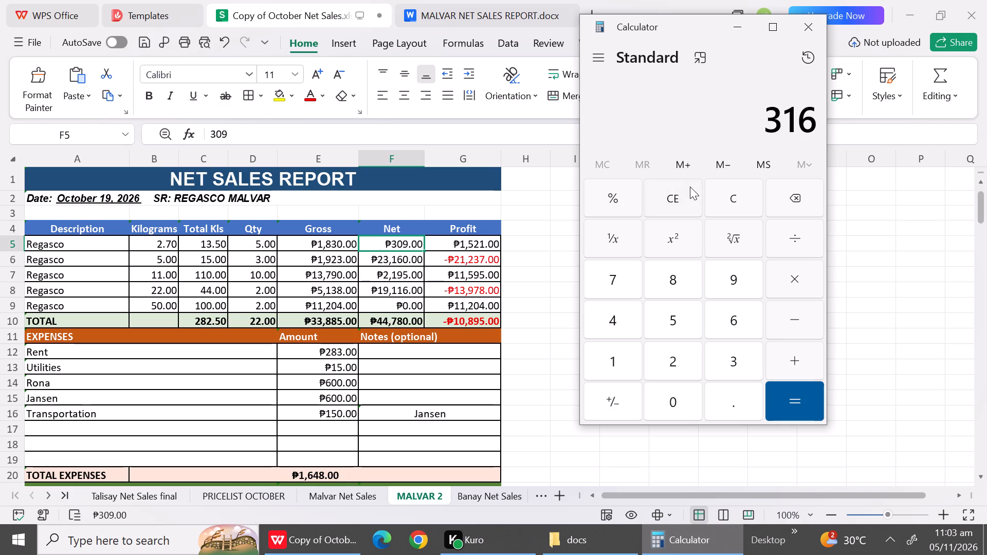
key("shift+asterisk")
key("5")
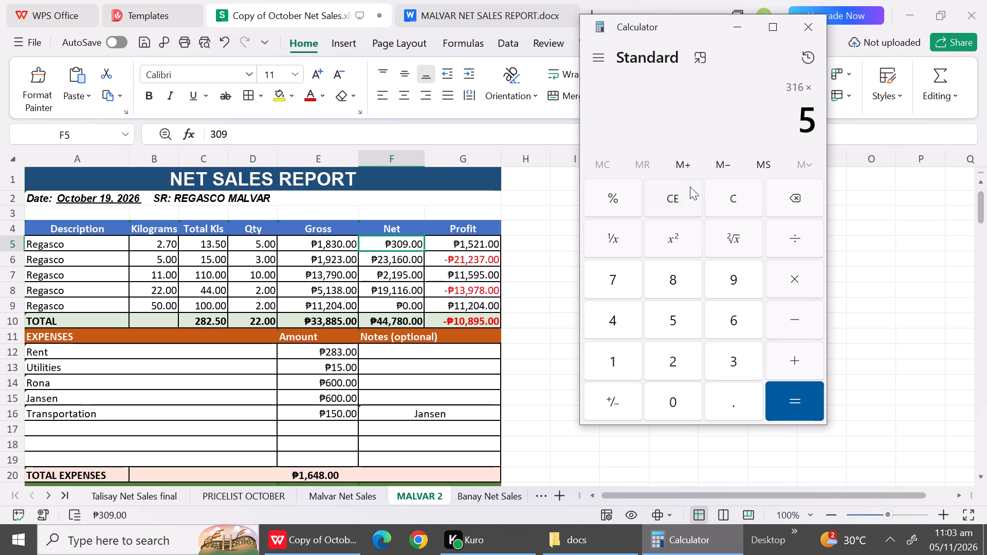
key("Return")
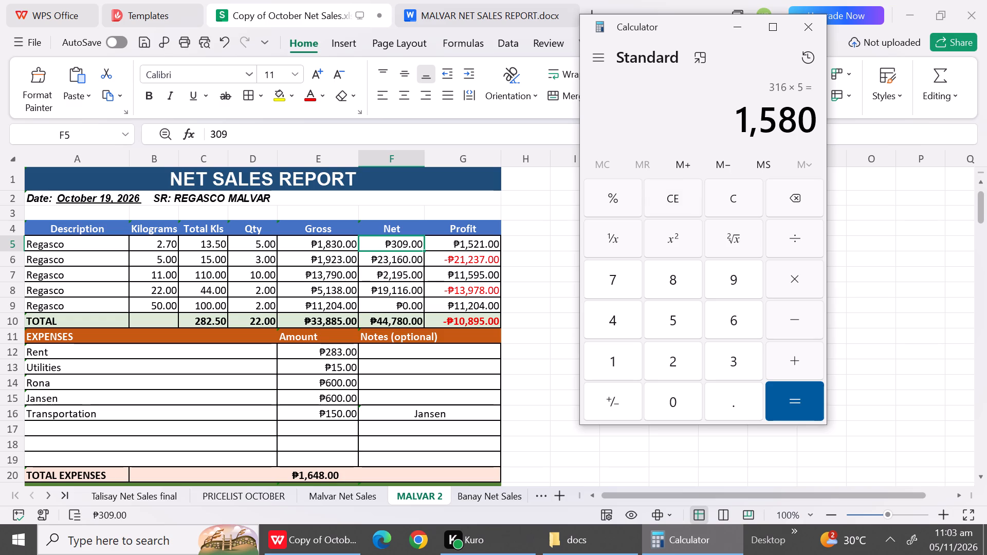
left_click(388, 247)
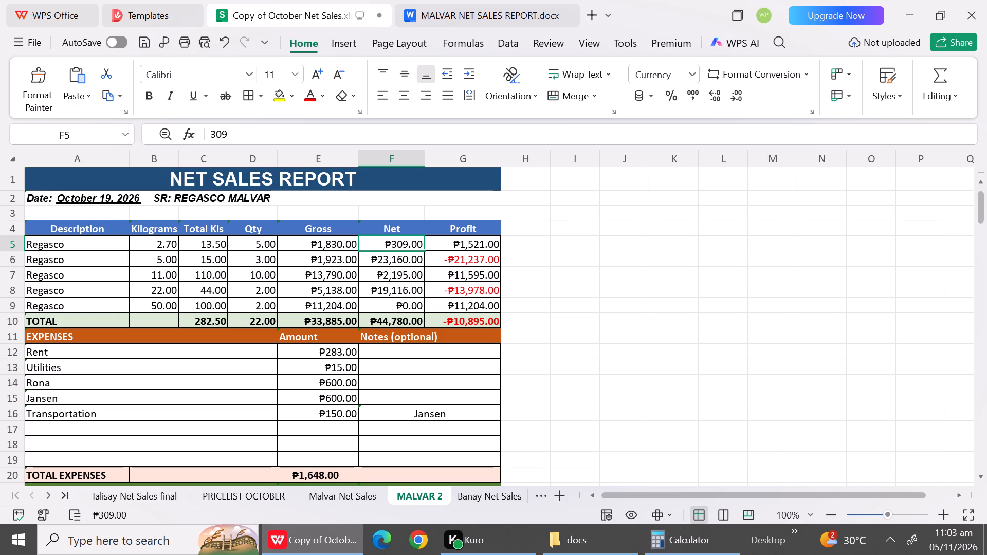
type("15")
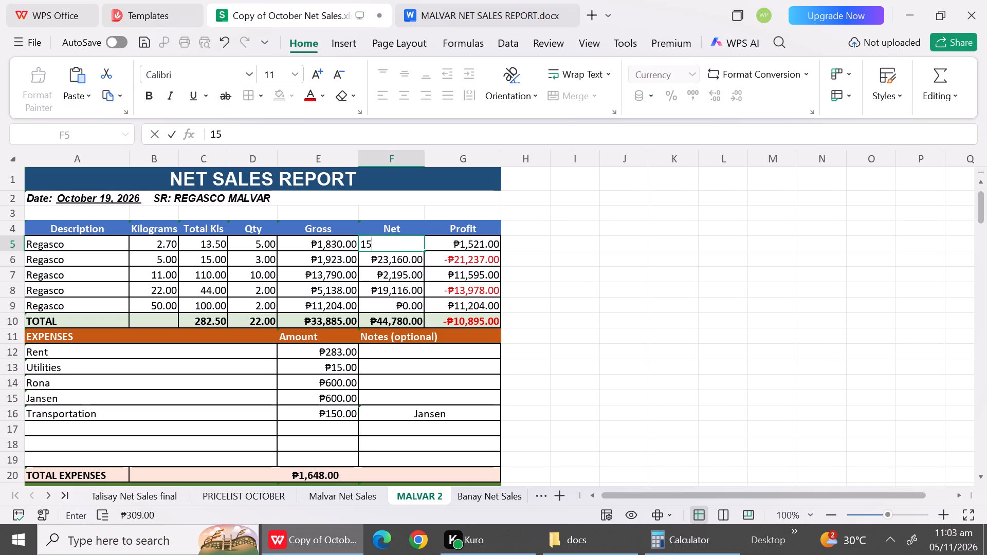
type("80")
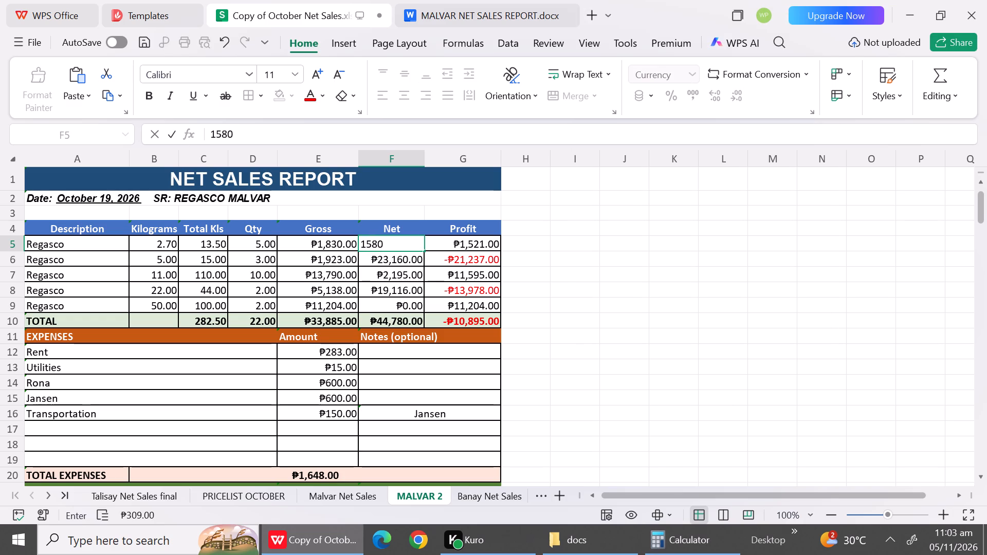
left_click(386, 257)
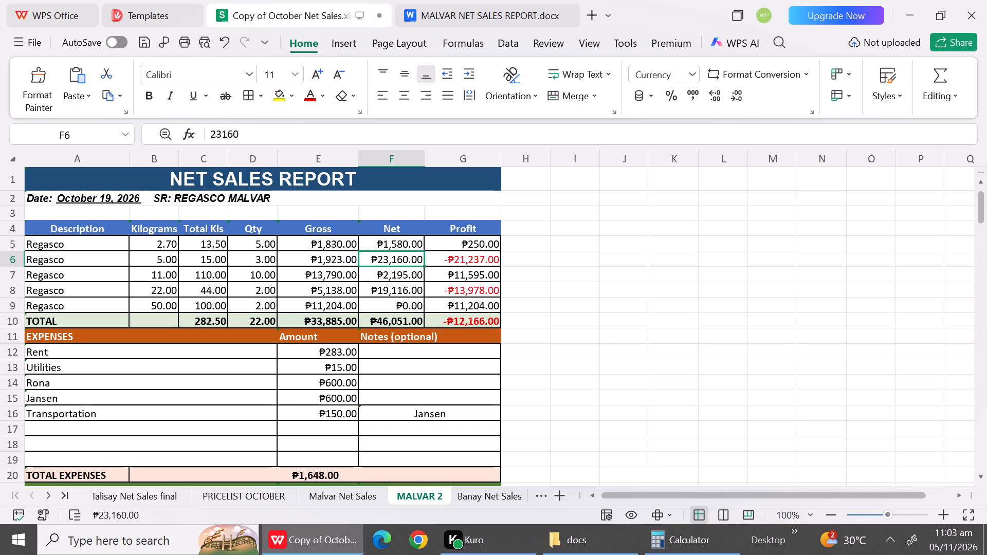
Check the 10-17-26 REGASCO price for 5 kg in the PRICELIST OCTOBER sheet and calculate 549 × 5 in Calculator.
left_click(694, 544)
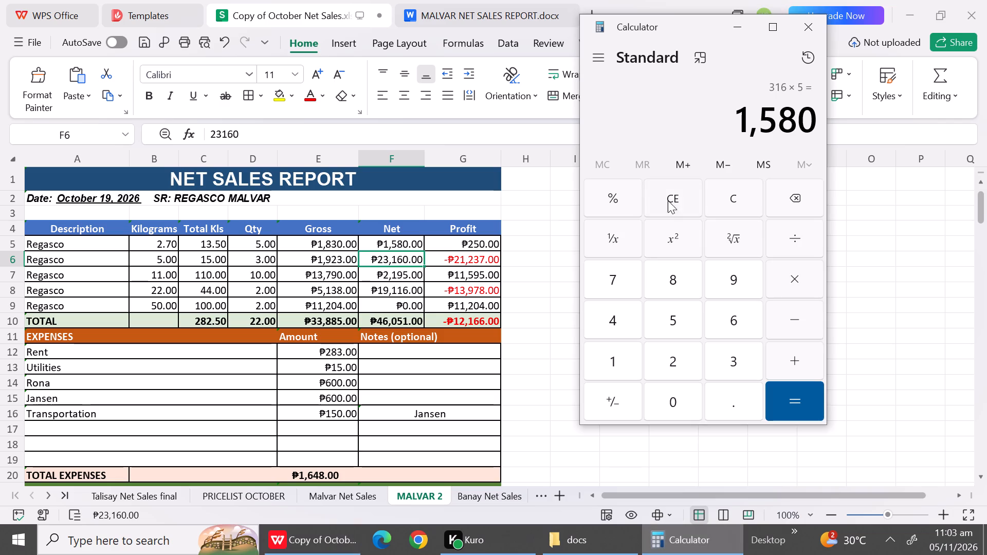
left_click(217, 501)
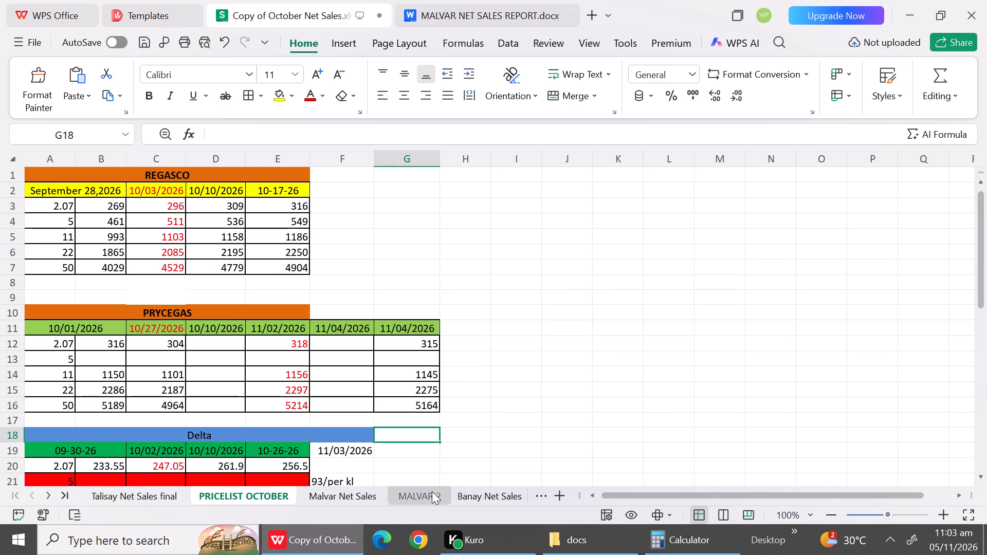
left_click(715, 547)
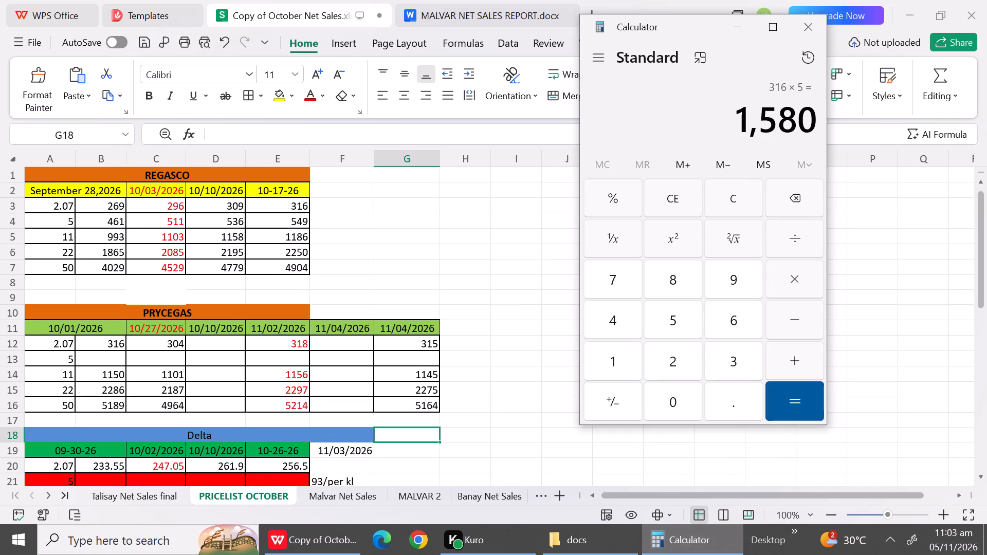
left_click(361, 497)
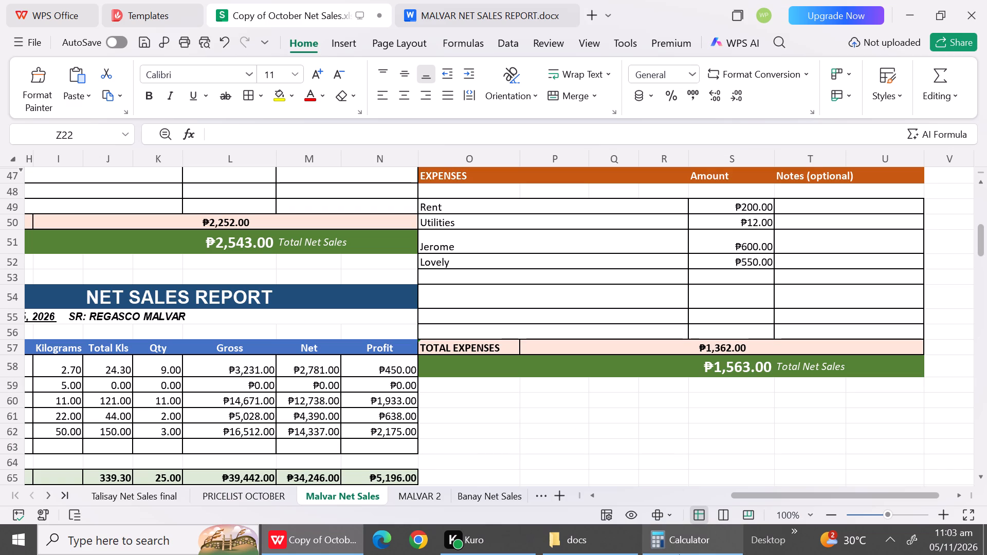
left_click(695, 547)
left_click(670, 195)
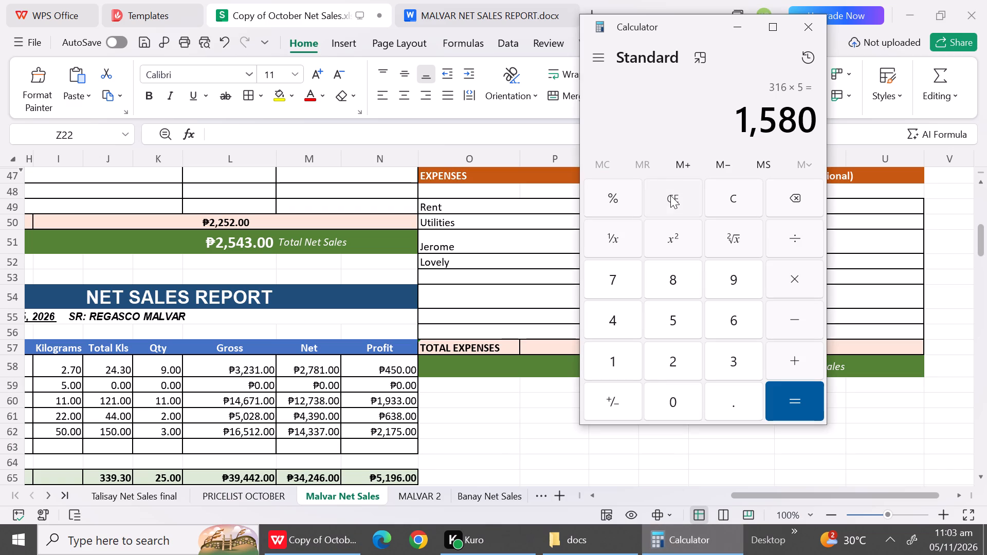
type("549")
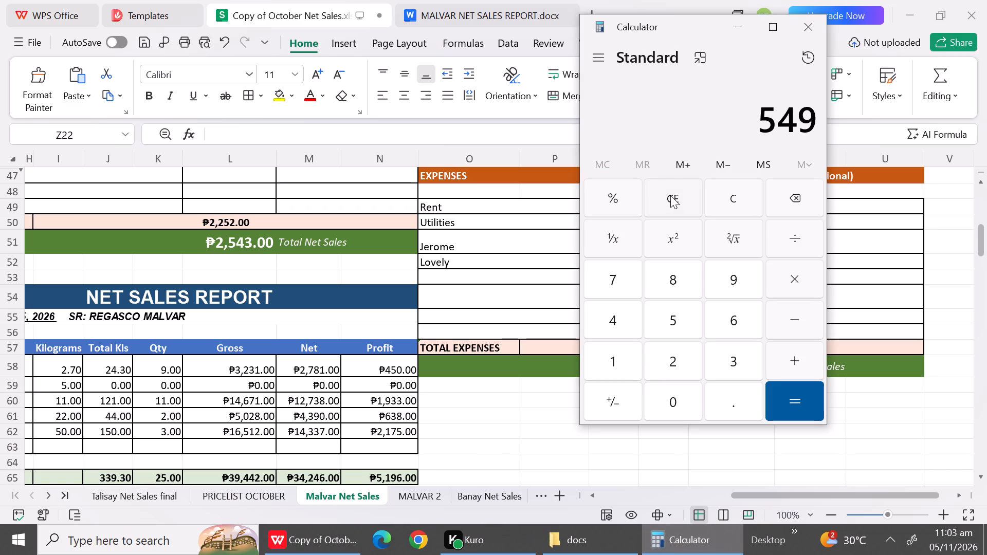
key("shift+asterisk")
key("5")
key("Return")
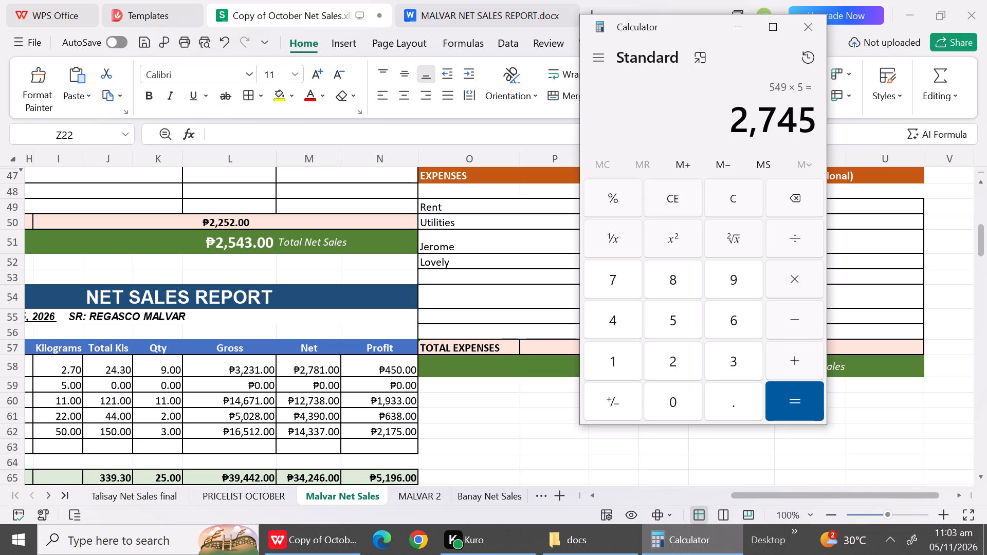
Review the October 17 report in the Malvar Net Sales sheet against the October 19 report in MALVAR 2.
left_click(502, 413)
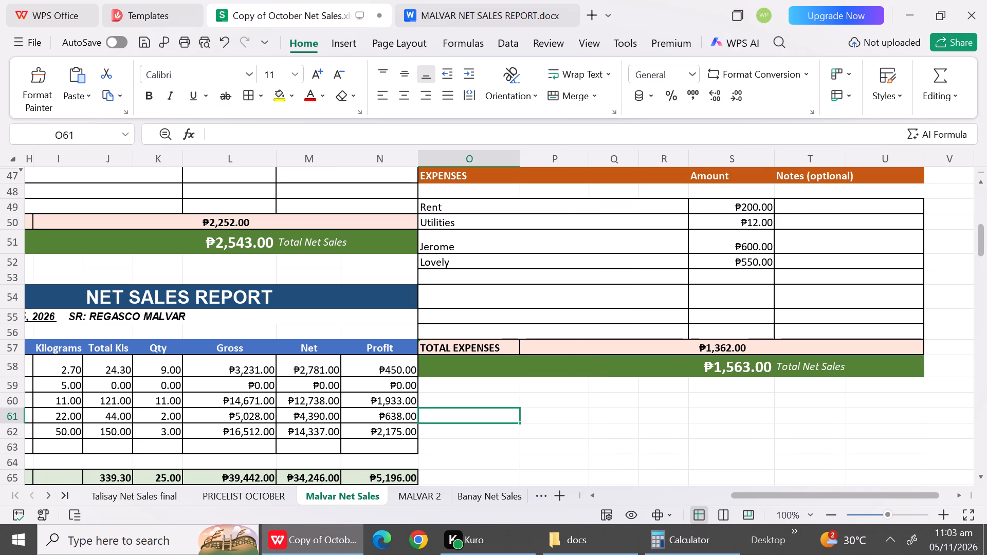
triple_click(980, 202)
left_click(980, 193)
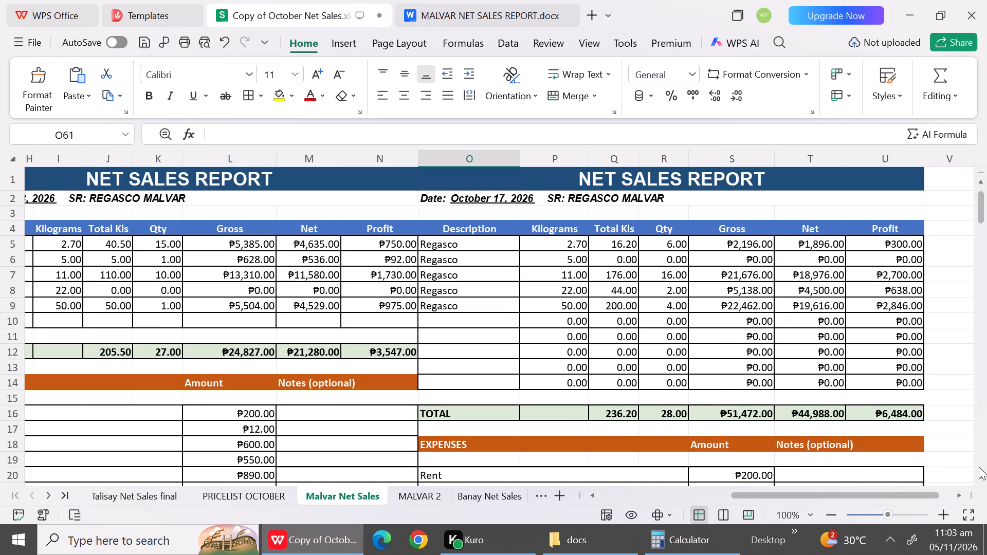
left_click(423, 487)
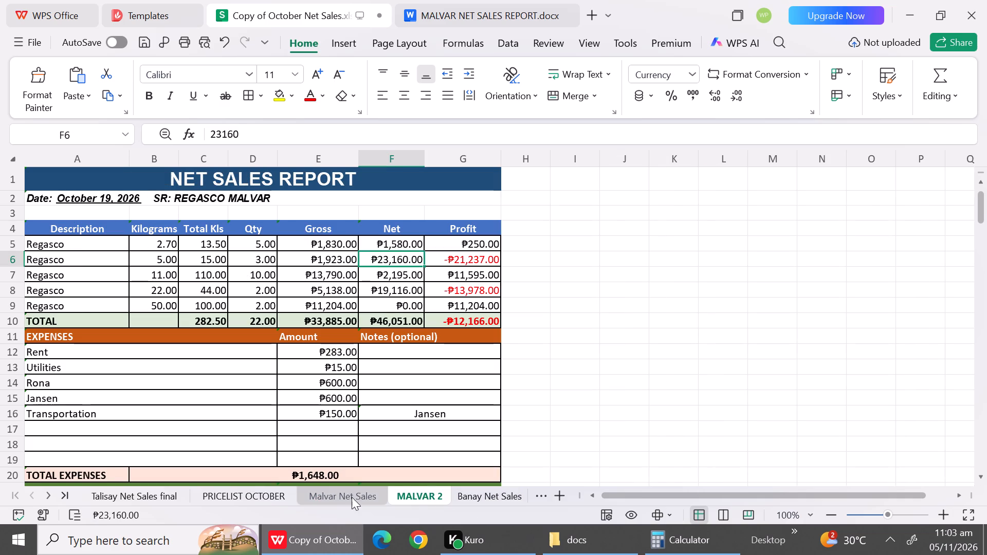
left_click(403, 264)
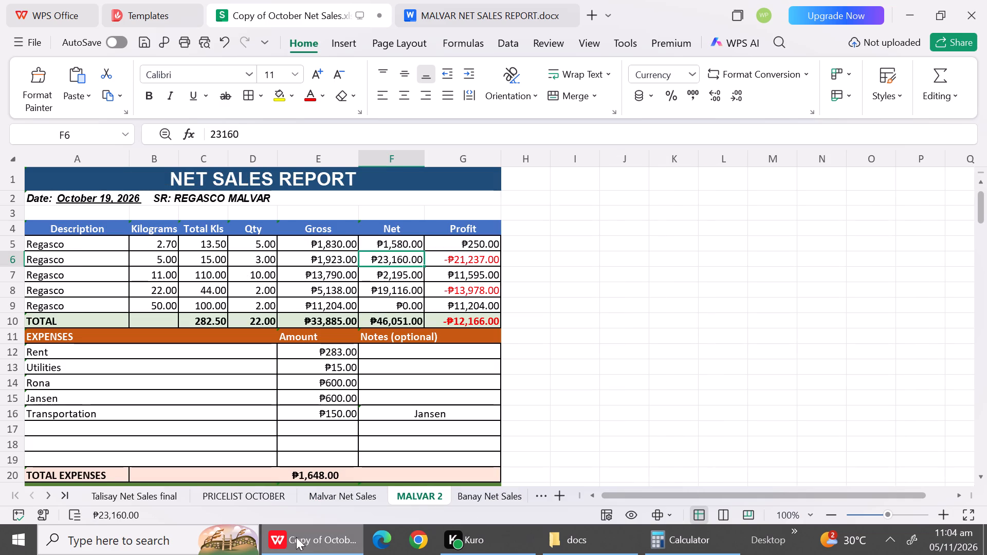
left_click(334, 492)
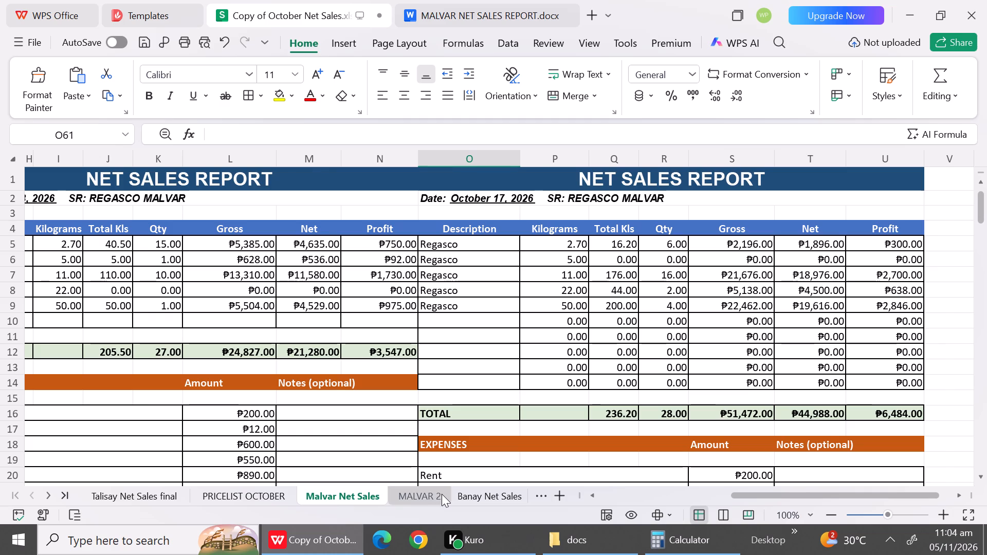
left_click(422, 491)
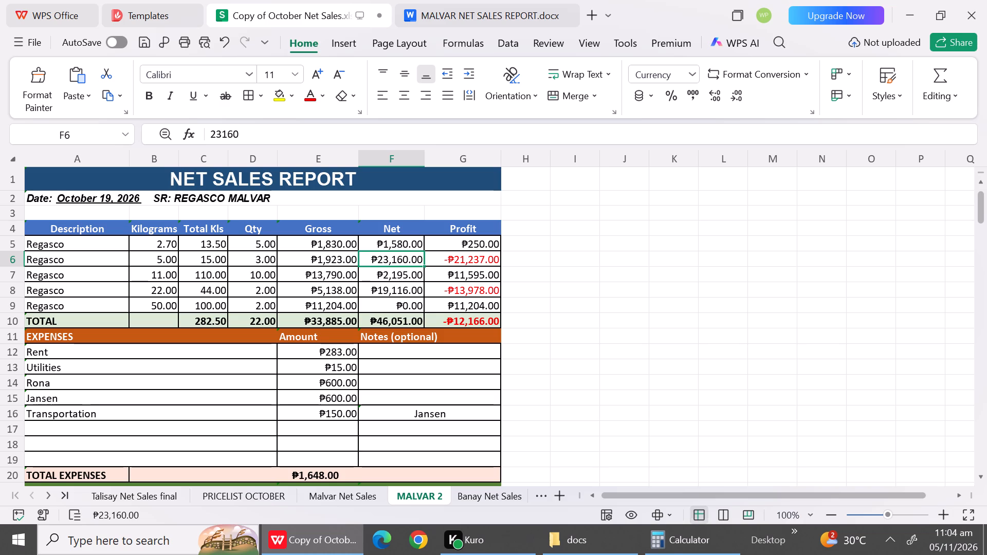
Look up the 10-17-26 REGASCO price for 5 kg in the PRICELIST OCTOBER sheet and calculate 3 × 549 in Calculator.
left_click(671, 554)
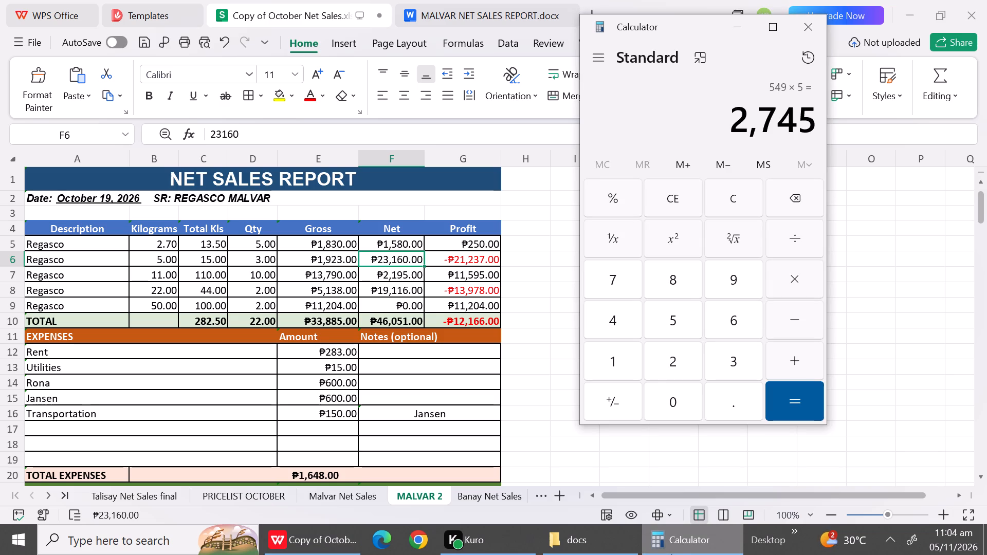
left_click(674, 205)
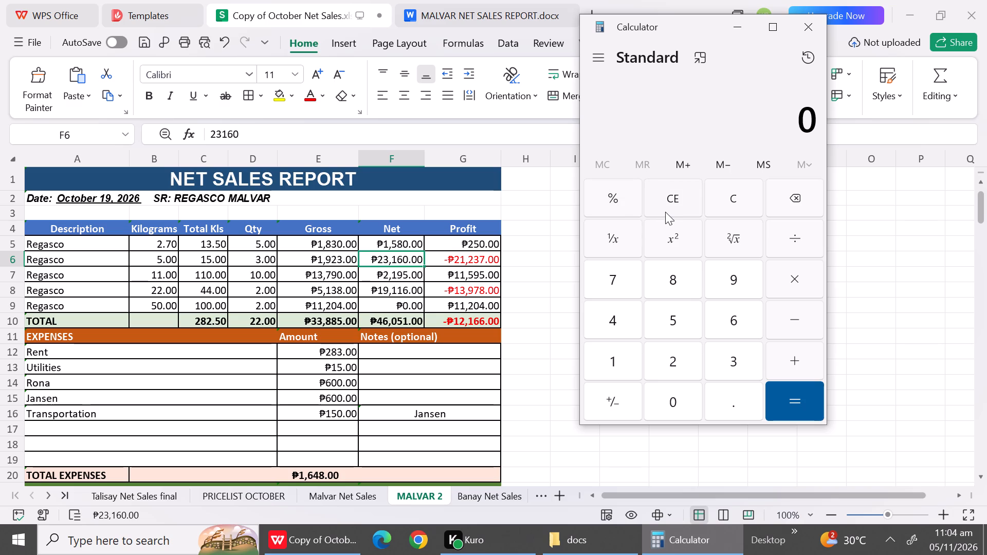
left_click(666, 211)
left_click(722, 552)
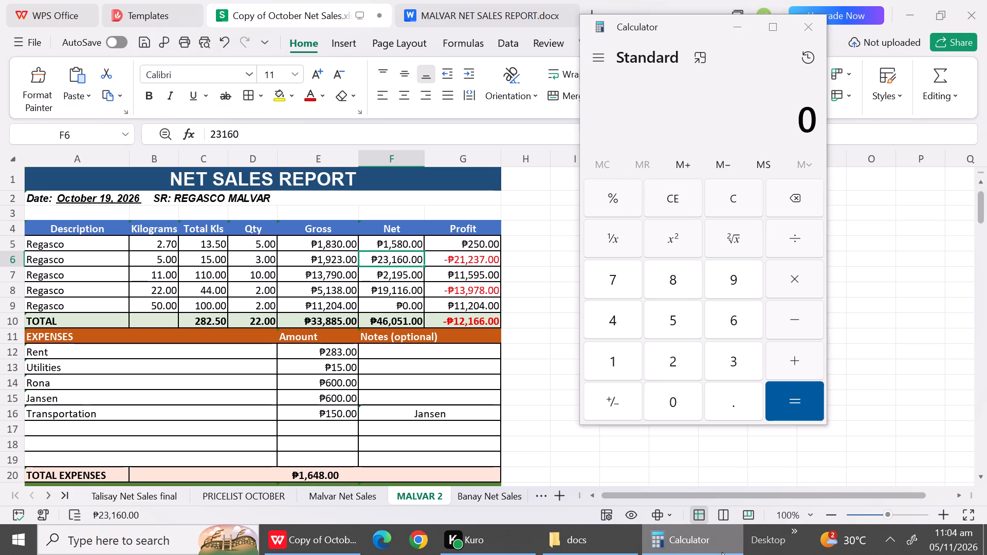
left_click(722, 552)
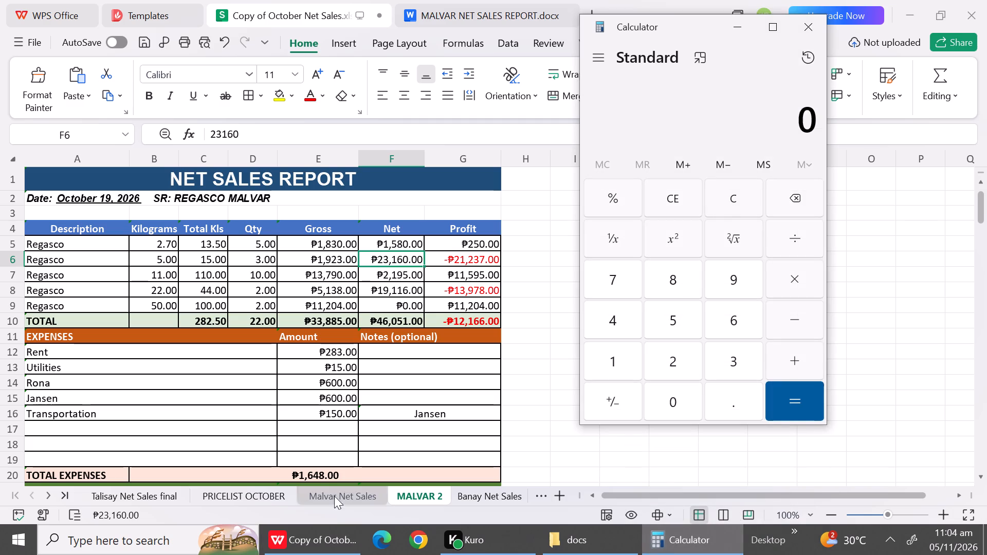
left_click(203, 490)
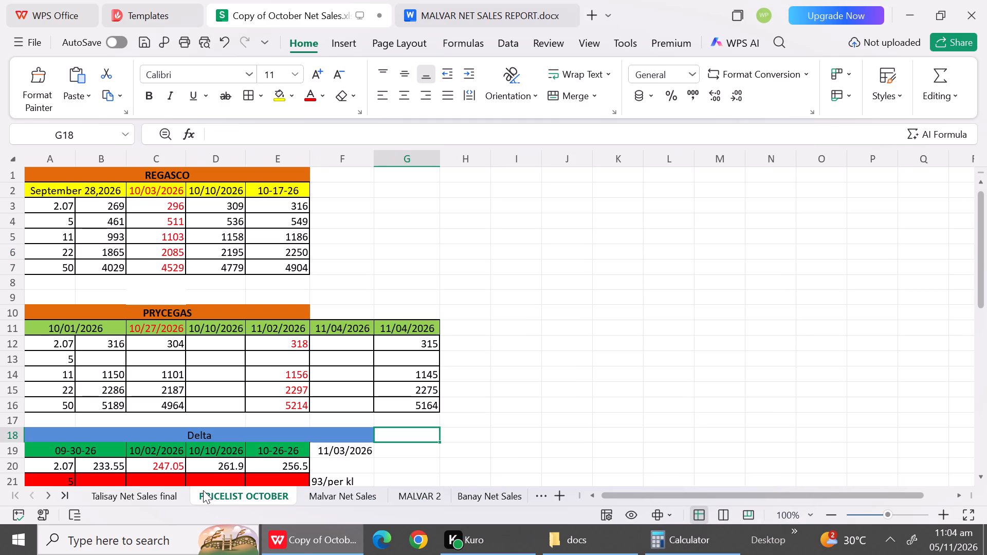
left_click(706, 554)
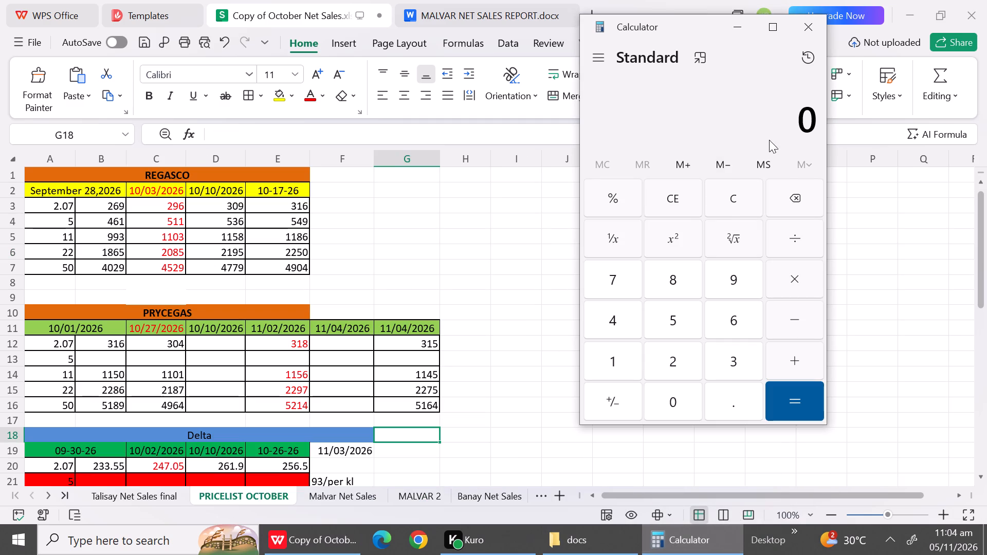
key("3")
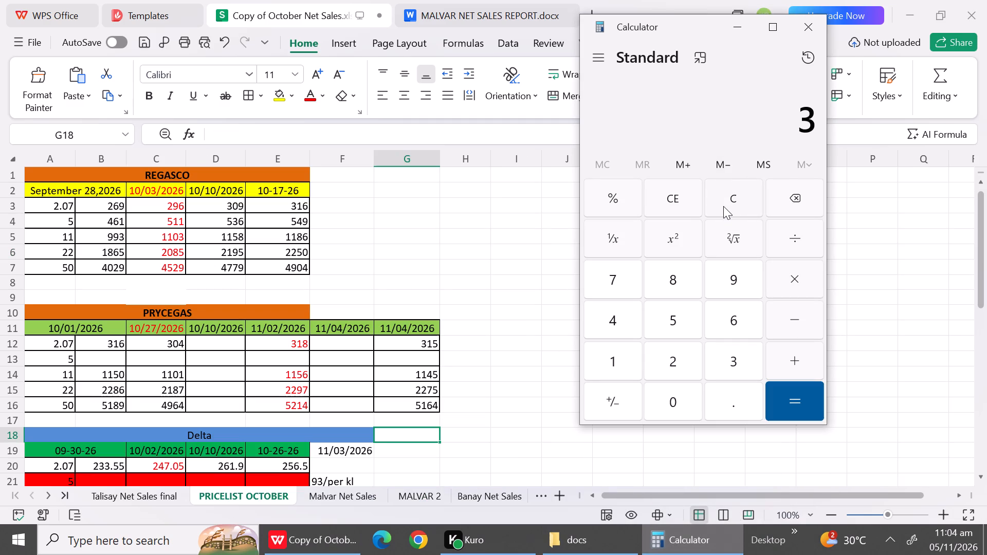
key("shift+asterisk")
type("54")
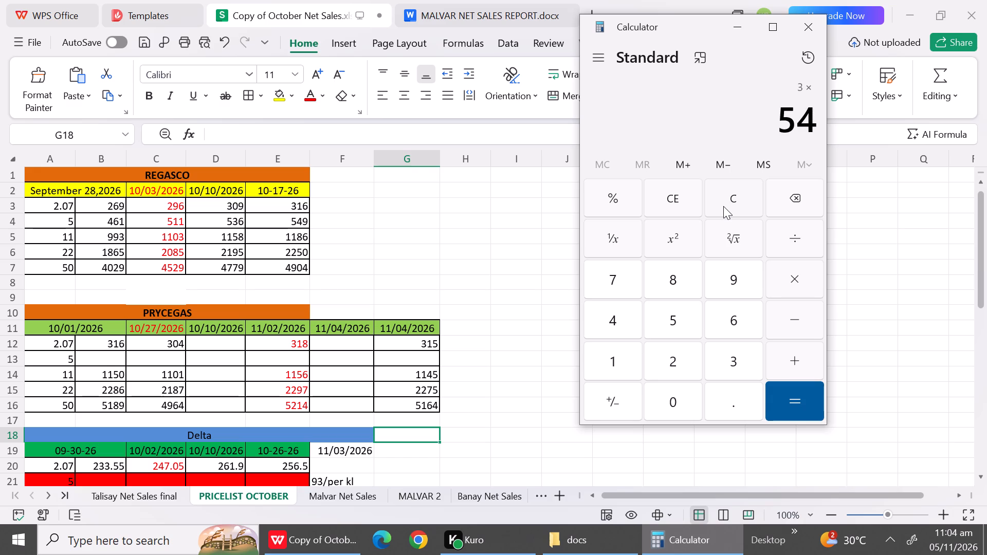
key("9")
key("Return")
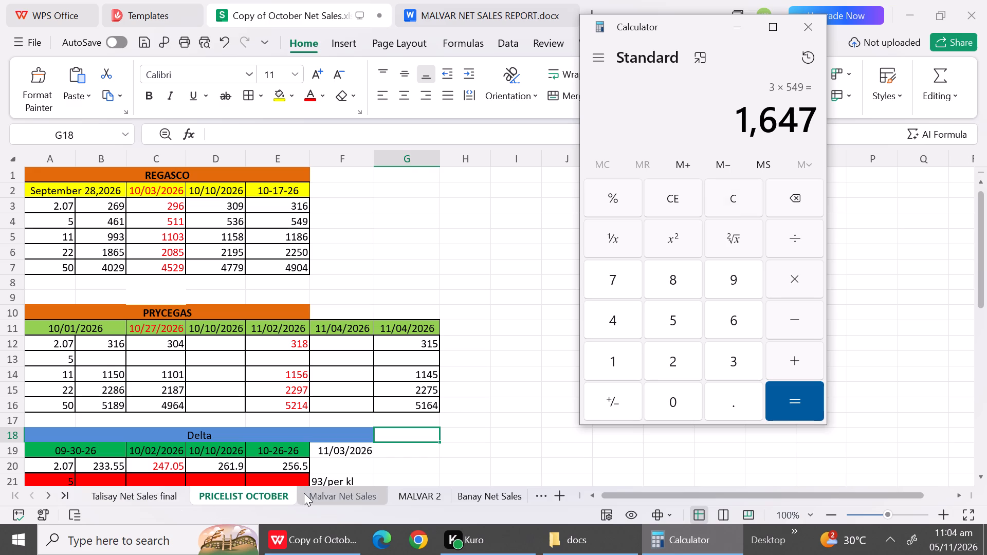
Move the Malvar Net Sales sheet ahead of the Talisay Net Sales final sheet.
left_click_drag(345, 499, 344, 499)
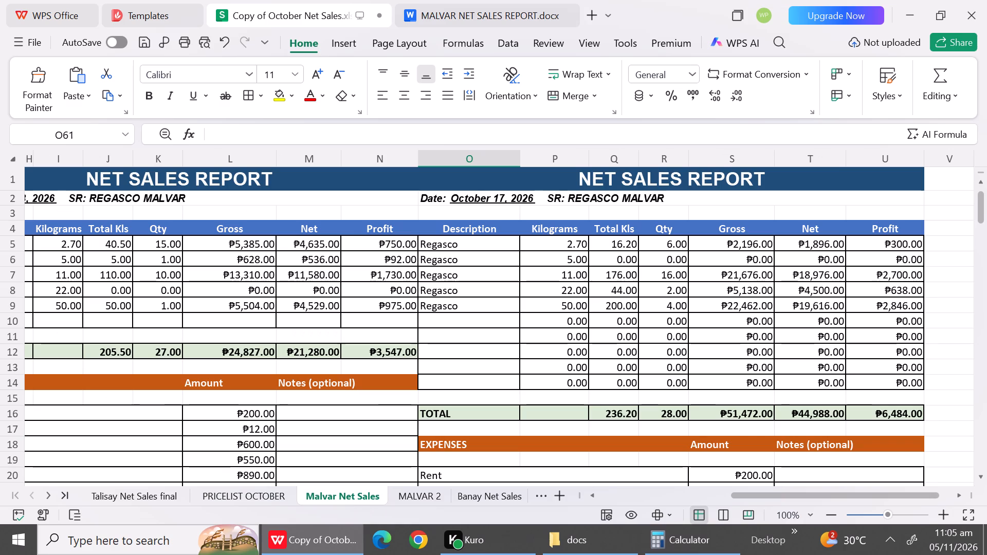
left_click_drag(344, 499, 153, 497)
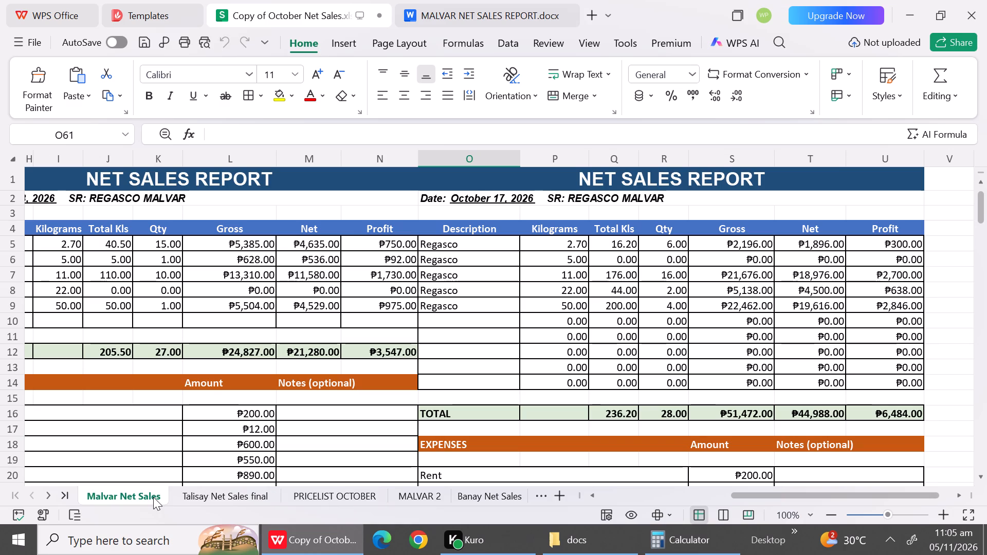
Enter 1647 as the Net amount of the 5 kg Regasco item in row 6 of the MALVAR 2 sheet.
left_click(411, 495)
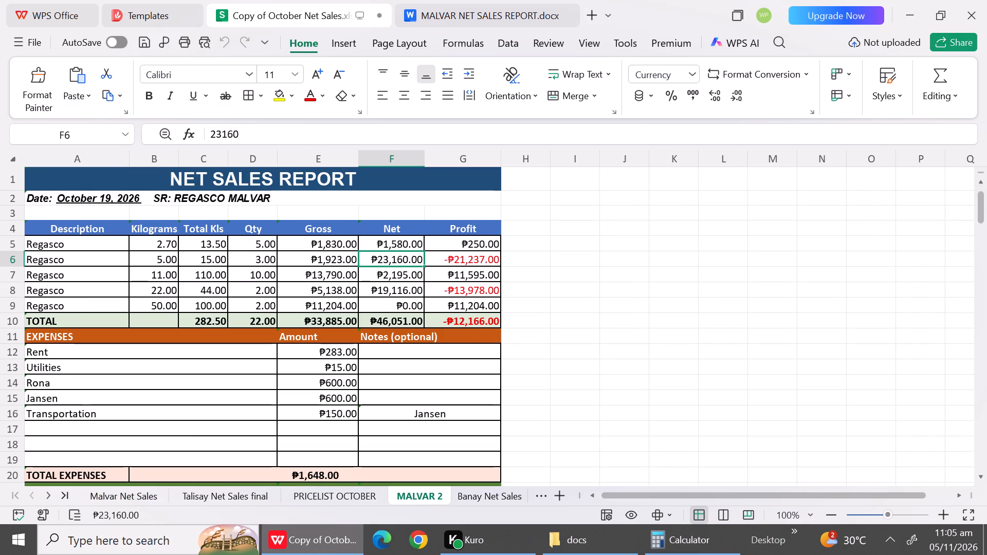
left_click(680, 539)
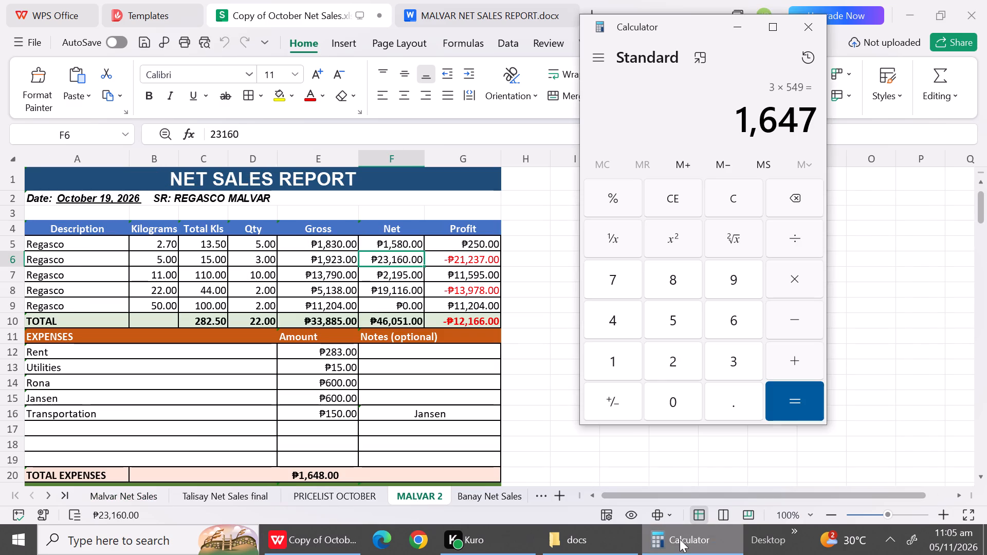
left_click(680, 539)
left_click(395, 257)
type("1647")
left_click(588, 330)
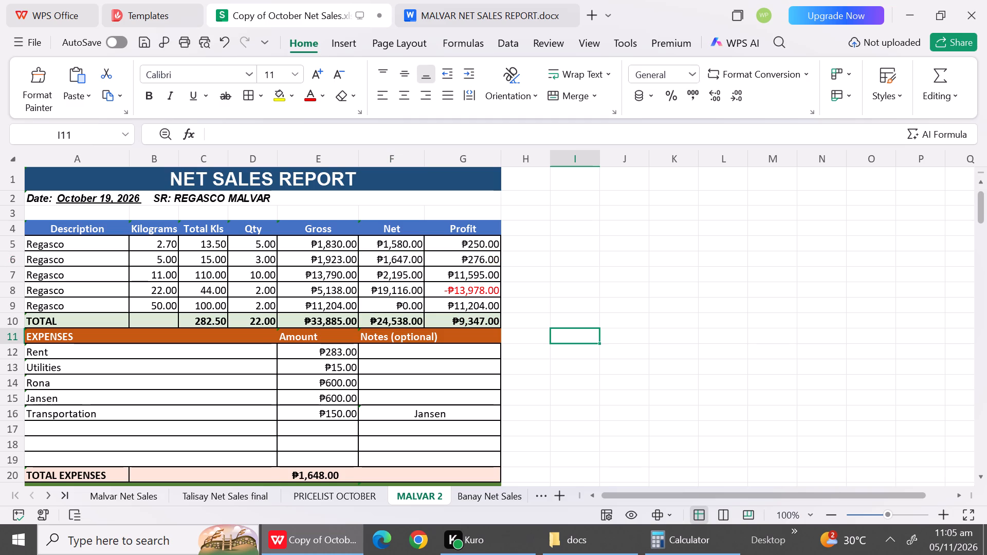
Calculate 1186 × 10 in Calculator and enter 11860 as the Net amount of the 11 kg Regasco item in row 7.
left_click(339, 280)
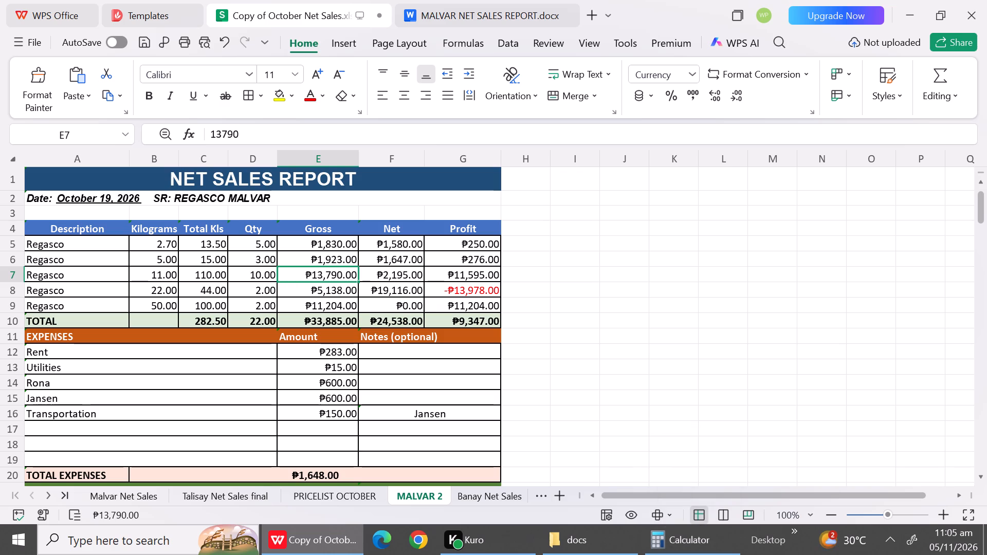
left_click(681, 546)
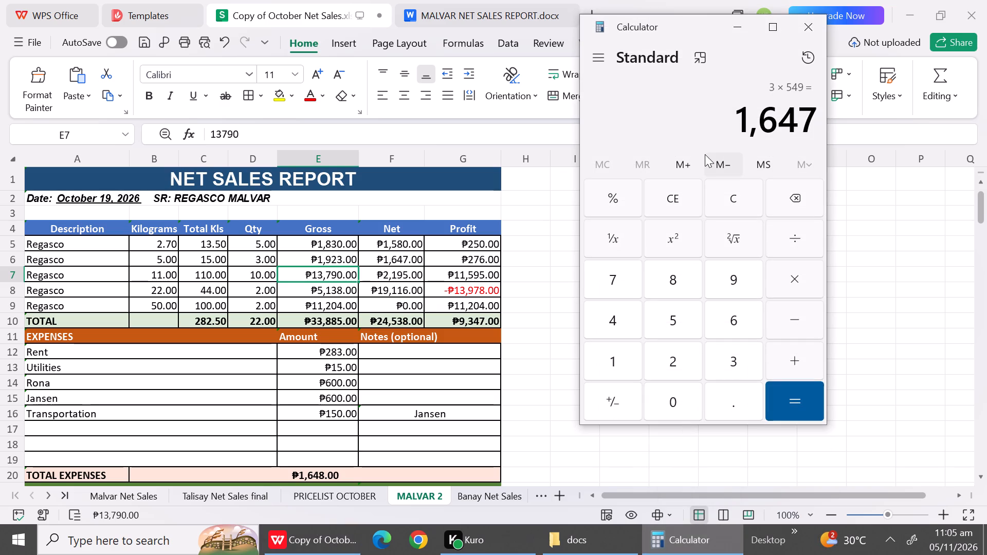
left_click(730, 194)
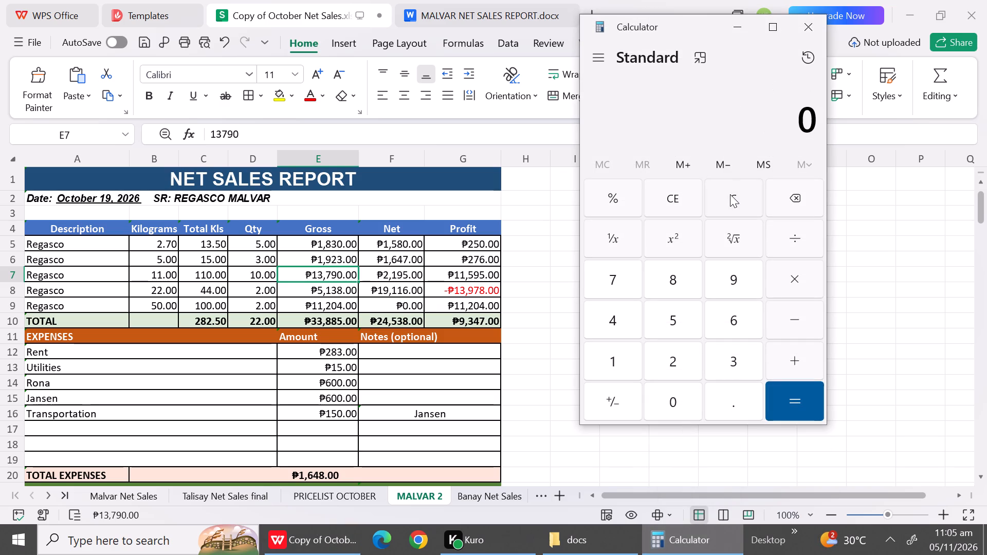
type("1186")
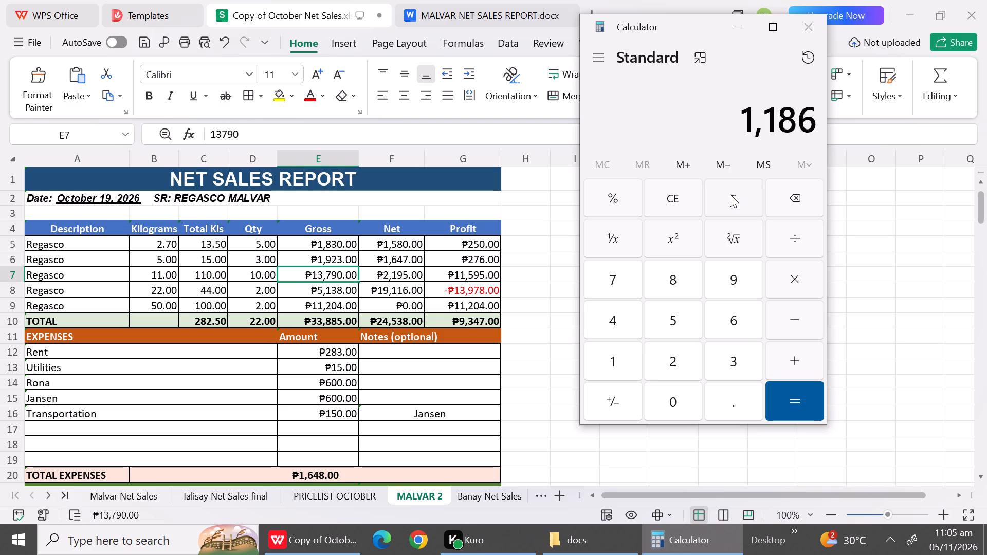
key("shift+asterisk")
type("10")
left_click(794, 395)
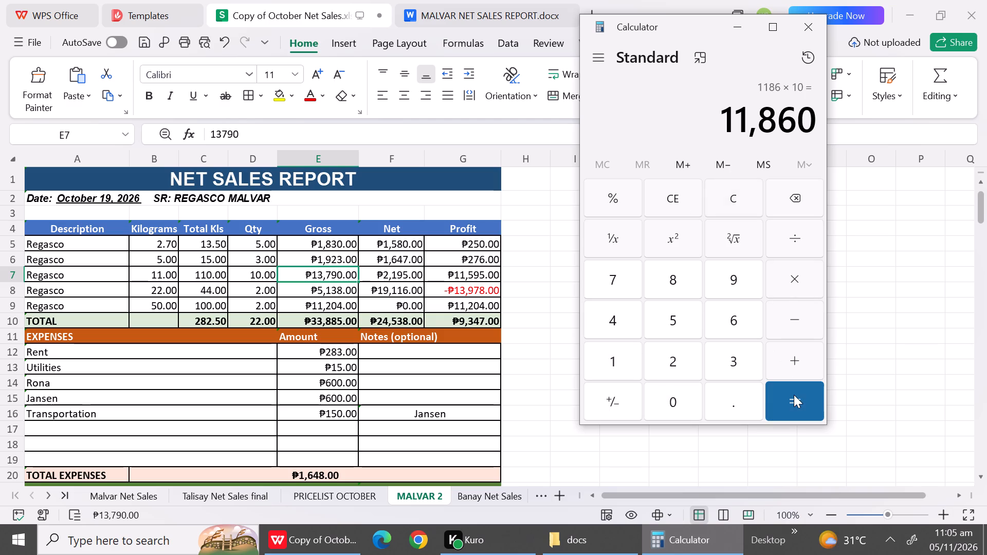
left_click(382, 277)
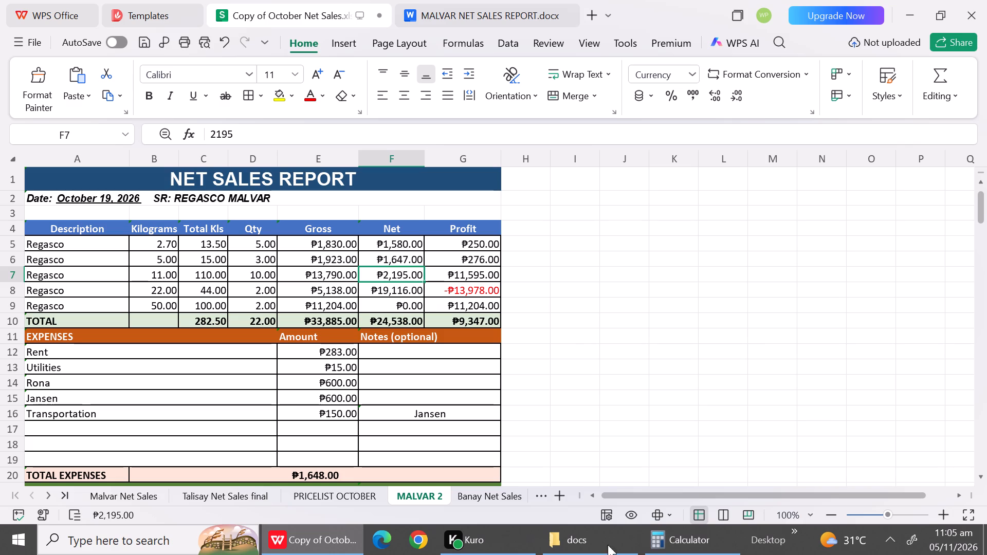
left_click(680, 549)
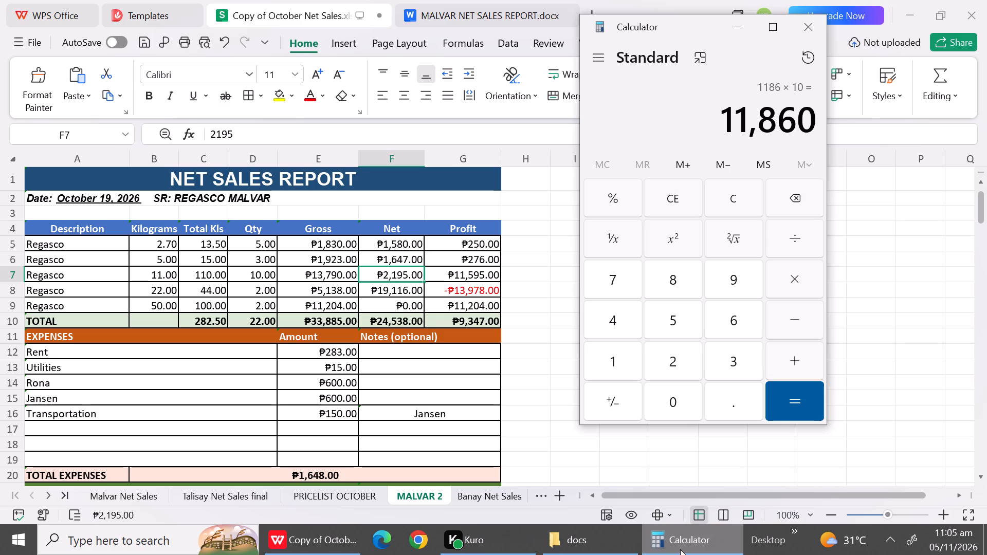
left_click(378, 278)
type("11860")
left_click(380, 303)
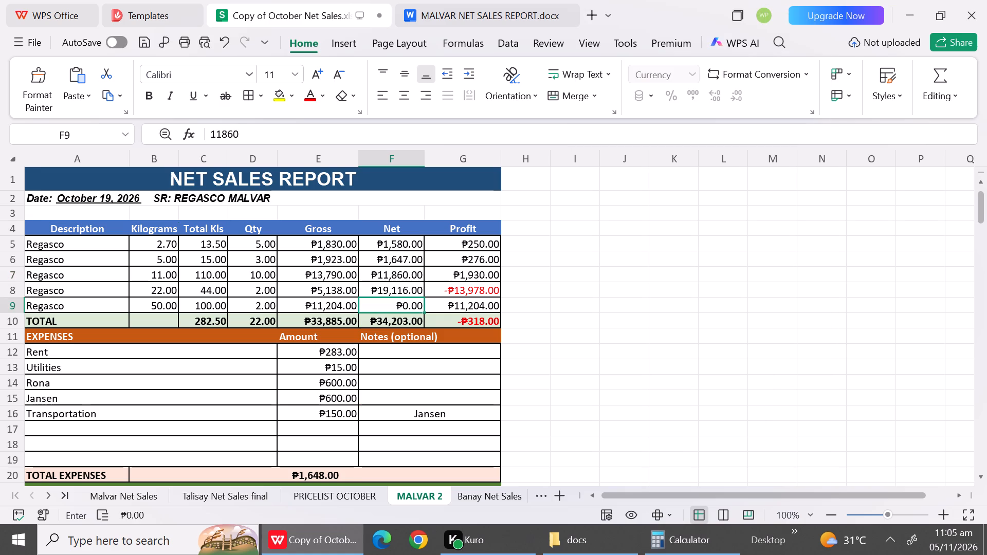
Check the REGASCO 22 kg price in PRICELIST OCTOBER, calculate 2250 × 2 in Calculator and enter 4500 as the row 8 Net amount in MALVAR 2.
left_click(374, 291)
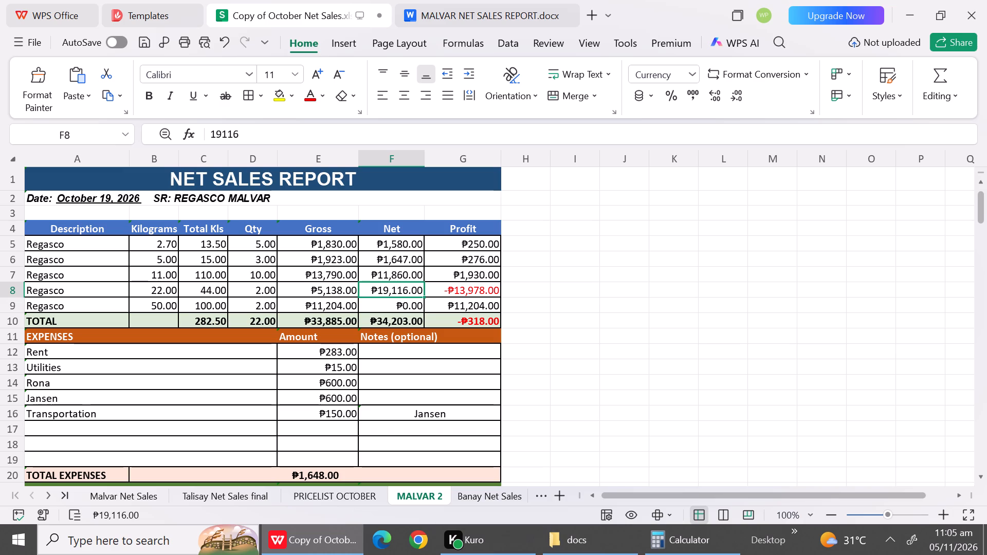
left_click(312, 493)
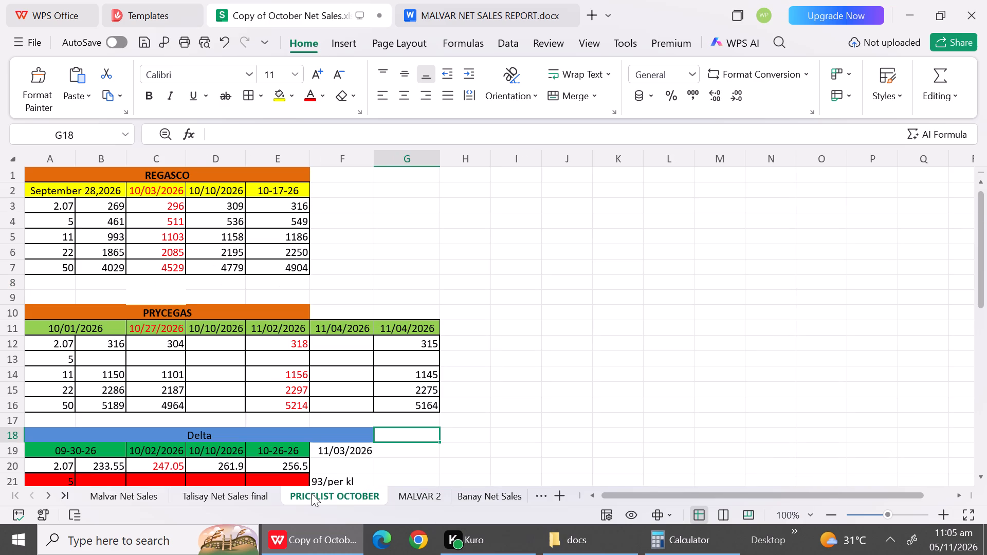
left_click(312, 493)
left_click(683, 550)
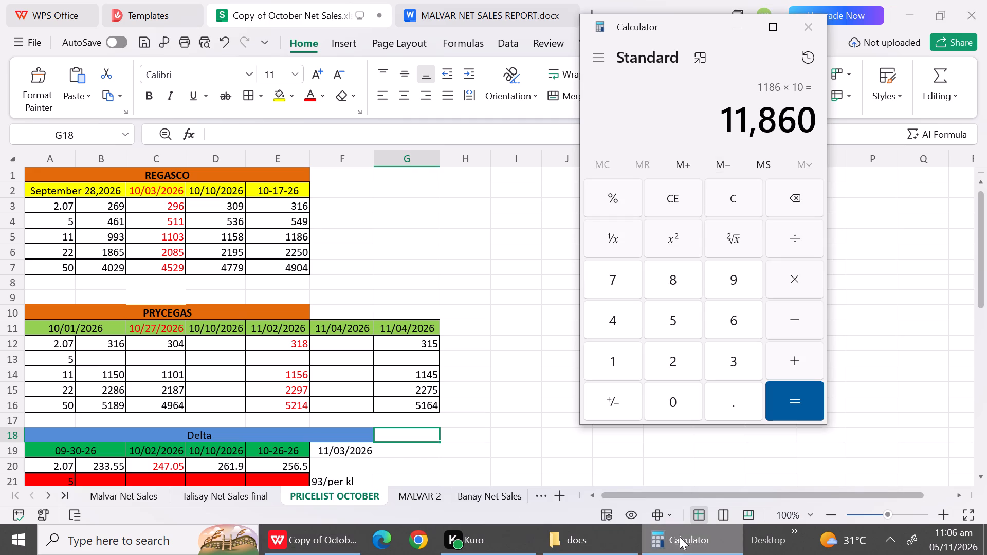
left_click(679, 195)
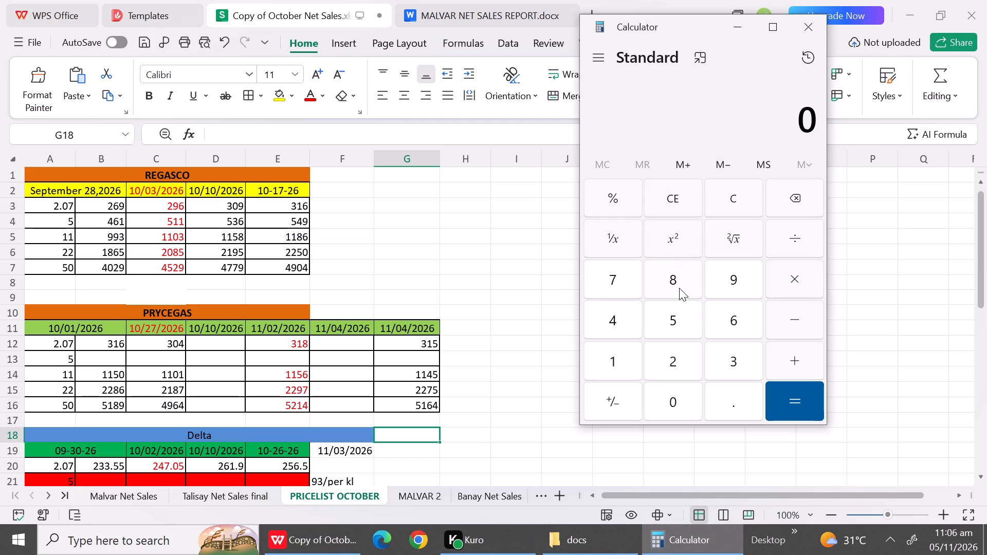
type("2250")
type("*2")
key("Return")
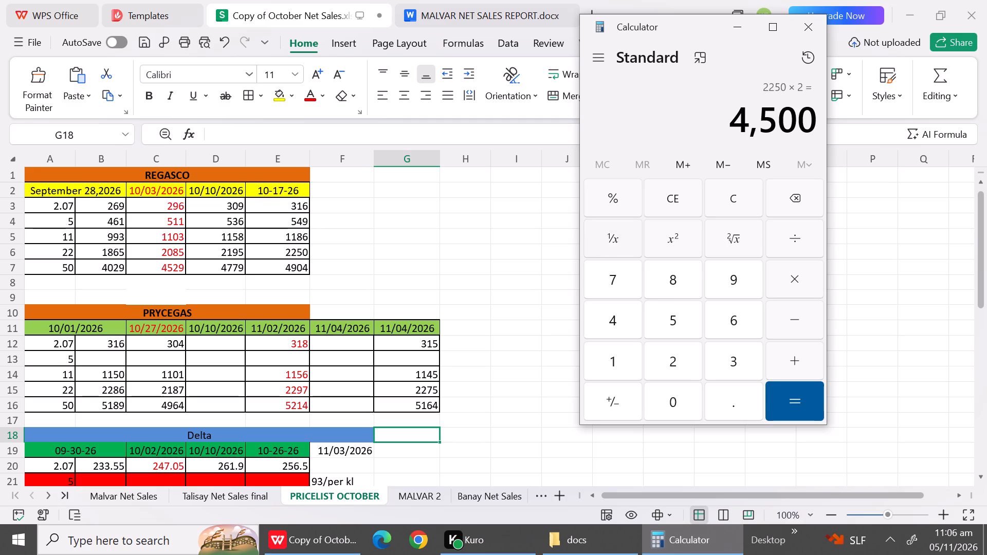
left_click(412, 502)
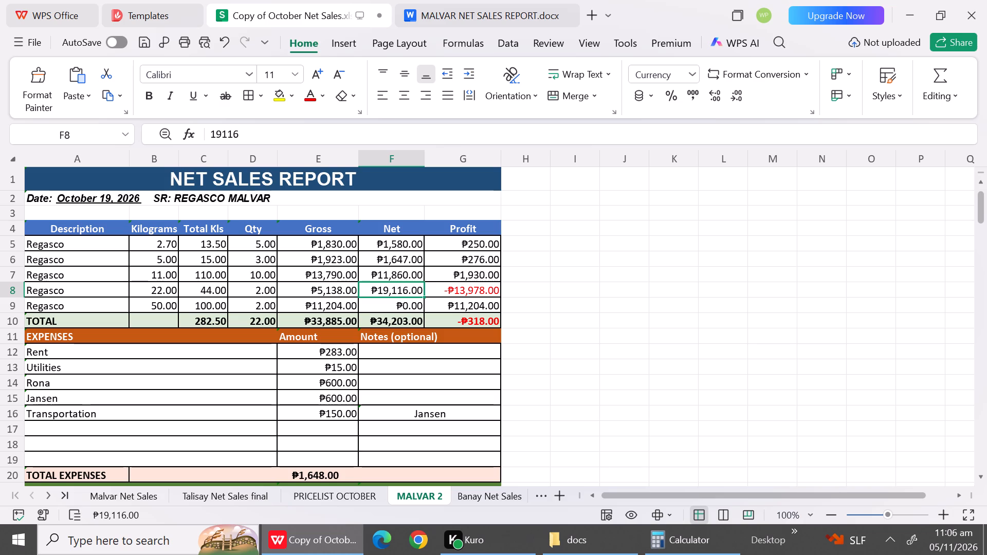
type("45")
type("00")
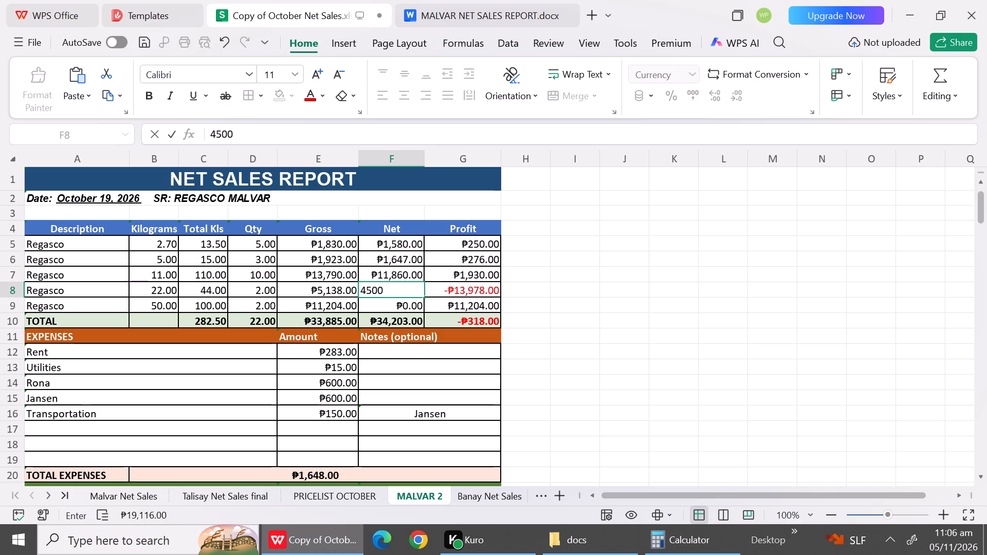
left_click(301, 314)
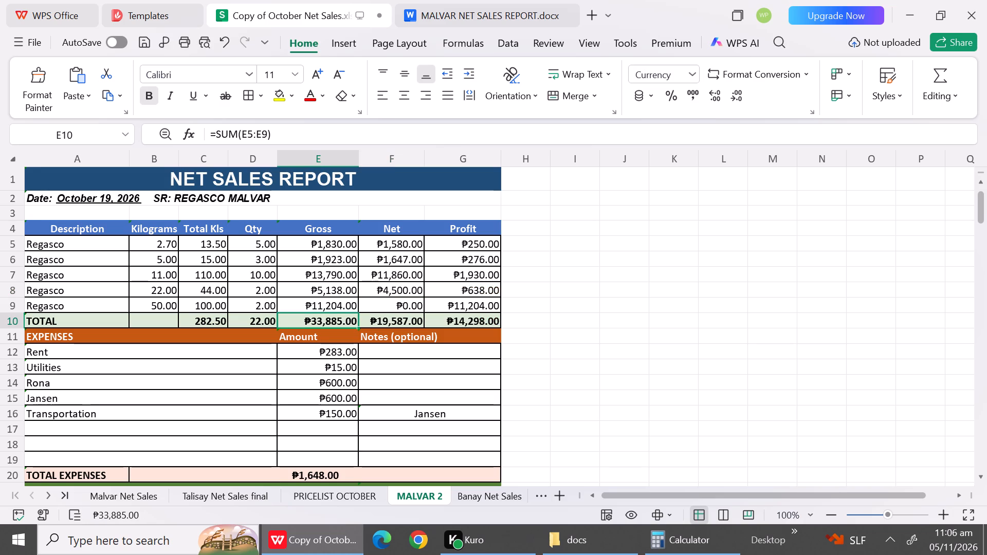
Calculate 4904 × 2 in Calculator and enter 9808 as the Net amount of the 50 kg Regasco item in row 9.
left_click(392, 307)
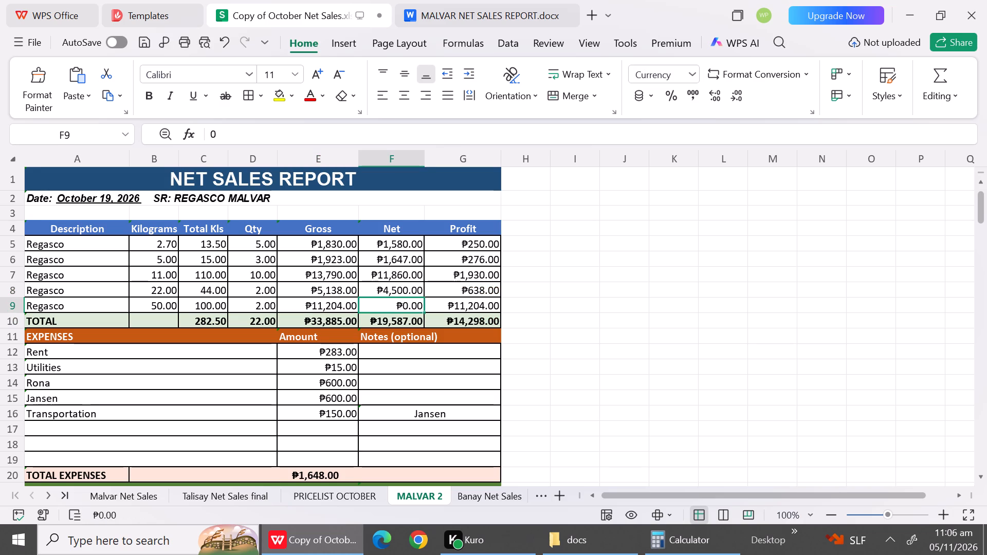
left_click(700, 548)
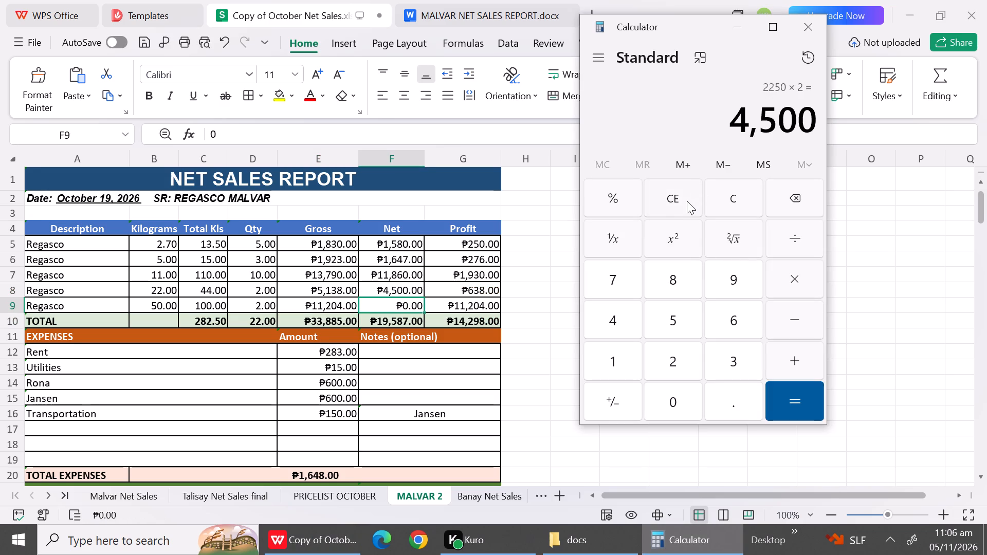
left_click(687, 199)
type("4904")
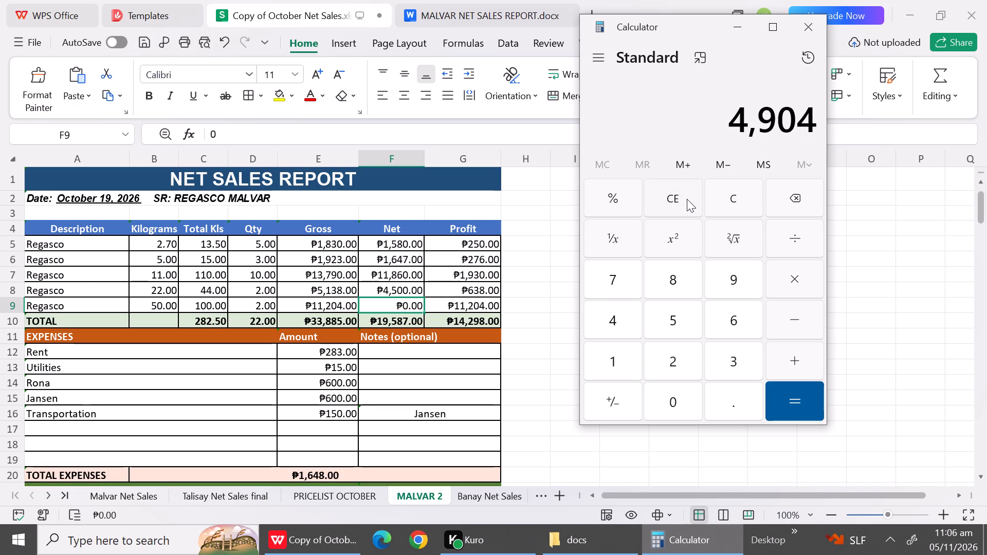
key("shift+asterisk")
key("2")
key("Return")
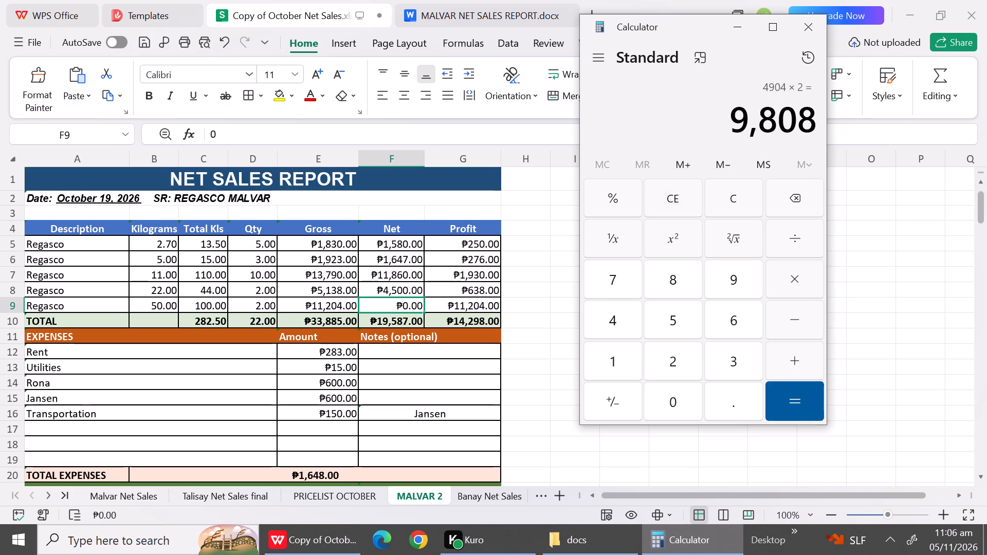
left_click(396, 313)
left_click(392, 310)
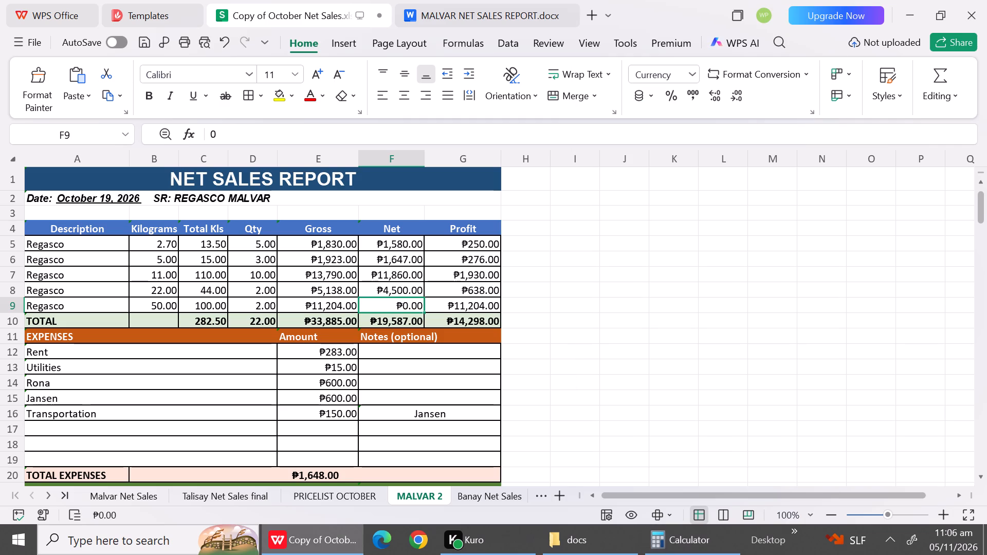
type("9808")
left_click(514, 345)
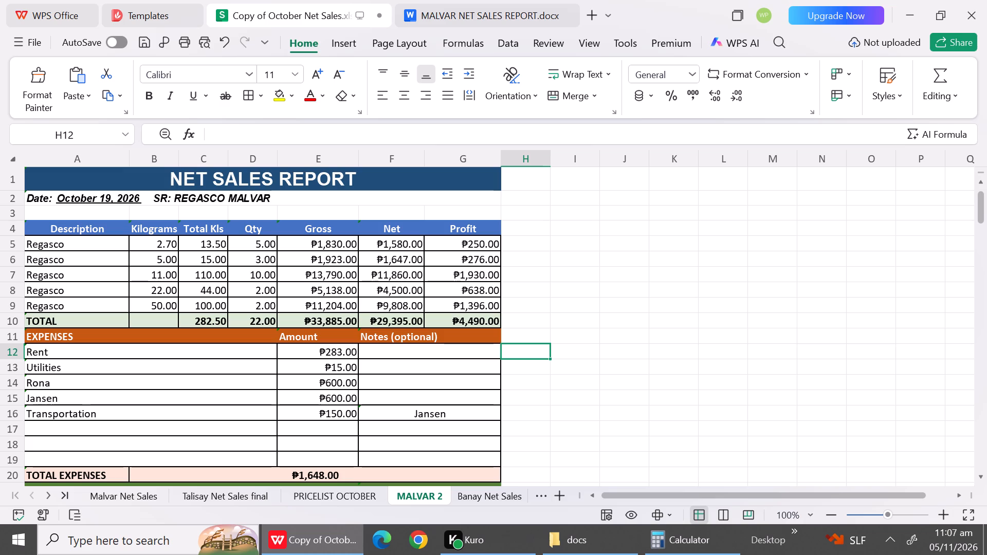
Replace the names in expense rows 14 and 15 of the October 19 report with Lovely and Lester.
left_click(54, 383)
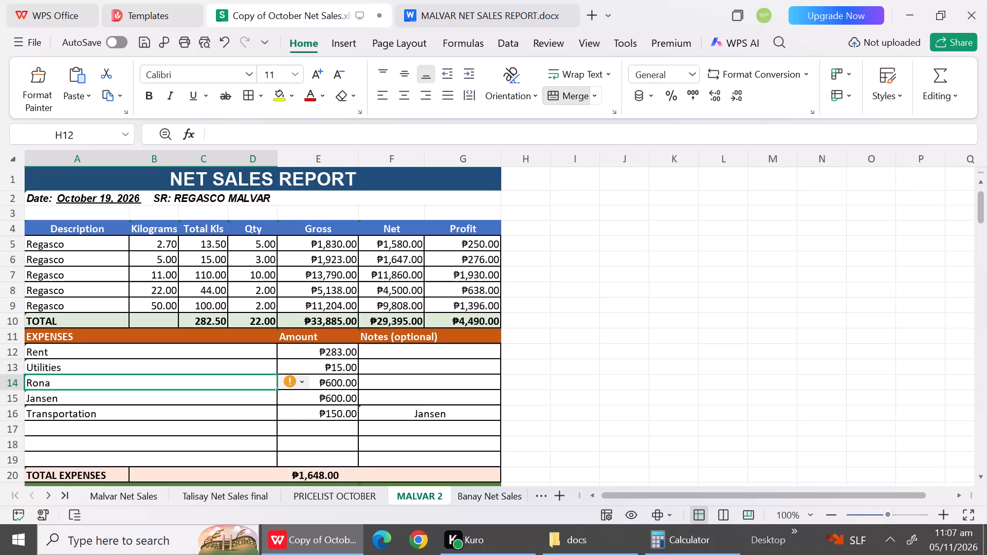
key("shift+l")
key("BackSpace")
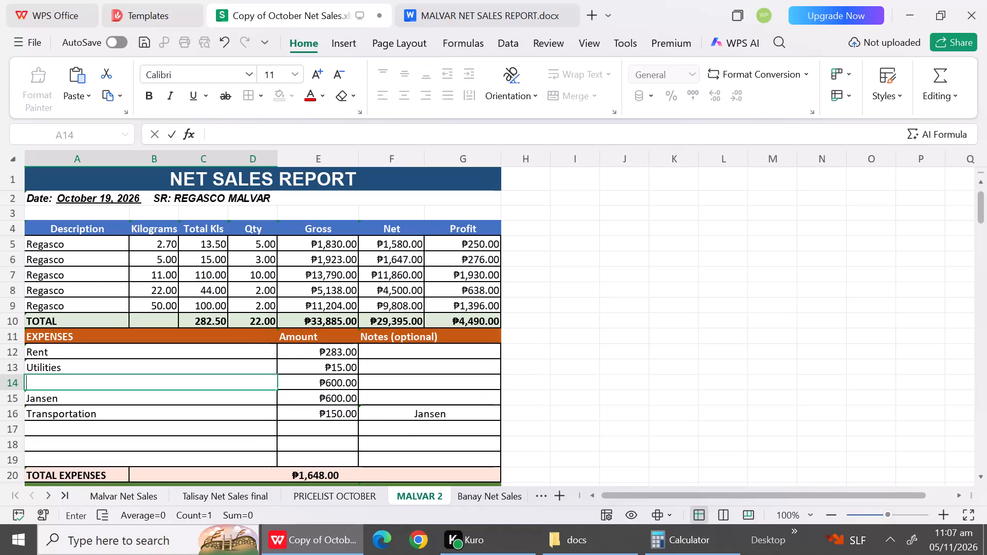
type("LO")
key("BackSpace")
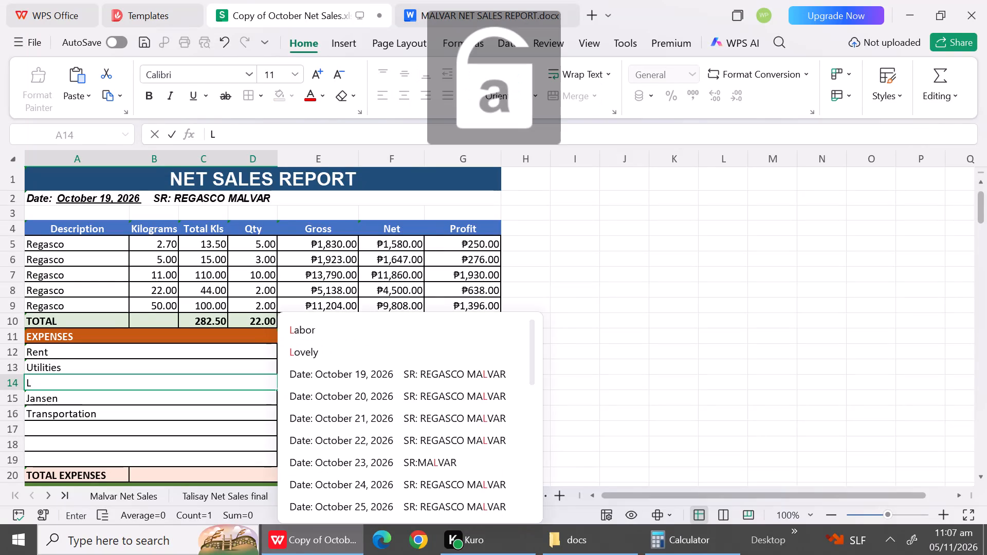
key("o")
left_click(56, 404)
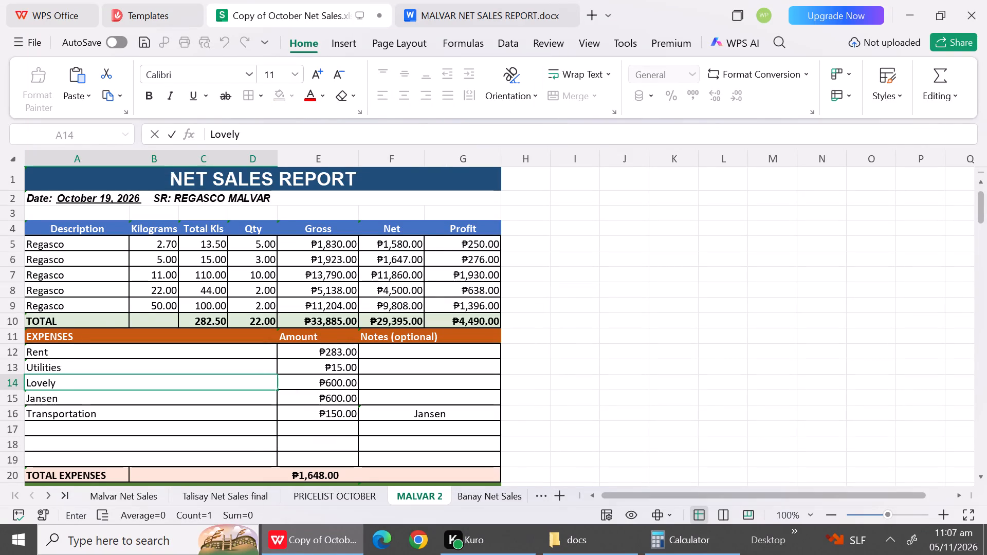
left_click(68, 403)
key("shift+l")
type("es")
type("ter")
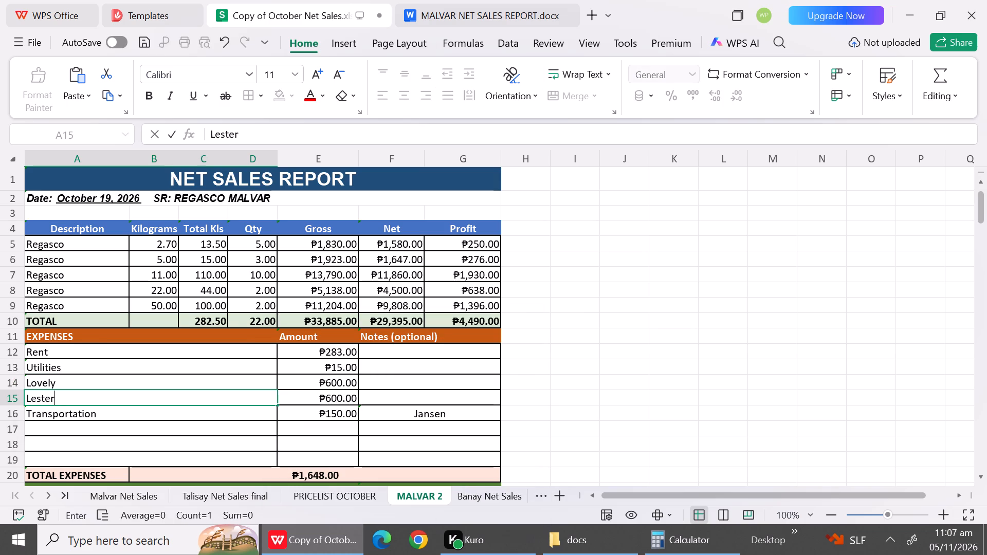
Set the expense amount for Lovely in row 14 to 550.
left_click(335, 387)
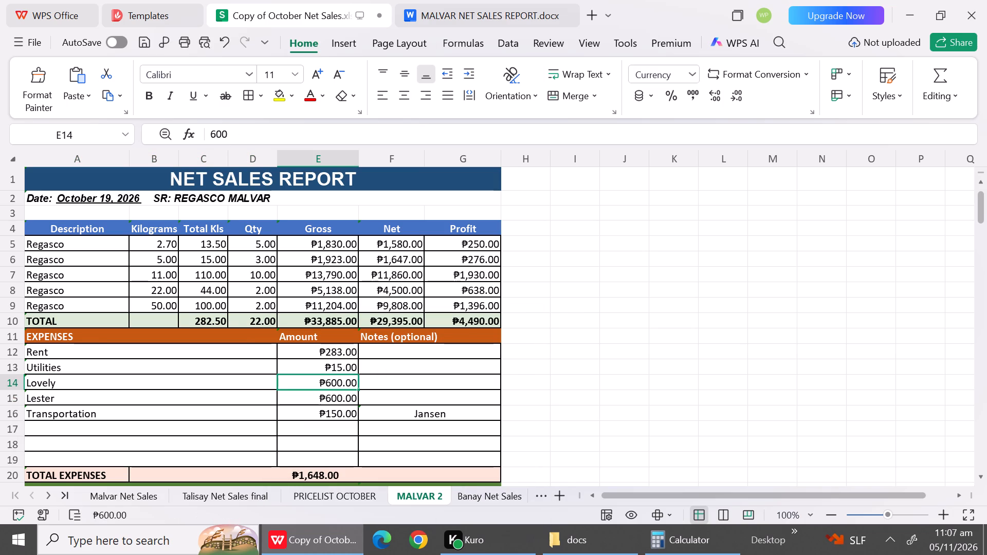
type("550")
left_click(339, 406)
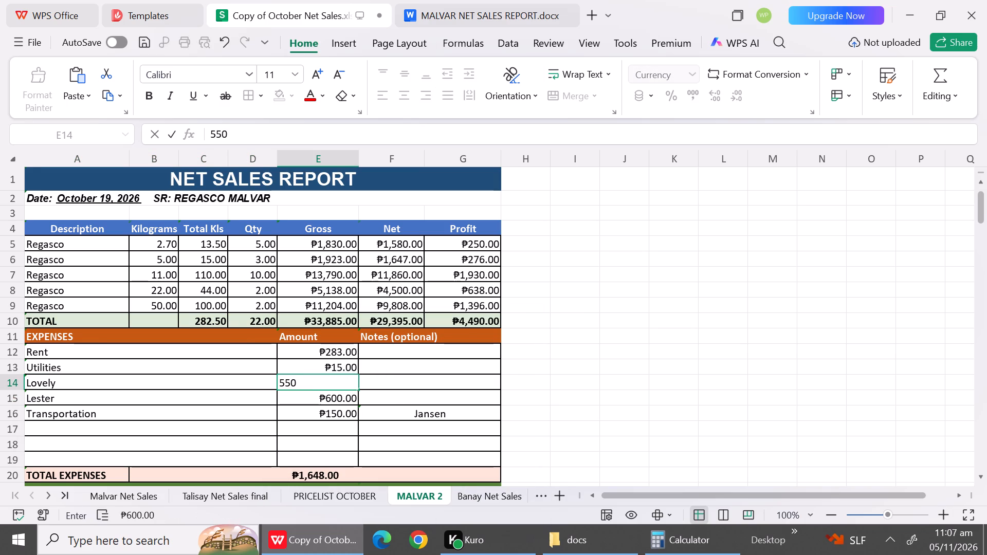
Change the Transportation expense in row 16 to Fuel and clear the note beside it.
left_click(242, 416)
type("Fue")
key("l")
key("Right")
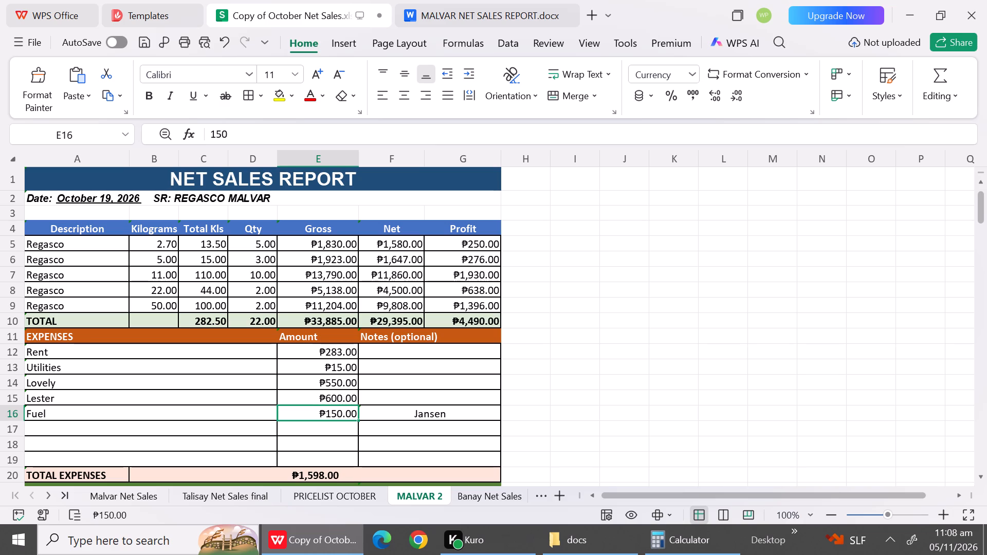
left_click(87, 428)
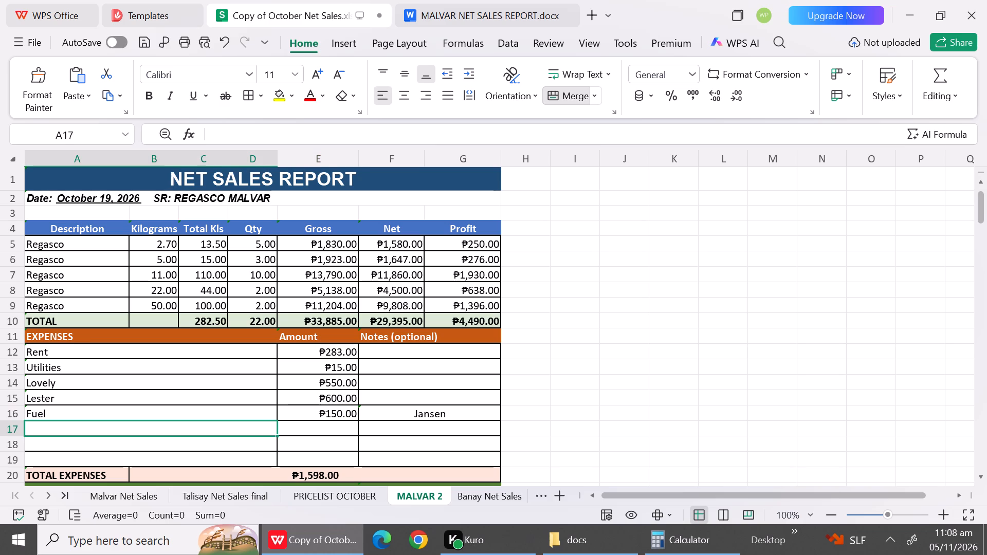
left_click(418, 420)
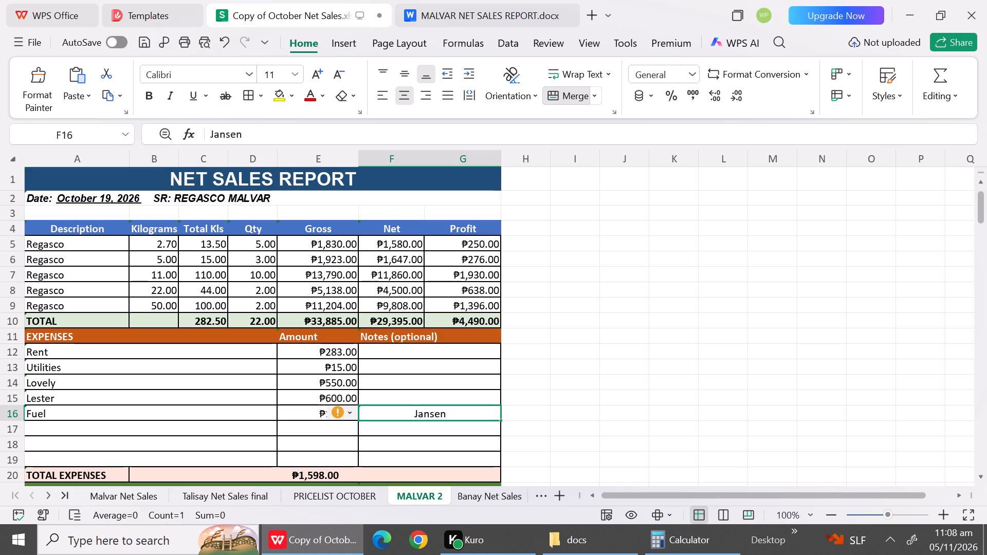
key("BackSpace")
Hide the empty expense rows 17 to 19 of the October 19 report.
left_click(71, 435)
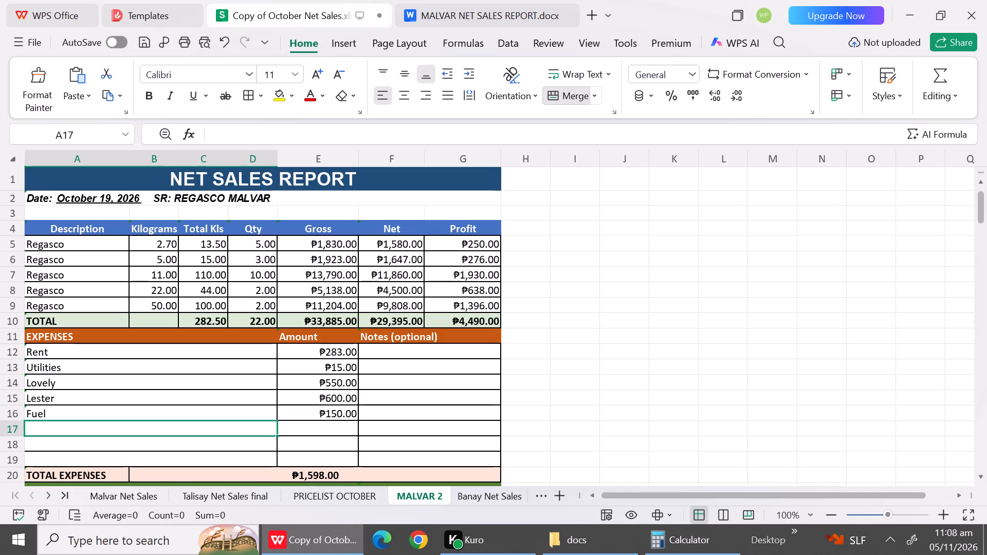
left_click_drag(15, 431, 12, 457)
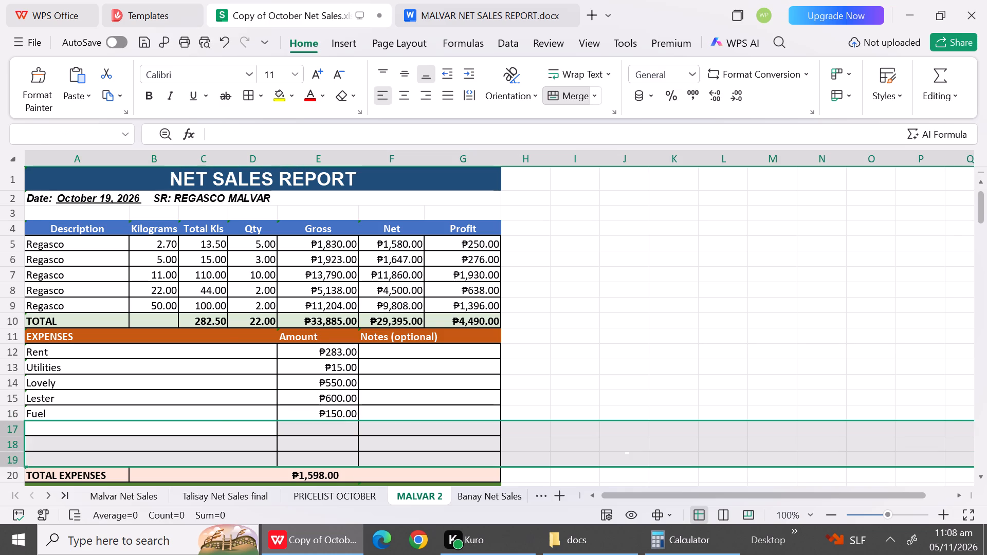
right_click(12, 457)
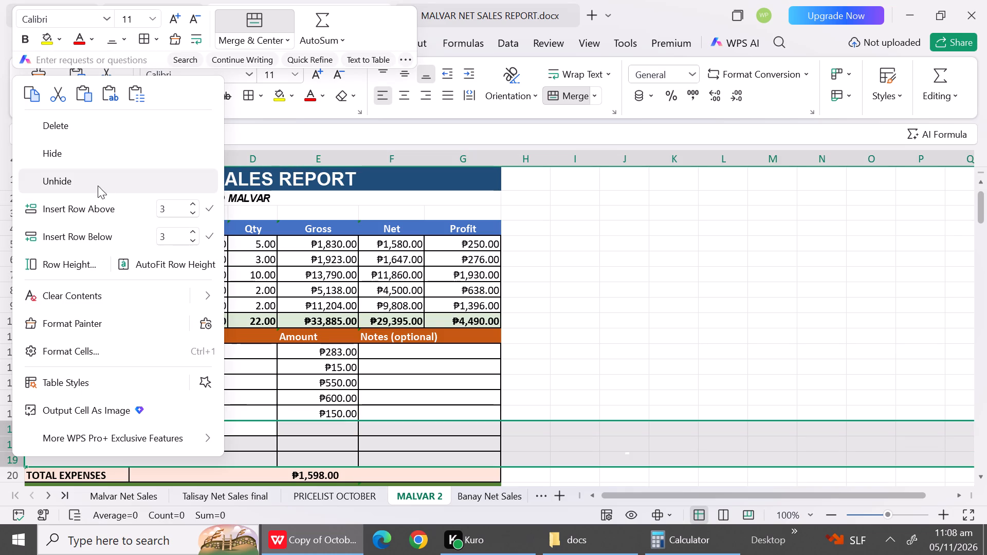
left_click(70, 154)
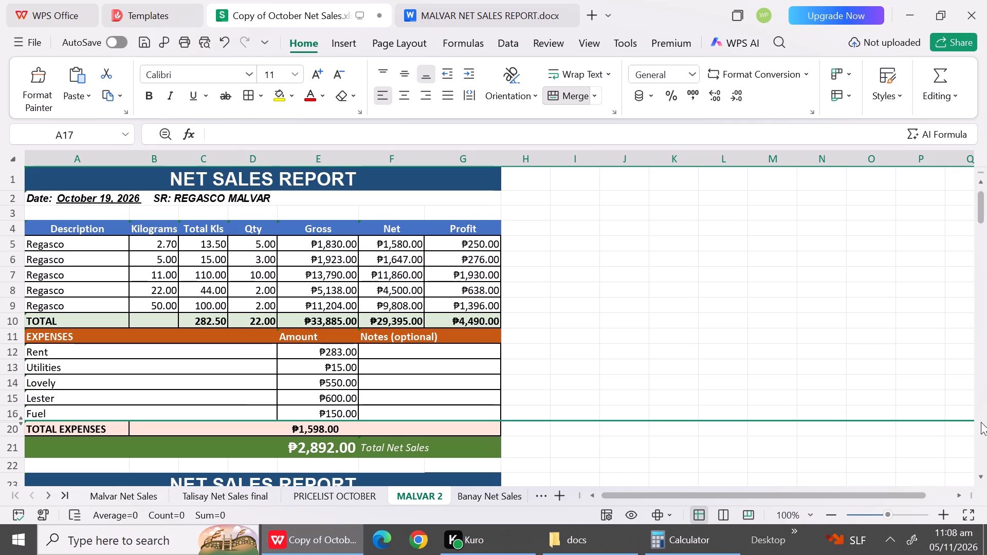
Hide the blank row 25 beneath the date line of the October 20 report.
triple_click(980, 477)
triple_click(980, 477)
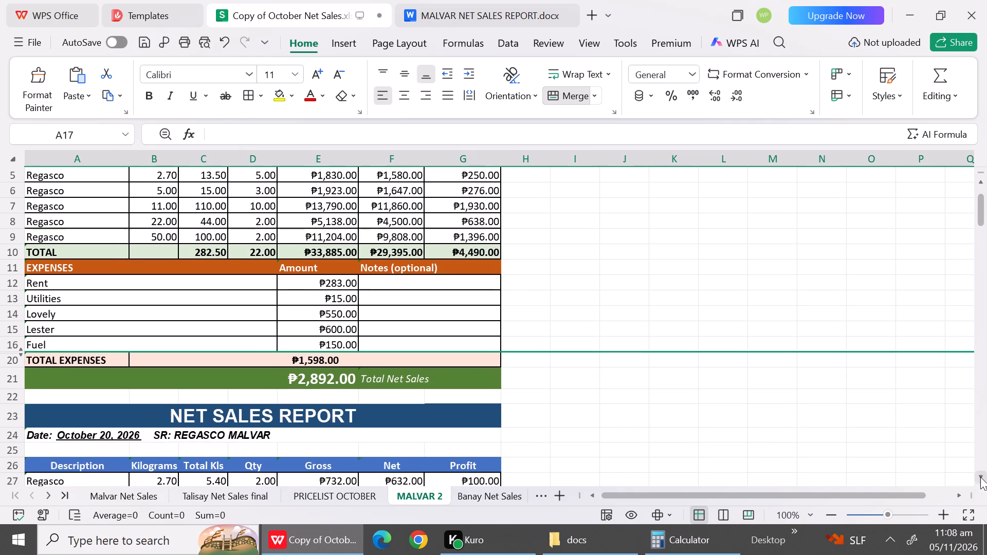
triple_click(980, 477)
triple_click(980, 477)
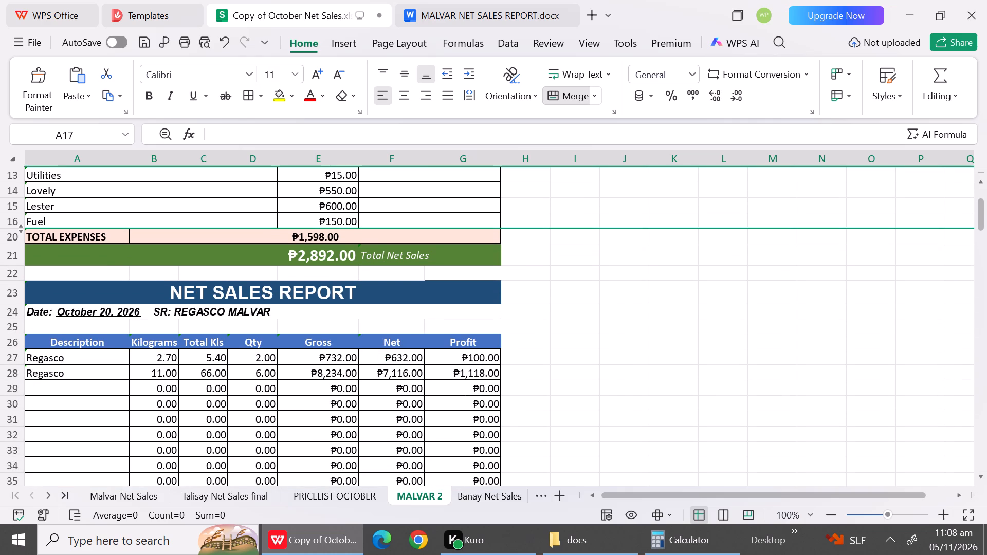
left_click(11, 324)
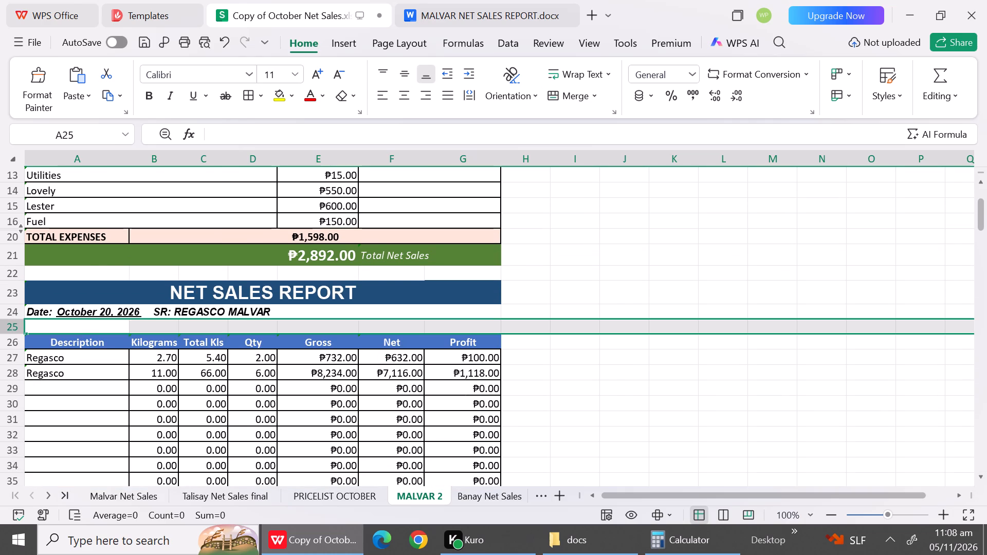
right_click(11, 324)
left_click(72, 79)
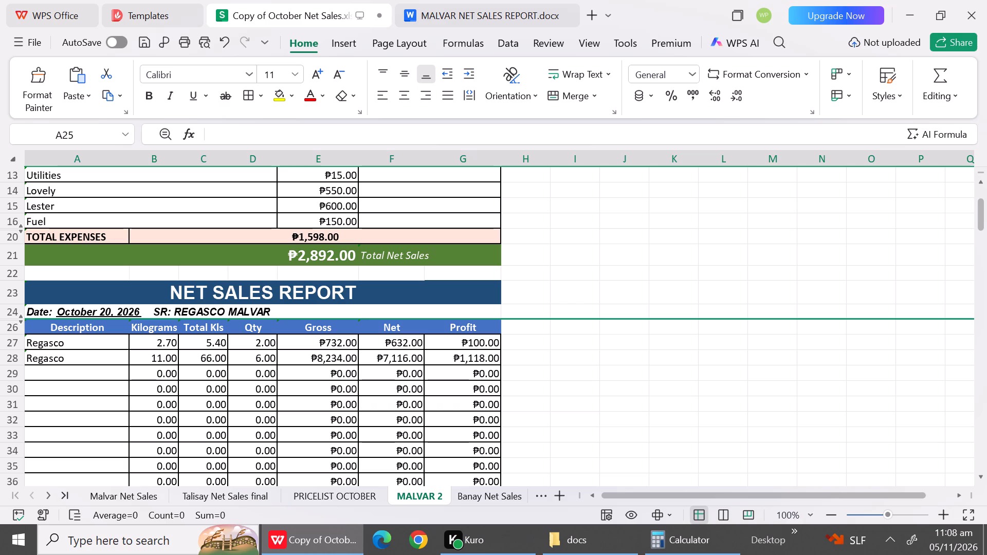
Enter kilograms of 5, 11 and 50 in rows 28 to 30 of the October 20 report.
left_click(150, 359)
key("5")
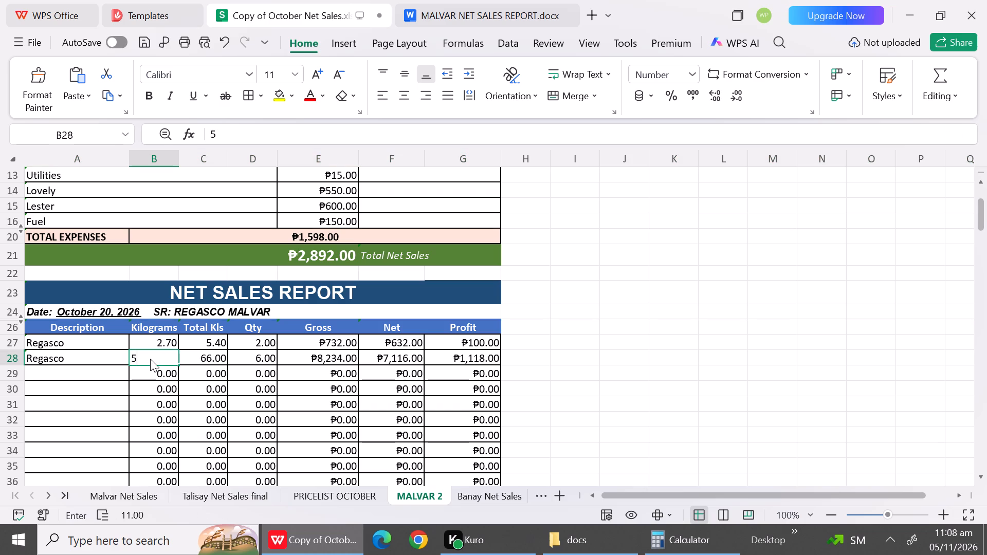
key("Down")
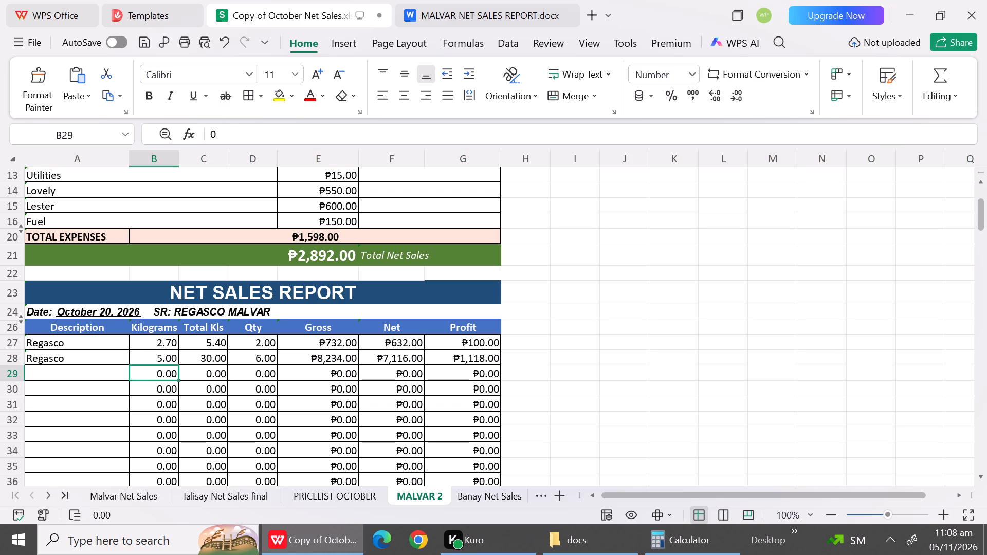
type("11")
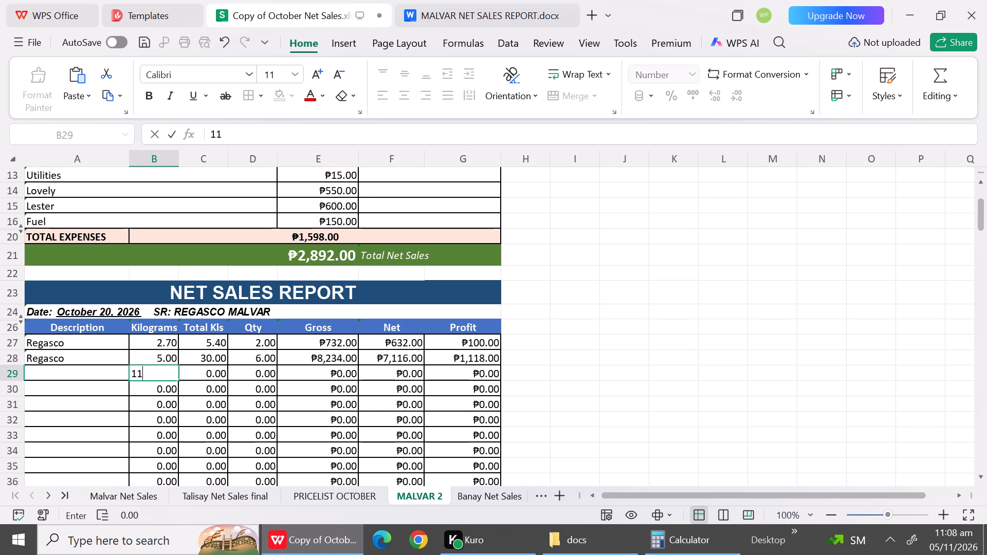
key("Down")
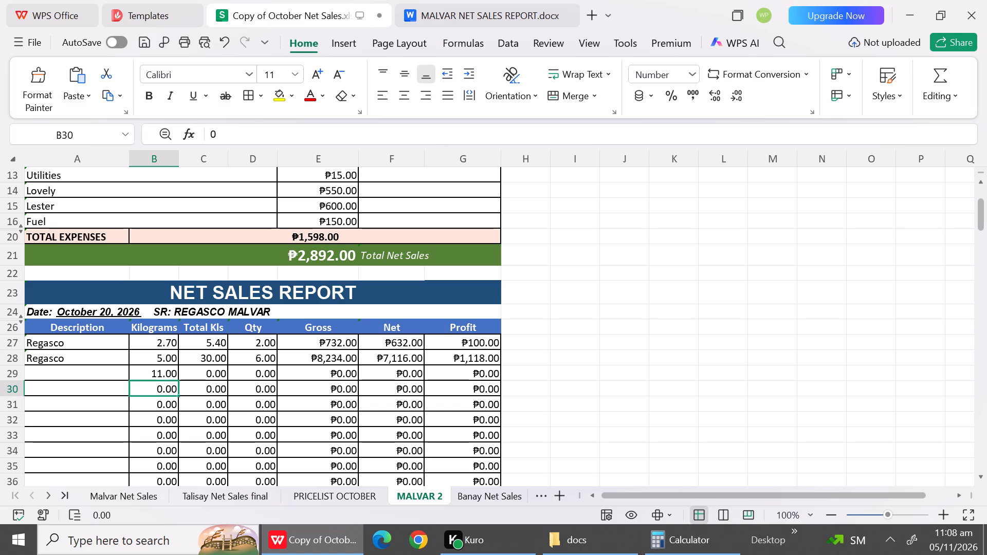
type("50")
key("Down")
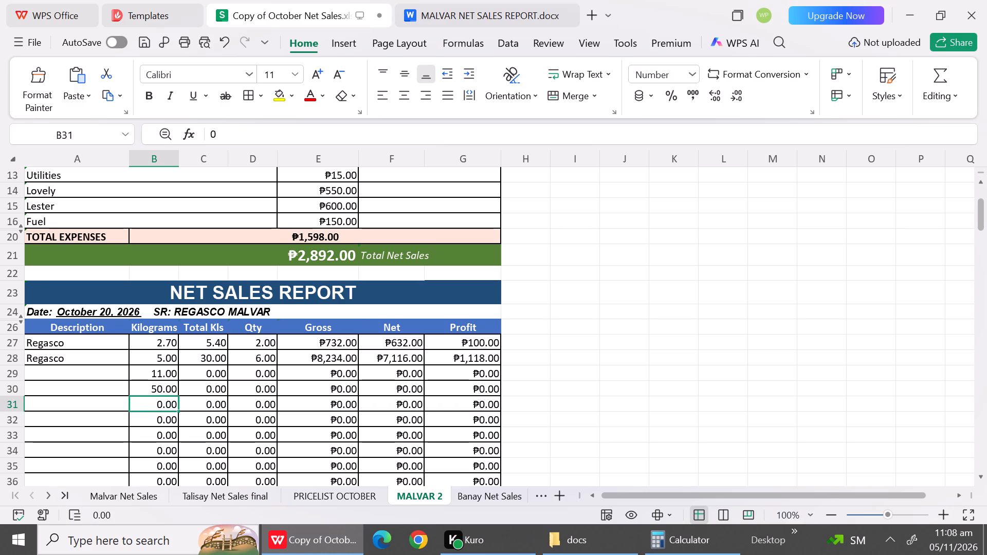
Copy the Regasco description from row 28 into rows 29 and 30 of the October 20 report.
left_click(66, 354)
key("ctrl+c")
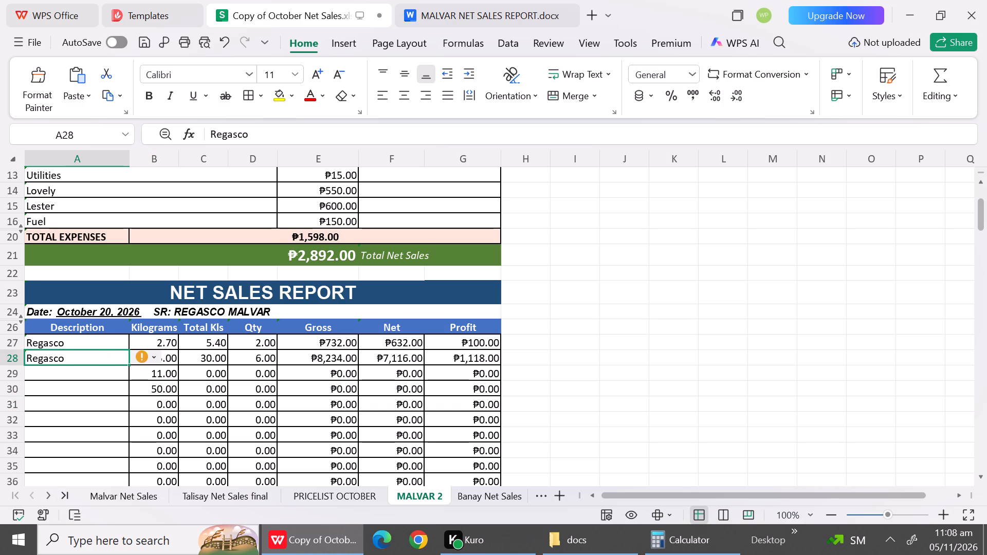
left_click(66, 381)
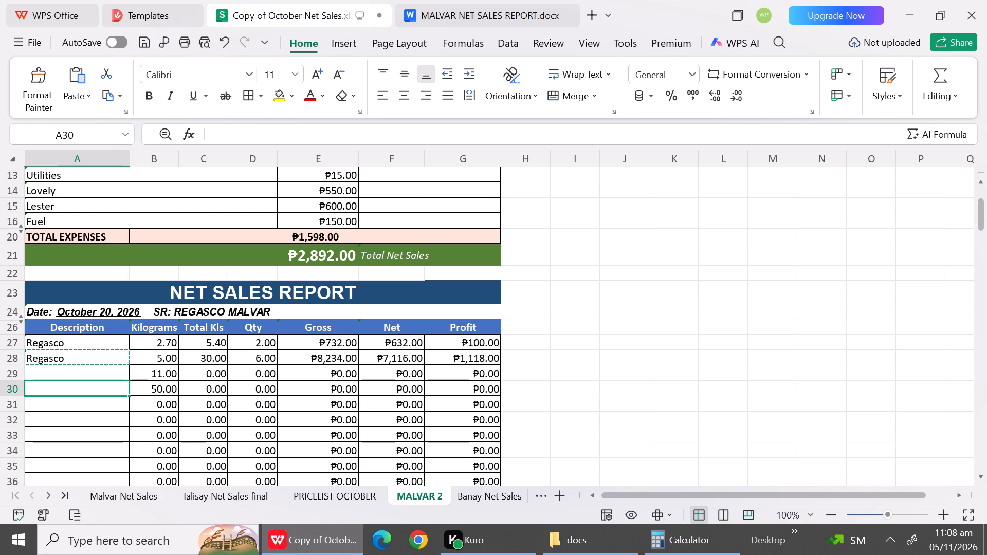
left_click(63, 375)
key("ctrl+v")
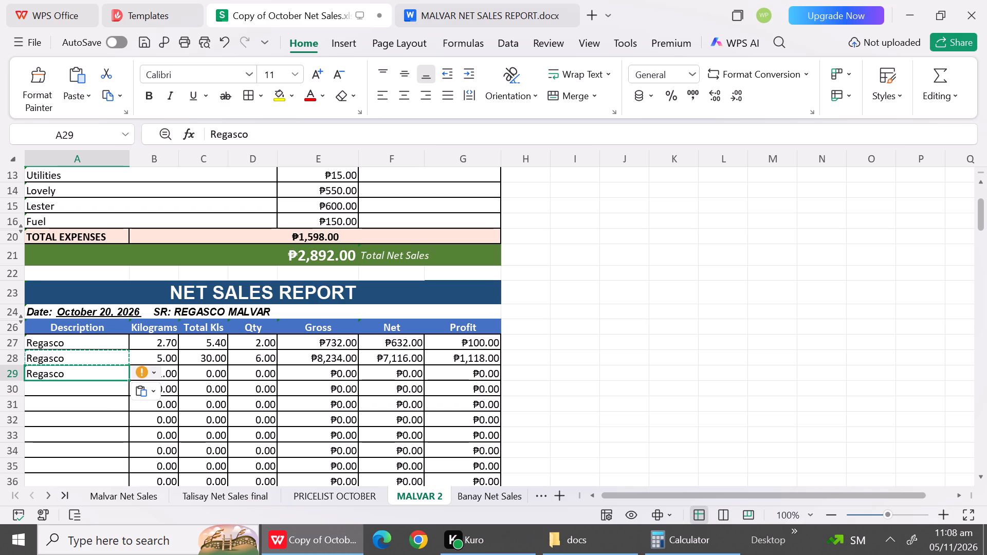
left_click(61, 388)
key("ctrl+v")
left_click(68, 429)
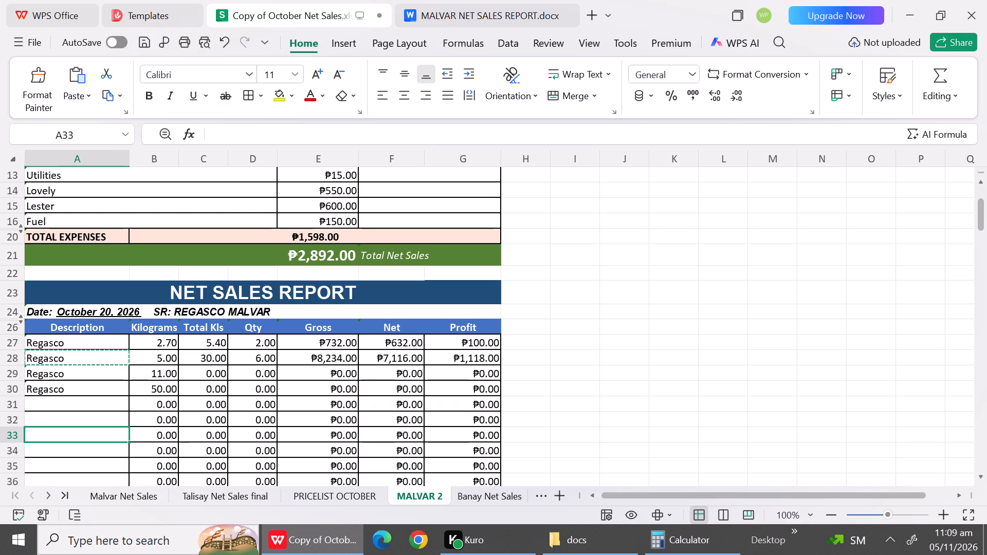
Enter quantities of 16, 2, 5 and 3 in rows 27 to 30 of the October 20 report.
left_click(209, 340)
left_click(259, 348)
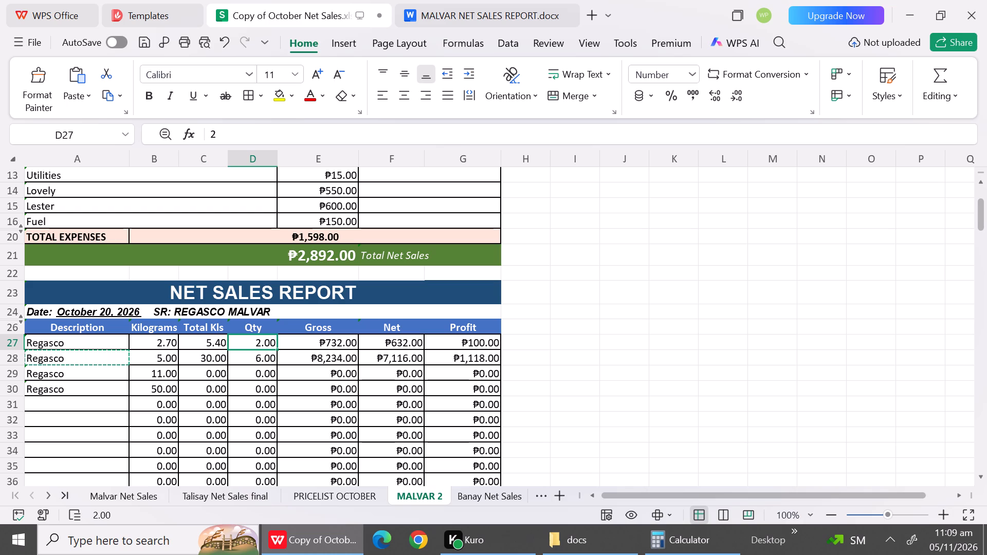
type("16")
key("Down")
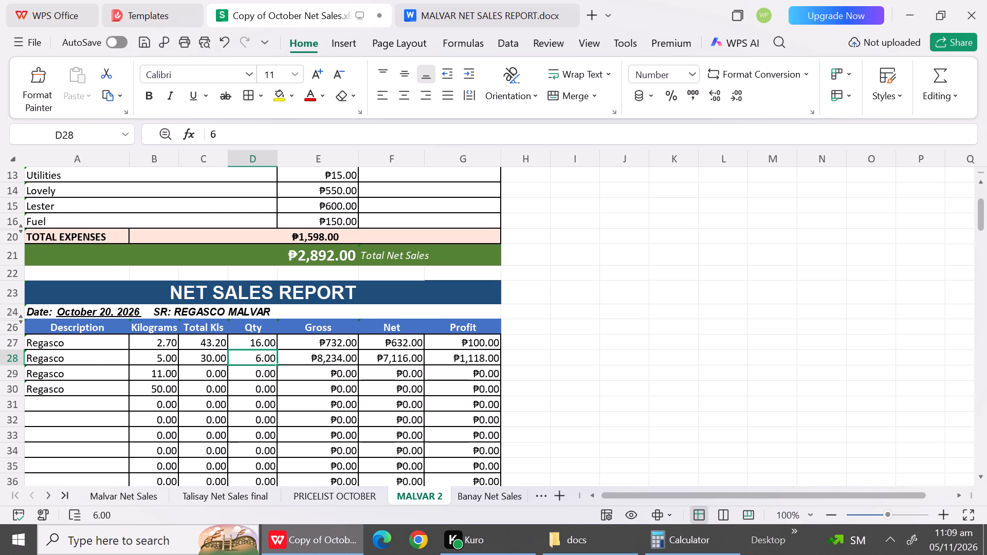
key("2")
key("Down")
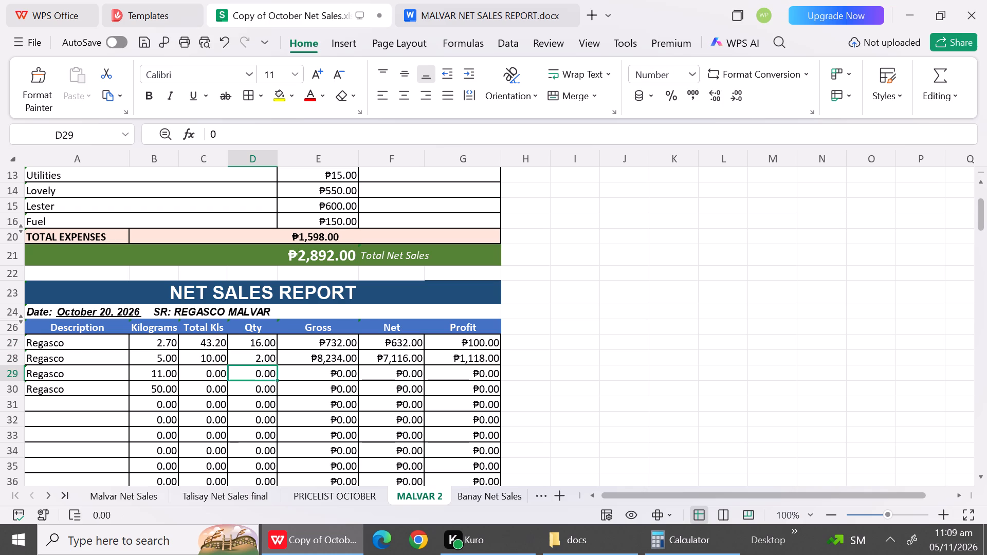
key("5")
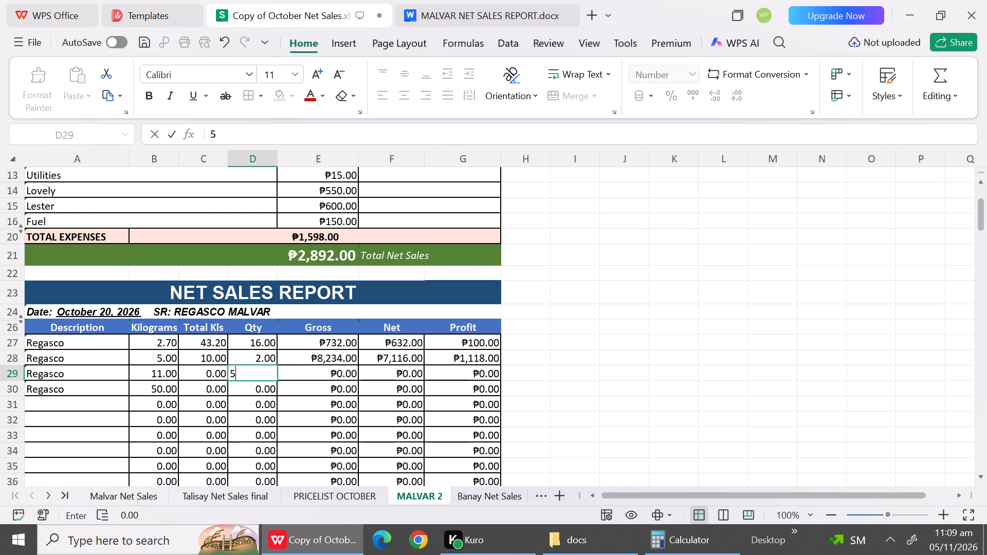
key("Down")
key("3")
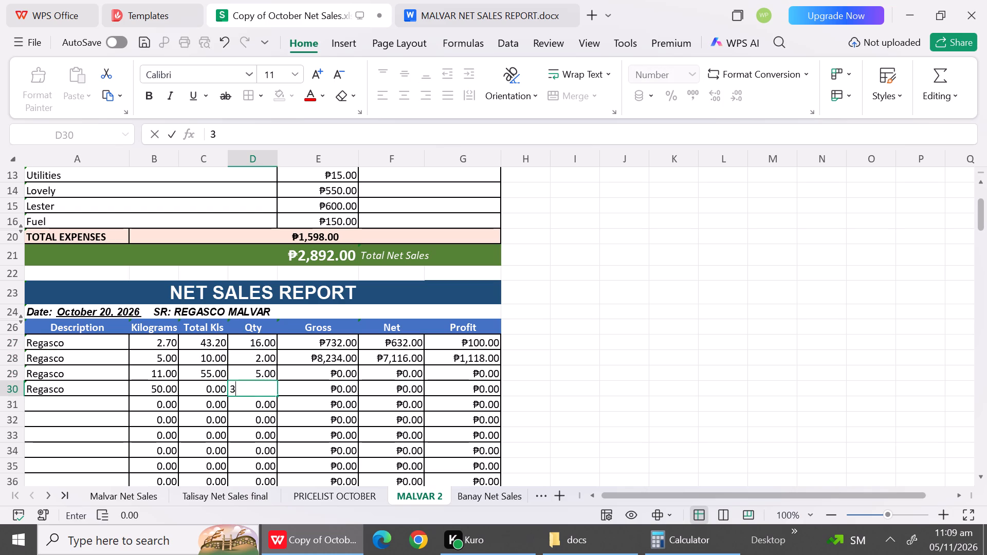
left_click(330, 409)
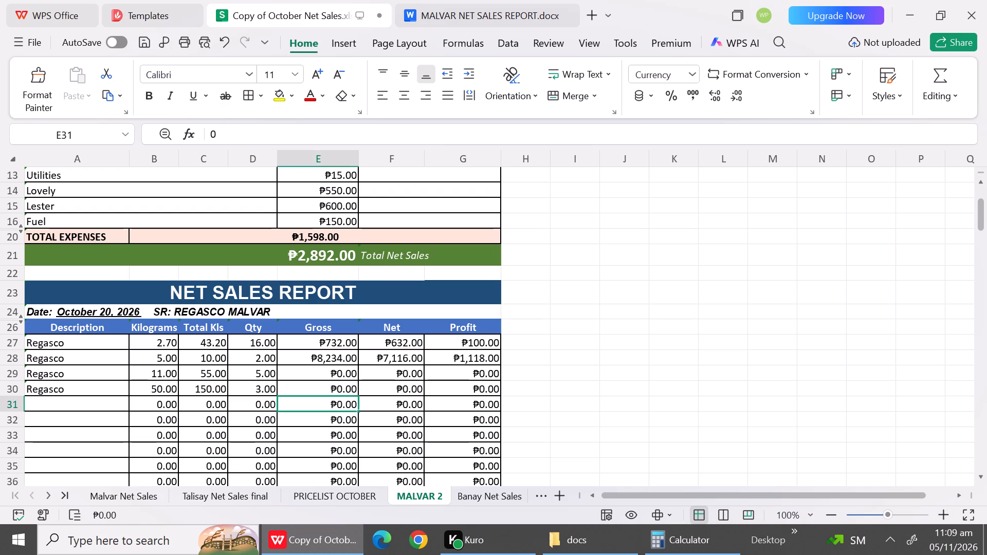
Enter Gross amounts of 5856, 1282, 6795 and 16887 in rows 27 to 30 of the October 20 report.
left_click(310, 343)
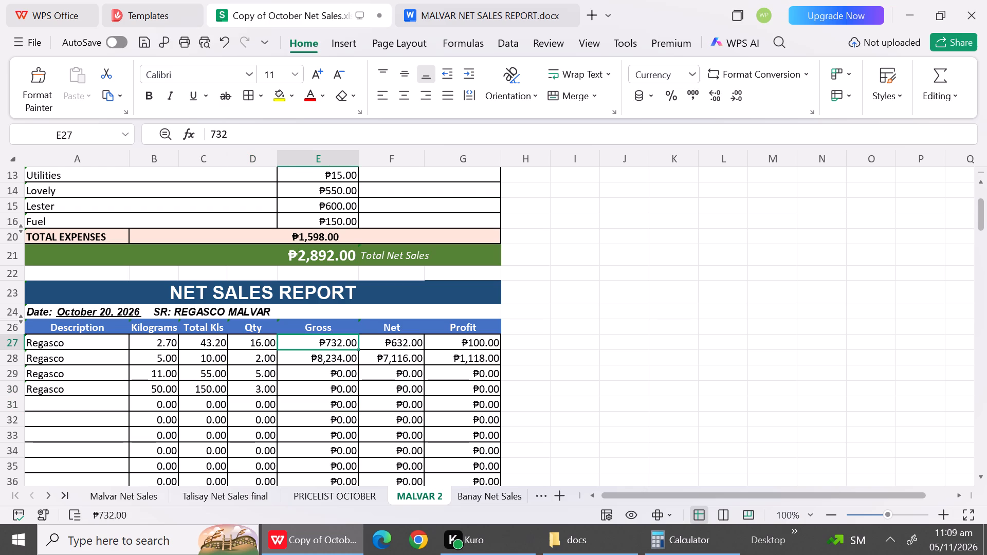
type("58")
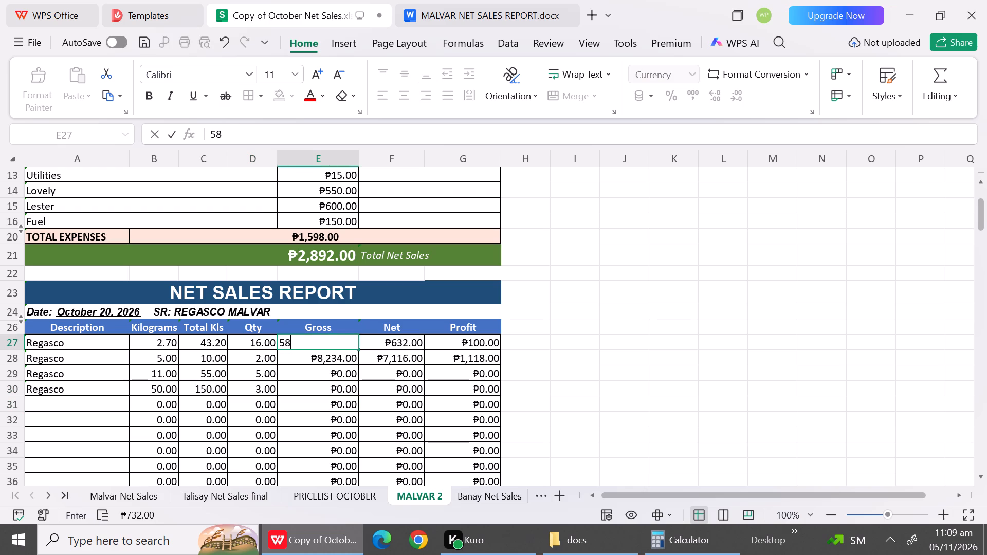
type("56")
key("Down")
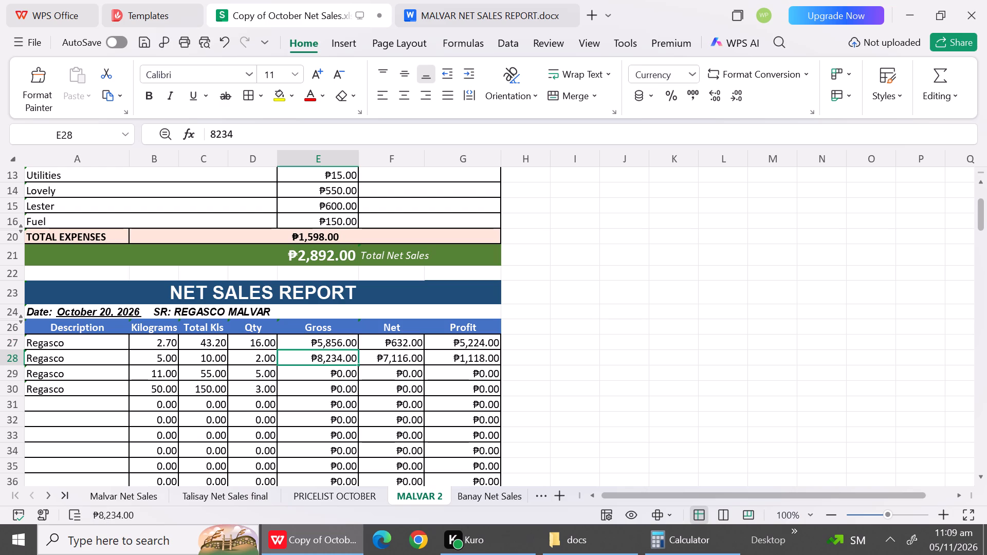
type("12")
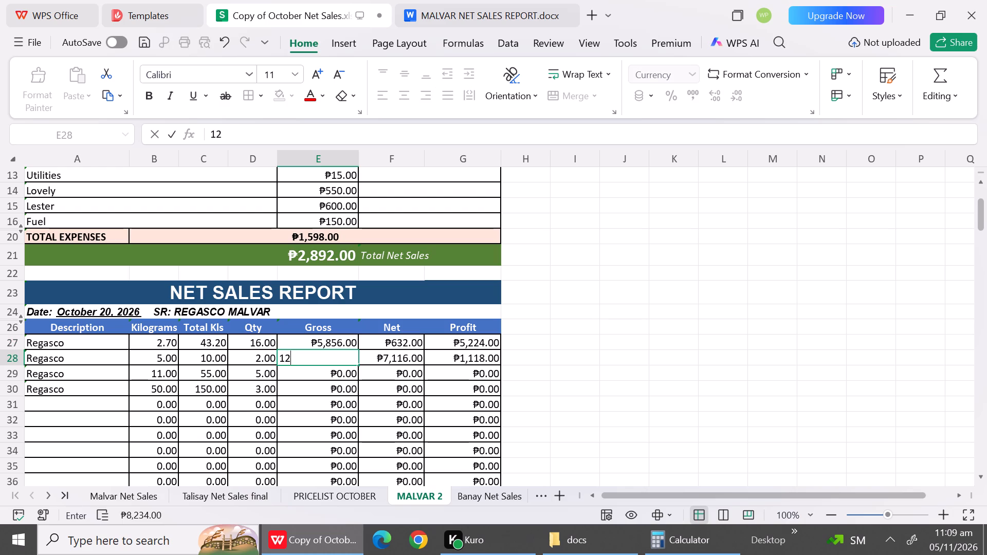
key("8")
key("2")
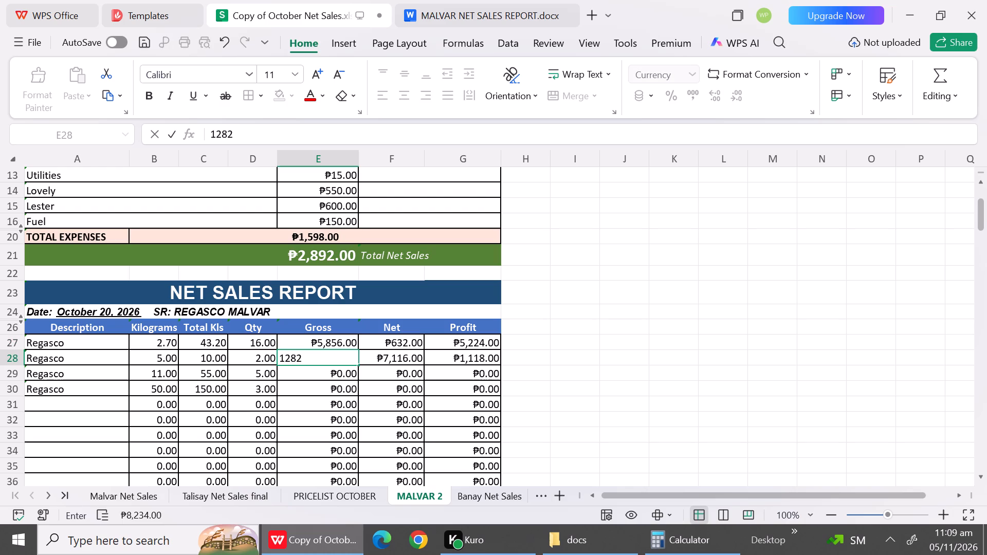
key("Down")
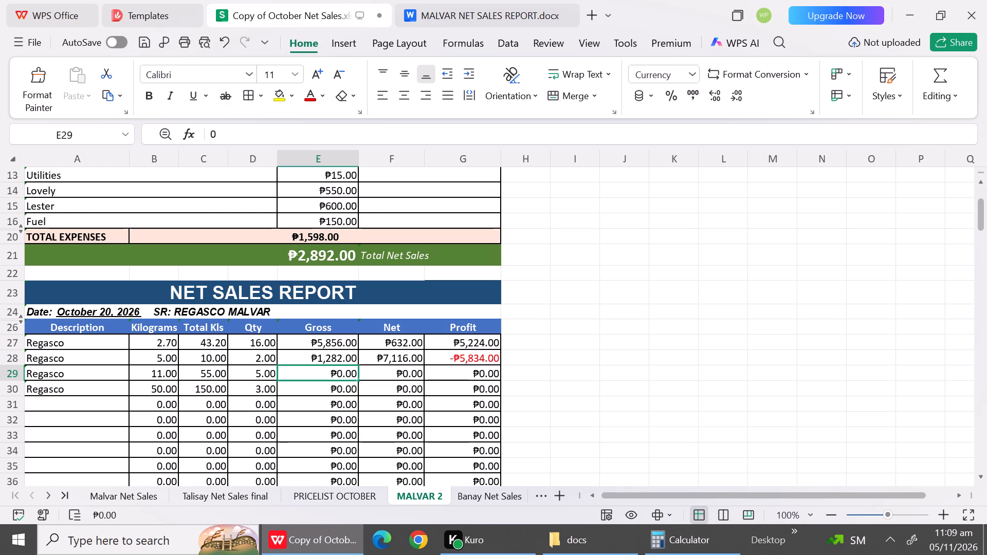
type("67")
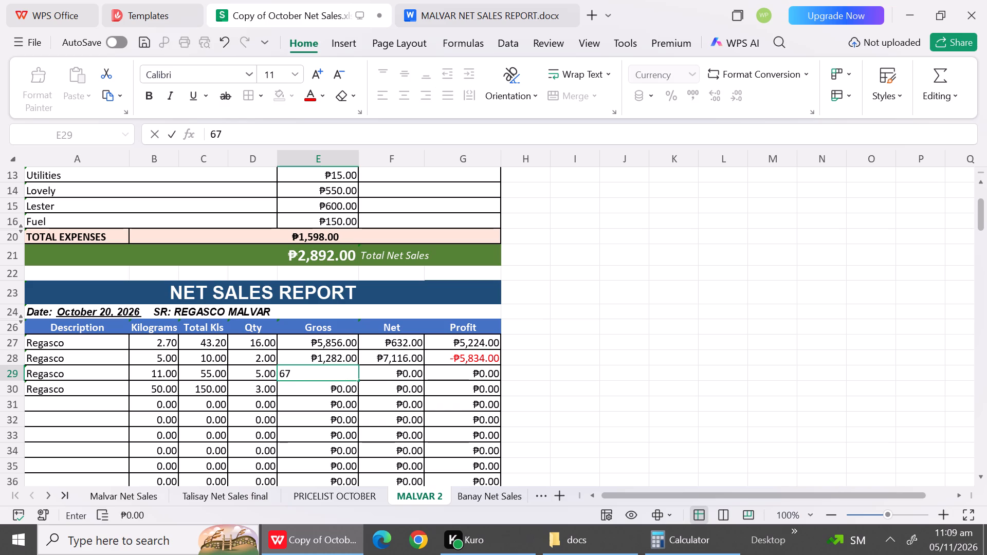
type("95")
key("Down")
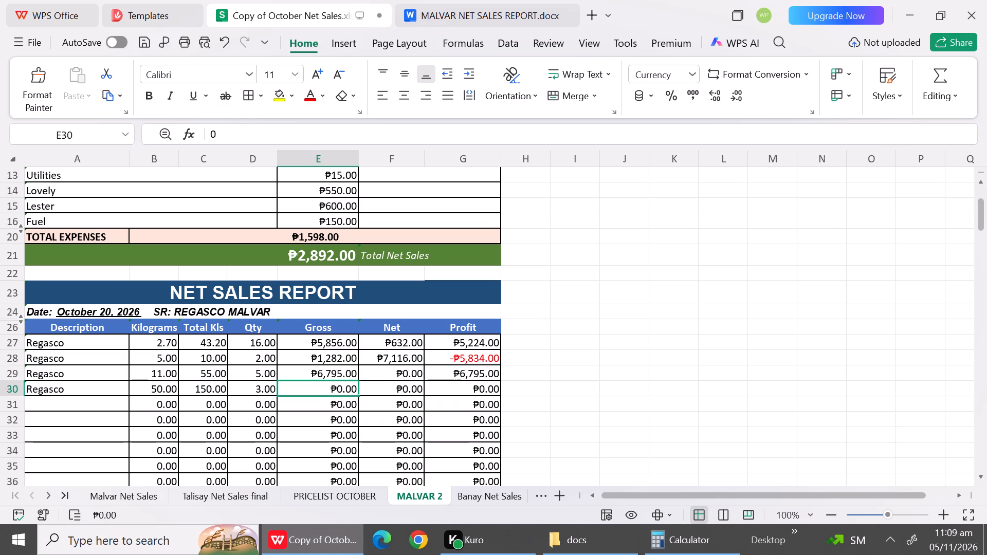
type("1688")
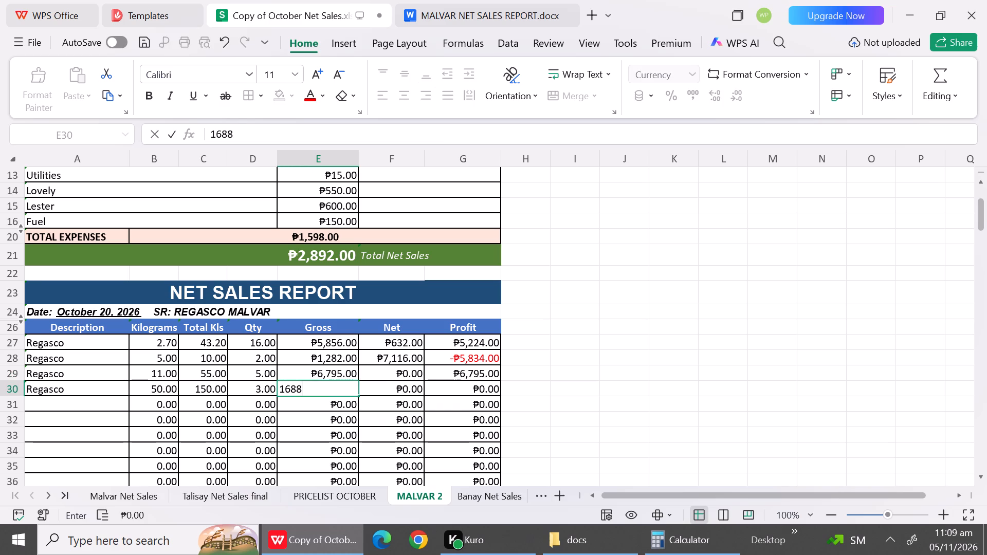
key("7")
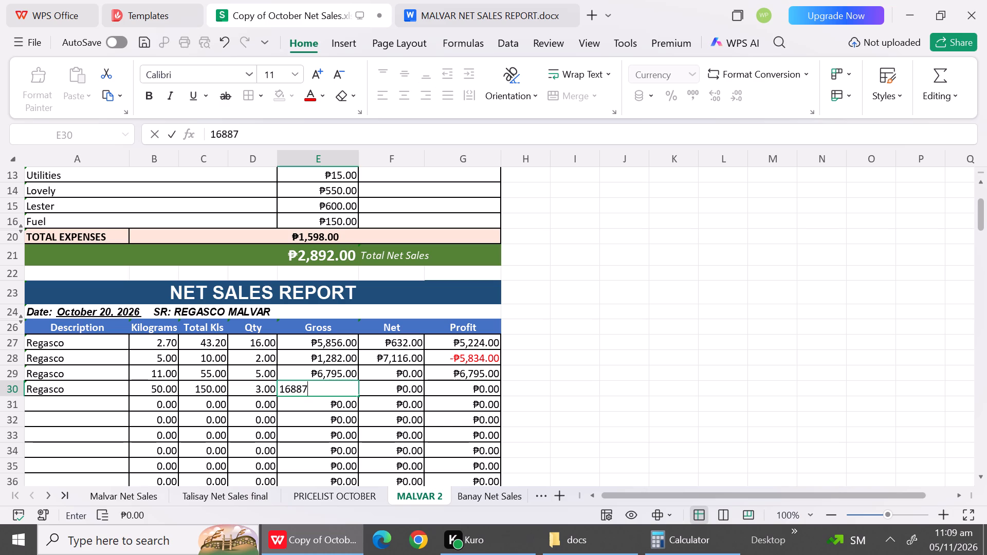
left_click(404, 378)
Calculate 16 × 316 using the 10-17-26 Regasco price and enter 5056 as the Net amount in row 27.
left_click(398, 339)
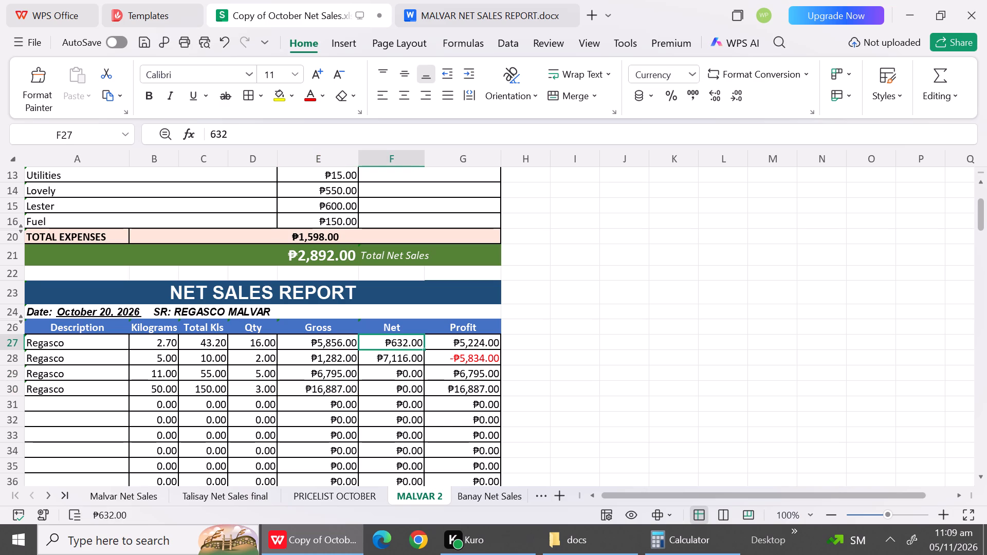
left_click(674, 545)
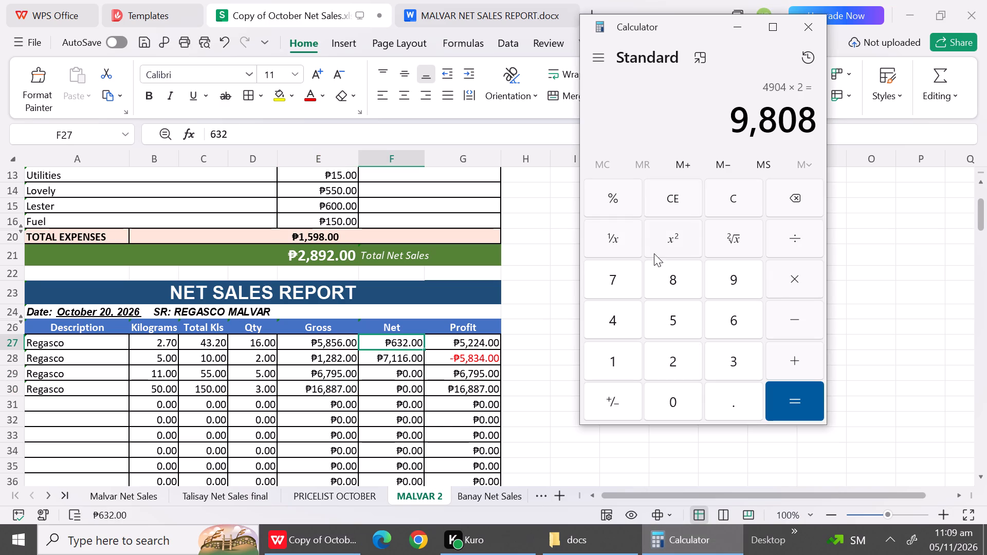
left_click(670, 197)
type("16")
key("shift+asterisk")
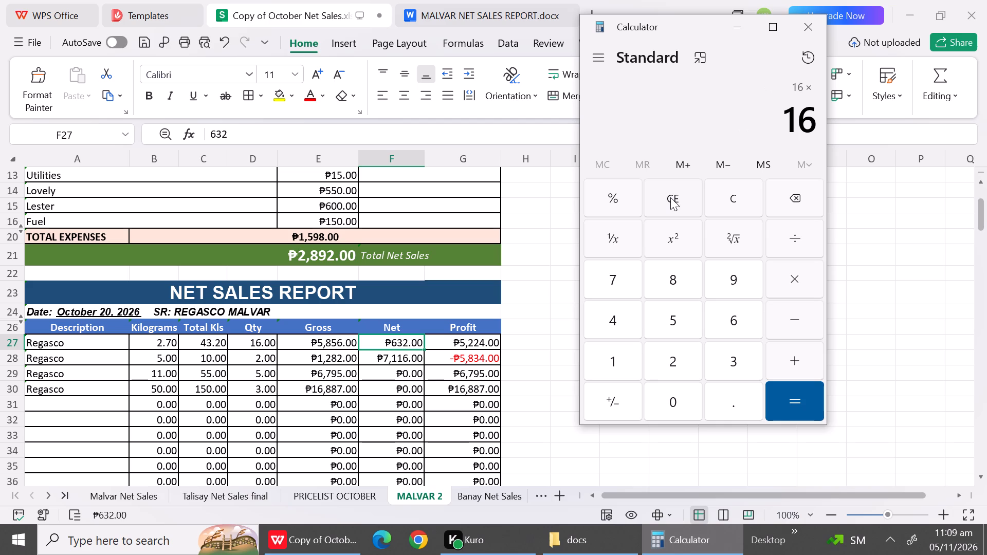
type("316")
key("Return")
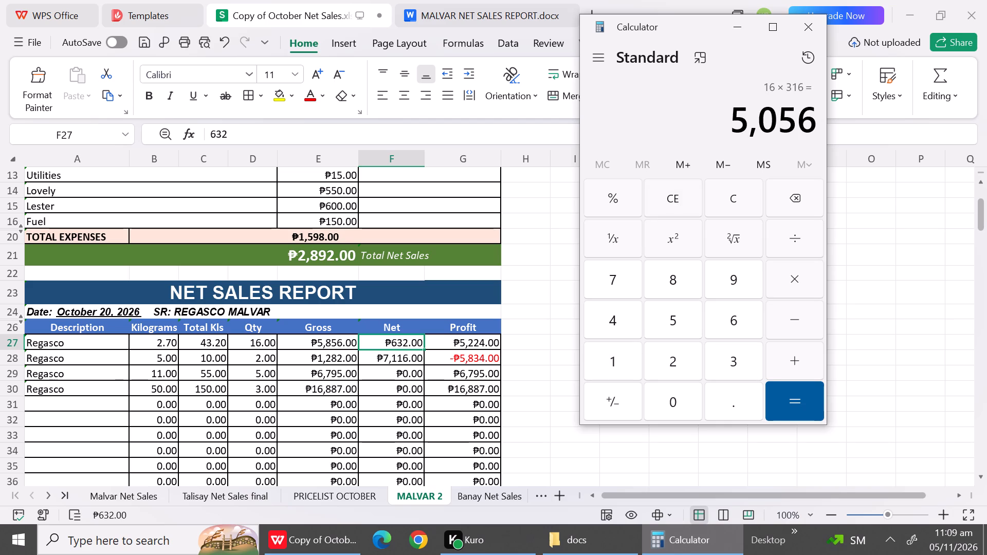
left_click(319, 496)
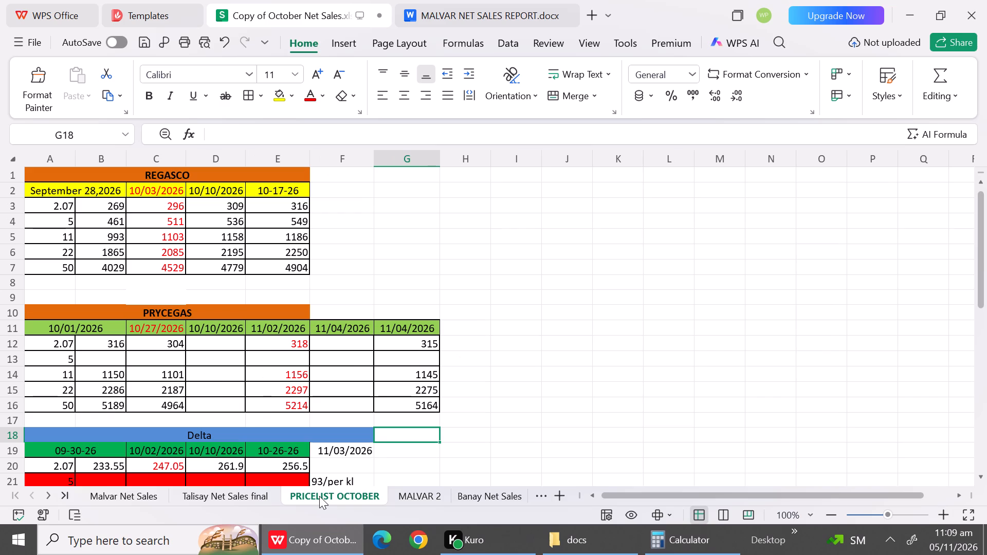
left_click(416, 495)
left_click(688, 551)
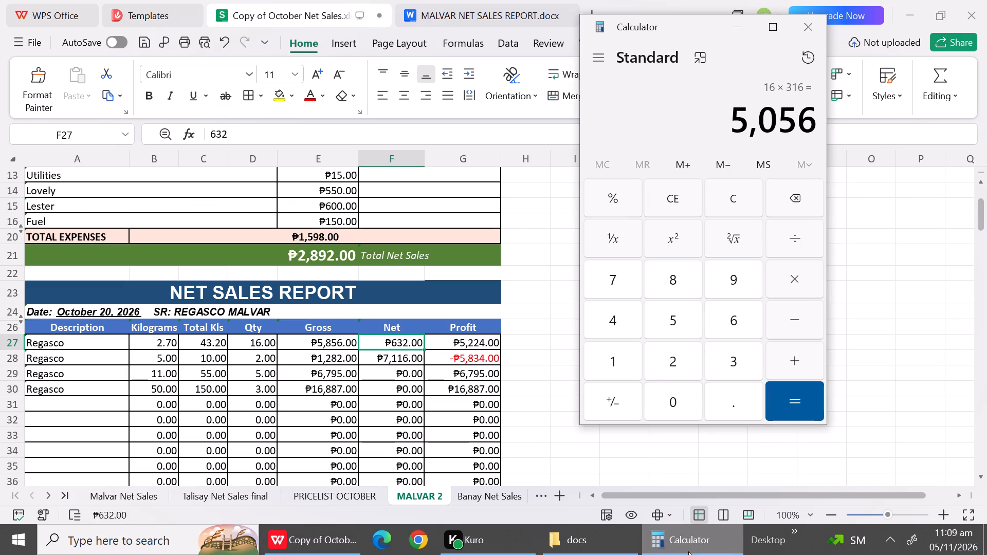
left_click(391, 342)
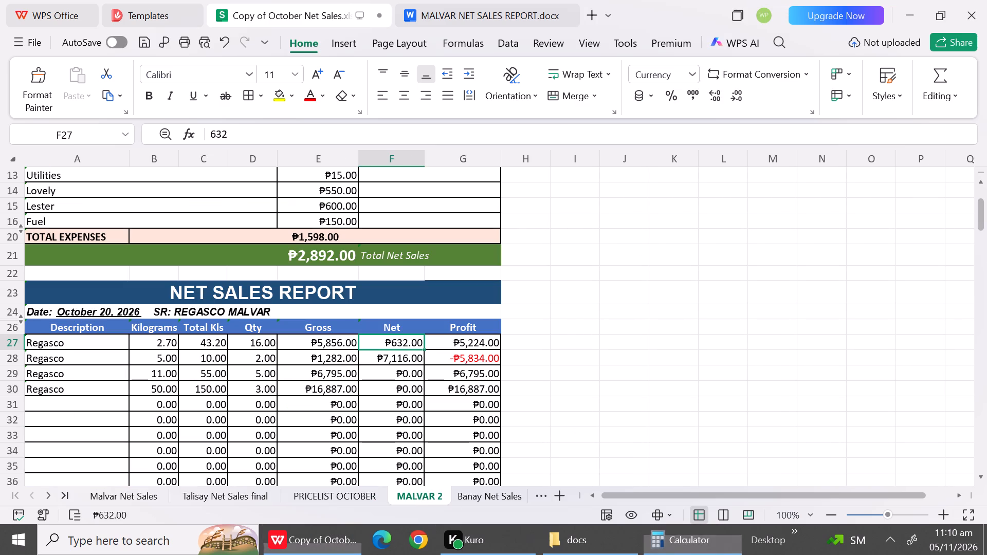
type("50")
type("56")
left_click(395, 380)
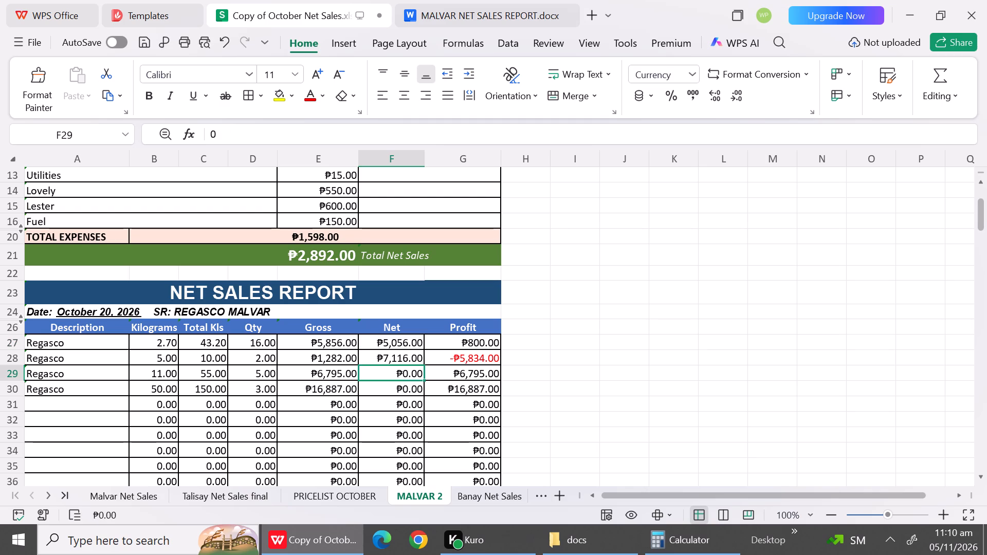
Look up the 5 kg Regasco price, calculate 549 × 2 and enter 1098 as the Net amount in row 28.
left_click(332, 498)
left_click(383, 496)
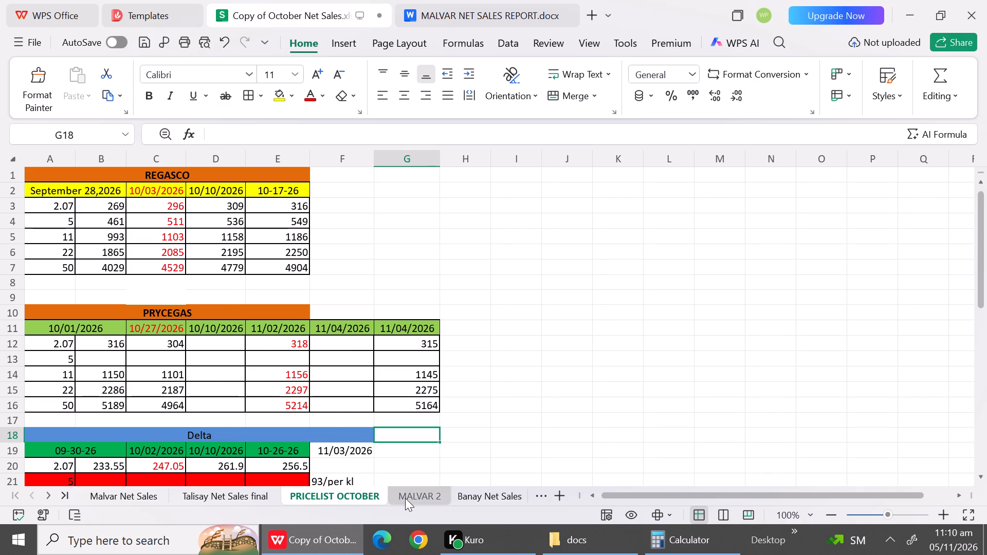
left_click(407, 498)
left_click(682, 554)
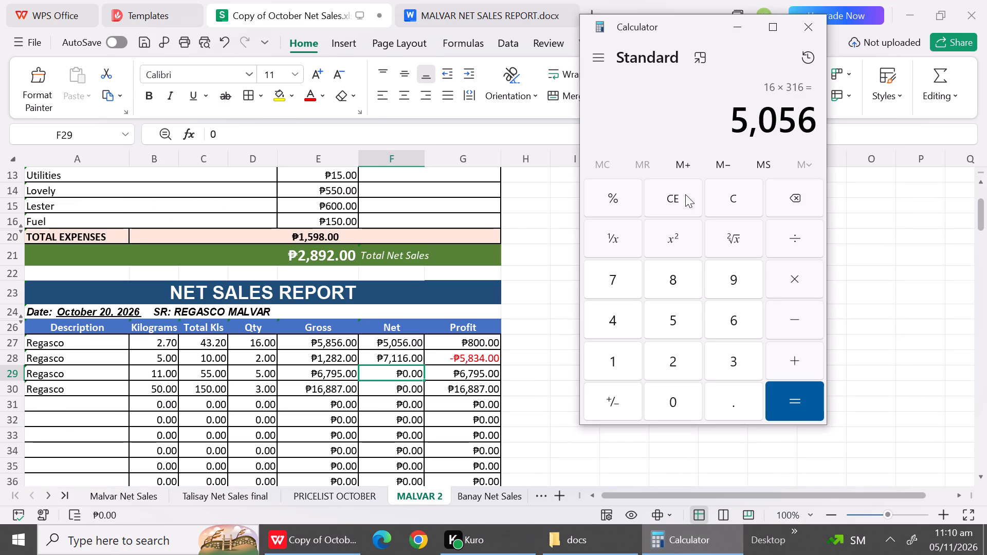
left_click(684, 198)
type("549")
key("shift+asterisk")
key("2")
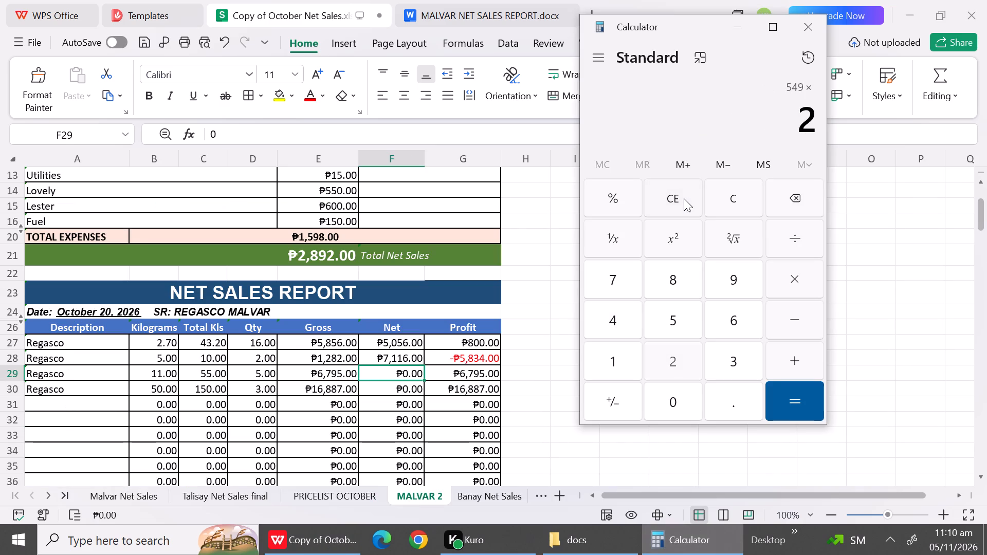
key("Return")
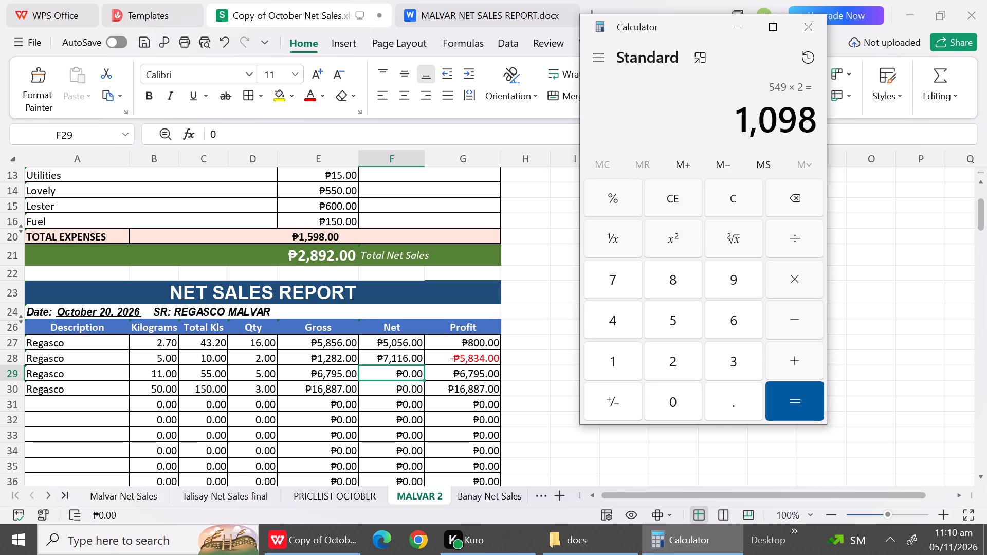
left_click(389, 356)
type("1098")
left_click(390, 372)
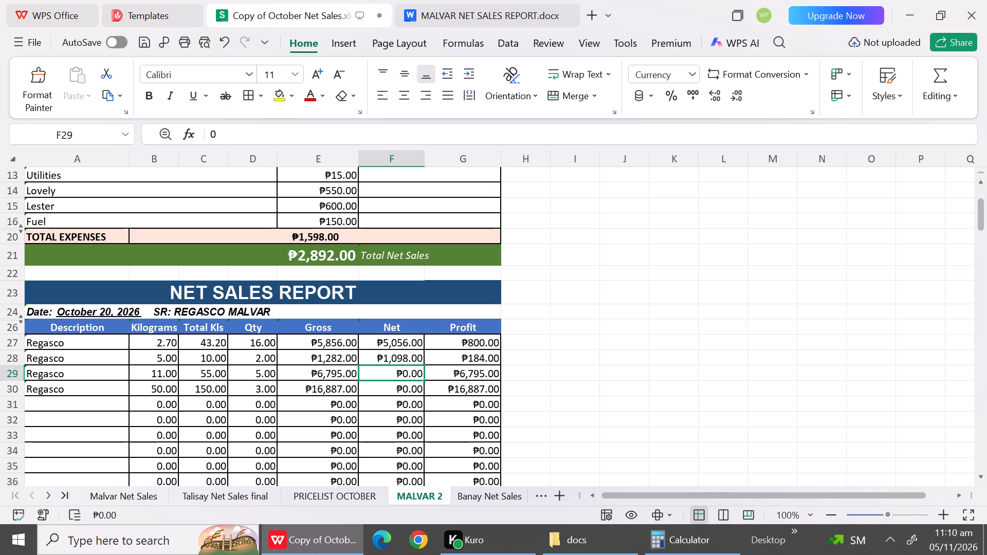
Calculate 1186 × 5 for the 11 kg Regasco sales and enter 5930 as the Net amount in row 29.
left_click(675, 554)
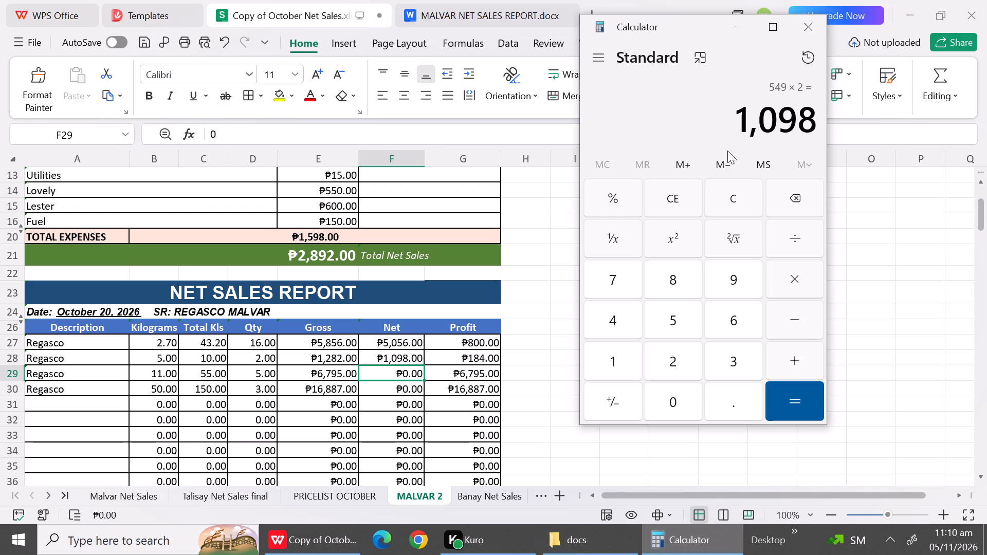
left_click(687, 199)
type("1186")
key("shift+asterisk")
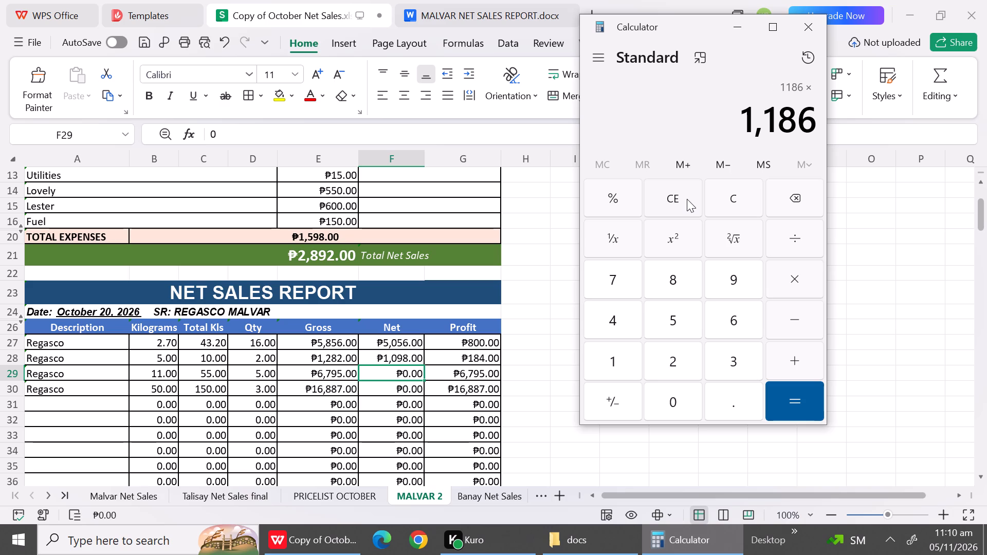
key("5")
key("Return")
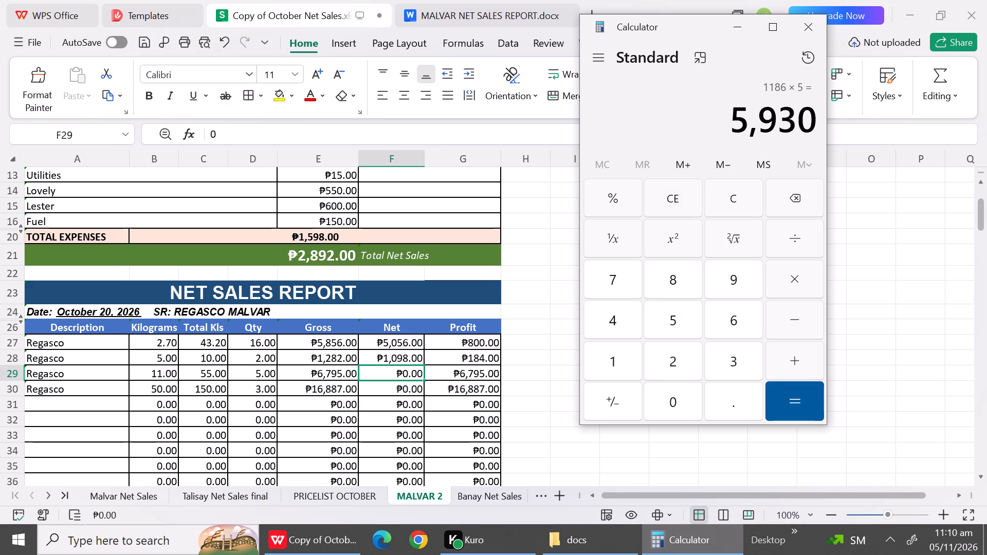
left_click(397, 377)
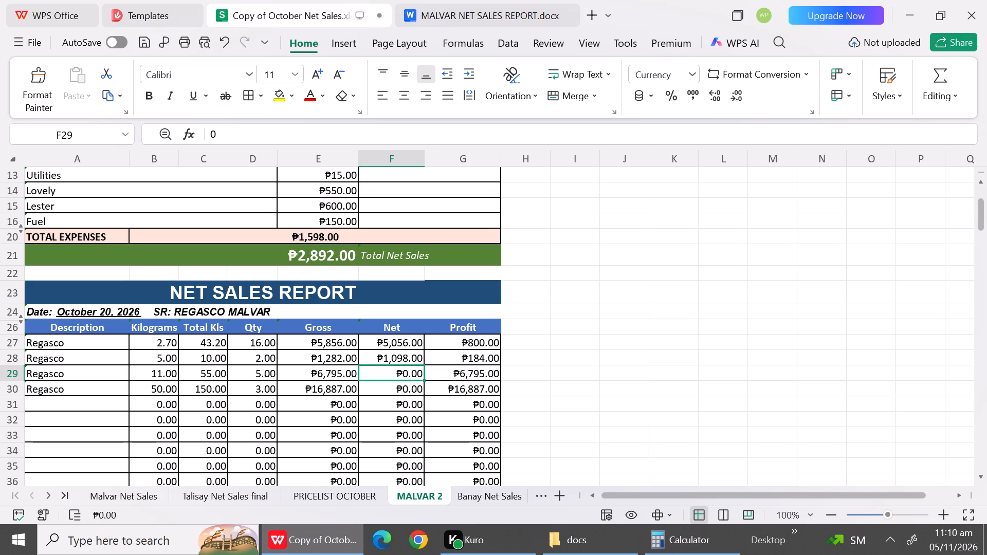
type("5930")
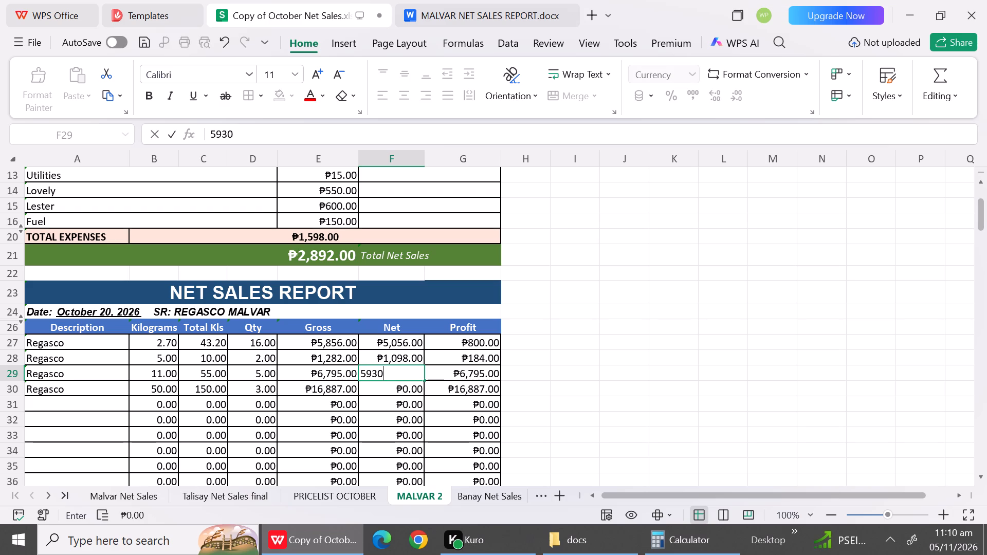
left_click(392, 390)
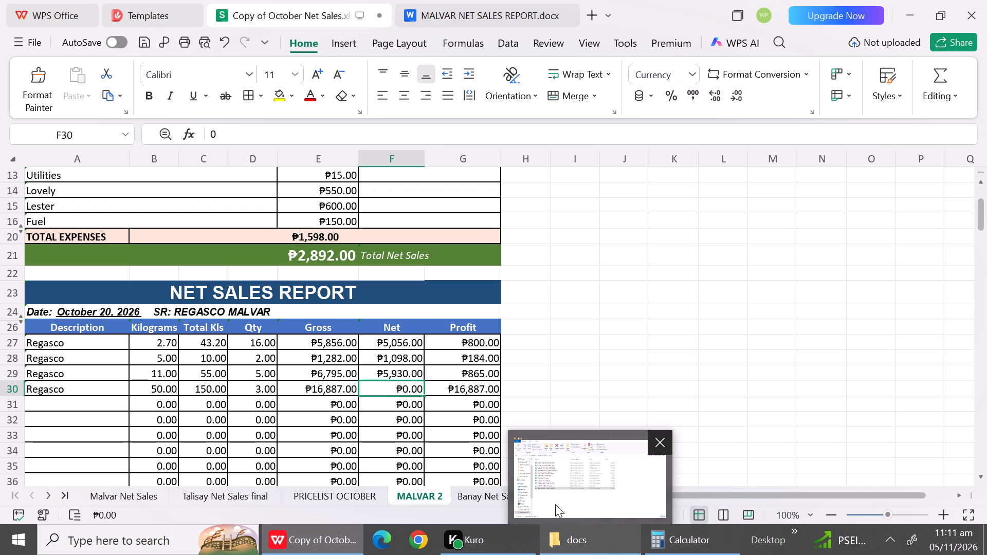
Calculate 4904 × 3 for the 50 kg Regasco sales and enter 14712 as the Net amount in row 30.
left_click(681, 551)
left_click(687, 195)
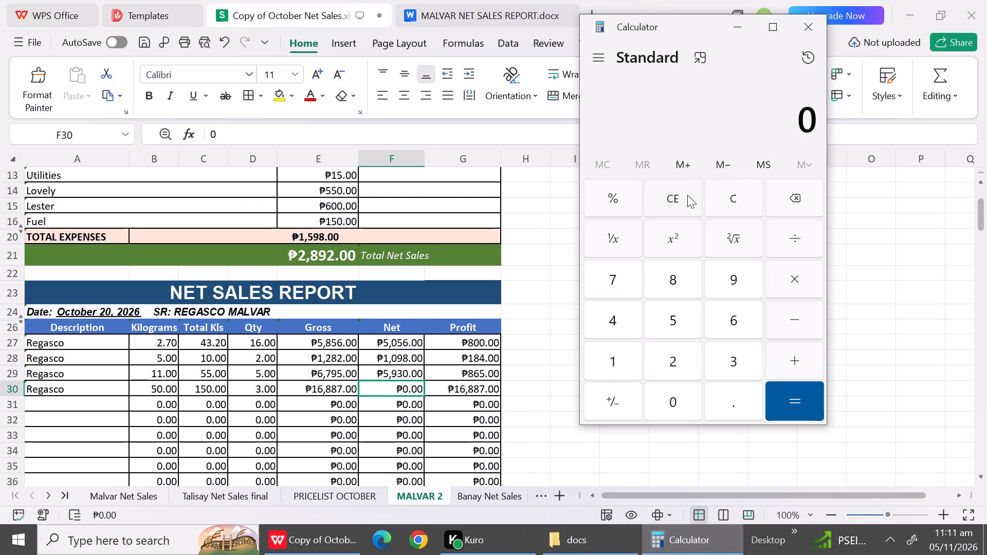
type("490")
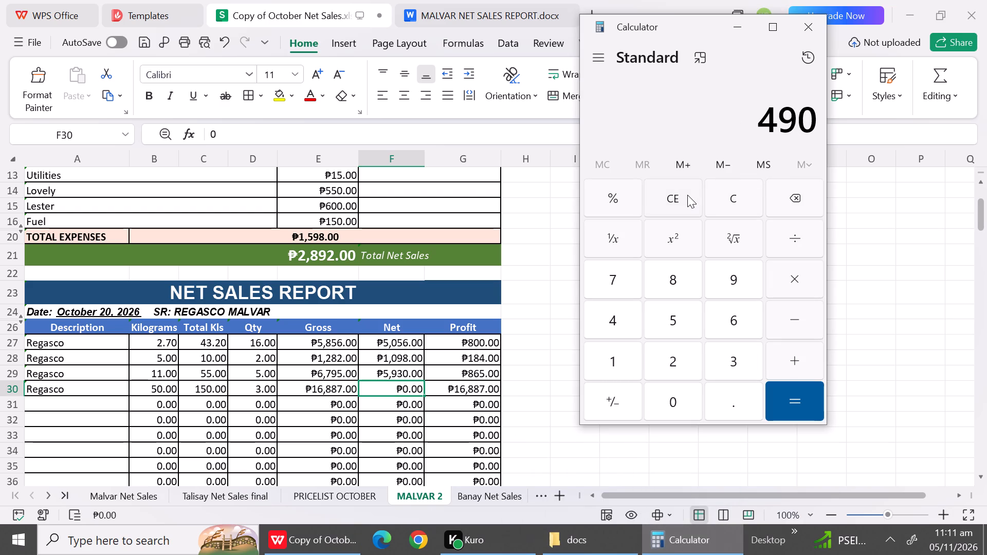
key("4")
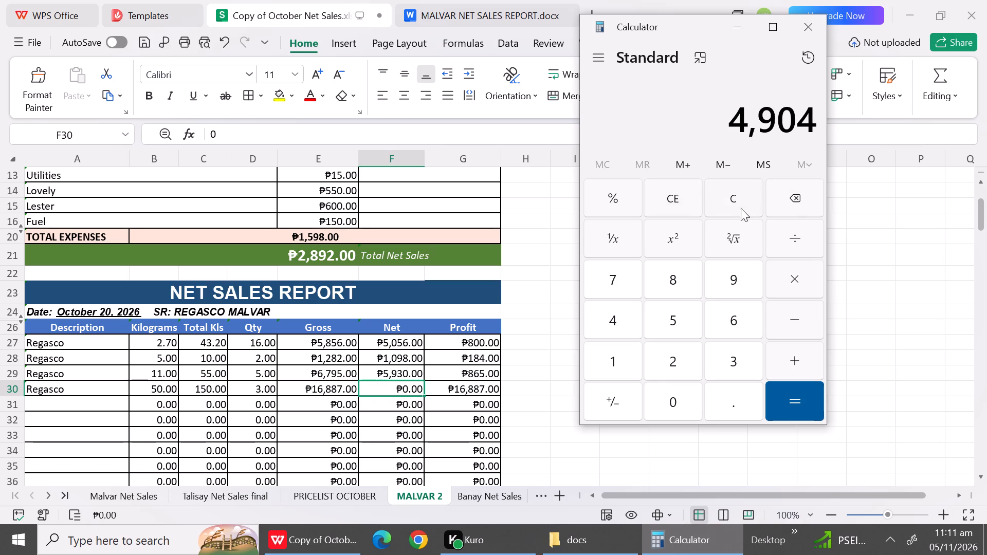
key("shift+asterisk")
key("3")
key("Return")
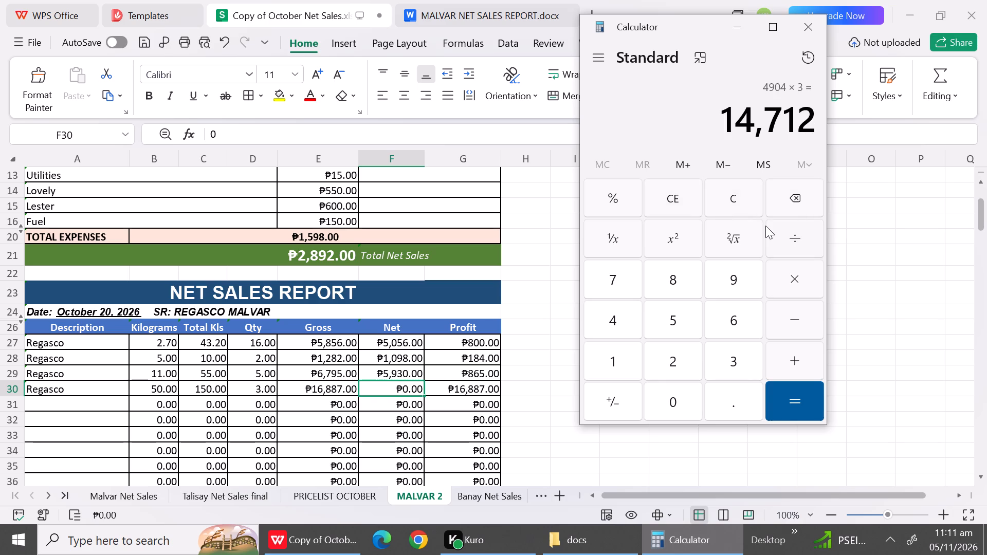
left_click(393, 389)
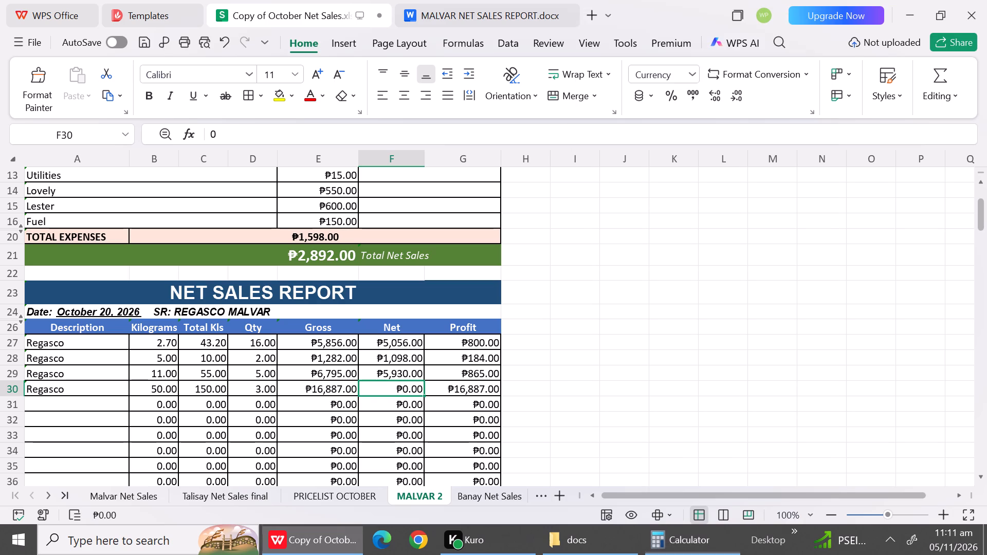
type("14712")
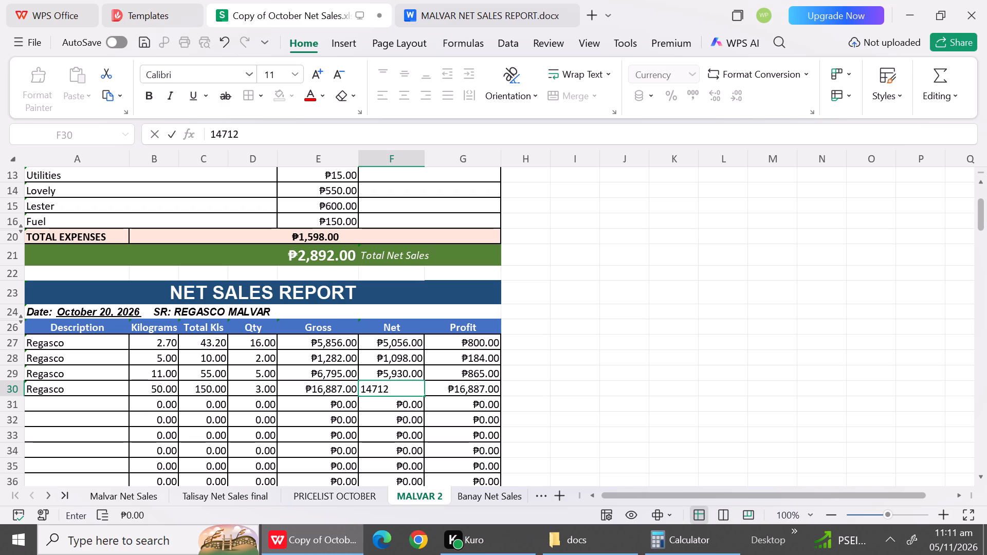
left_click(612, 397)
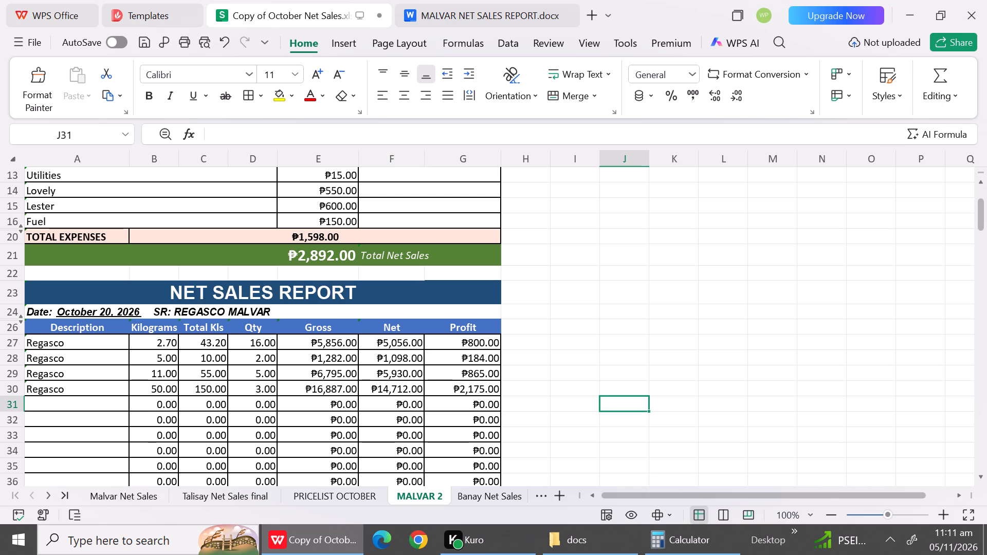
Hide the unused rows 31 to 37 and the blank rows 39 and 41 in the October 20 report.
triple_click(981, 479)
triple_click(981, 479)
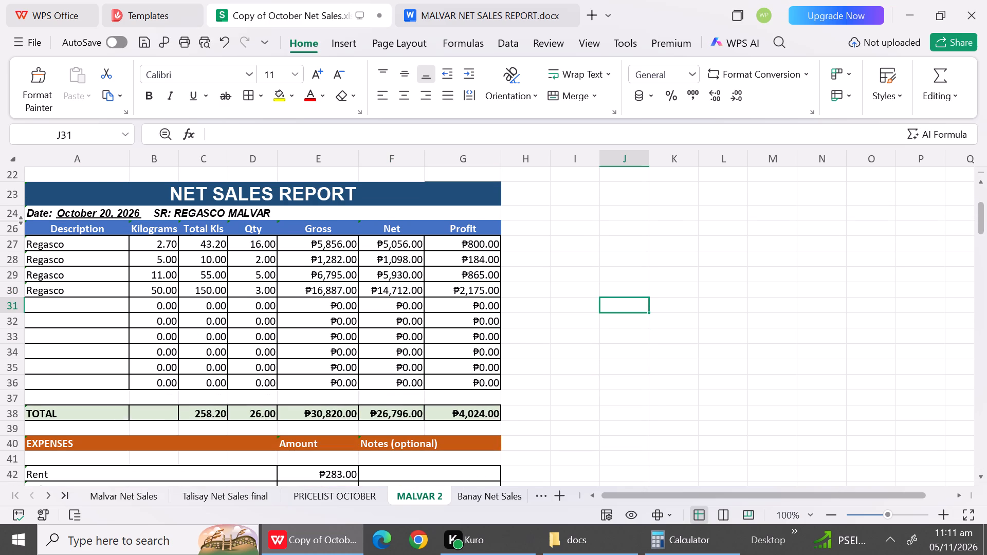
left_click_drag(10, 307, 11, 383)
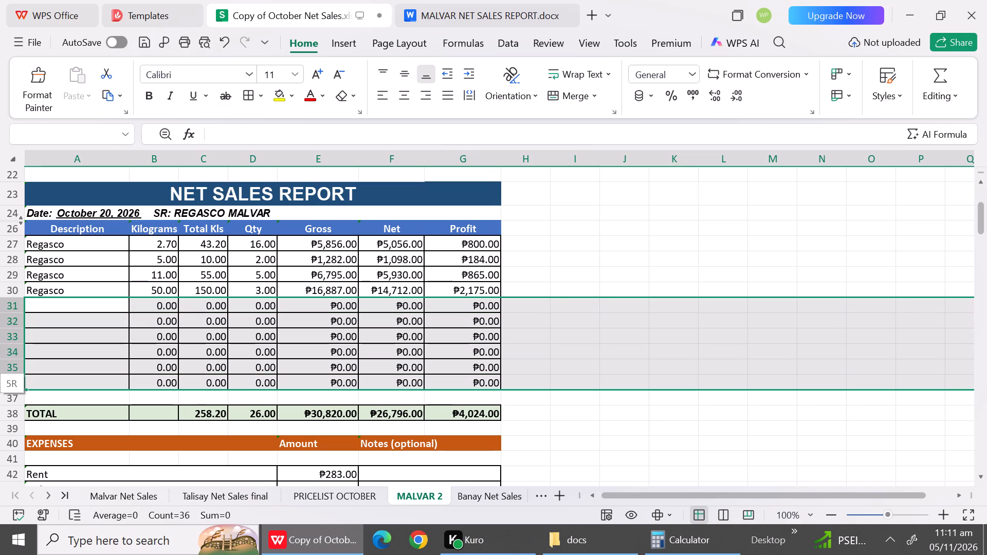
left_click_drag(11, 383, 14, 396)
right_click(14, 396)
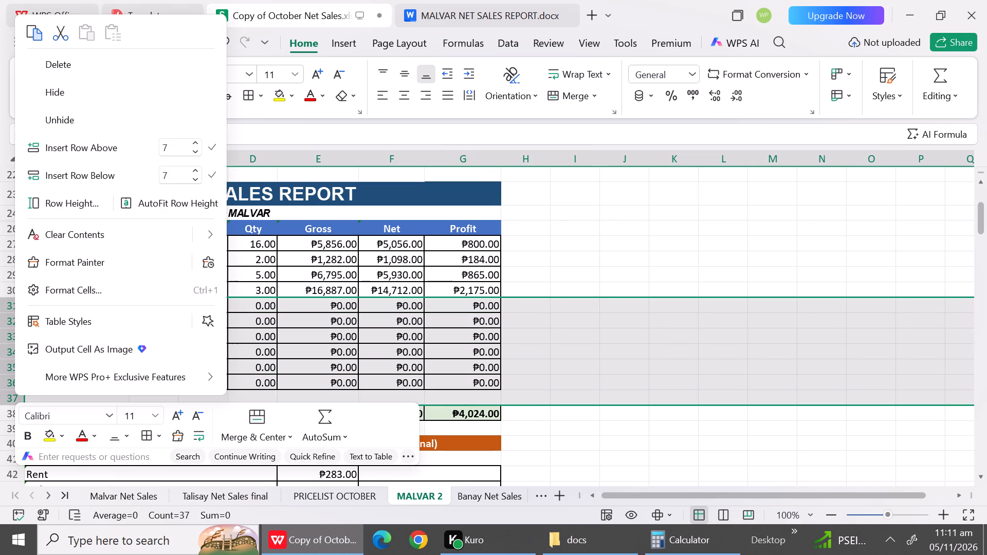
left_click(98, 100)
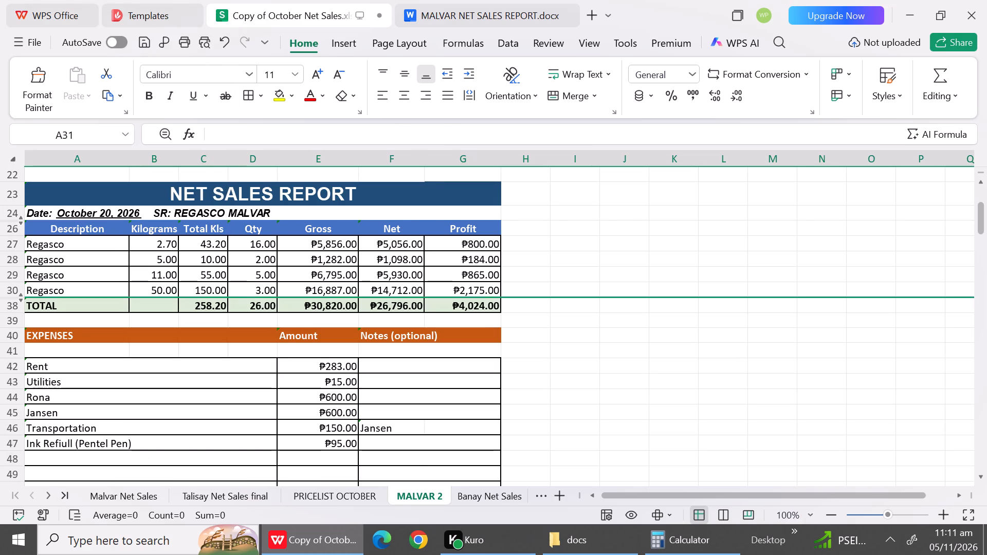
left_click(10, 318)
right_click(10, 318)
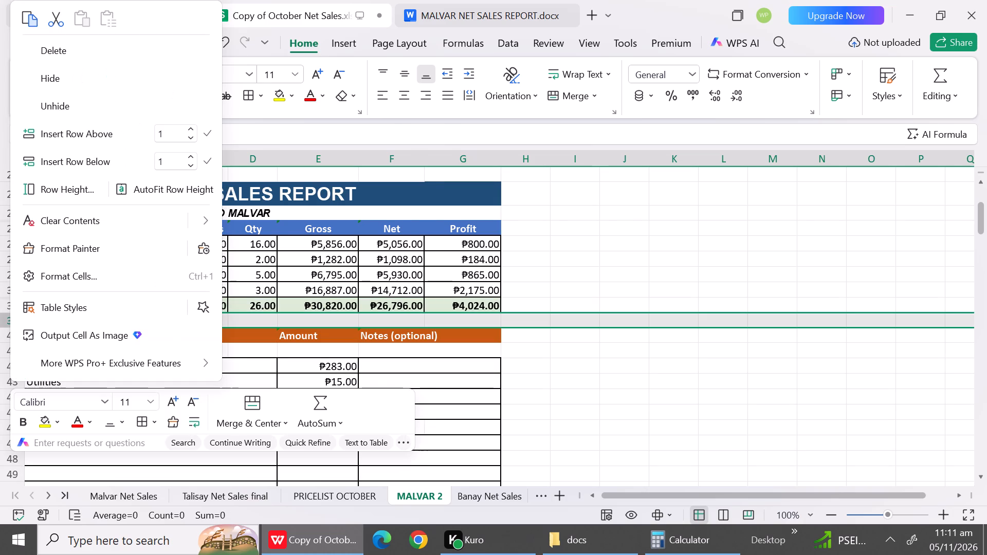
left_click(72, 81)
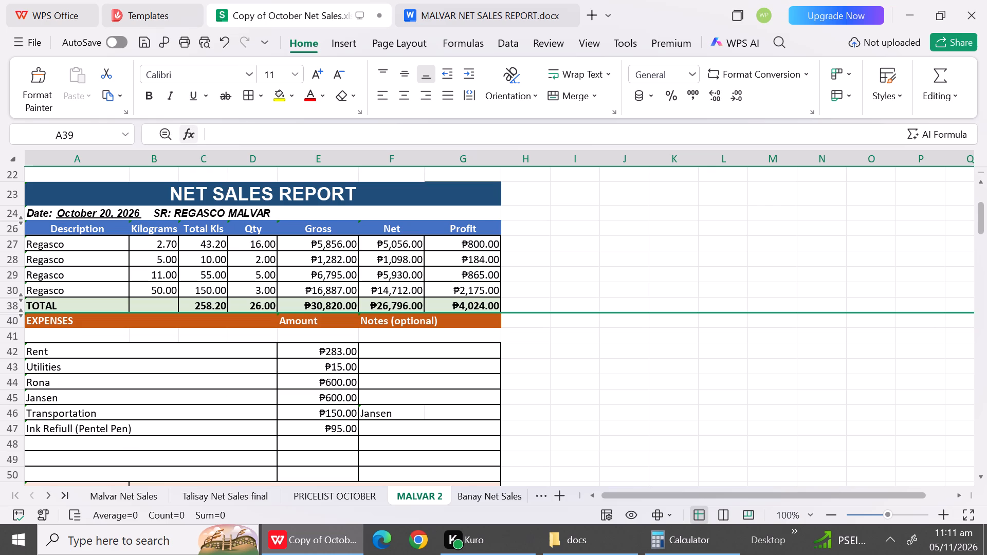
left_click(13, 337)
right_click(13, 337)
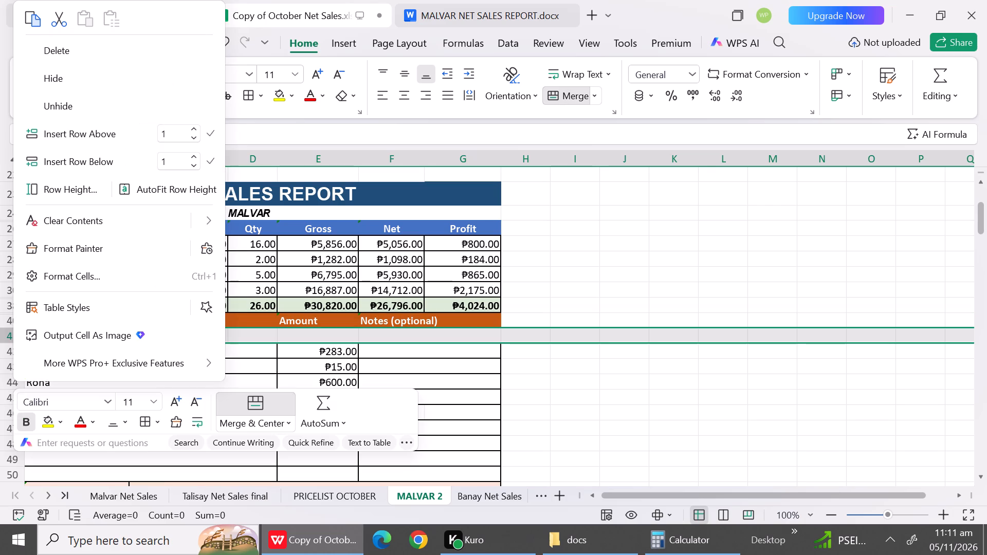
left_click(54, 69)
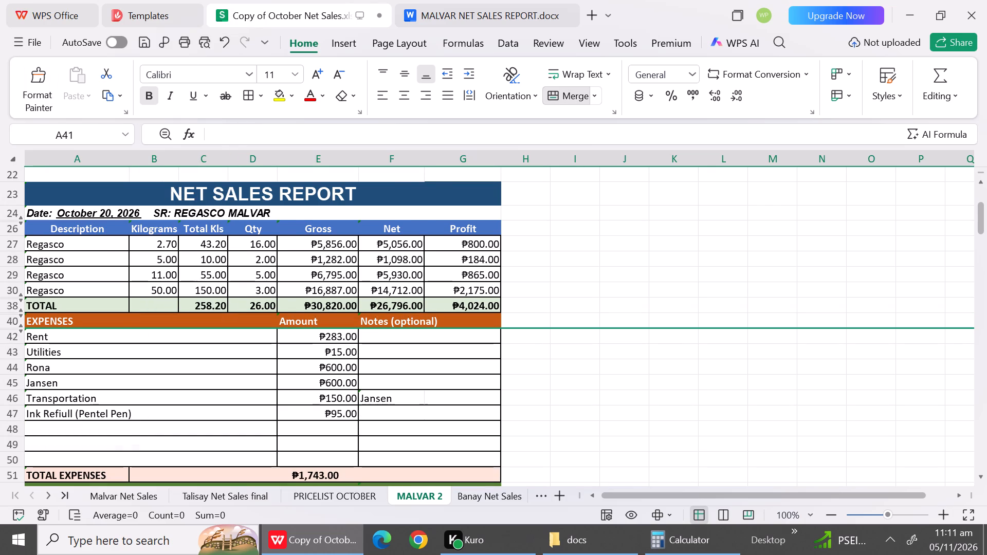
In the October 19 report's expenses, set Rent to 200, Utilities to 12 and Lovely to 550.
triple_click(984, 477)
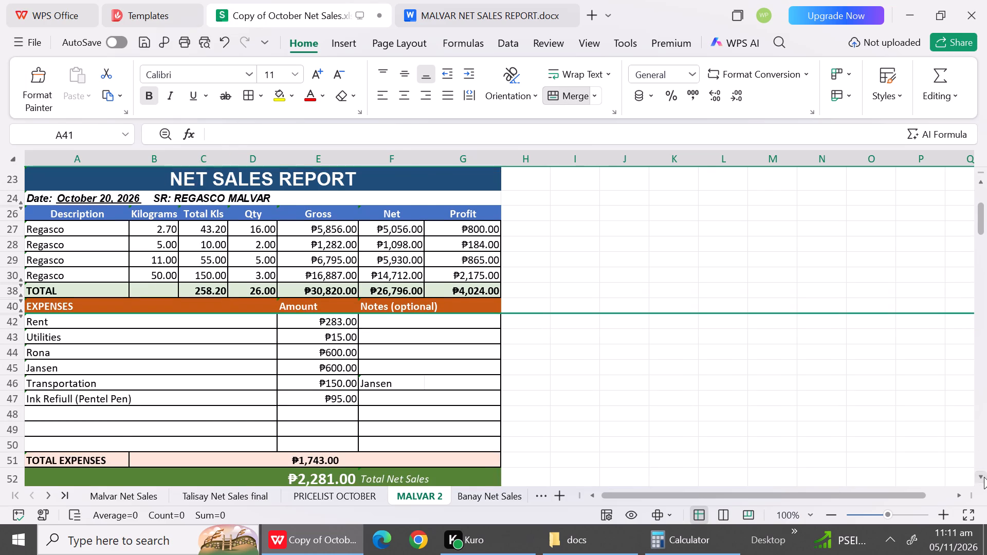
triple_click(984, 477)
left_click(984, 477)
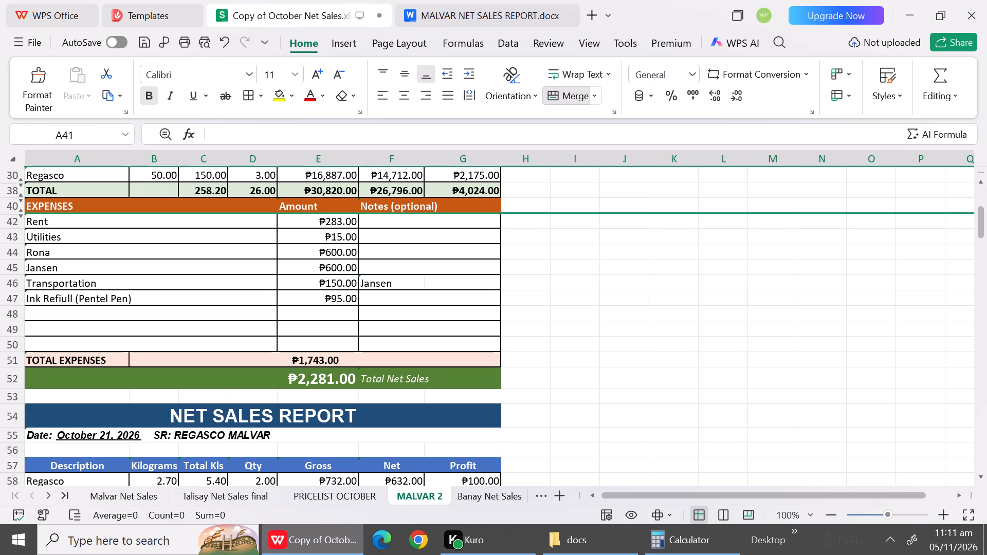
triple_click(980, 195)
left_click(980, 195)
left_click_drag(980, 195, 973, 151)
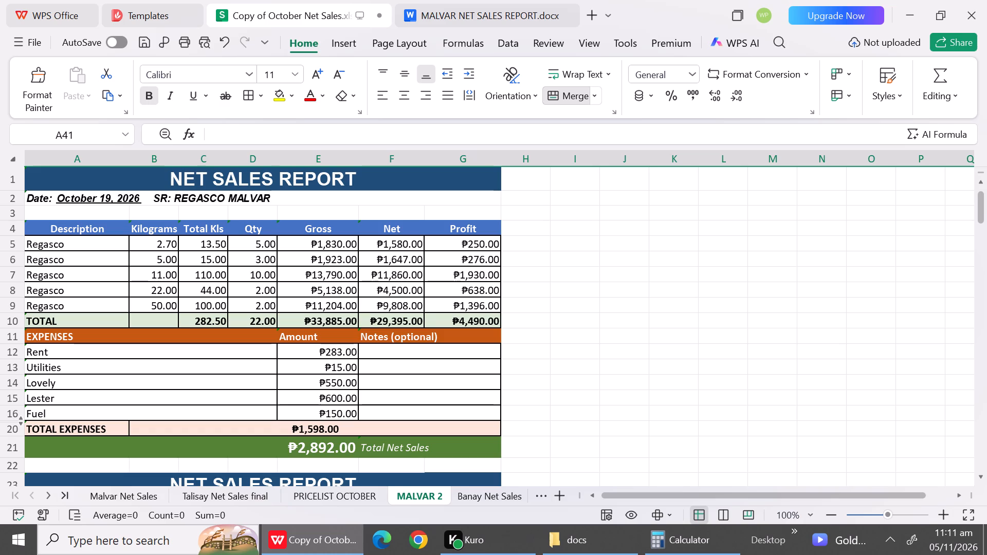
left_click(340, 353)
type("200")
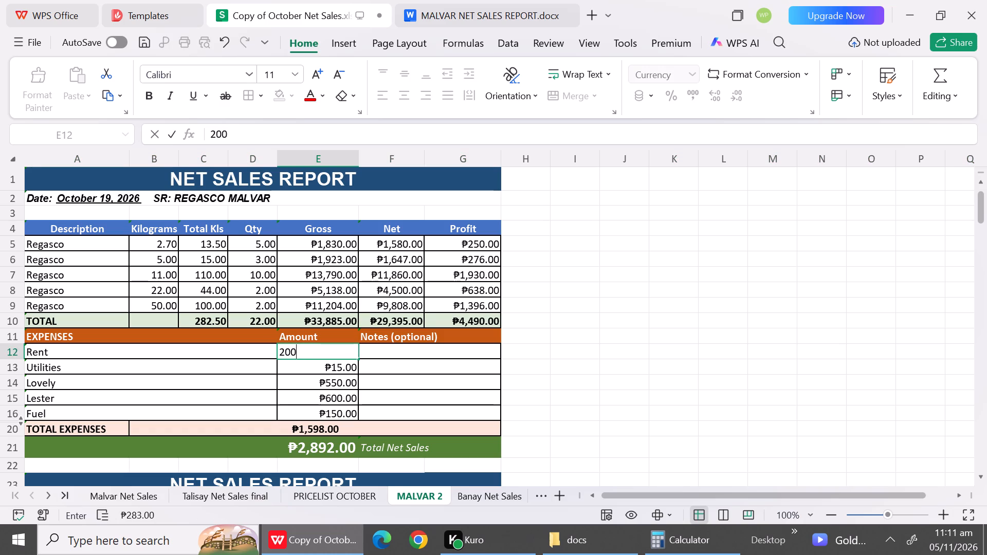
left_click(344, 375)
type("12")
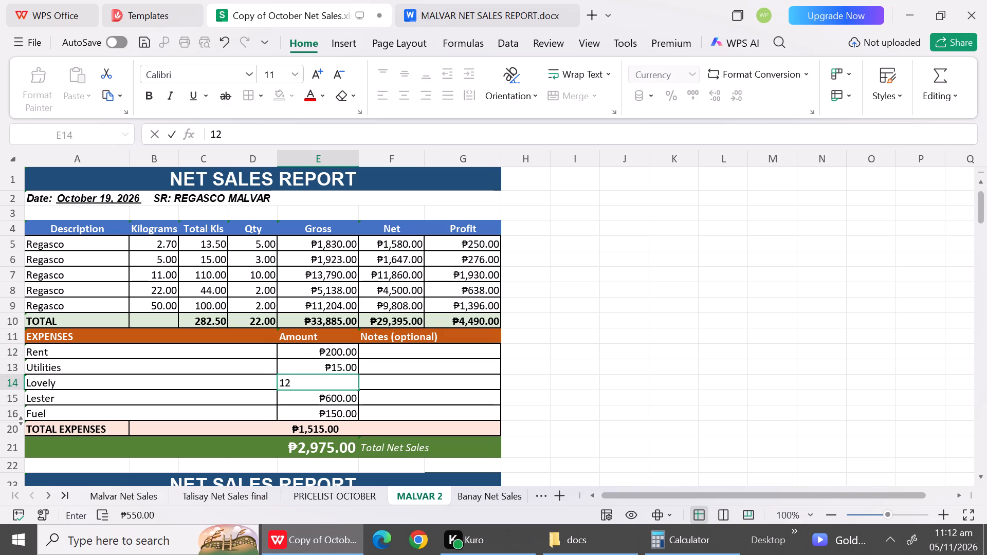
left_click(423, 393)
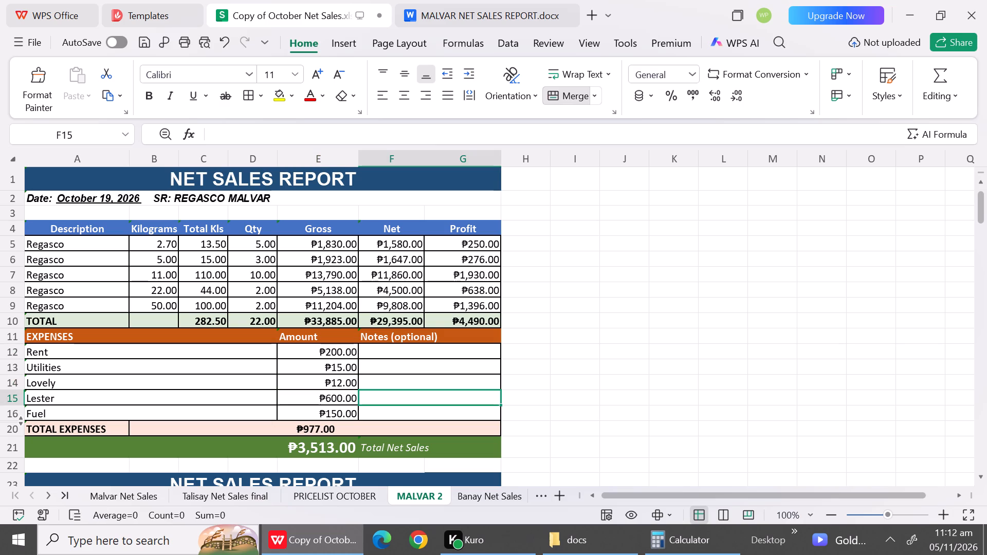
left_click(345, 370)
type("12")
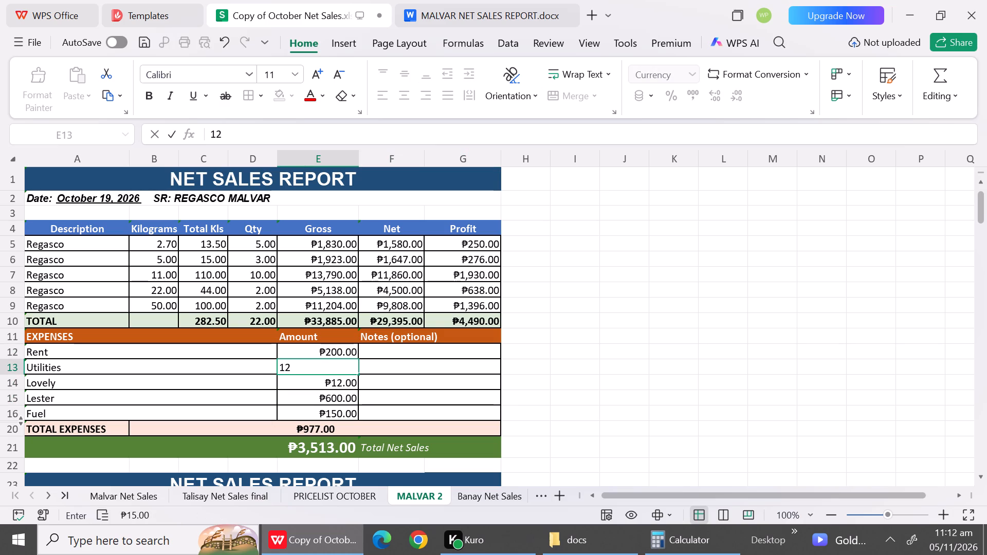
left_click(344, 386)
type("550")
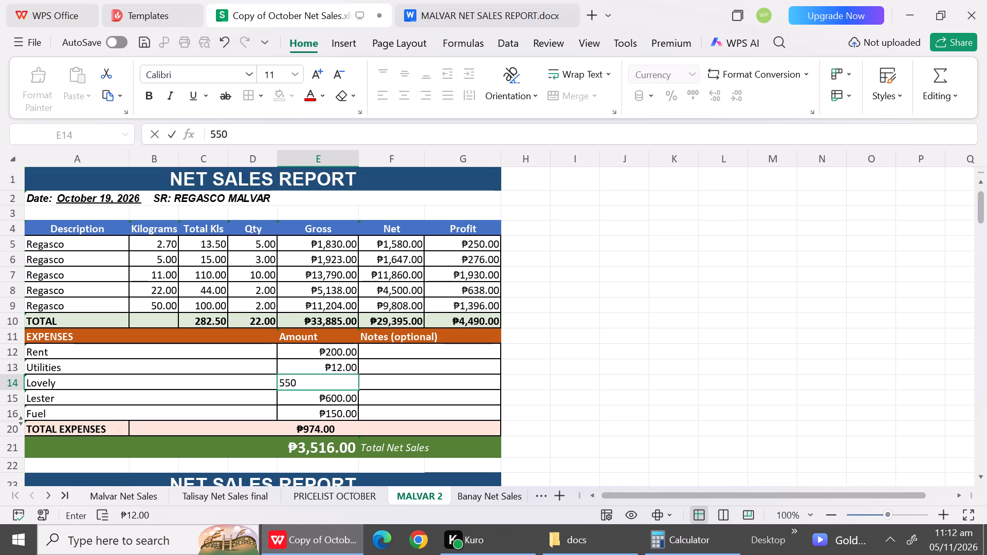
left_click(397, 402)
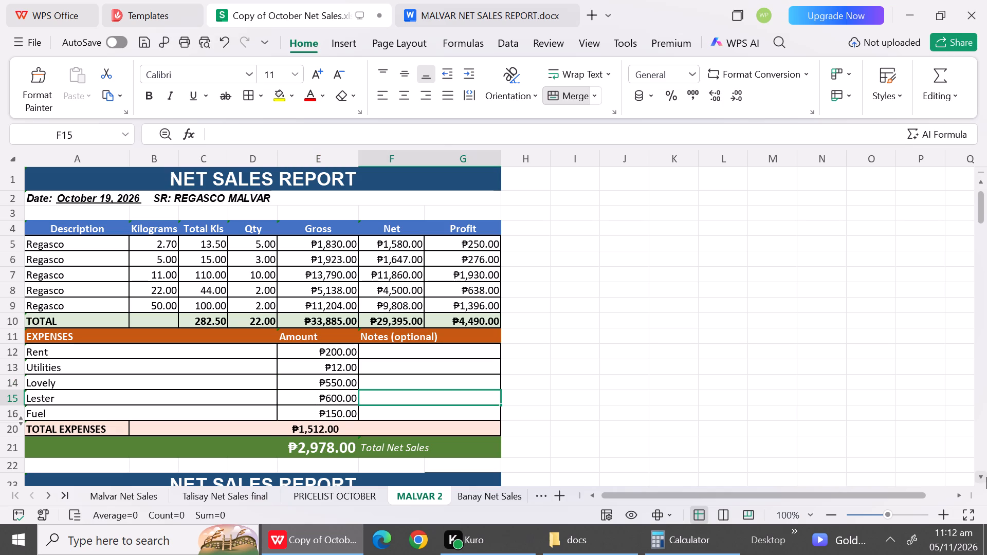
Rename the row 44 expense in the October 20 report as Mae Ann and set its amount to 700.
triple_click(982, 477)
triple_click(982, 477)
triple_click(982, 477)
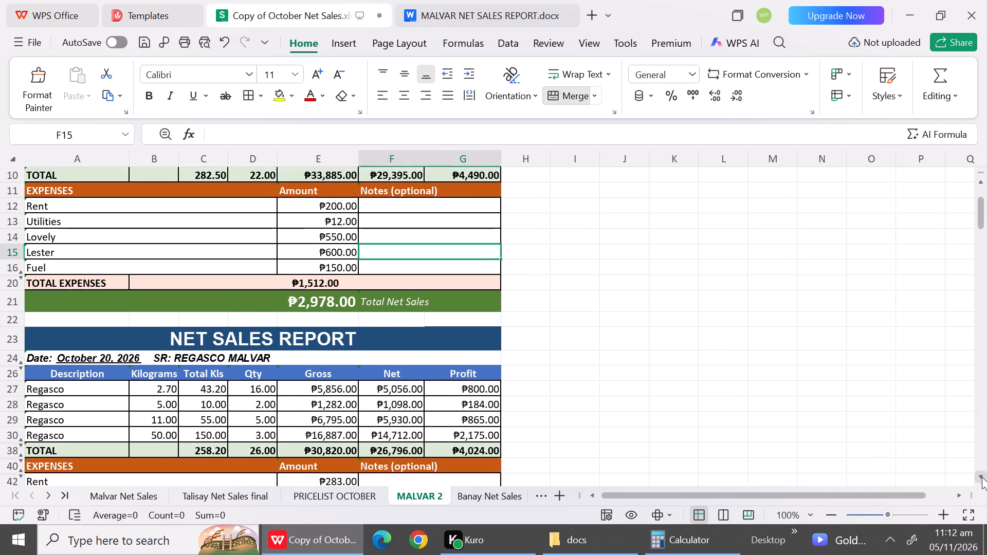
left_click(982, 477)
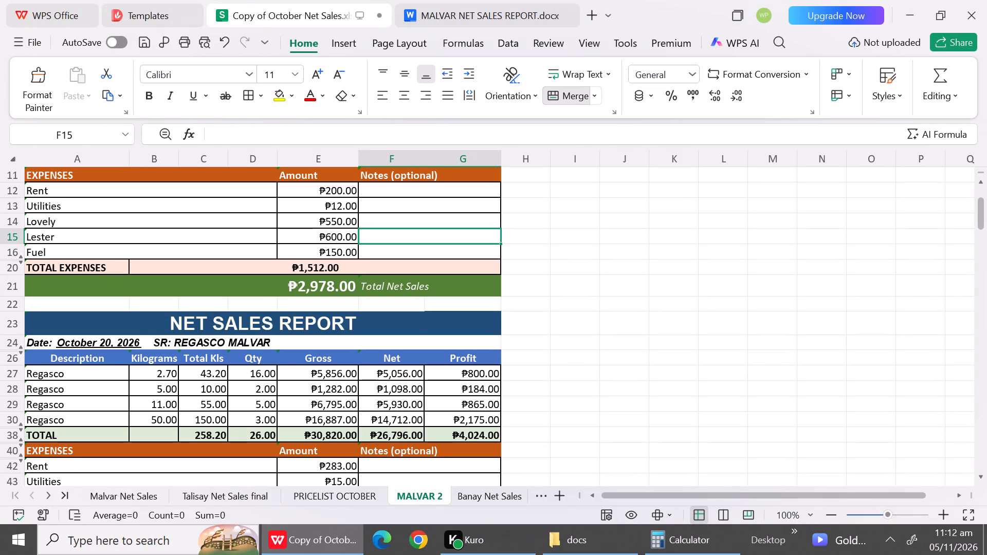
triple_click(981, 479)
triple_click(981, 479)
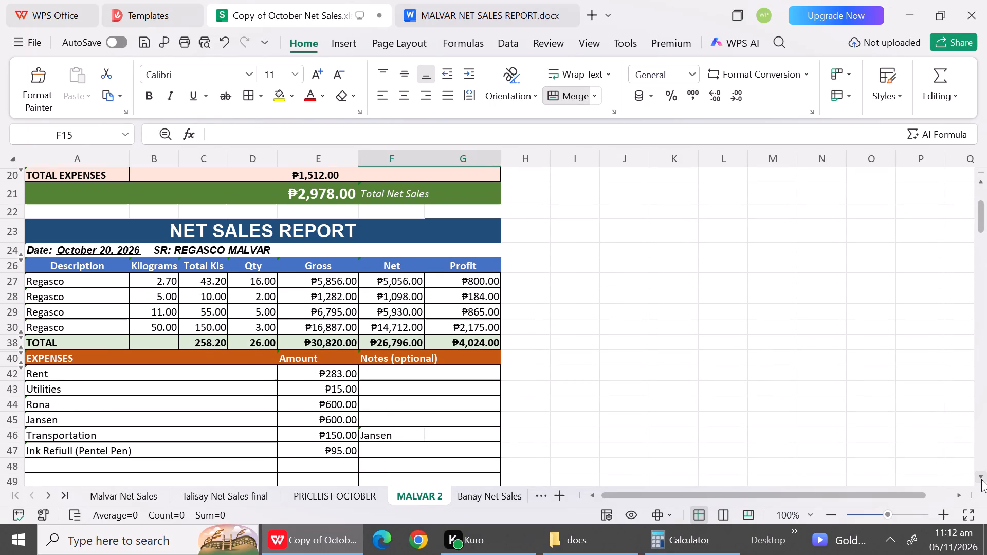
left_click(144, 411)
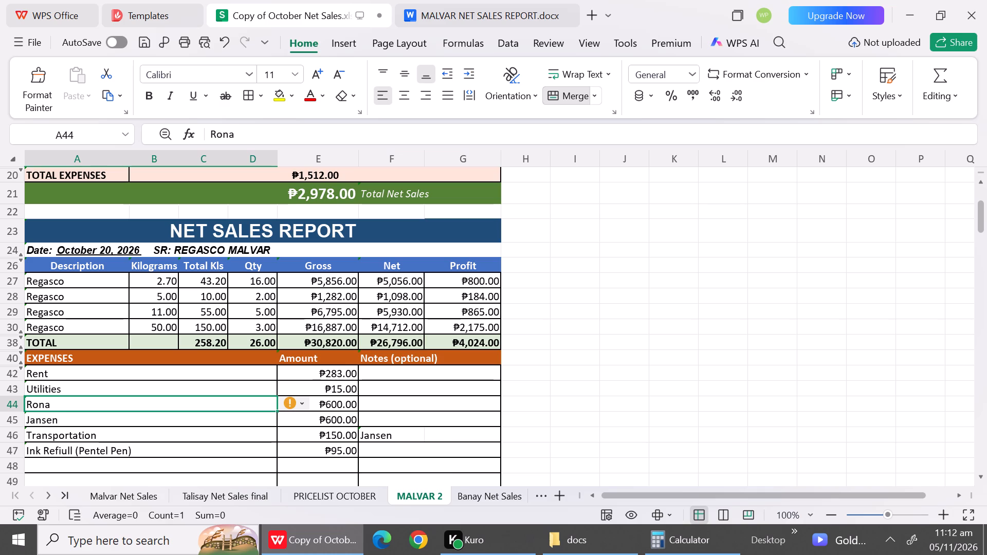
type("Ma")
key("e")
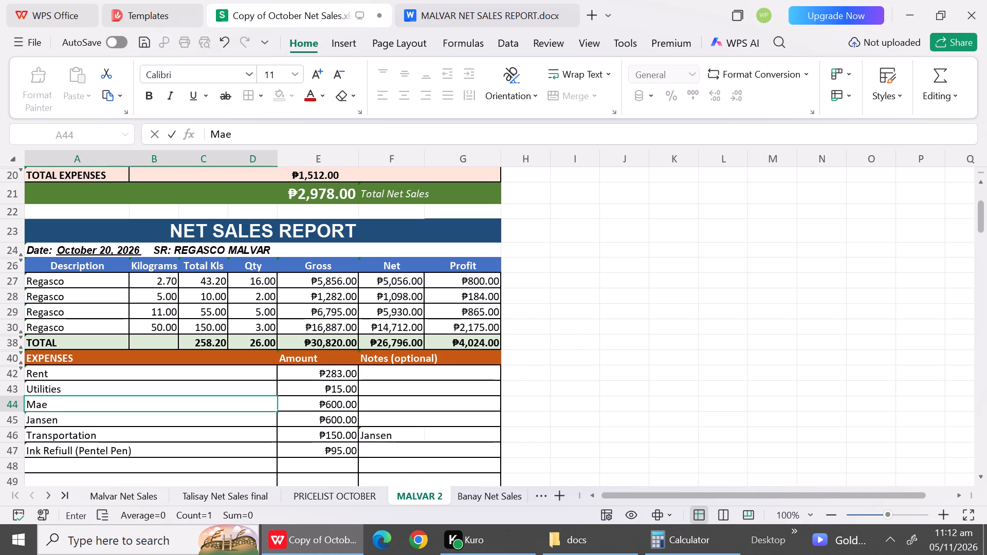
key("space")
type("A")
type("nn")
left_click(336, 401)
type("700")
Set the Rent amount in the October 20 report's expenses to 200.
left_click(340, 378)
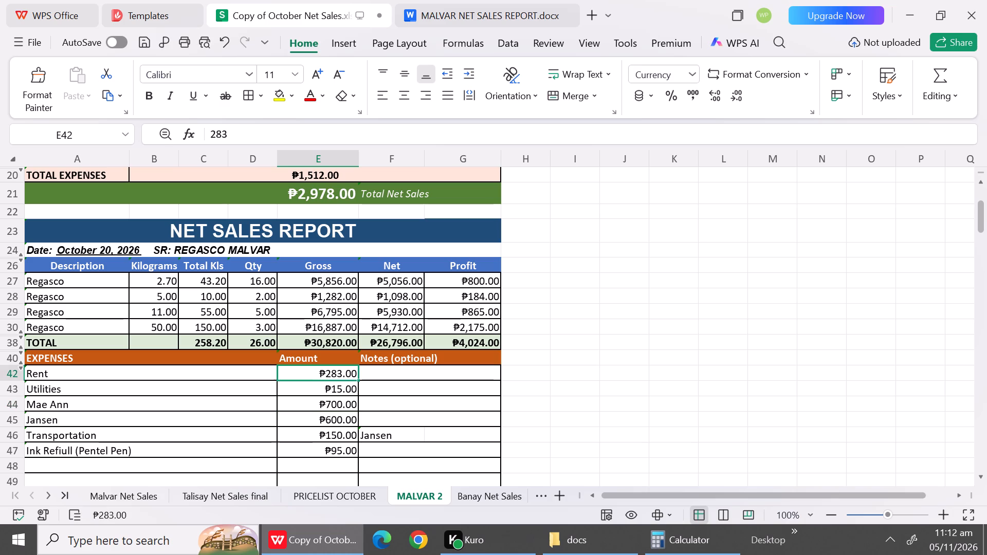
type("200")
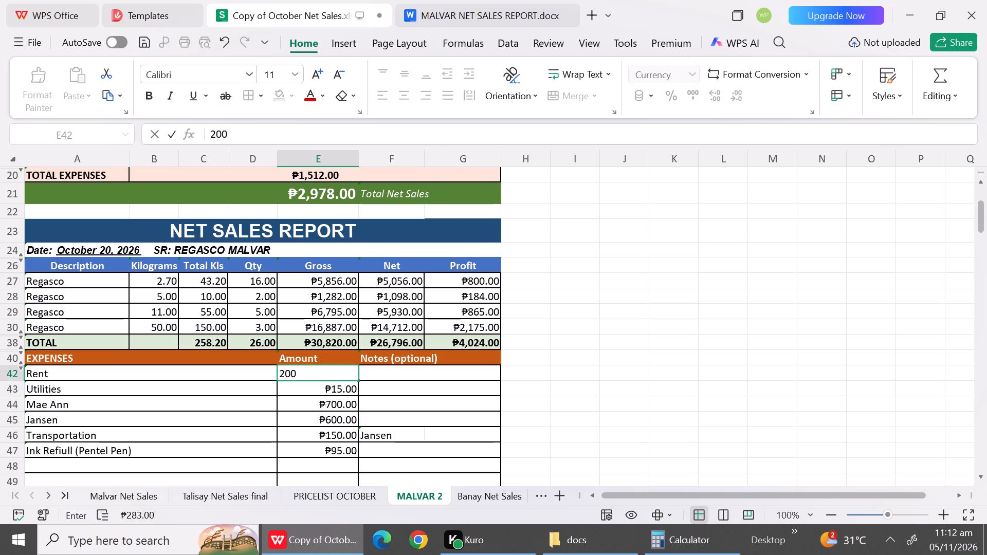
left_click(262, 453)
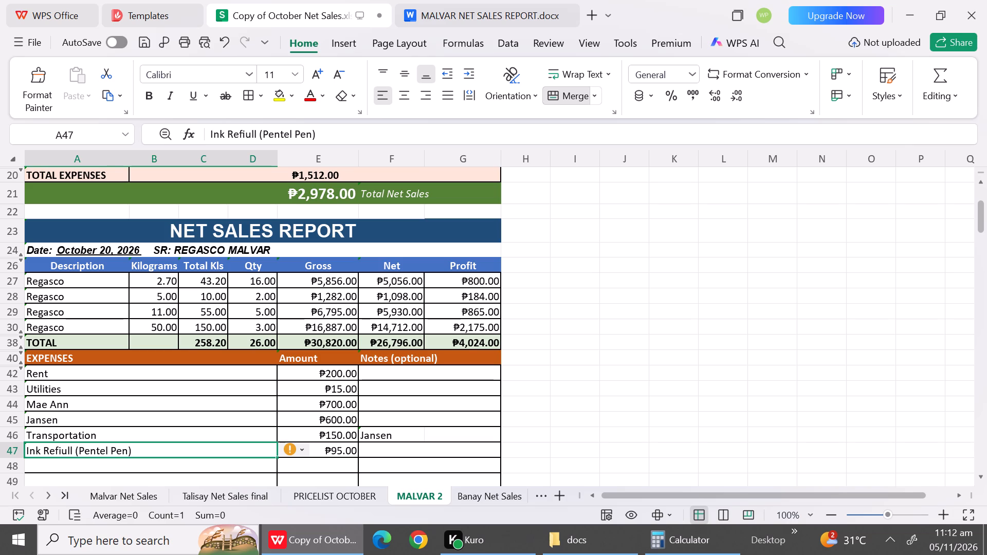
Re-enter the Jansen amount as 600 in the October 20 report's expenses.
left_click(337, 421)
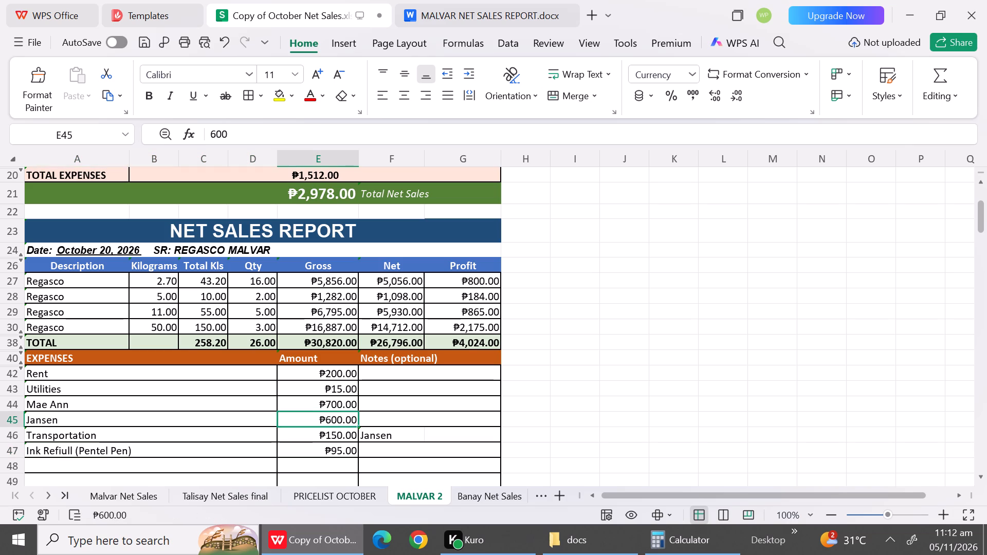
type("Jerome")
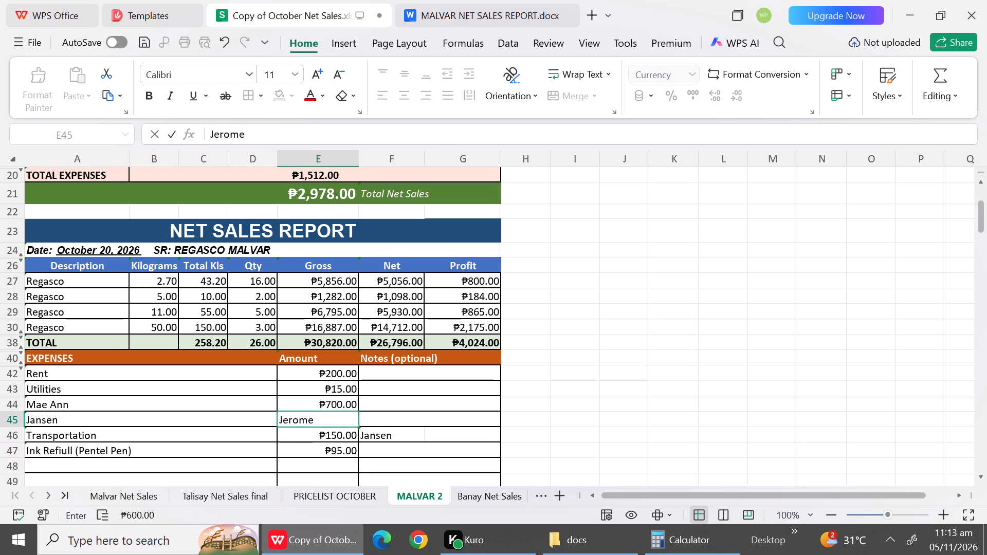
key("BackSpace")
key("BackSpace")
key("BackSpace")
key("BackSpace")
key("BackSpace")
type("600")
key("BackSpace")
key("BackSpace")
key("BackSpace")
key("BackSpace")
key("BackSpace")
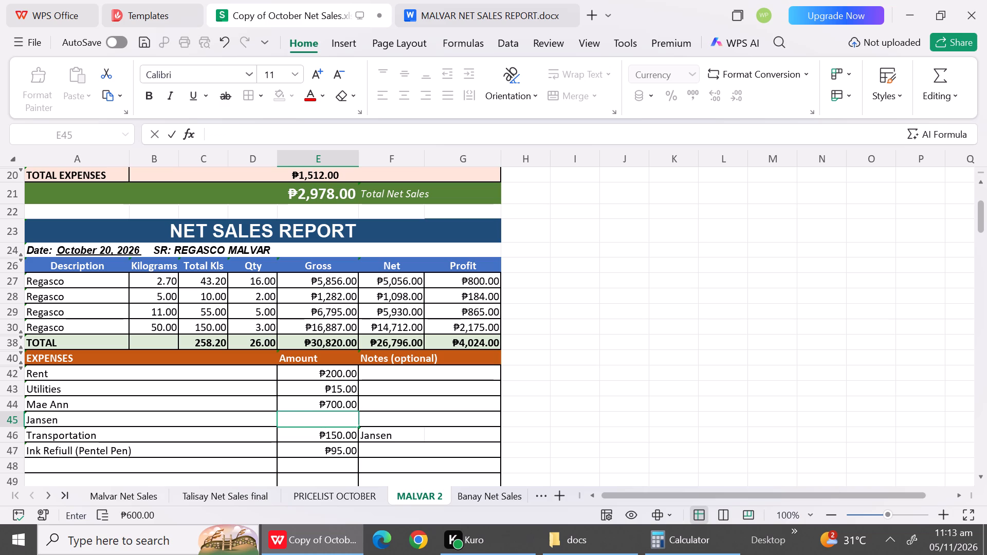
type("600")
Clear the Transportation and Ink Refill expenses in rows 46 and 47 of the October 20 report, including their amounts and the note.
left_click(232, 435)
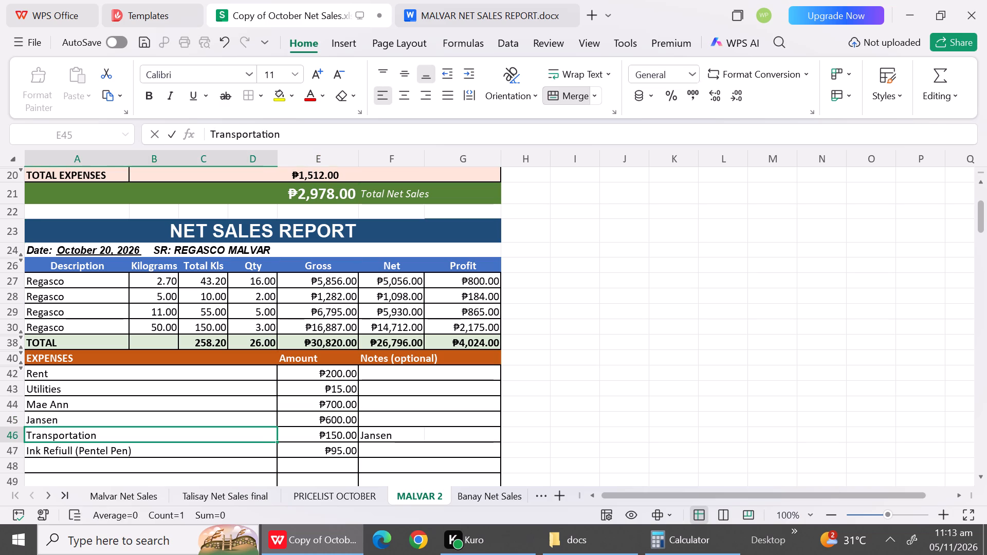
key("BackSpace")
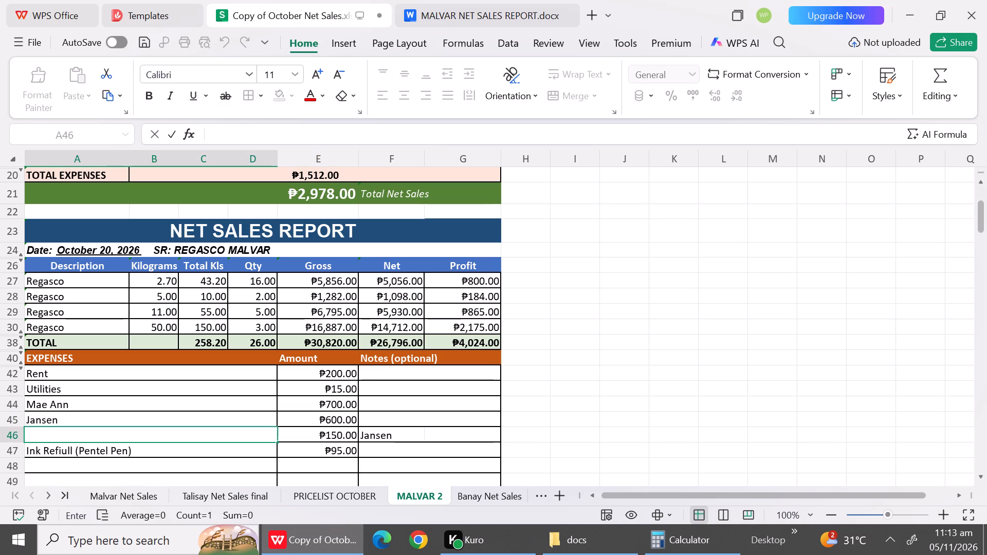
left_click(200, 445)
key("BackSpace")
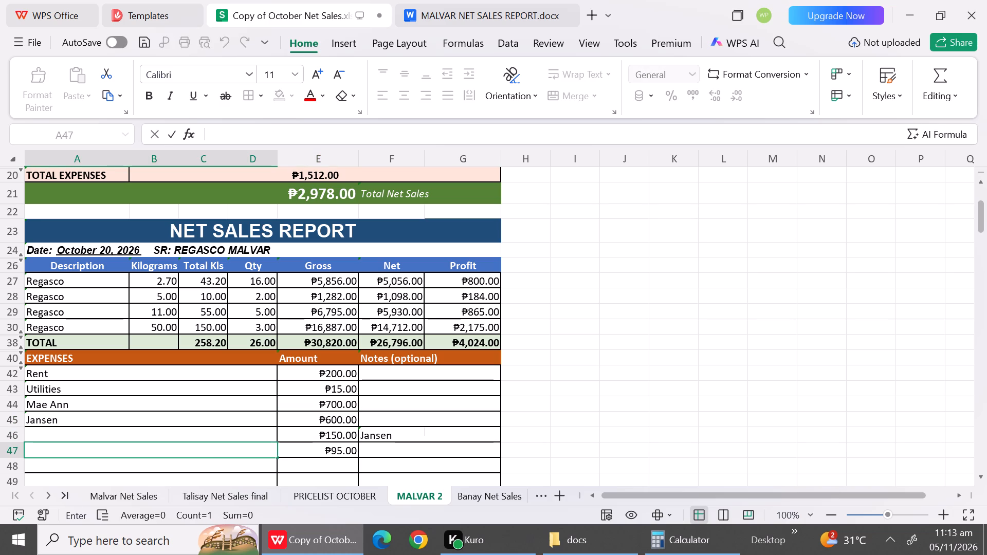
left_click(319, 437)
key("BackSpace")
left_click(325, 459)
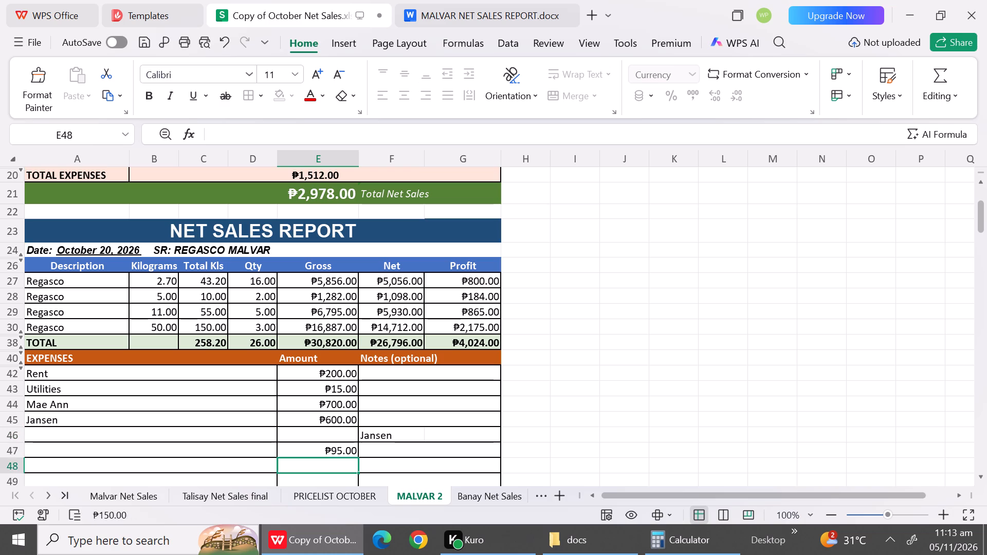
left_click(326, 447)
key("BackSpace")
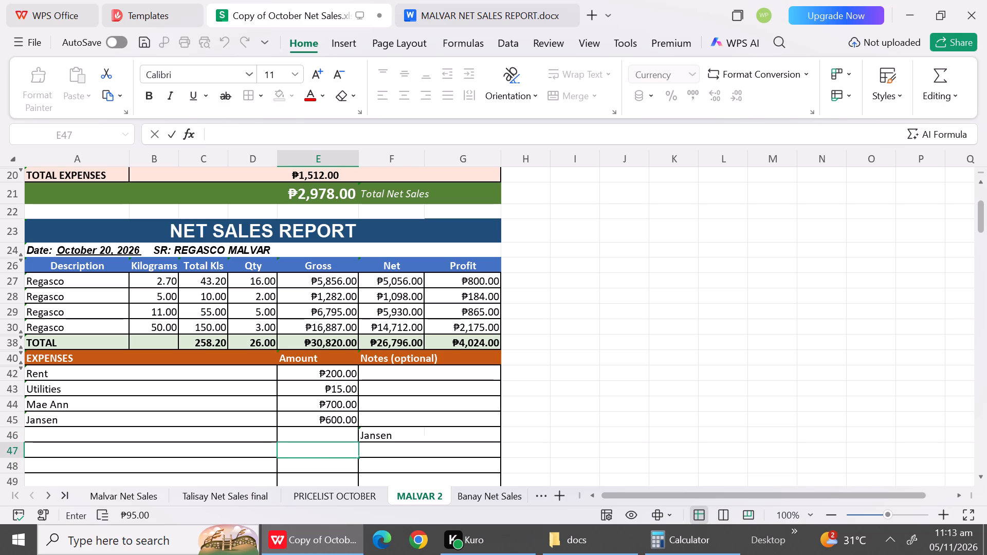
left_click(379, 441)
key("BackSpace")
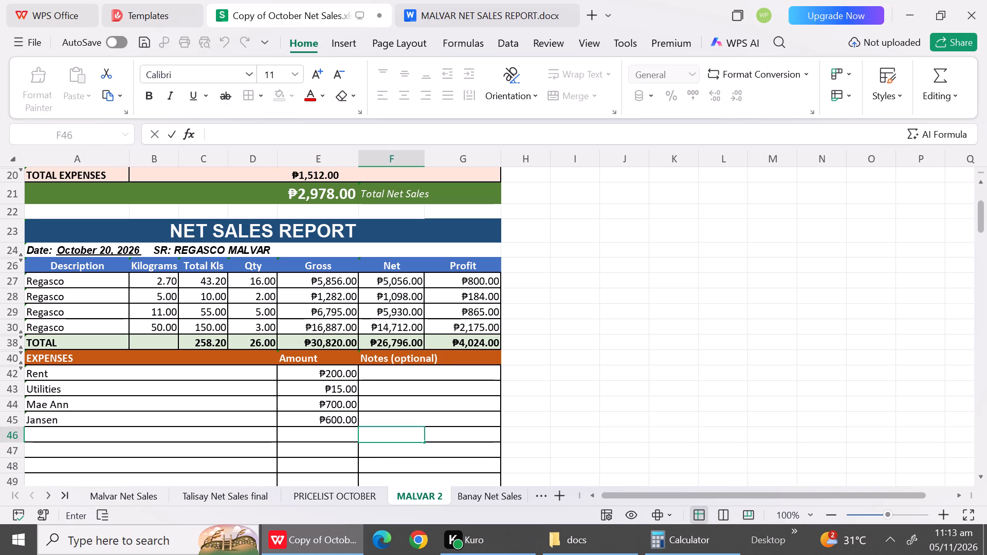
Hide the unused expense rows 46 to 50 in the October 20 report.
left_click(128, 437)
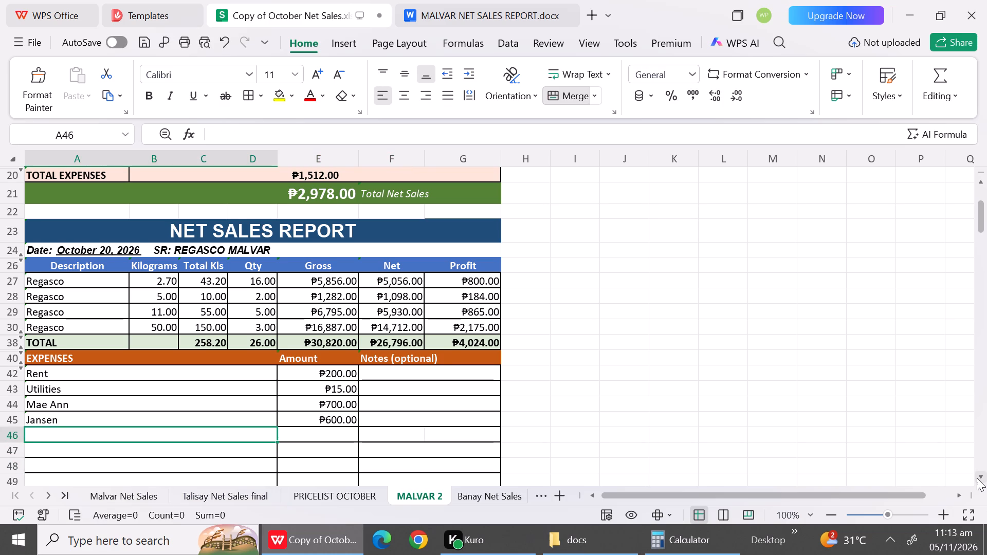
triple_click(977, 478)
left_click(977, 478)
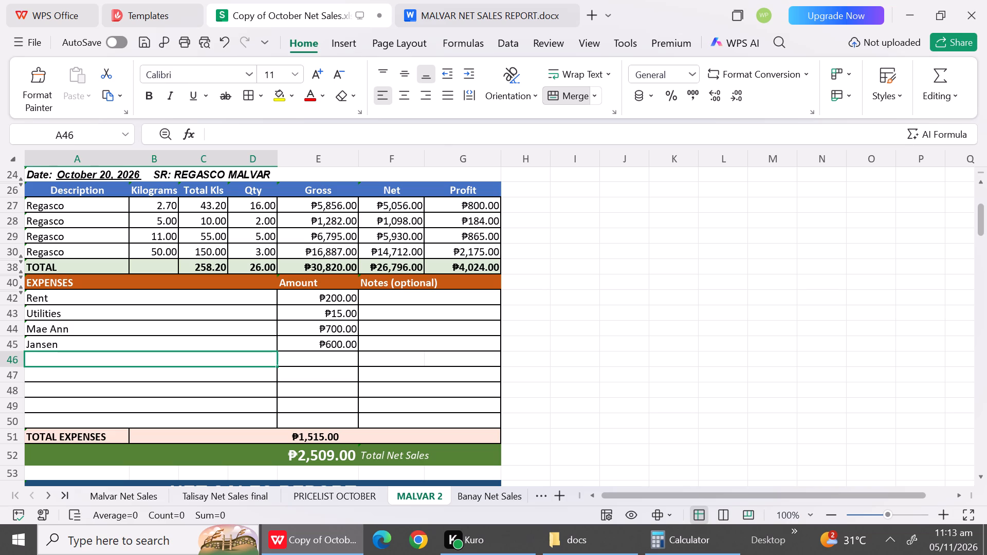
left_click_drag(15, 358, 19, 419)
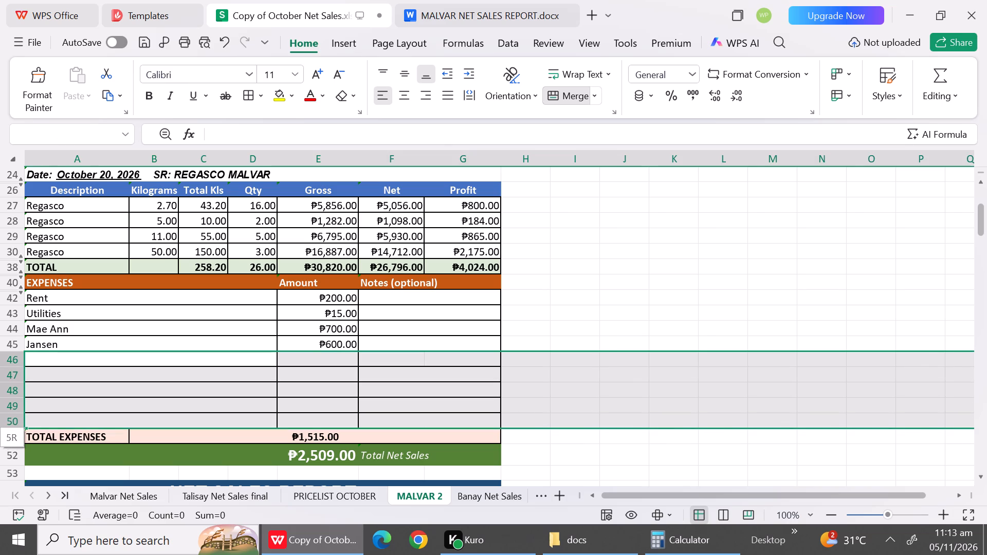
left_click_drag(19, 419, 20, 419)
right_click(20, 419)
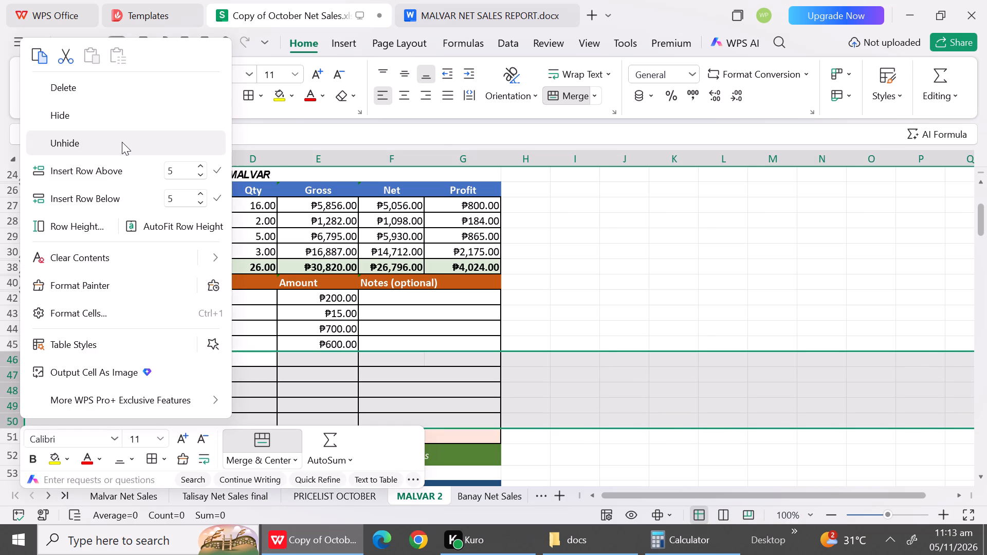
left_click(101, 119)
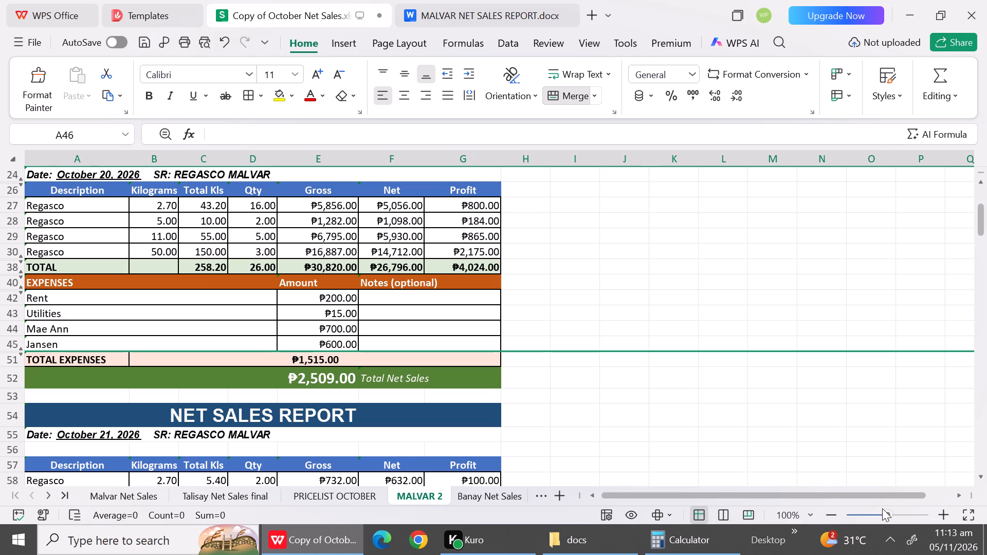
Hide the blank row 56 above the October 21 report's table header.
left_click(9, 450)
right_click(9, 450)
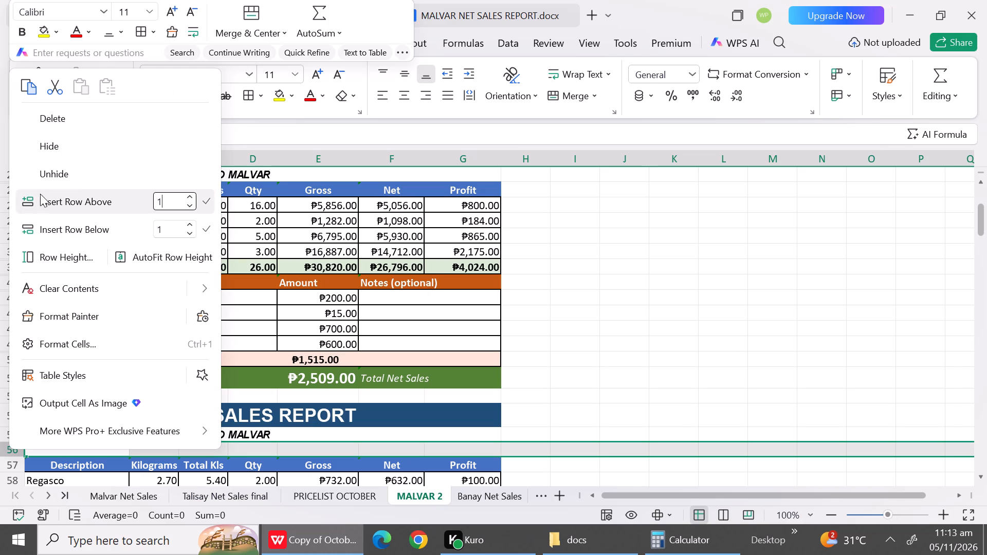
left_click(45, 152)
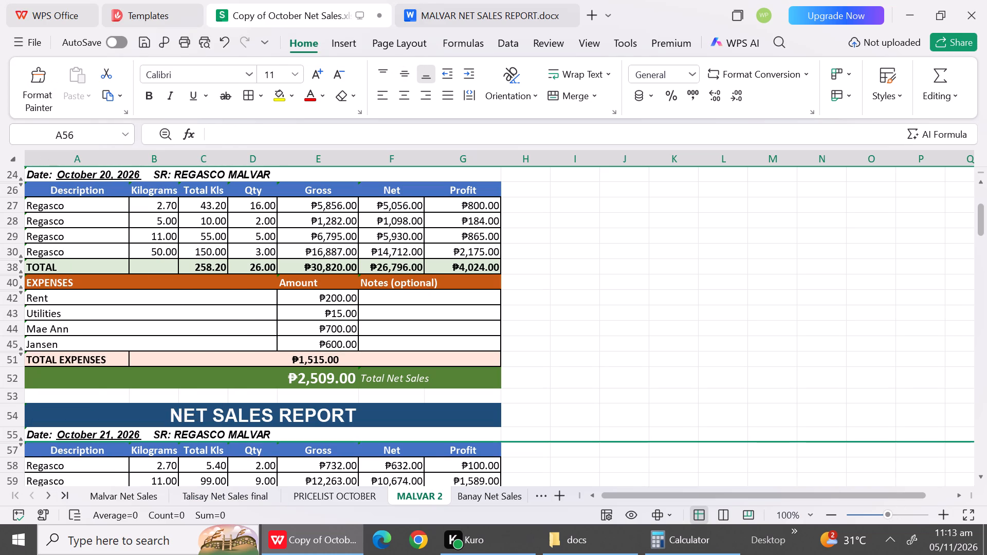
Look over the October 20 report's sales and expenses and the October 21 report's sales rows.
double_click(978, 476)
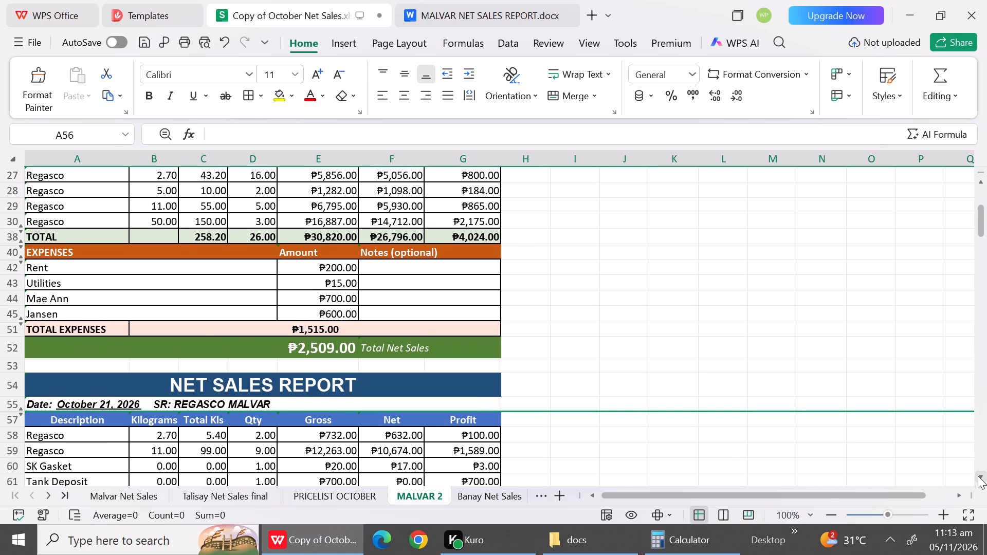
triple_click(978, 476)
triple_click(978, 476)
triple_click(978, 476)
left_click(978, 476)
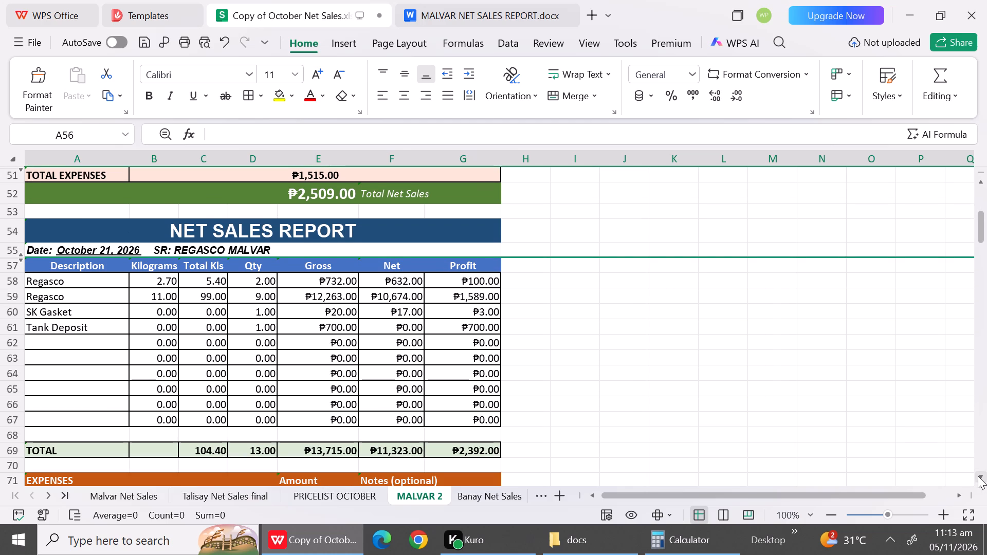
triple_click(982, 183)
triple_click(982, 183)
triple_click(982, 183)
triple_click(982, 183)
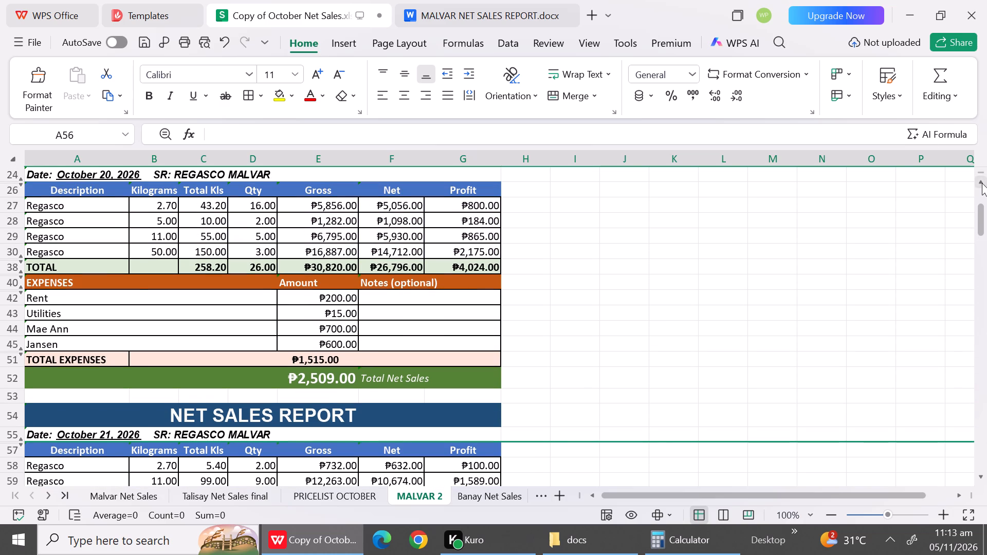
triple_click(982, 471)
triple_click(982, 471)
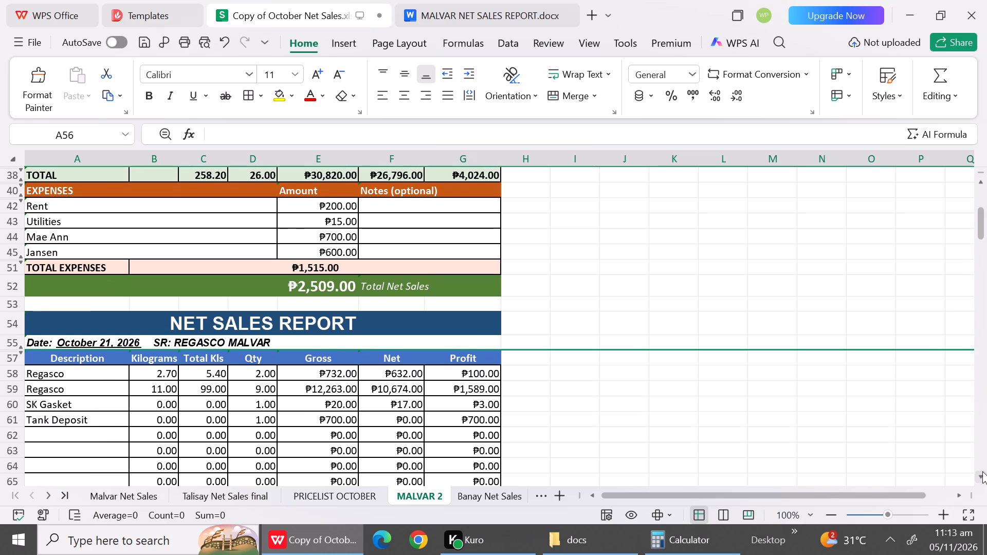
triple_click(982, 471)
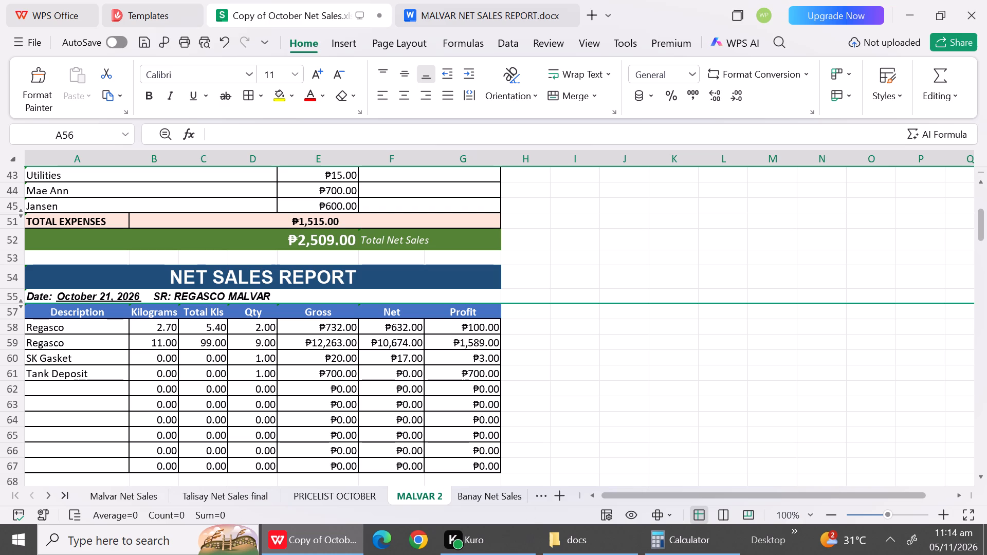
Set the Qty values in rows 58 to 61 of the October 21 report to 11, 1, 8 and 3.
left_click(268, 328)
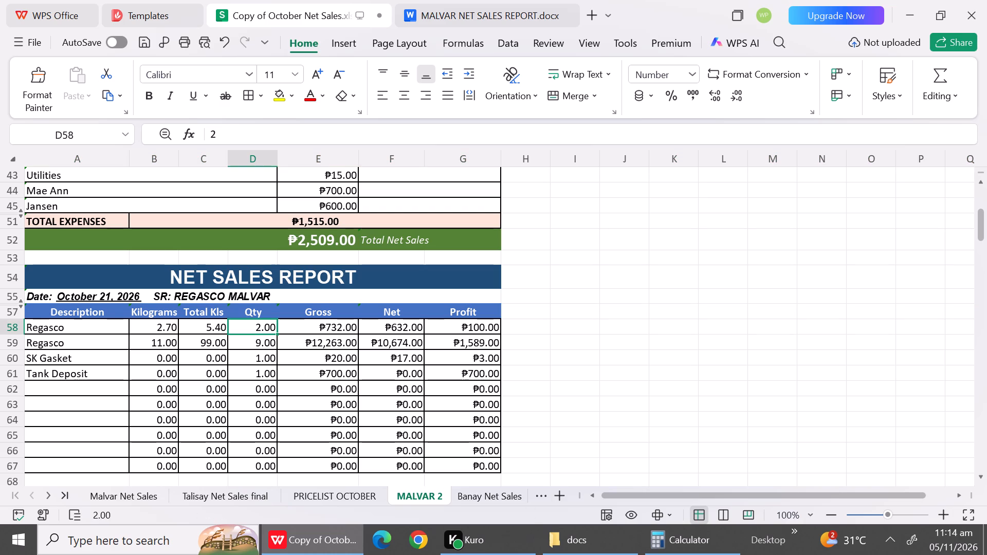
type("11")
key("Down")
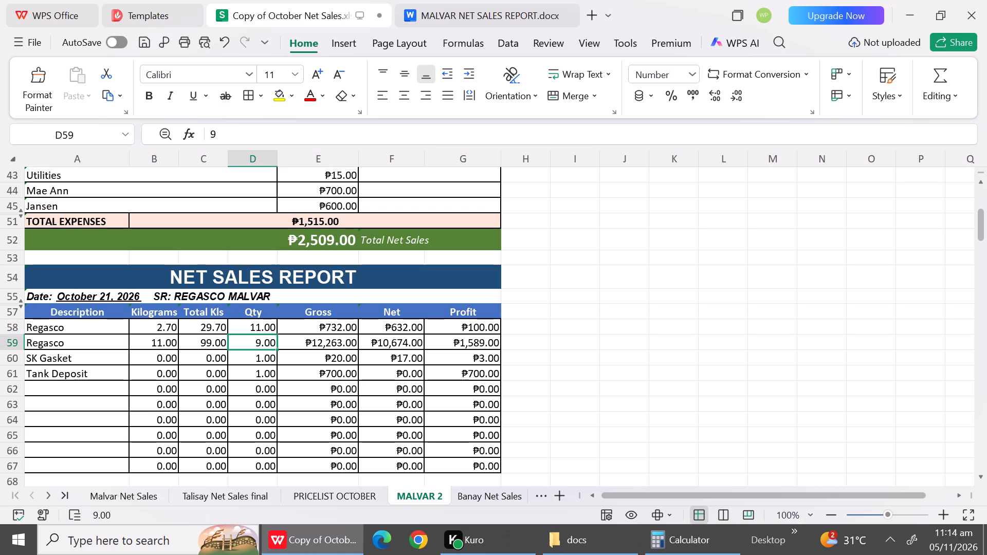
key("1")
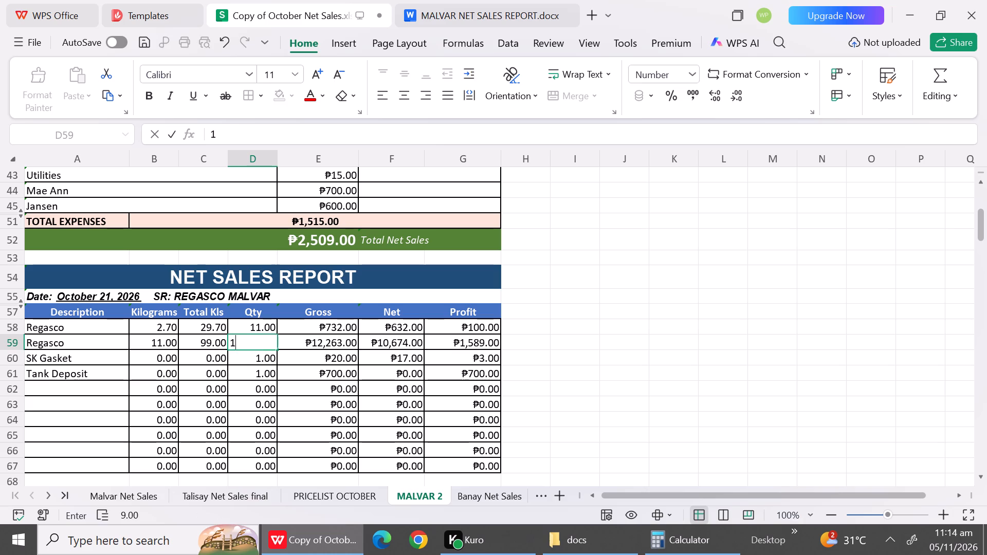
key("Down")
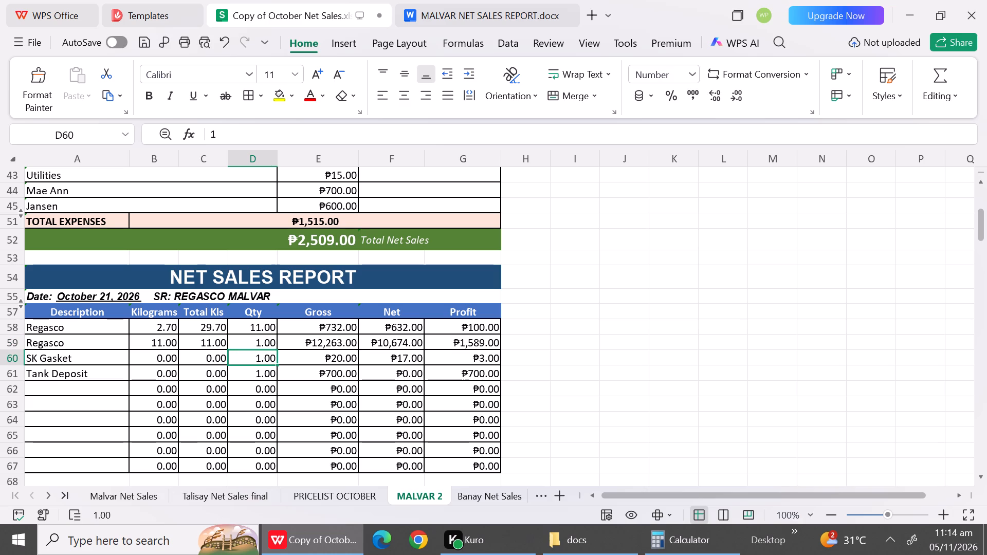
key("8")
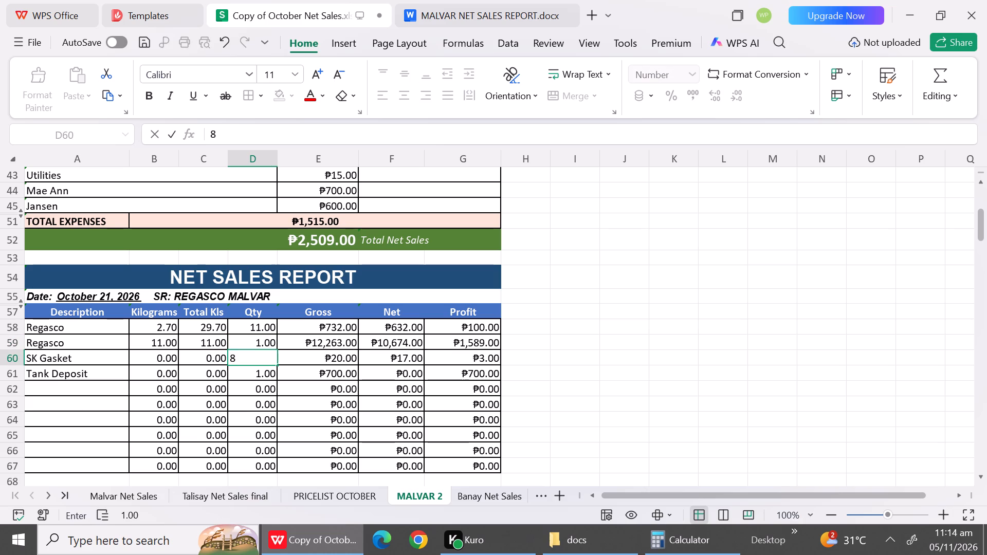
key("Down")
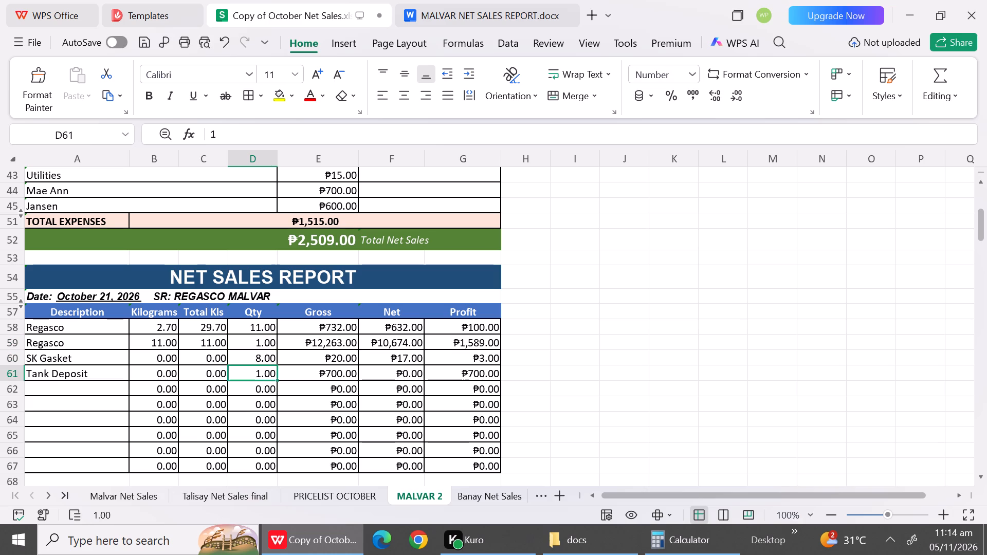
key("3")
left_click(262, 398)
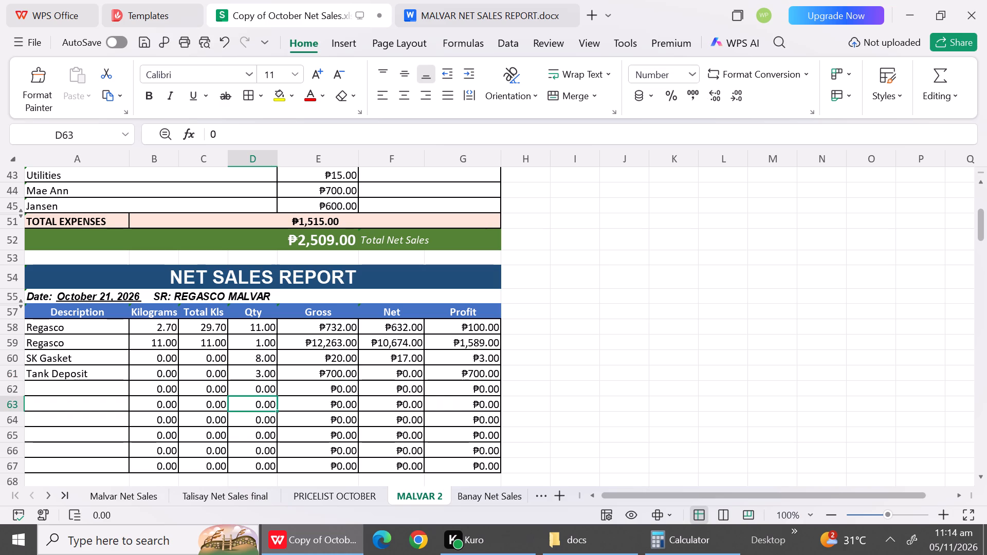
Copy the Regasco description from row 59 into rows 60 to 62 of the October 21 report.
left_click(68, 346)
key("ctrl+c")
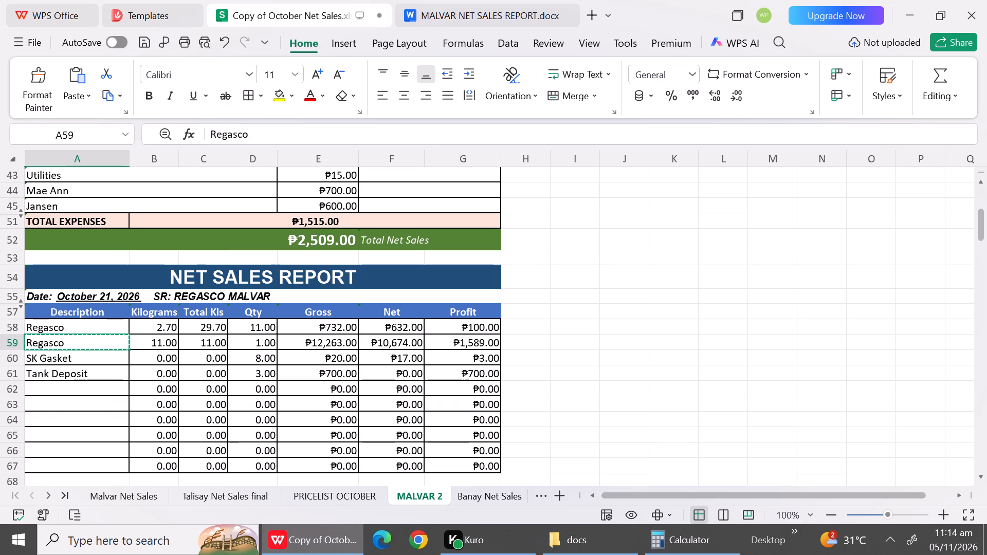
left_click_drag(68, 359, 62, 391)
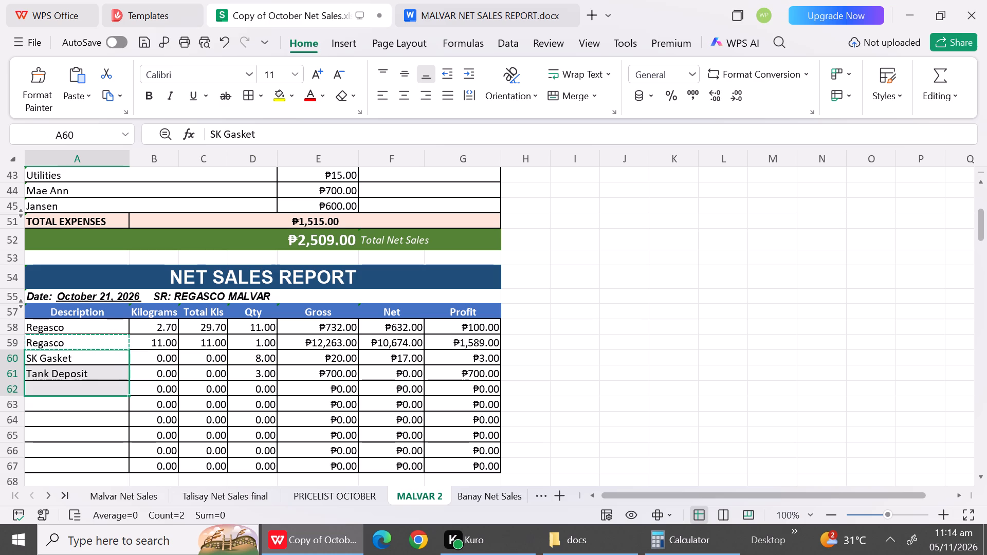
key("ctrl+v")
left_click(80, 419)
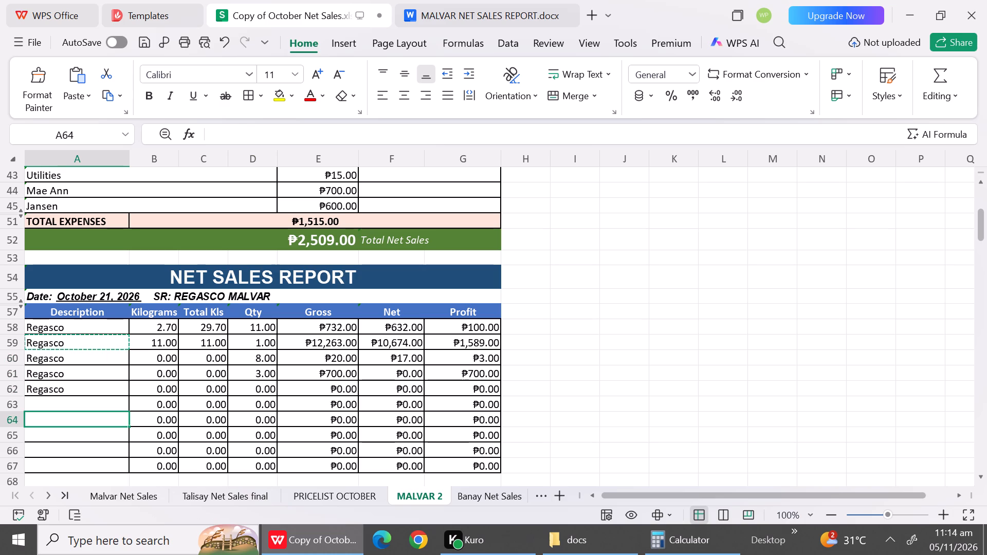
Set the Kilograms values in rows 59 to 62 of the October 21 report to 5, 11, 22 and 50.
left_click(149, 360)
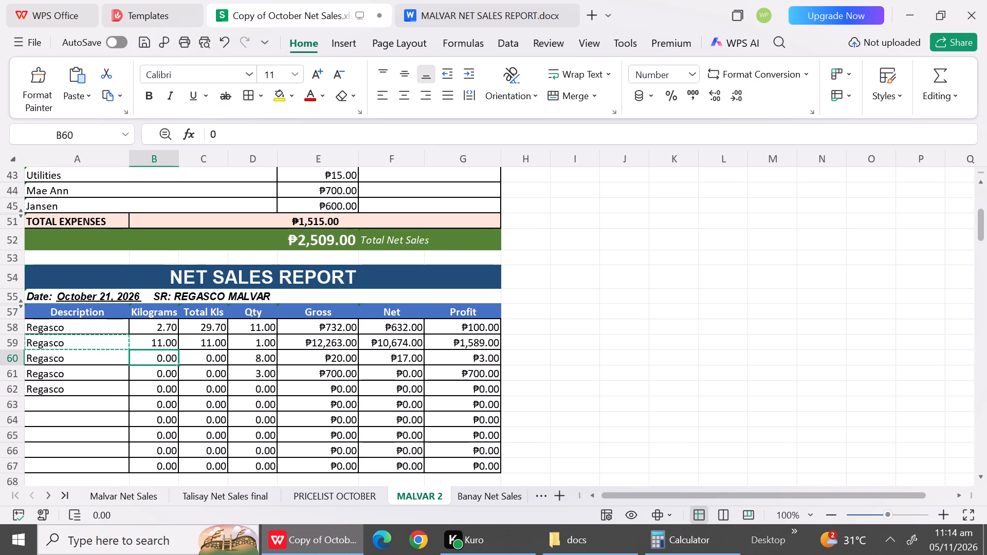
left_click(151, 342)
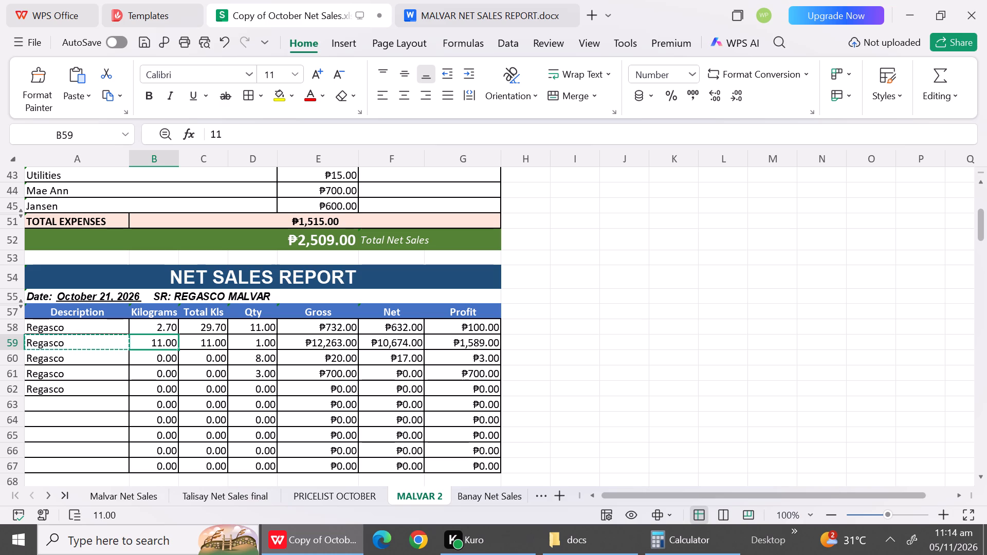
key("5")
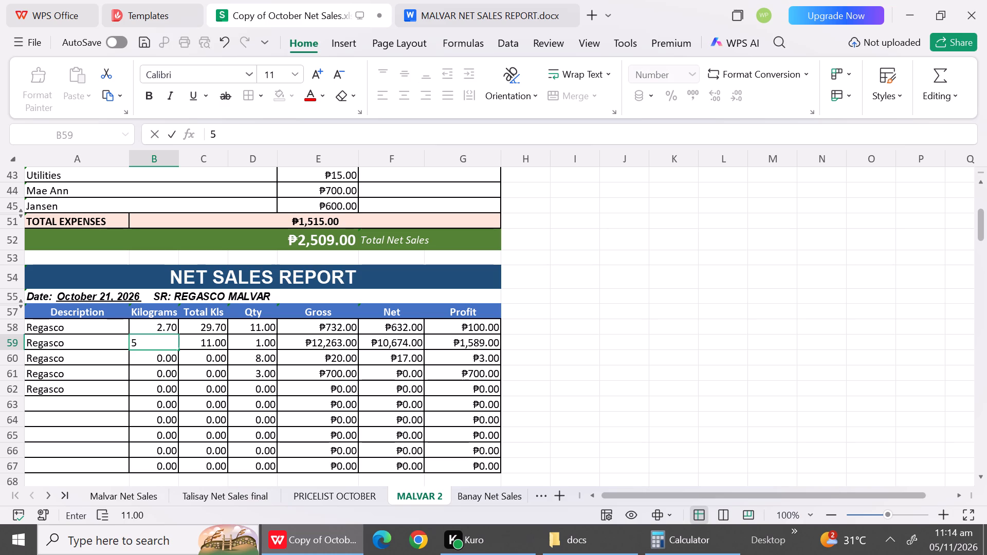
key("Down")
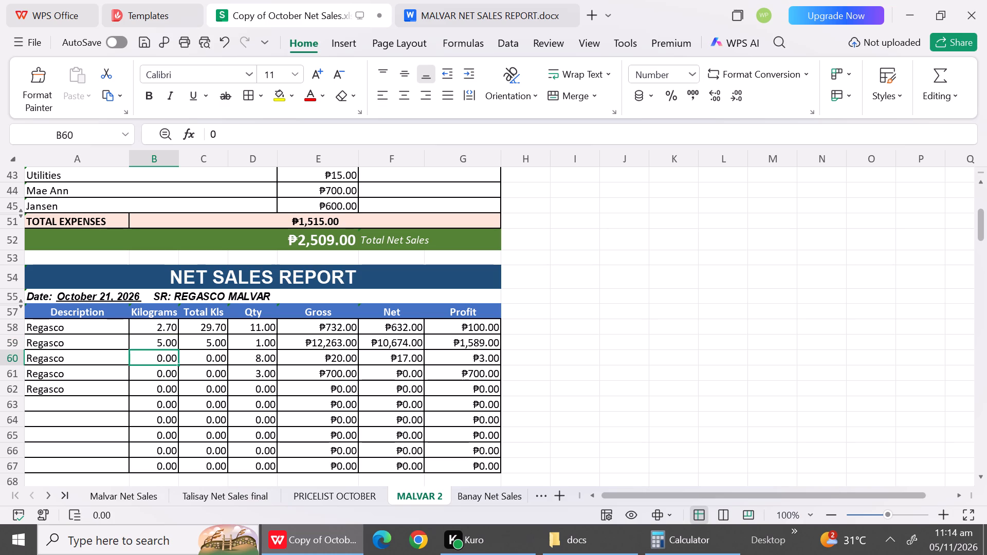
type("11")
key("Down")
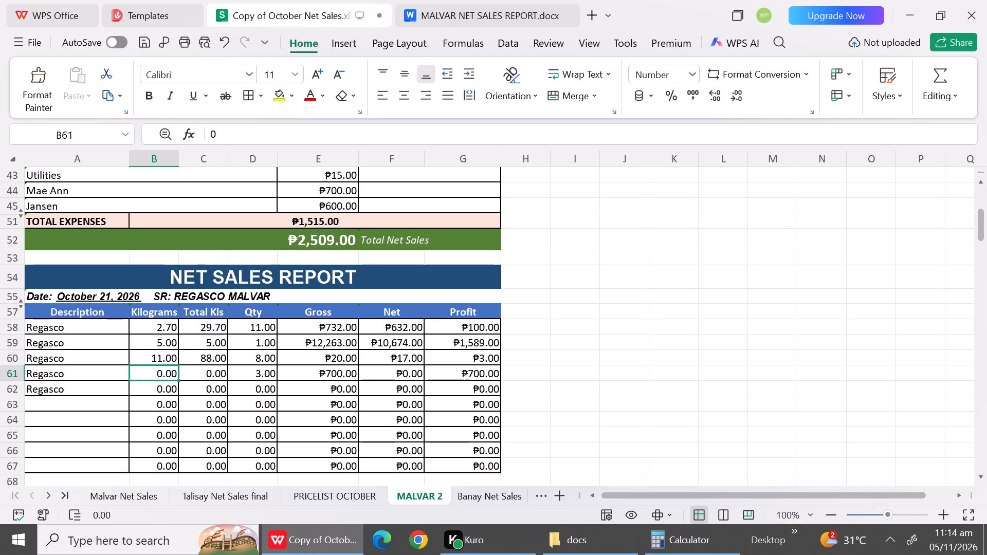
type("22")
key("Down")
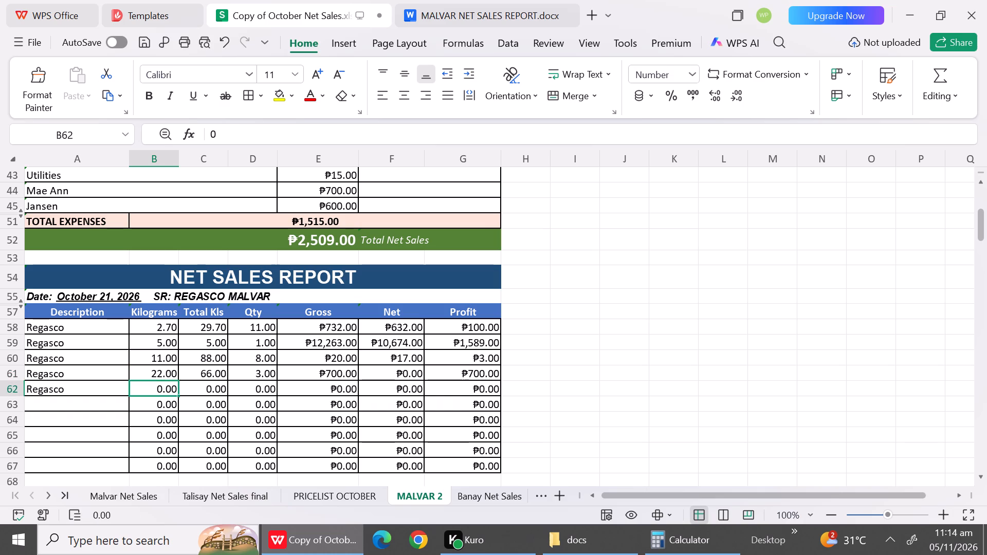
type("50")
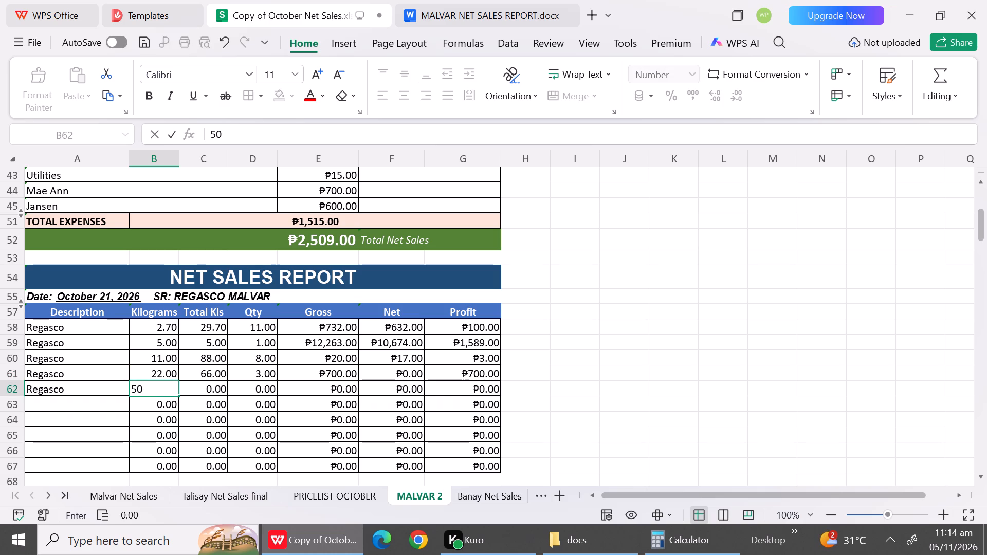
left_click(86, 425)
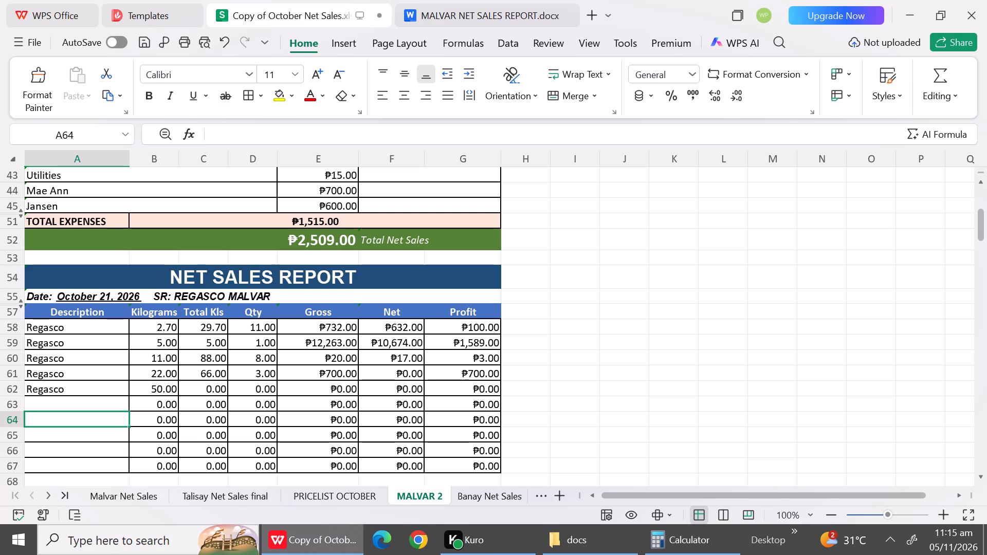
Check the Qty values in rows 58 to 61 of the October 21 report, re-entering 11 in row 58.
left_click(242, 351)
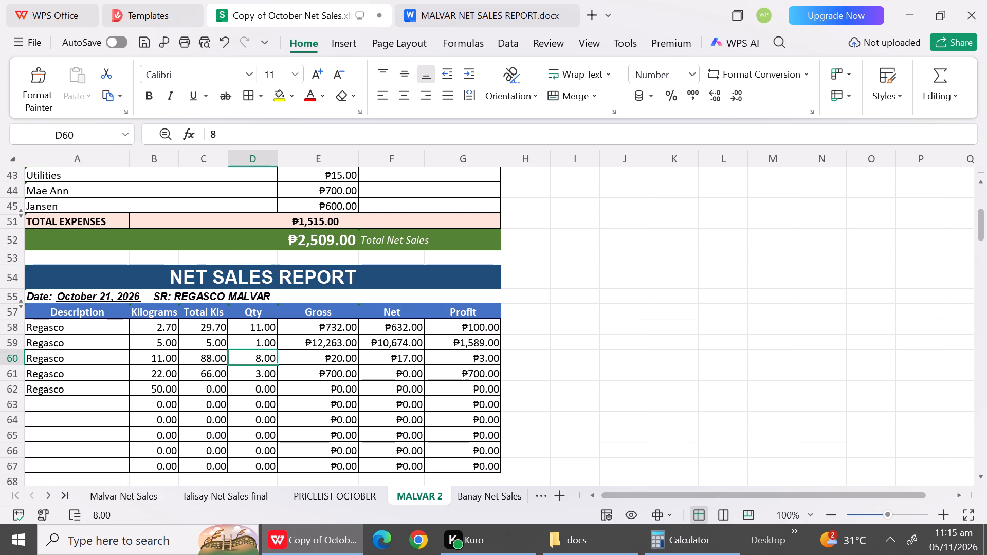
left_click(251, 331)
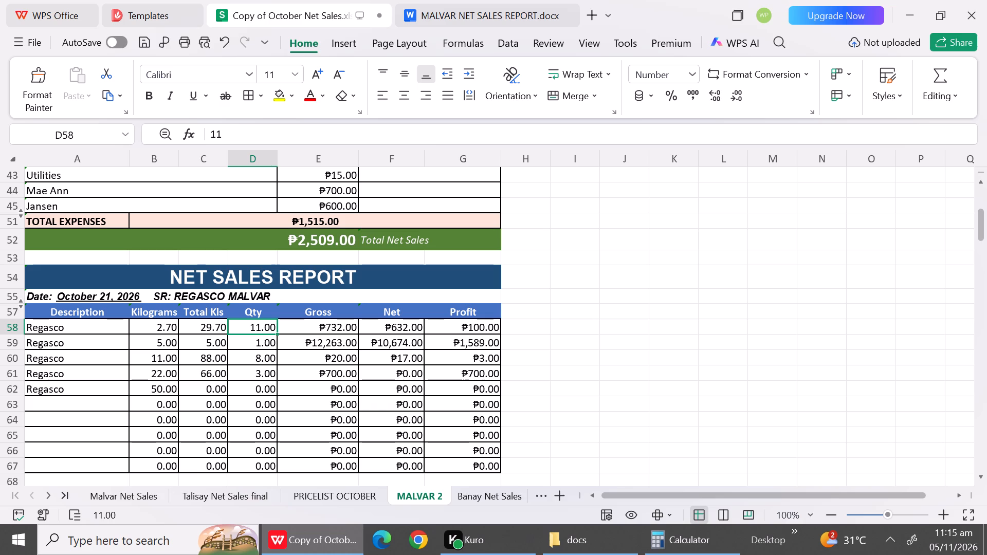
type("11")
left_click(266, 345)
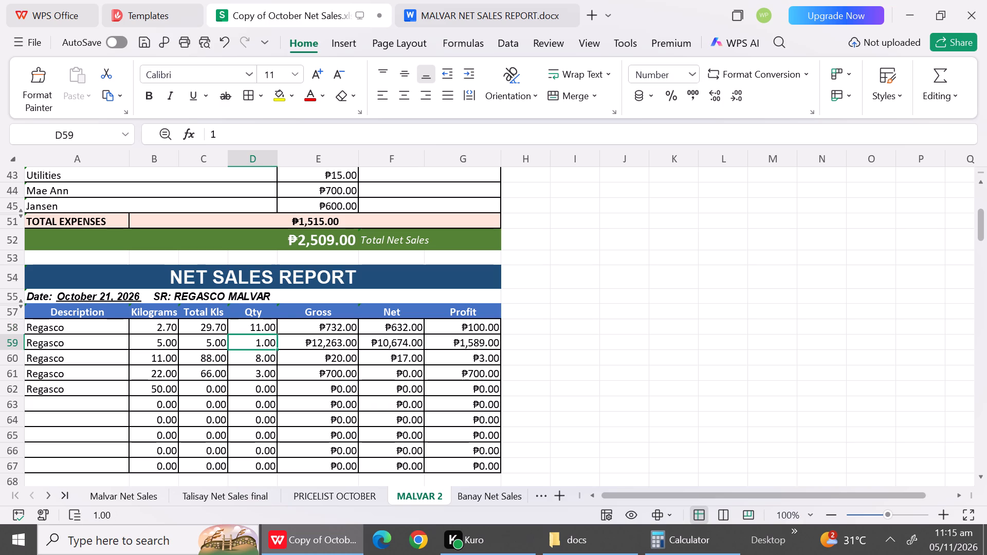
left_click(266, 367)
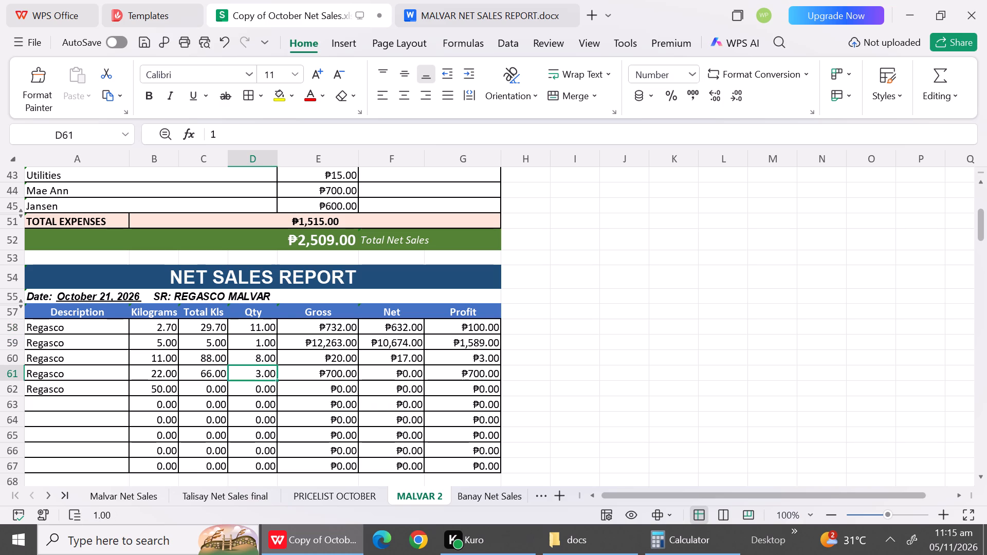
left_click(265, 363)
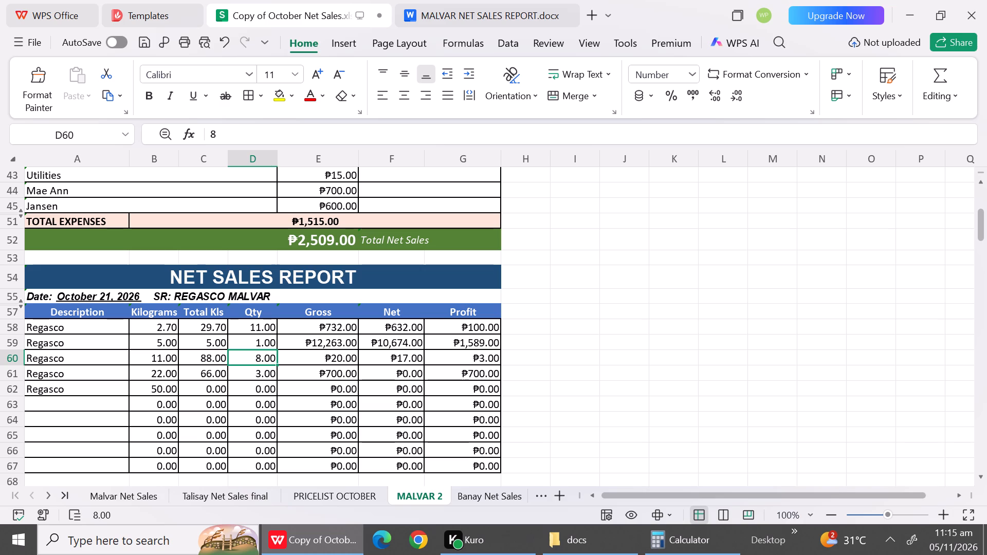
left_click(264, 379)
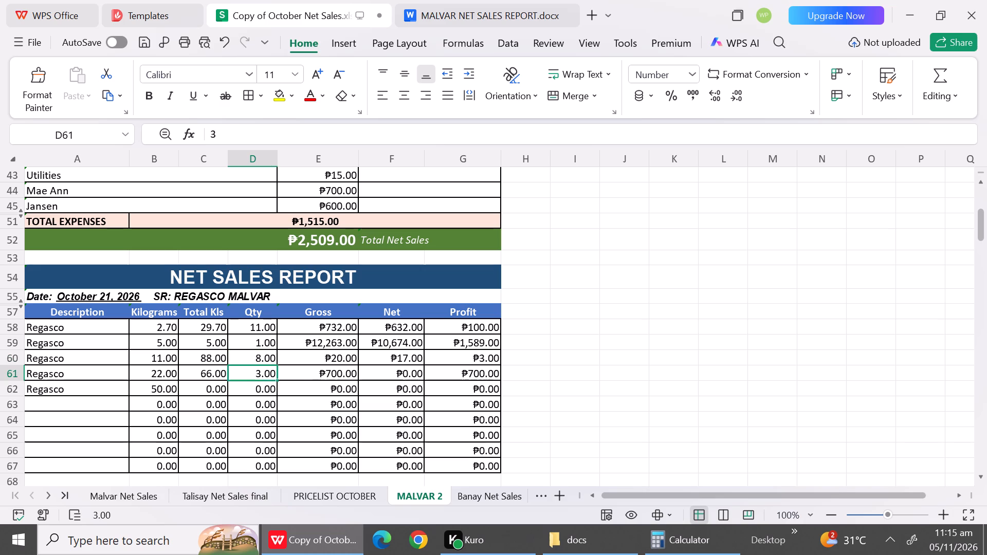
Hide row 61, the 22 kg Regasco row of the October 21 report.
left_click(18, 374)
right_click(18, 374)
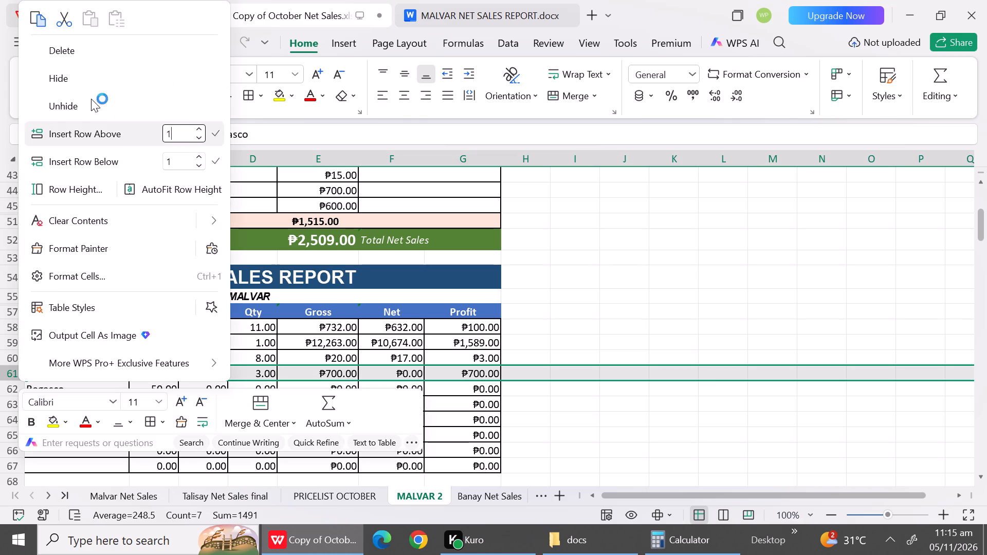
left_click(80, 69)
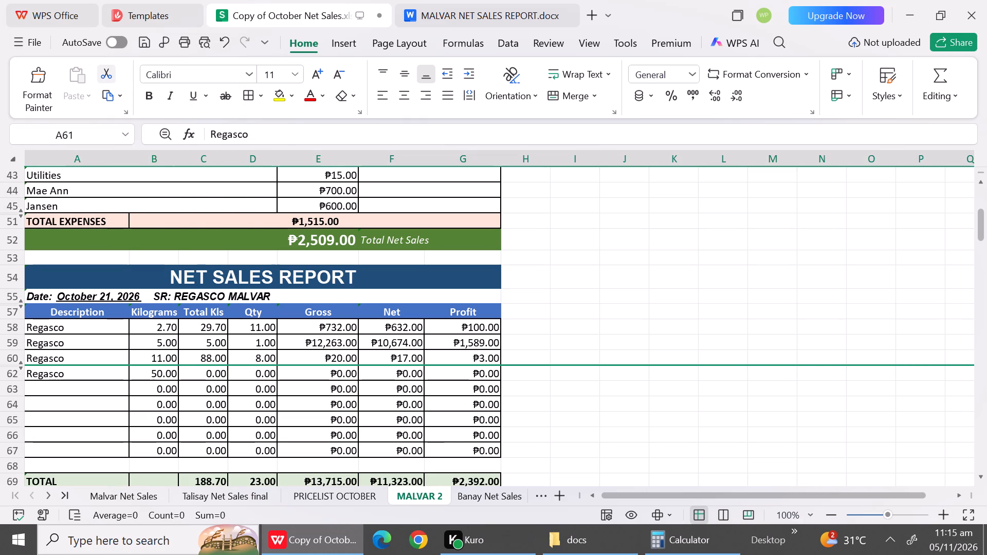
Set the Qty of the 50 kg Regasco row 62 in the October 21 report to 3.
left_click(209, 374)
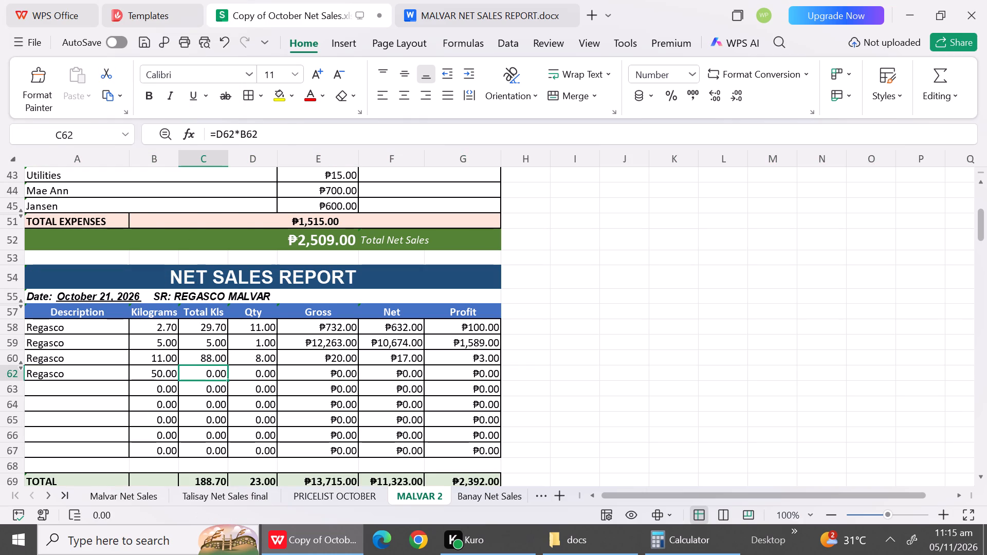
left_click(251, 377)
key("3")
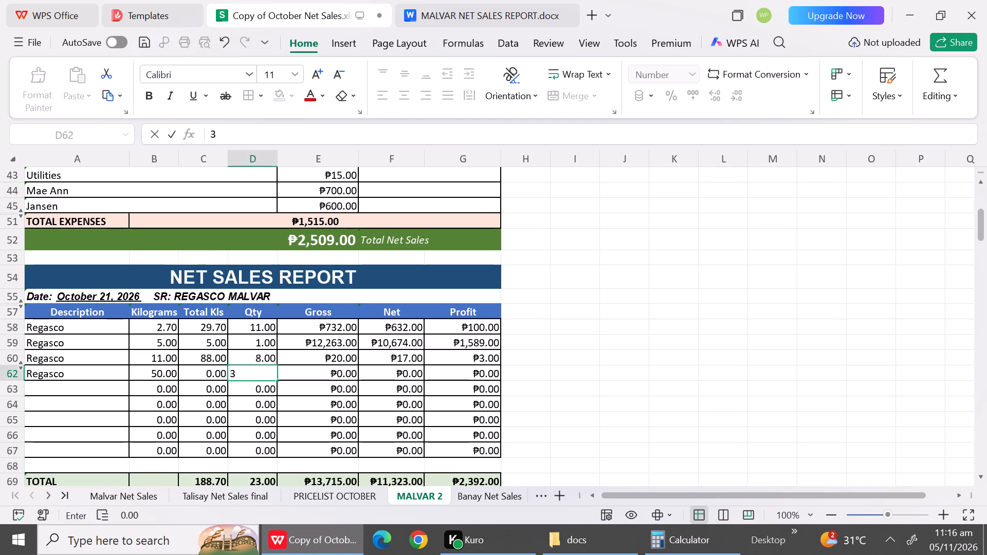
left_click(277, 396)
Set the Gross amounts in rows 58, 59, 60 and 62 of the October 21 report to 4026, 641, 10862 and 16887.
left_click(327, 374)
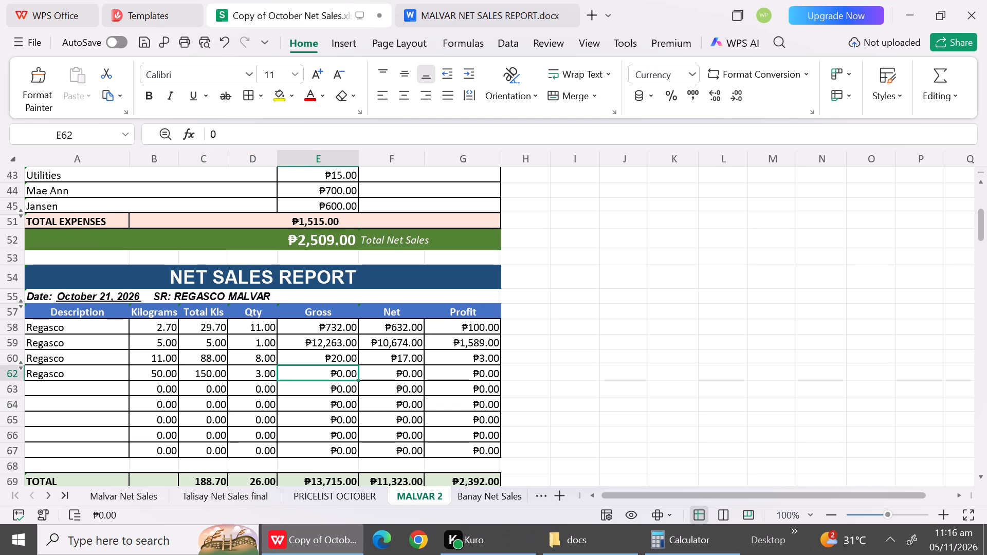
left_click(329, 329)
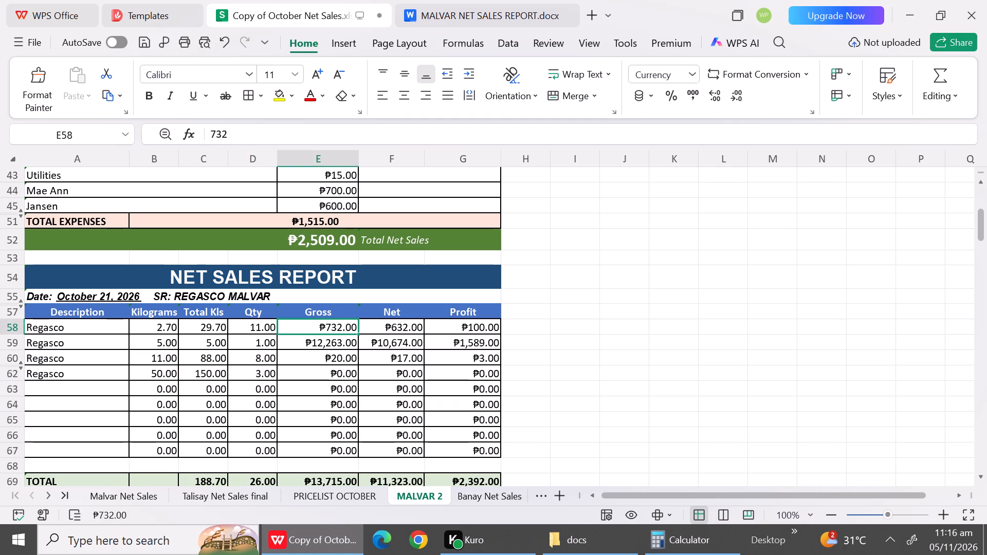
type("40")
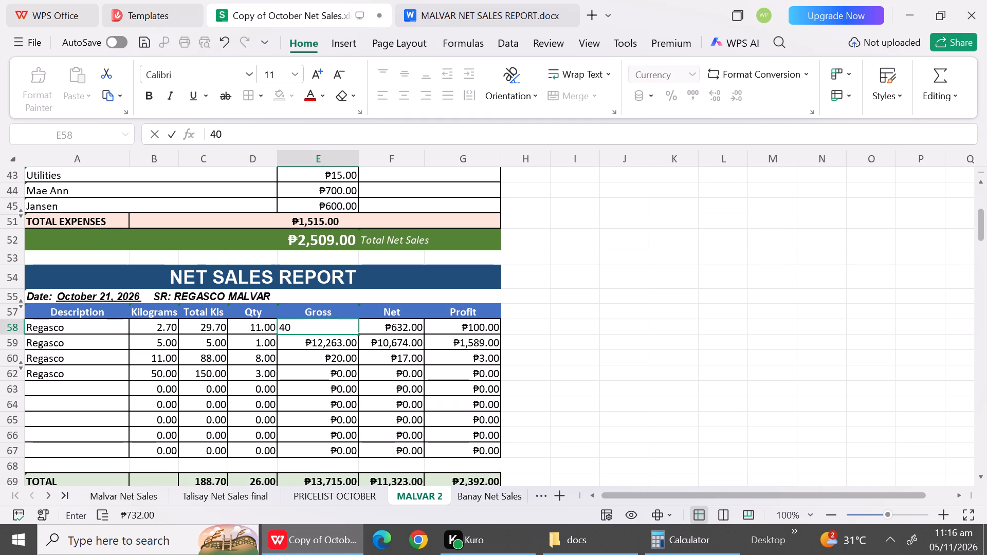
type("26")
key("Down")
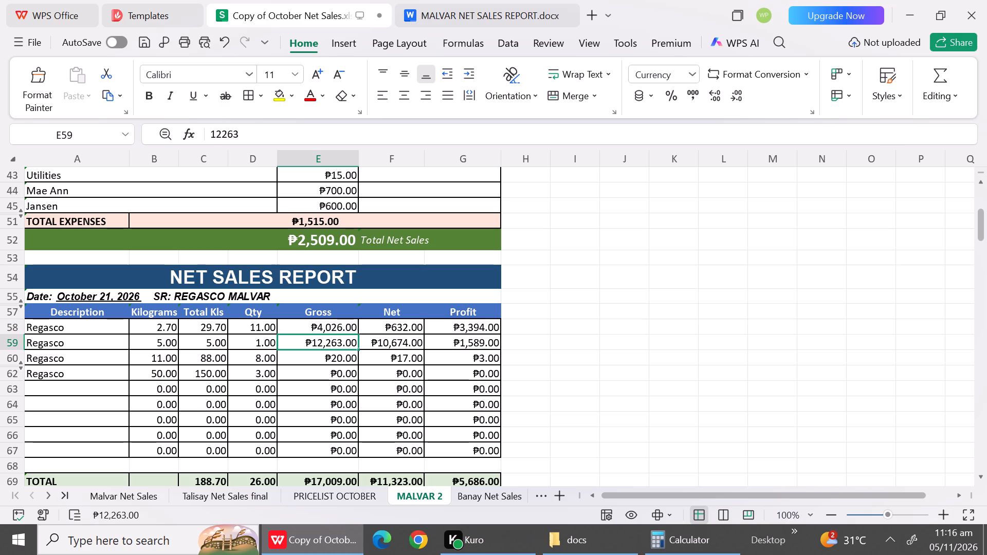
type("641")
key("Down")
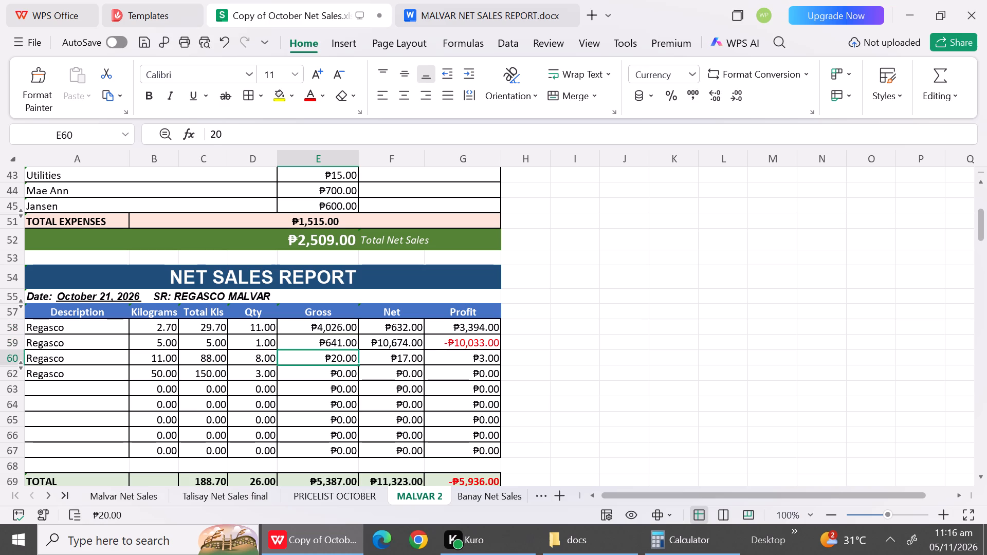
type("10")
type("862")
left_click(332, 374)
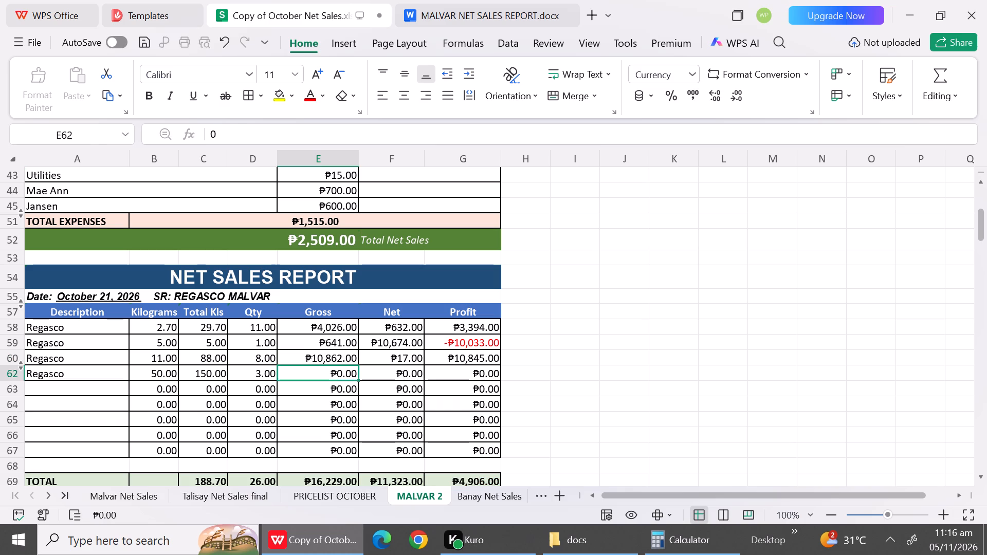
type("16")
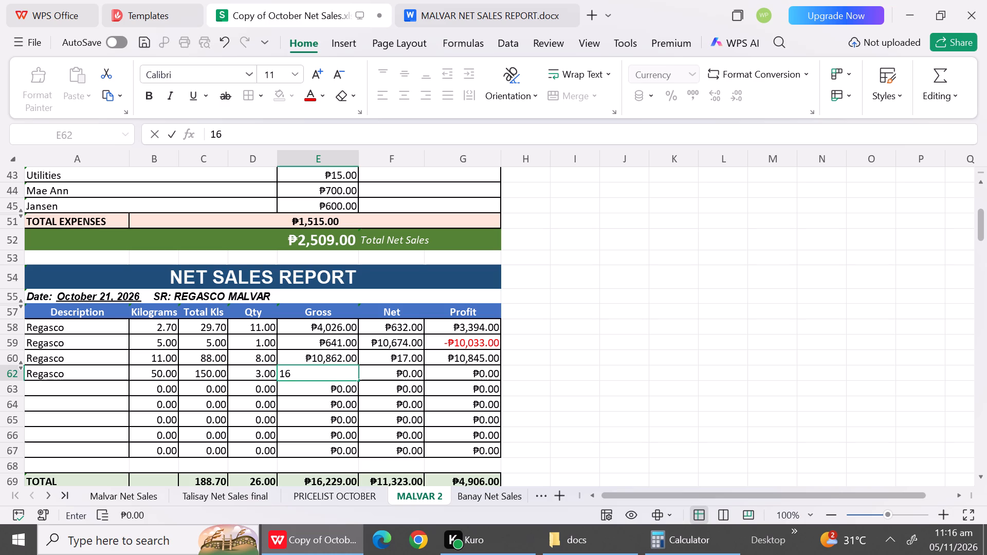
type("887")
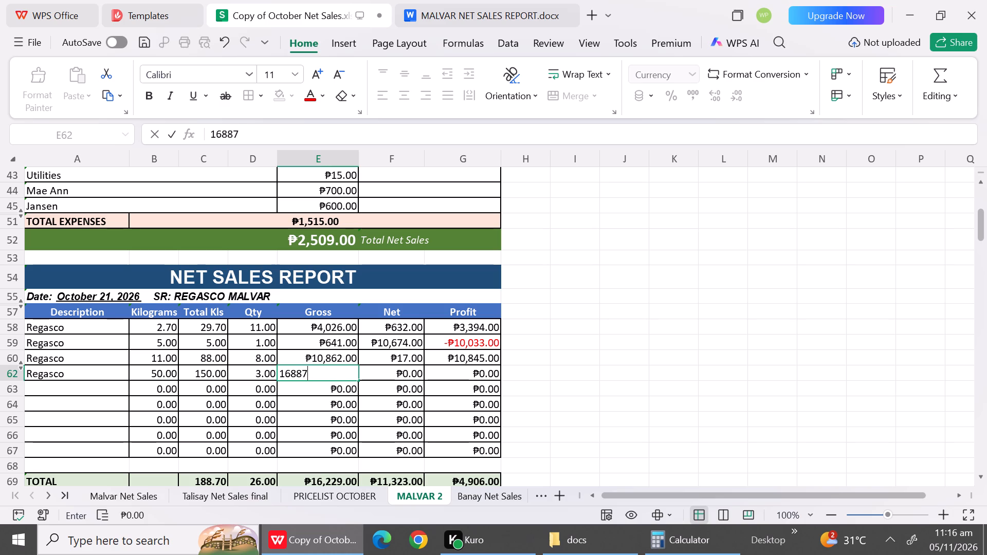
left_click(335, 401)
Multiply 11 by 316 in Calculator and enter 3476 as the Net amount in row 58 of the October 21 report.
left_click(405, 331)
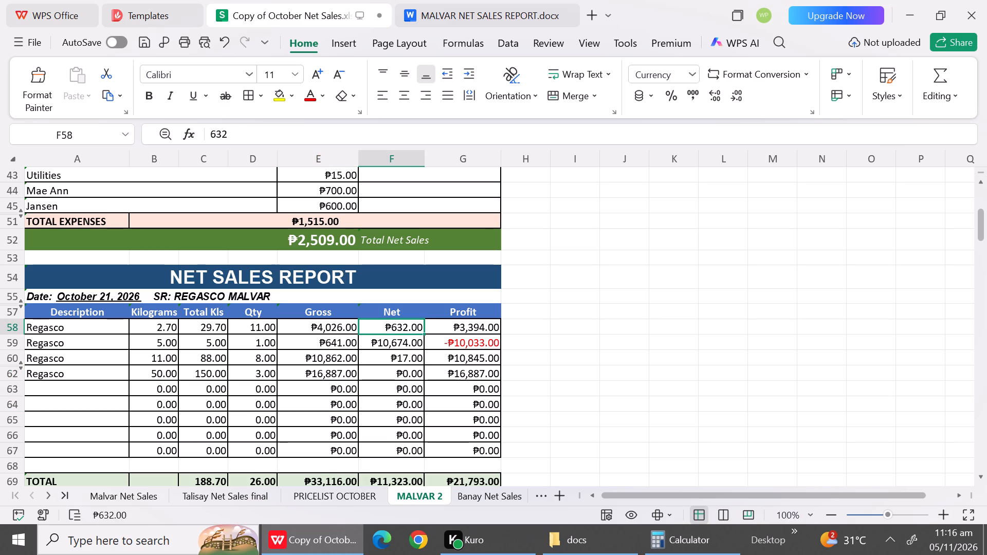
left_click(690, 551)
left_click(665, 191)
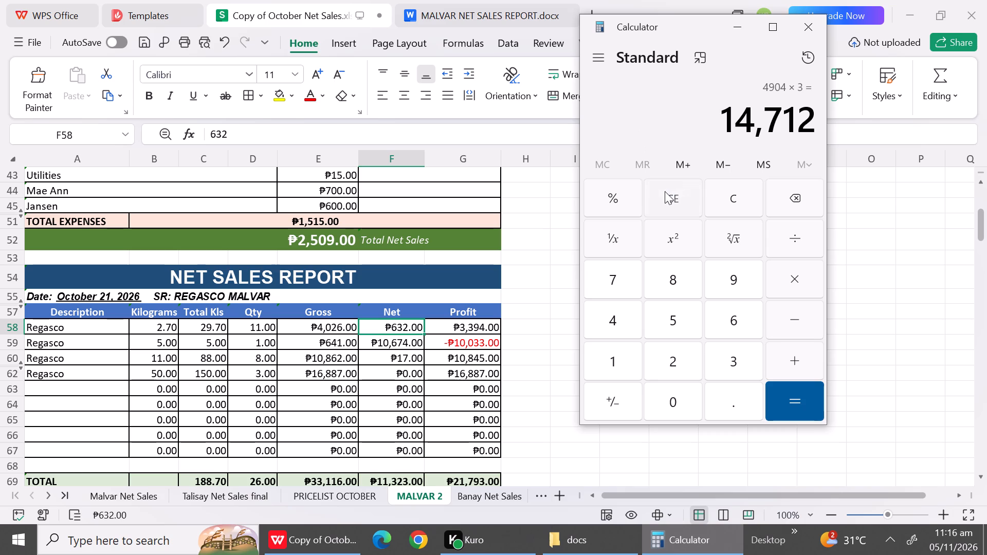
type("11*")
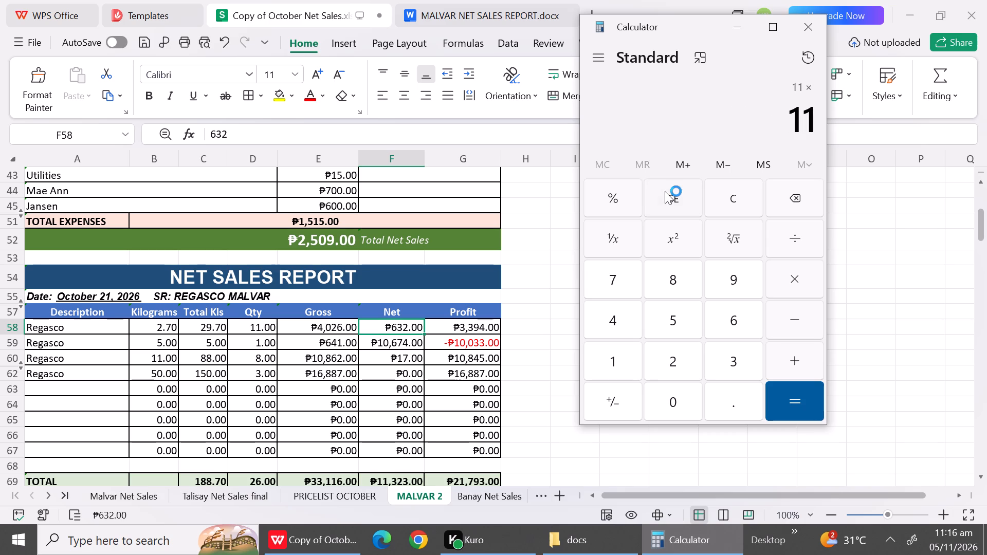
type("316")
key("Return")
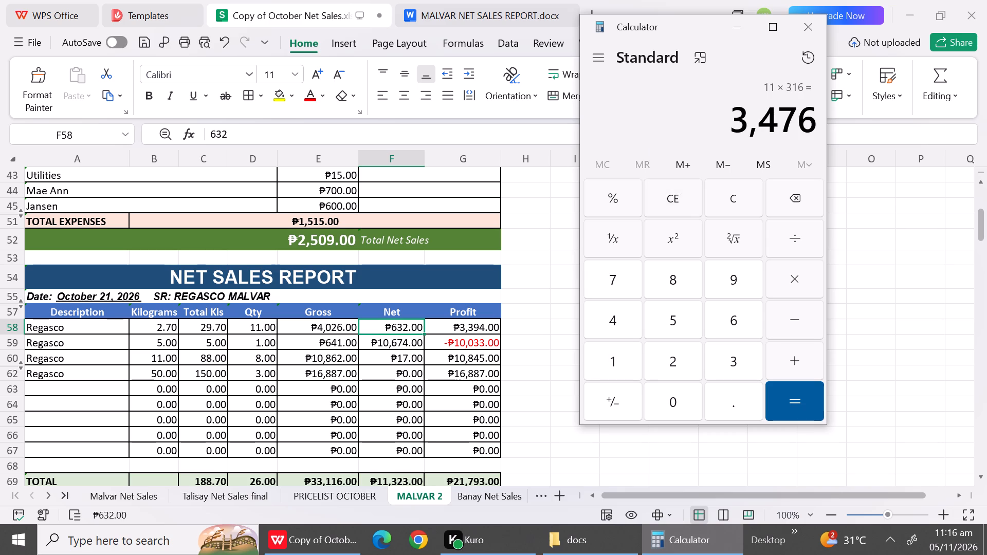
left_click(399, 326)
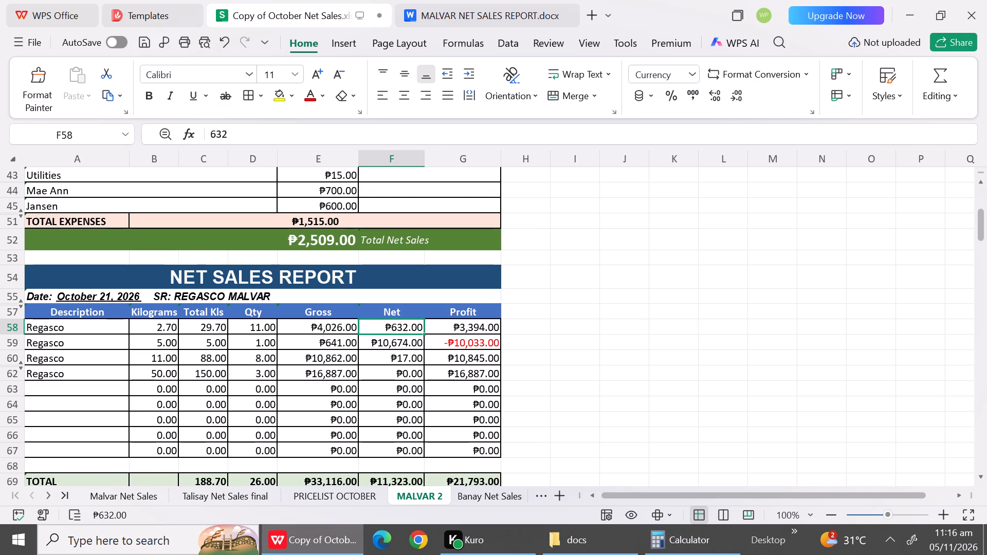
type("3476")
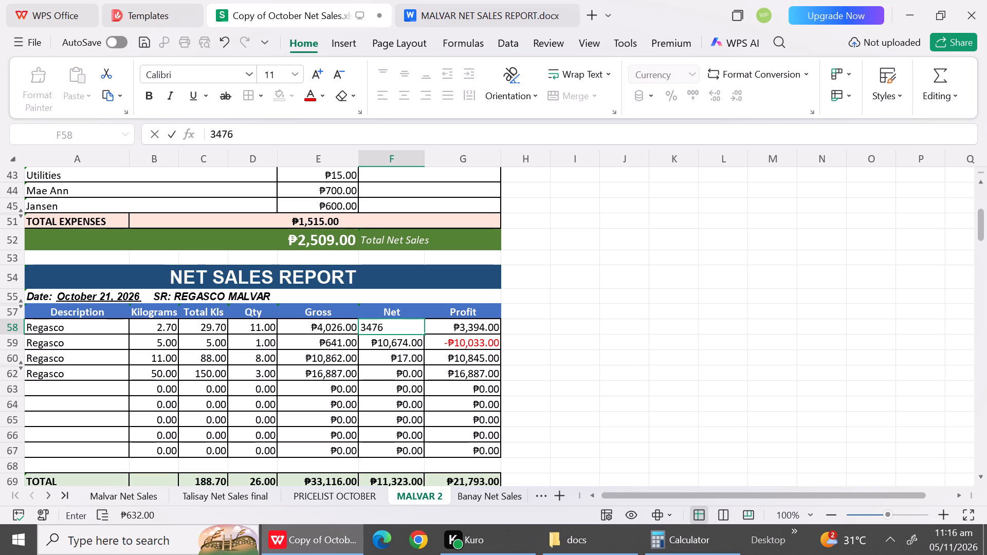
Enter 549 as the Net amount for the 5 kg Regasco row 59 of the October 21 report.
left_click(397, 348)
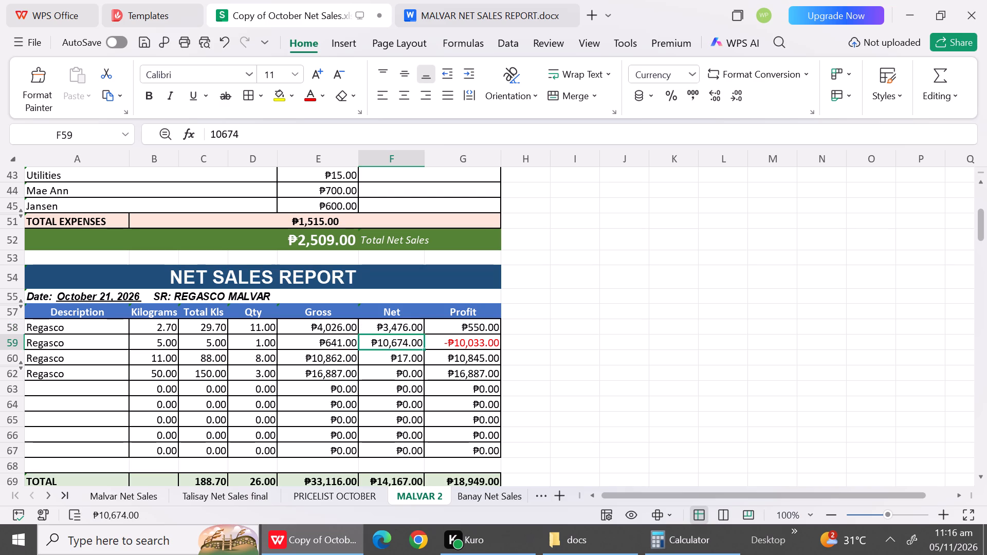
type("549")
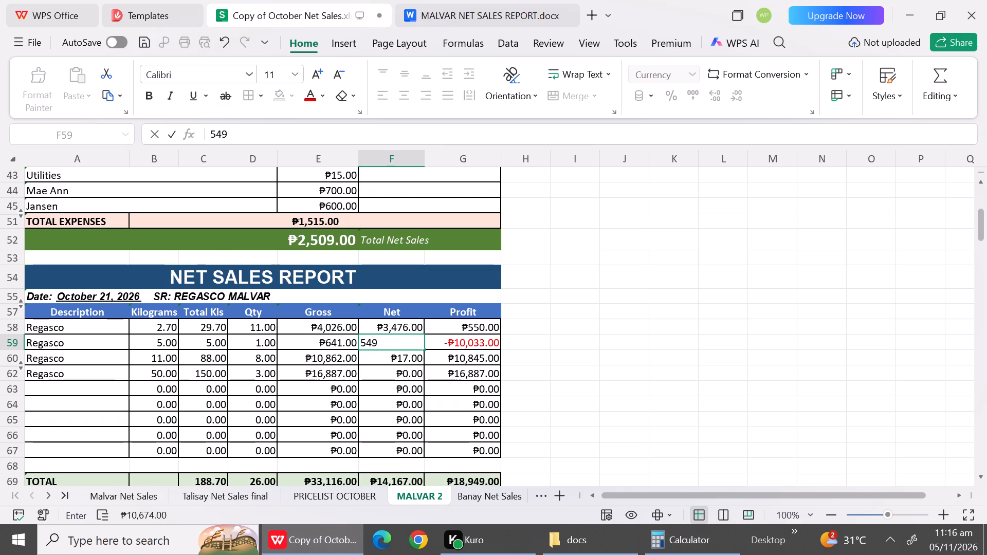
left_click(396, 358)
Multiply 8 by 1186 in Calculator and enter 9488 as the Net amount in row 60 of the October 21 report.
left_click(701, 548)
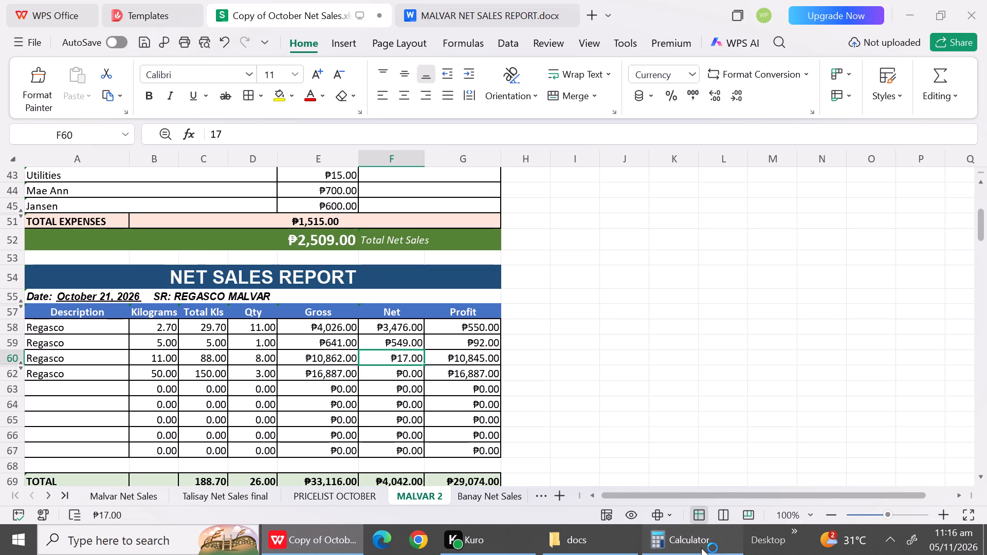
left_click(666, 196)
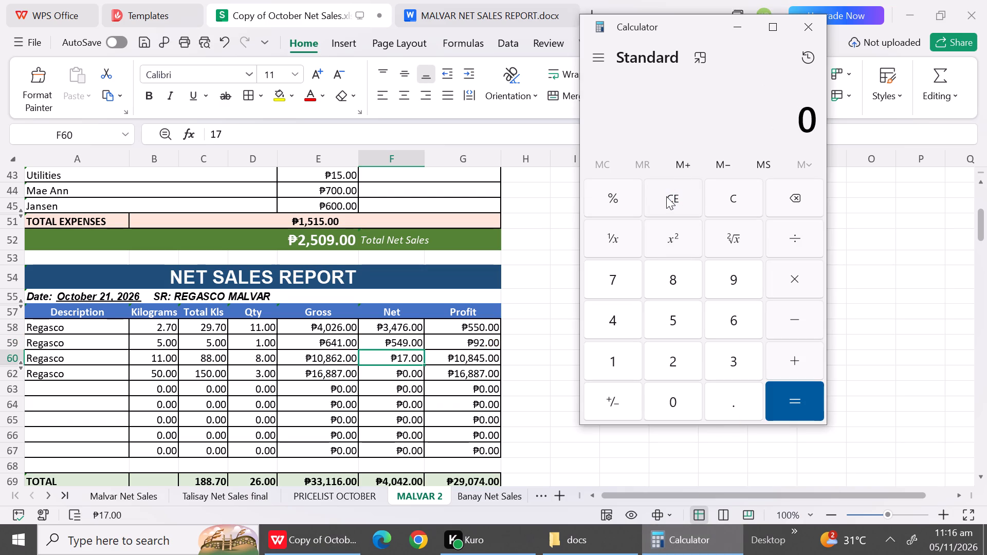
key("8")
key("shift+asterisk")
type("118")
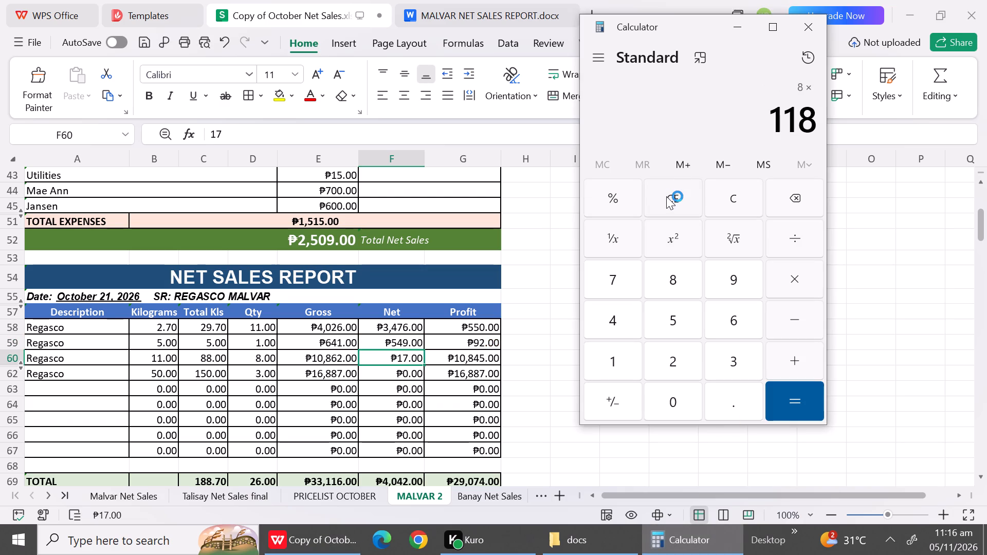
key("6")
key("Return")
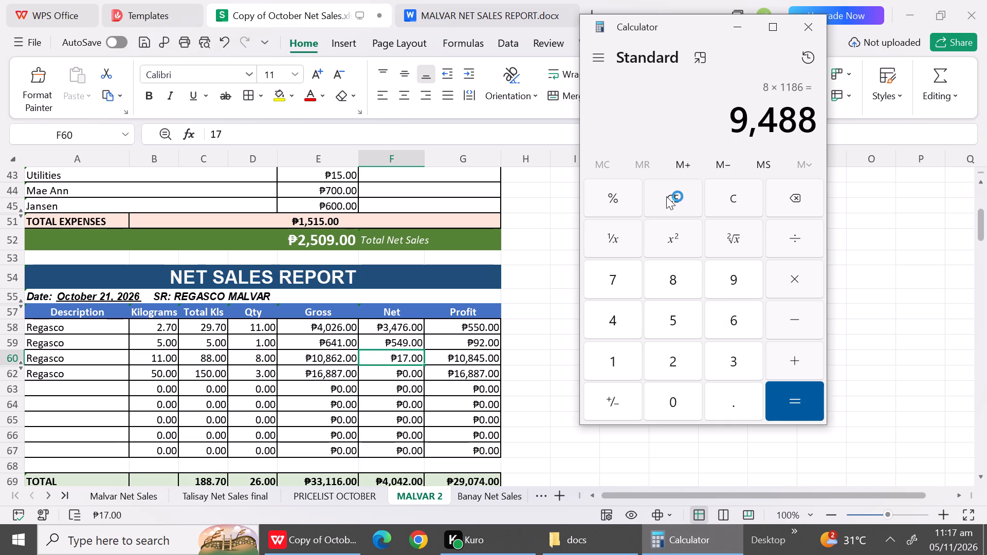
left_click(414, 356)
type("9488")
left_click(411, 378)
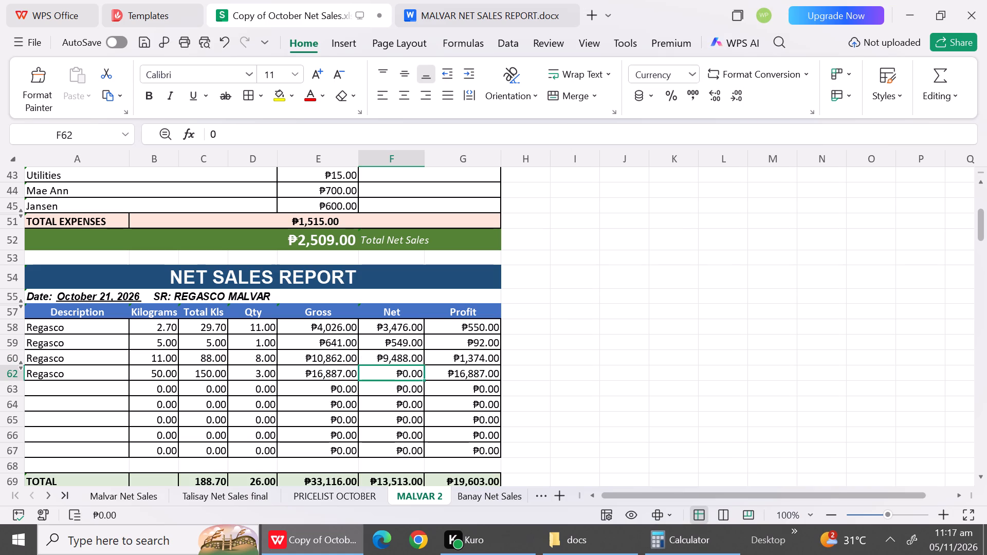
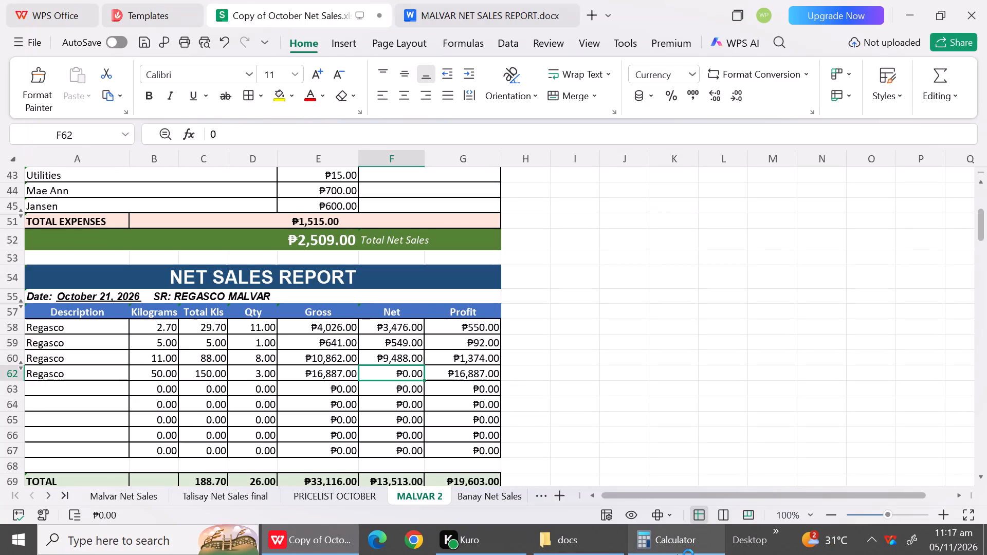
Multiply 4904 by 3 in Calculator and enter 14712 as the Net amount for the 50 kg Regasco row 62.
left_click(662, 541)
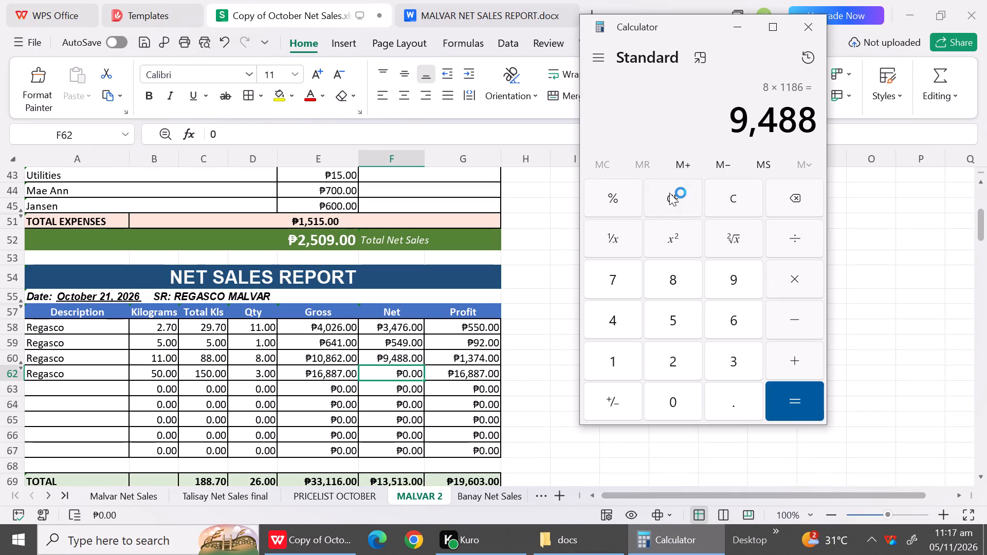
left_click(669, 193)
type("4904")
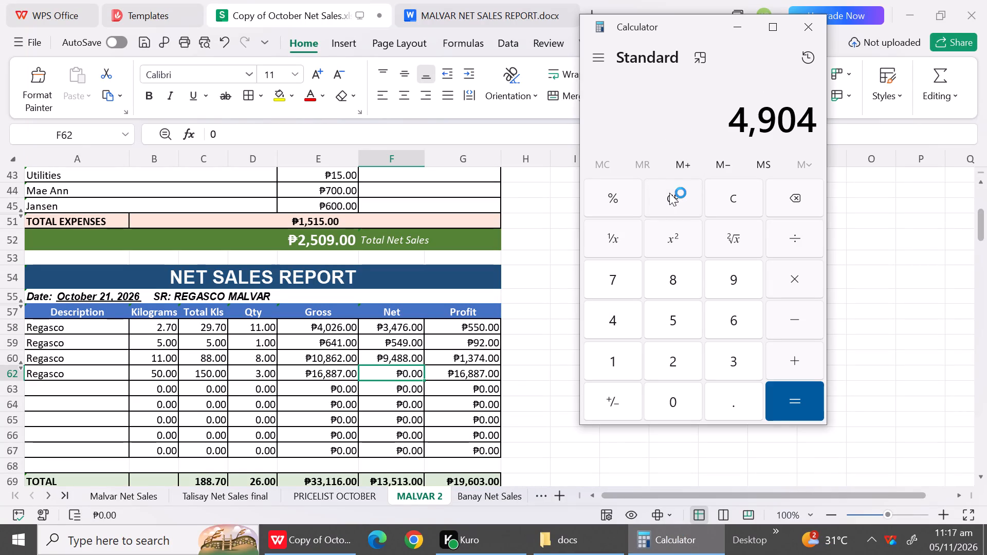
key("shift+asterisk")
key("3")
key("Return")
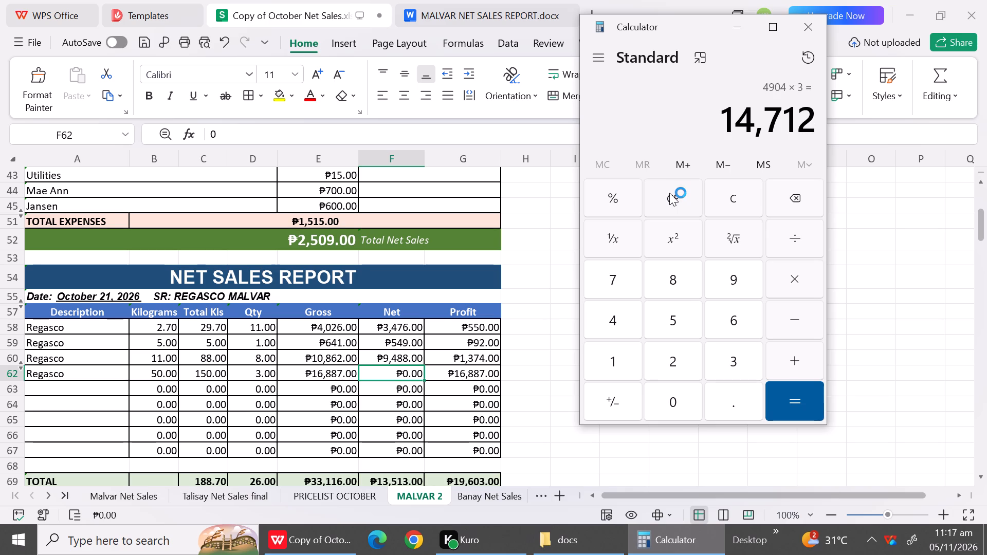
left_click(395, 375)
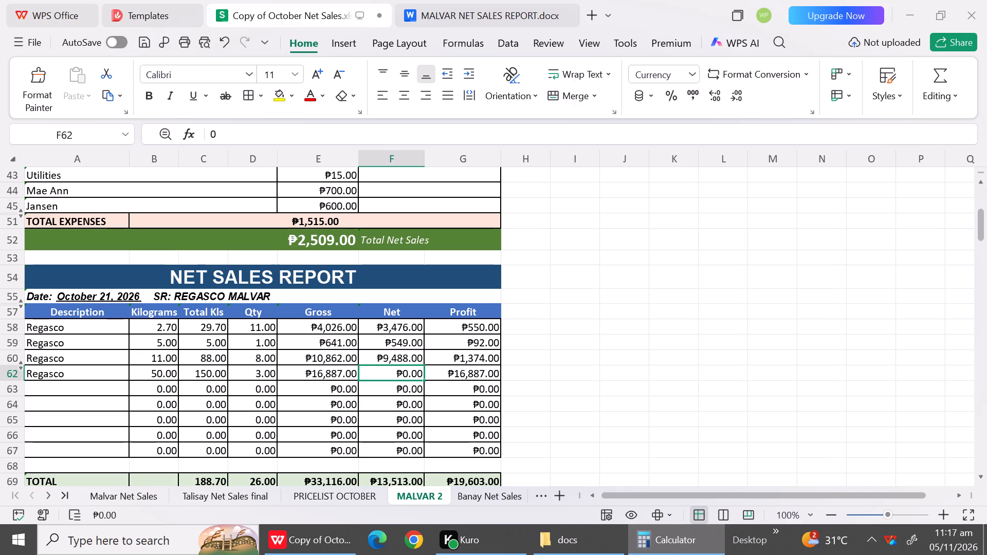
type("14712")
left_click(382, 411)
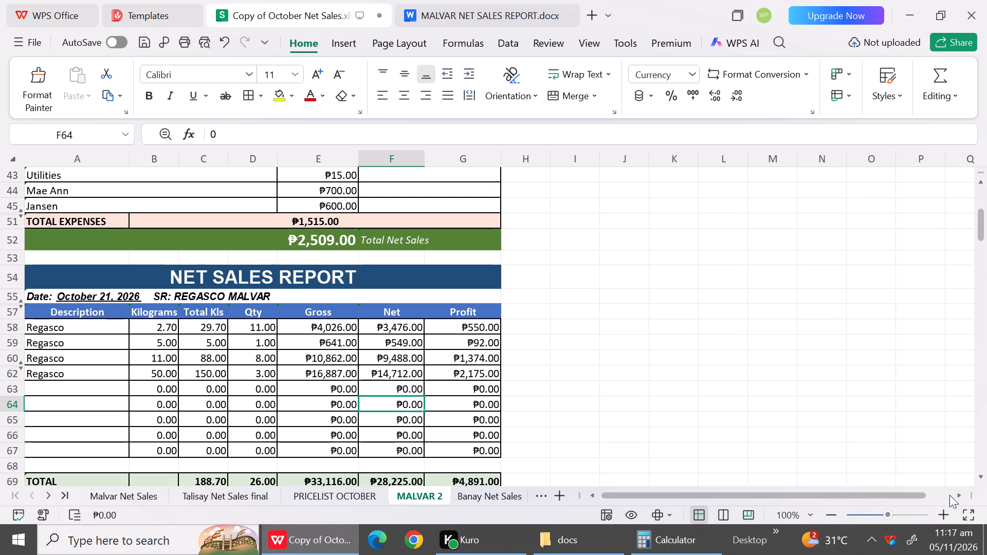
Save the workbook and hide the unused rows 63 to 68 above the October 21 report's TOTAL row.
left_click(986, 479)
triple_click(981, 476)
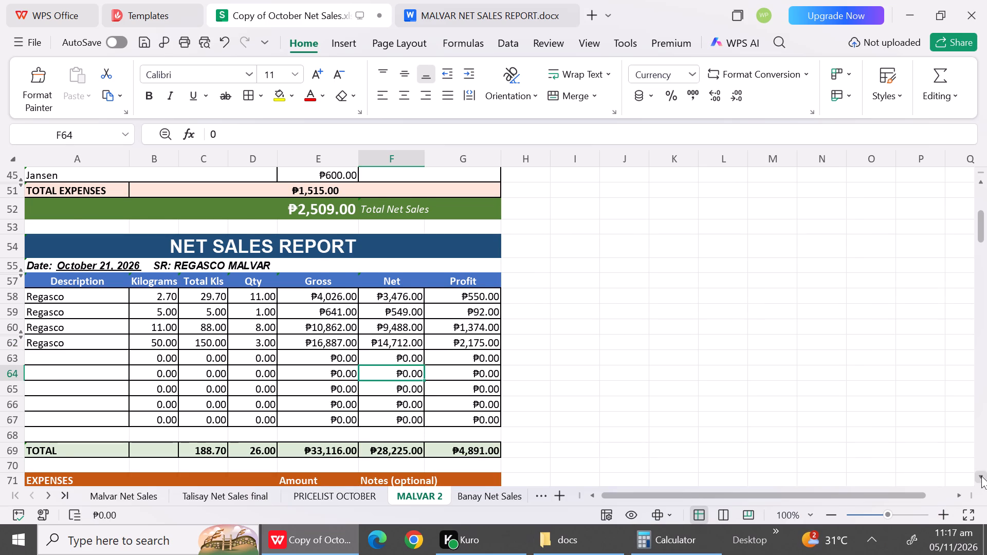
double_click(981, 476)
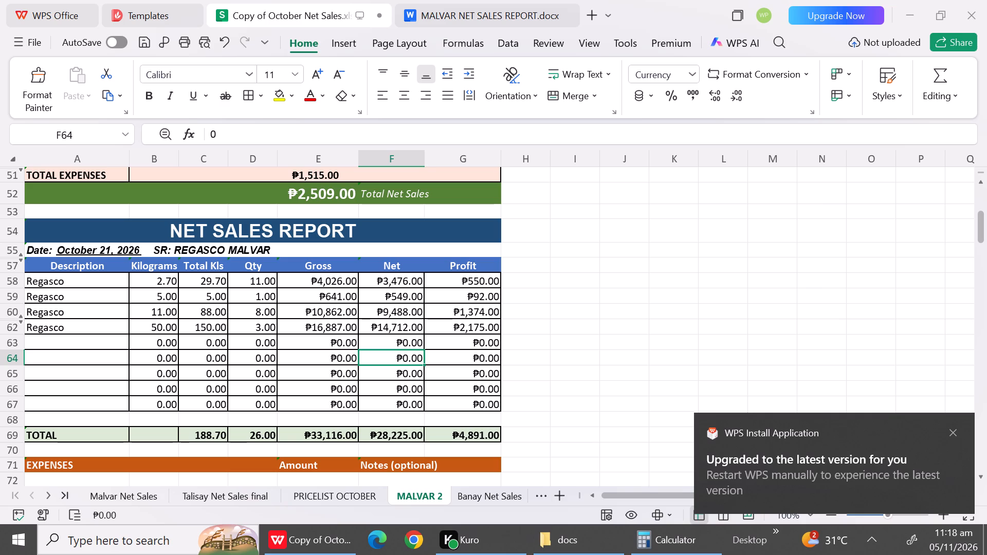
key("ctrl+s")
left_click_drag(13, 344, 12, 344)
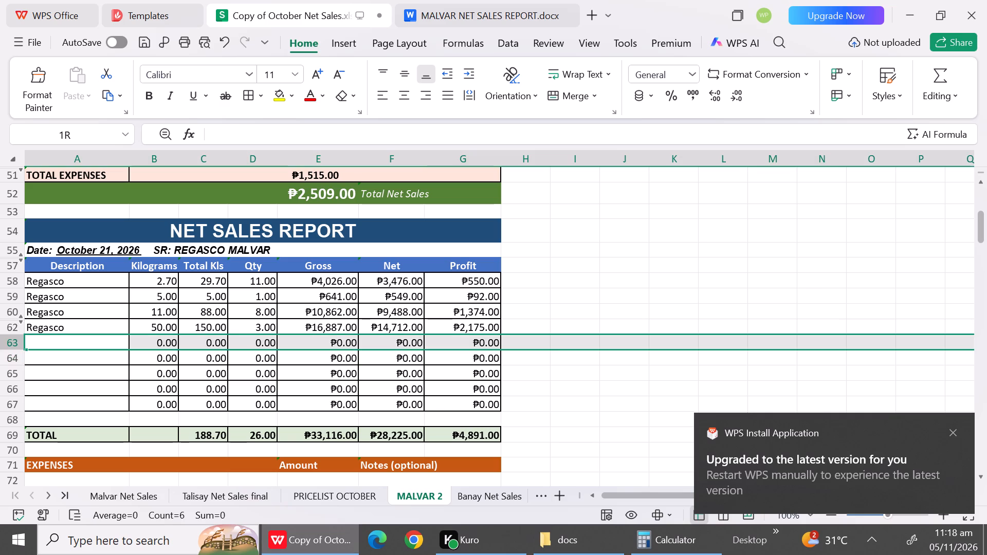
left_click_drag(12, 344, 17, 420)
right_click(17, 420)
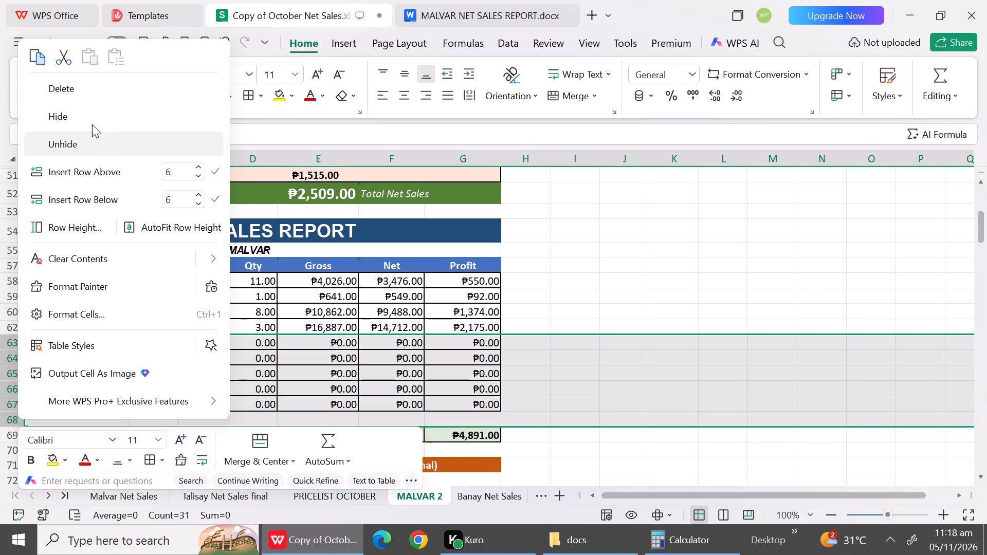
left_click(88, 119)
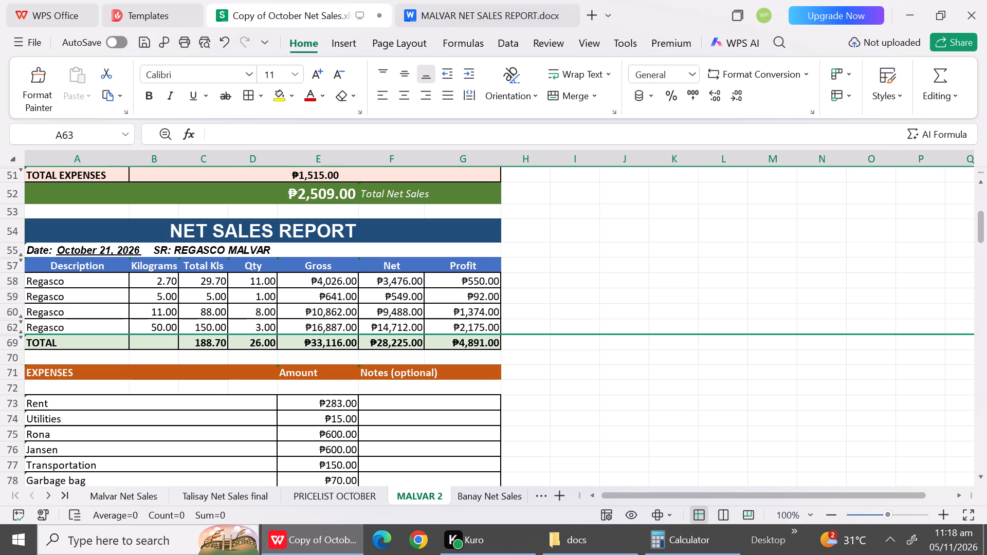
Hide the blank rows 70 and 72 around the October 21 report's EXPENSES header.
left_click(16, 359)
right_click(16, 359)
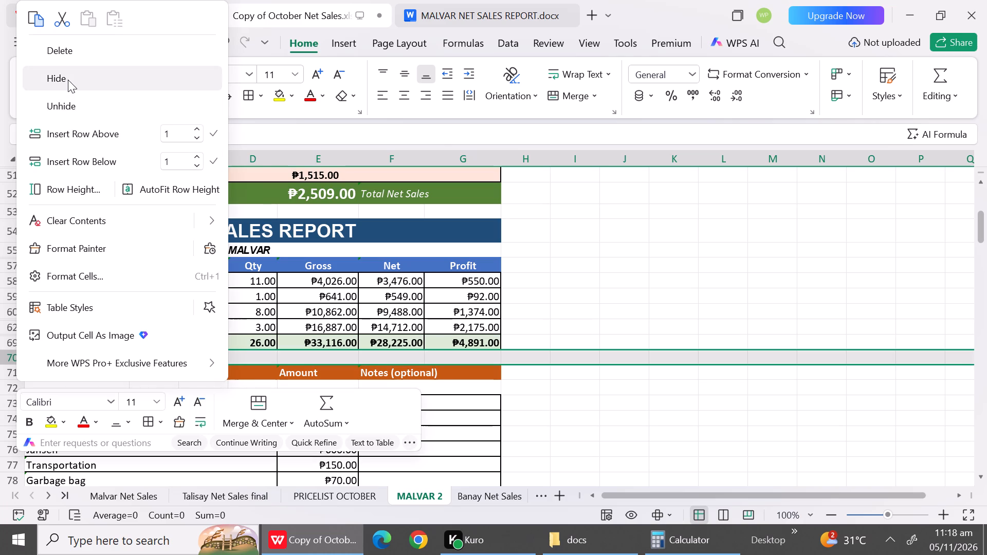
left_click(67, 80)
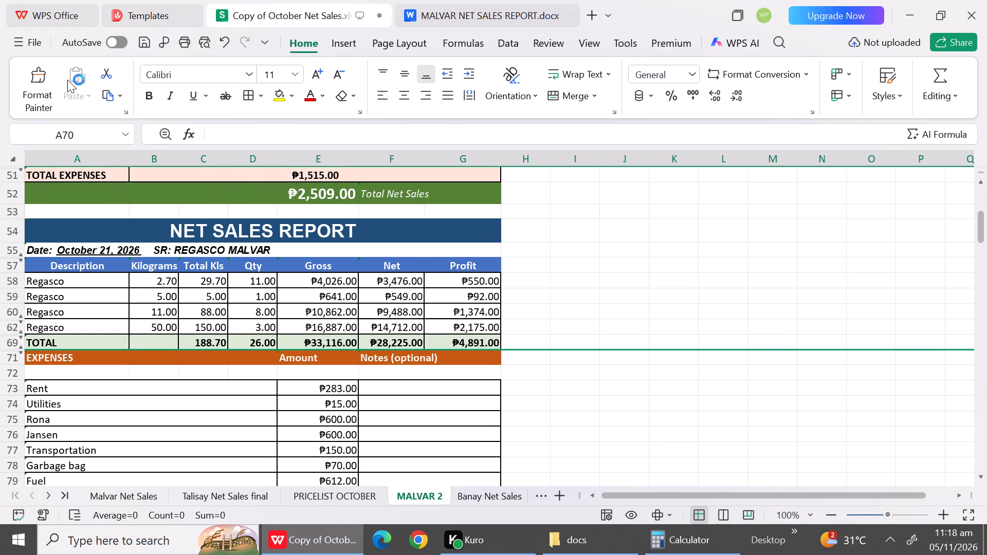
left_click(12, 369)
right_click(12, 369)
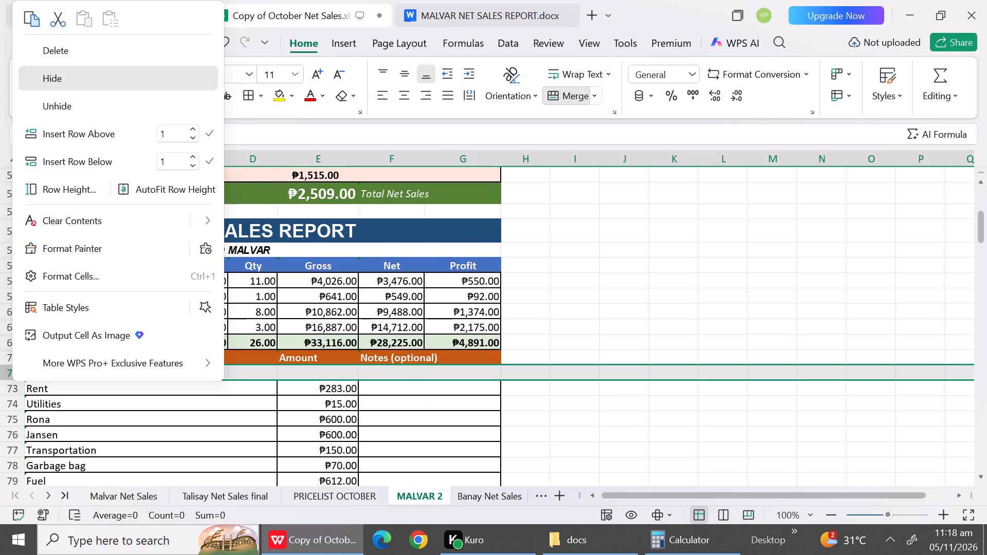
left_click(63, 83)
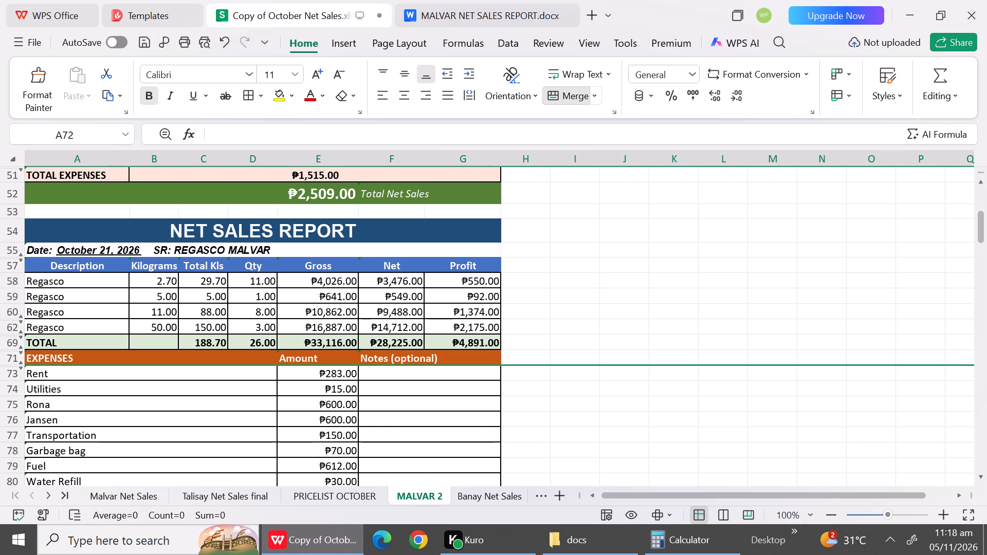
Set the October 21 Rent expense to 200 and change expense row 75 to Mae Ann with an amount of 700.
left_click(338, 369)
type("200")
left_click(336, 397)
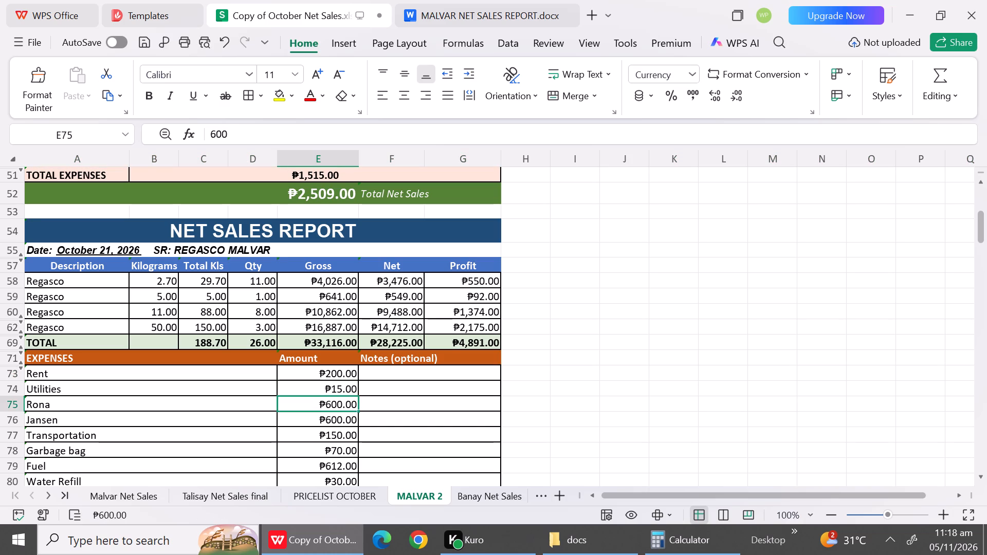
left_click(180, 398)
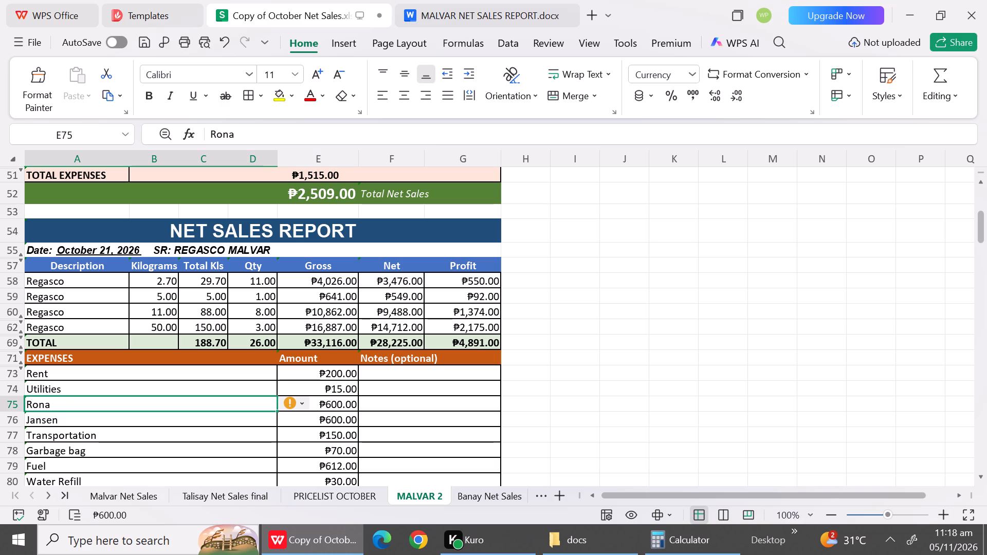
type("Mae")
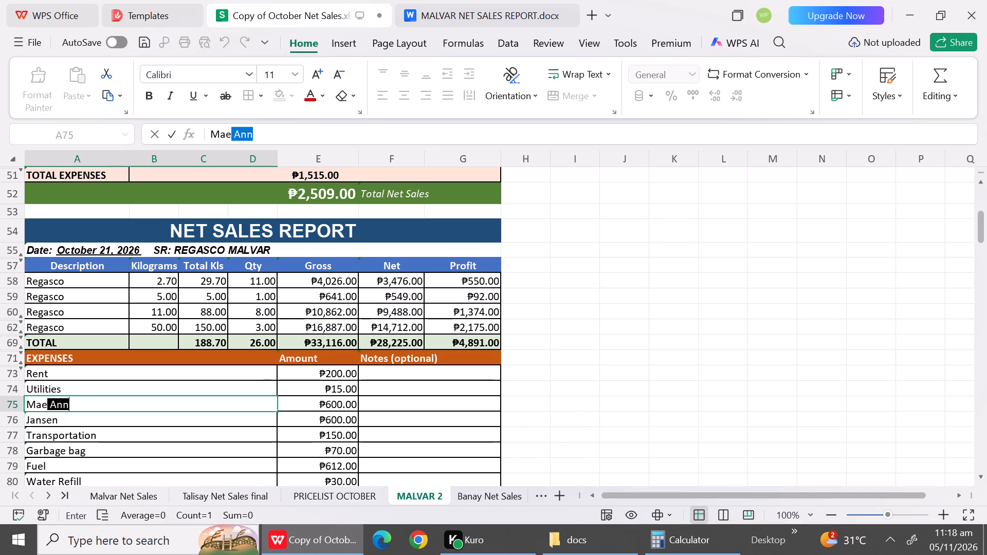
key("Right")
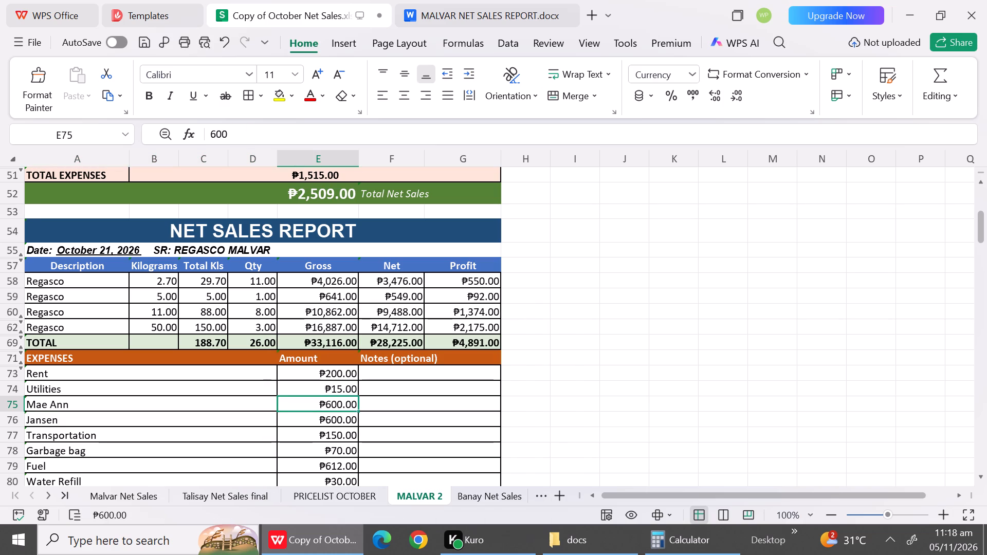
type("700")
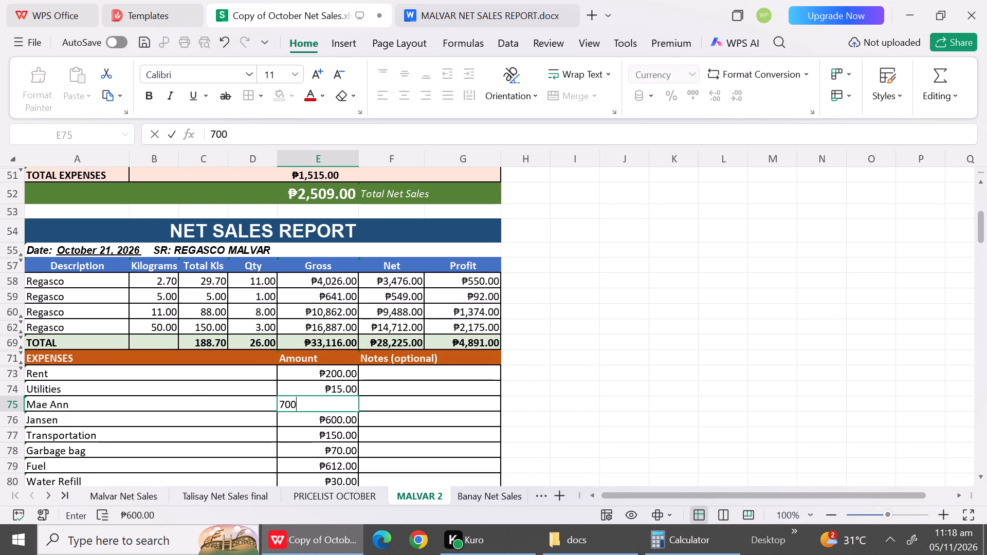
Replace the expense description in row 76 of the October 21 report with Jerome.
left_click(80, 426)
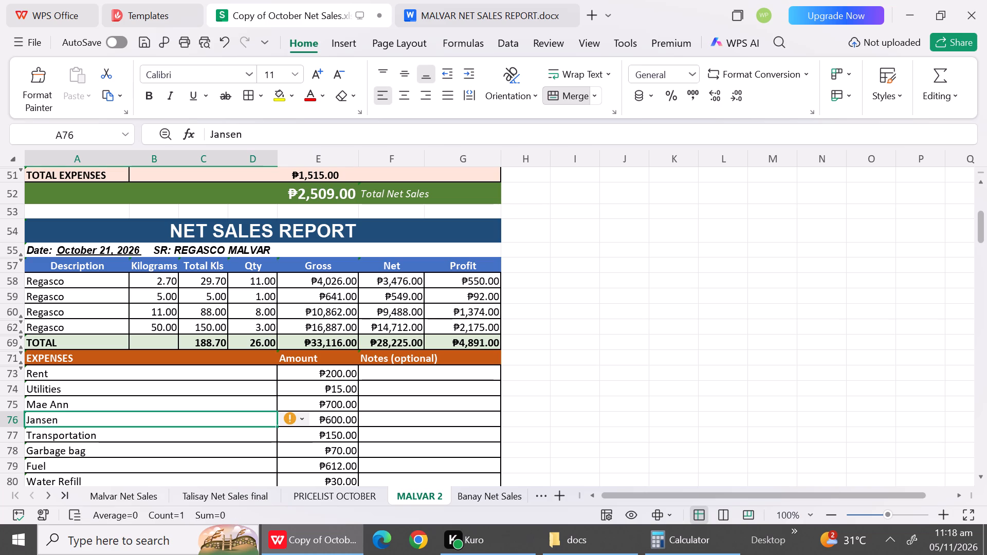
type("Jermo")
key("BackSpace")
key("BackSpace")
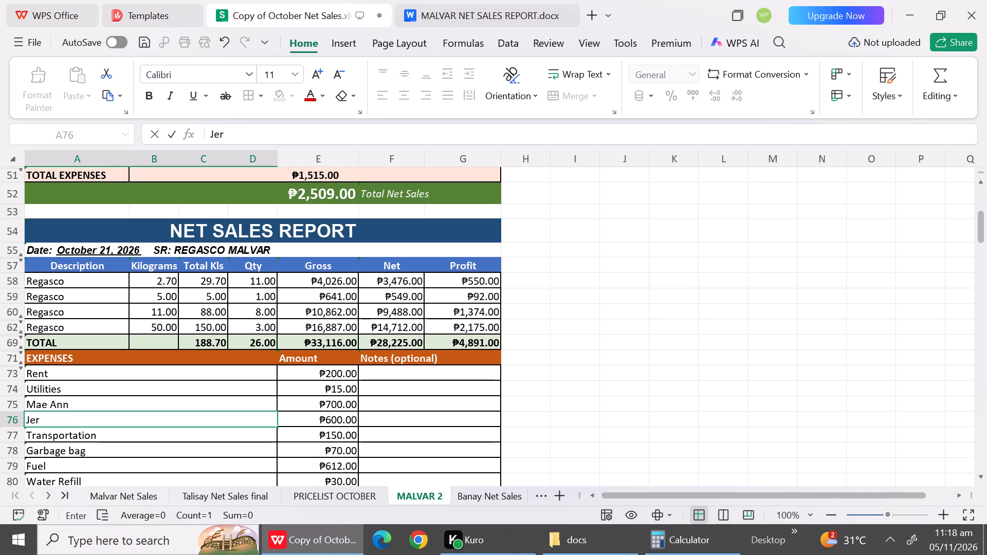
type("ome")
left_click(317, 424)
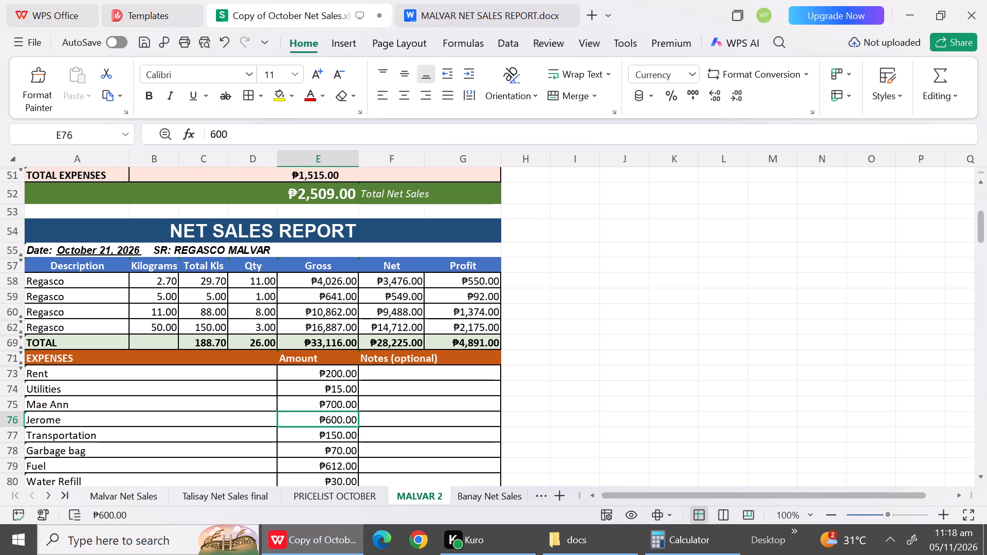
Clear the Transportation, Garbage bag, Fuel and Water Refill descriptions in rows 77 to 80 of the October 21 expenses.
left_click(191, 435)
key("BackSpace")
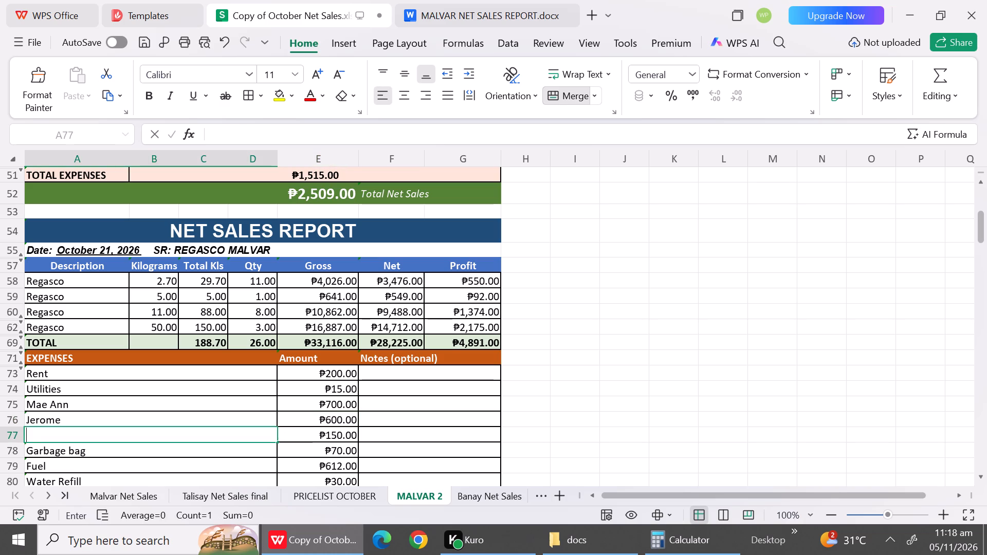
left_click(180, 455)
key("BackSpace")
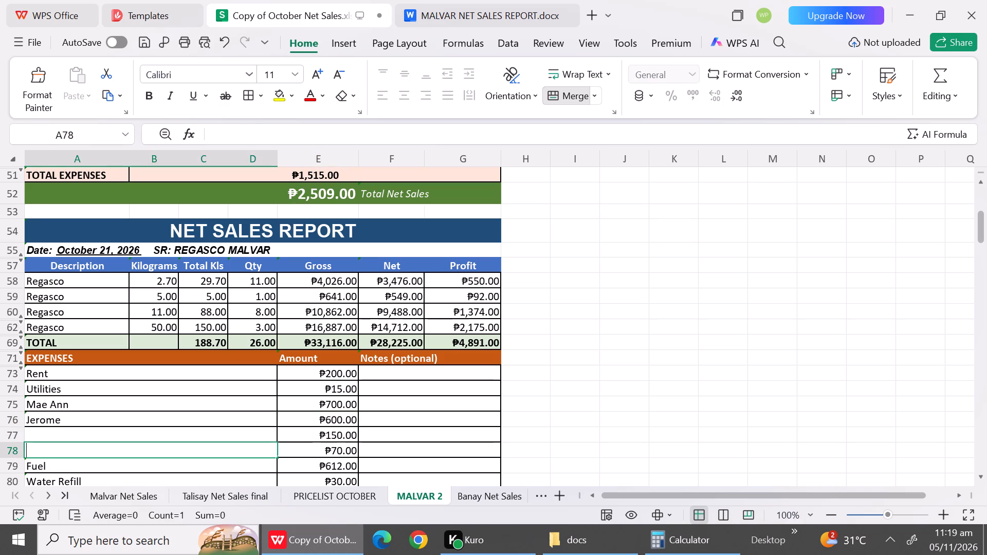
left_click(178, 464)
key("BackSpace")
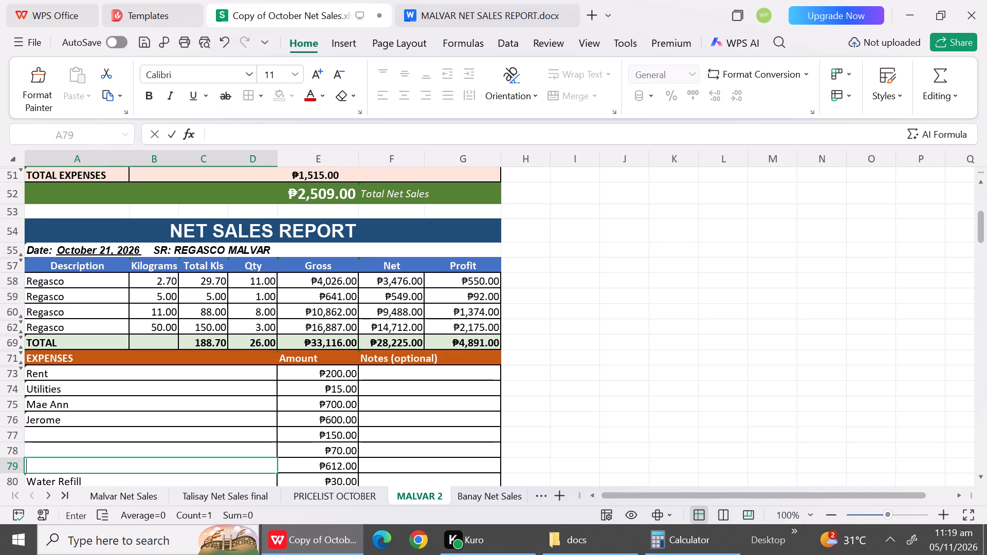
left_click(169, 478)
key("BackSpace")
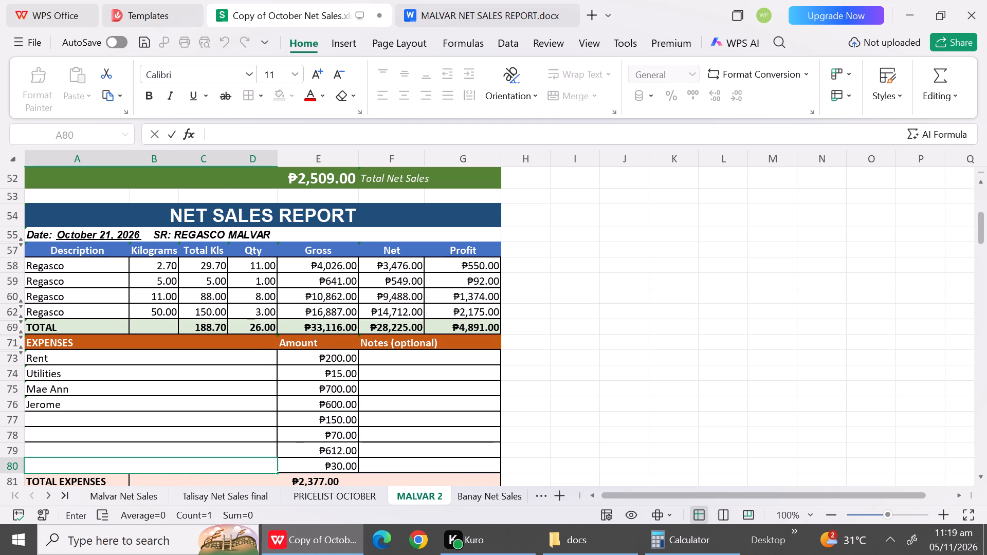
Clear the expense amounts in rows 77 to 80 of the October 21 report.
left_click(325, 409)
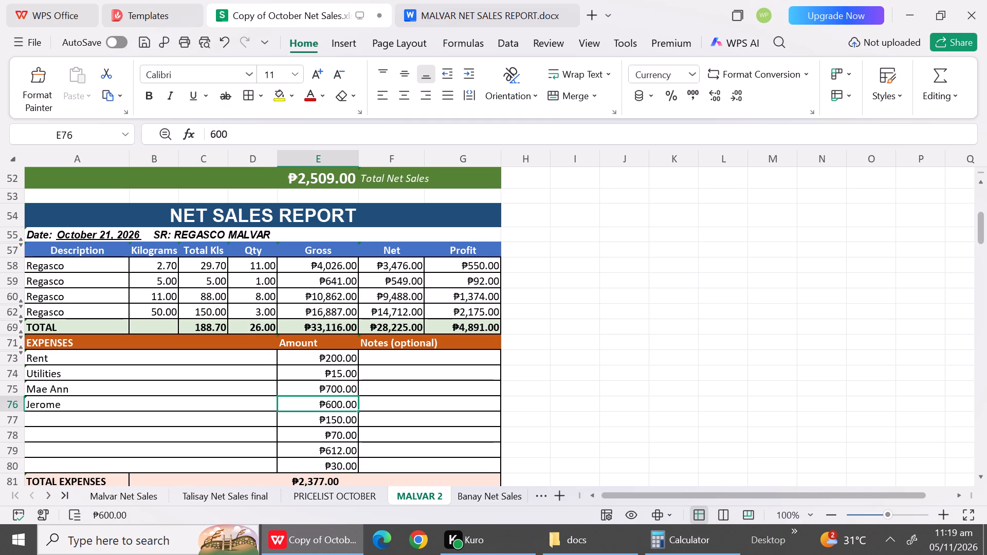
left_click(323, 421)
key("BackSpace")
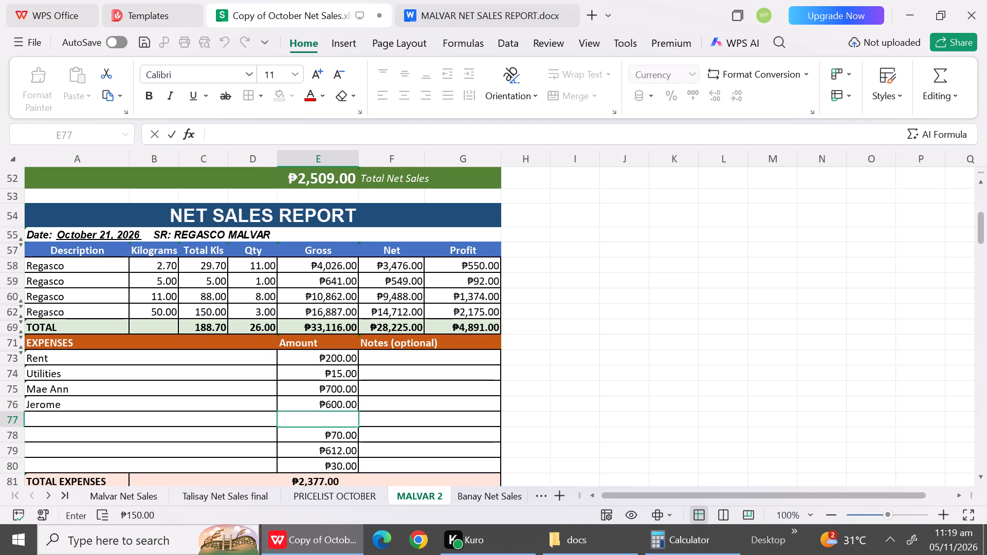
left_click(320, 439)
key("BackSpace")
left_click(322, 450)
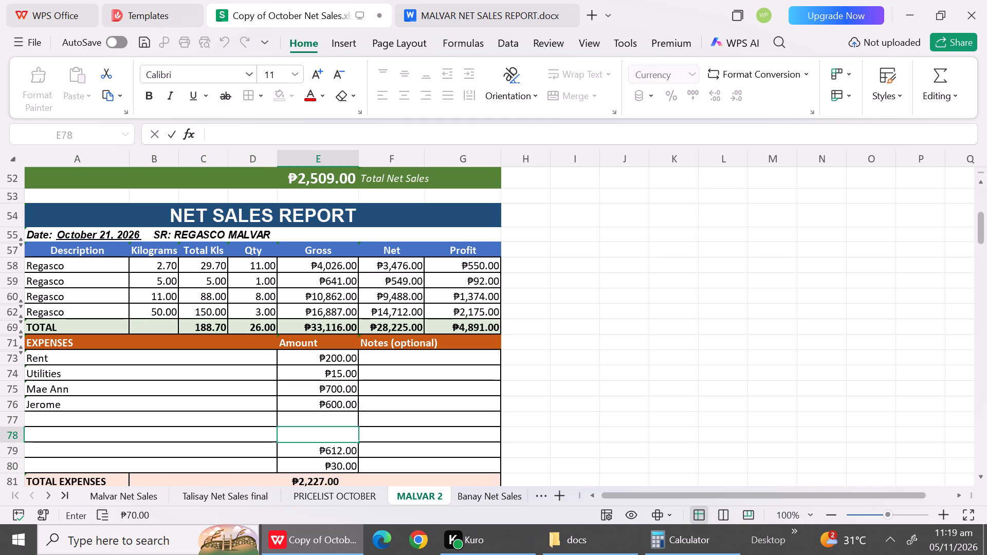
key("BackSpace")
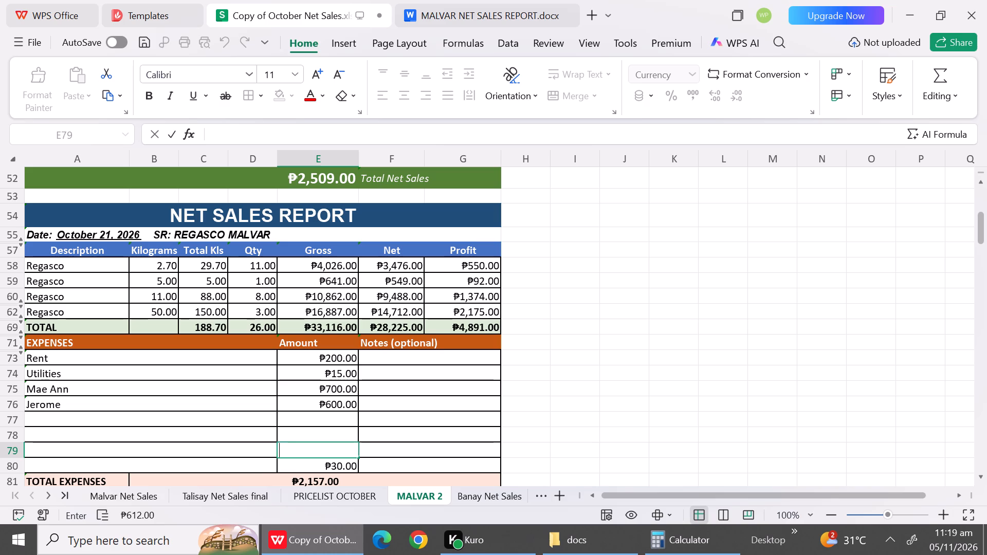
left_click(324, 470)
key("BackSpace")
left_click(414, 434)
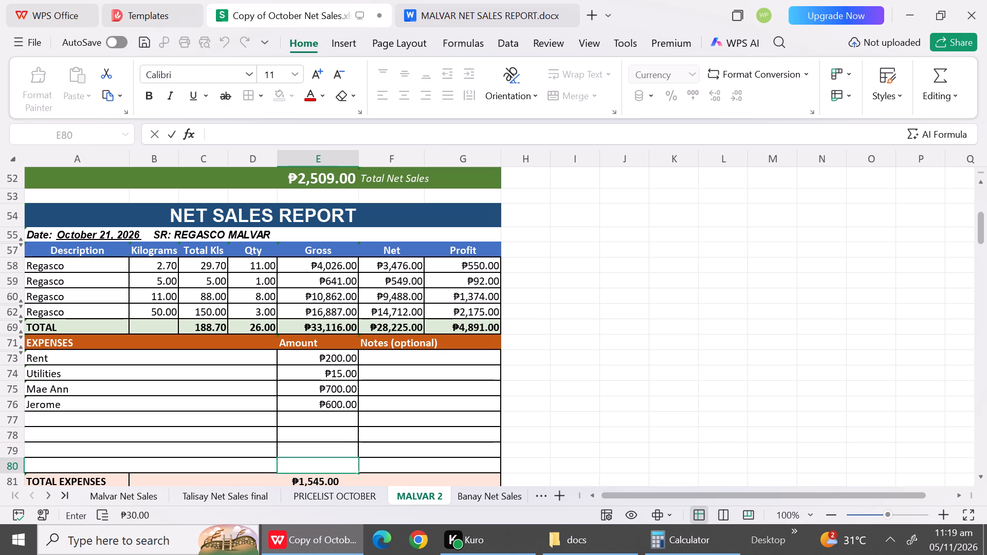
Hide the emptied expense rows 77 to 80 of the October 21 report.
left_click_drag(15, 420, 17, 470)
right_click(17, 470)
left_click(72, 163)
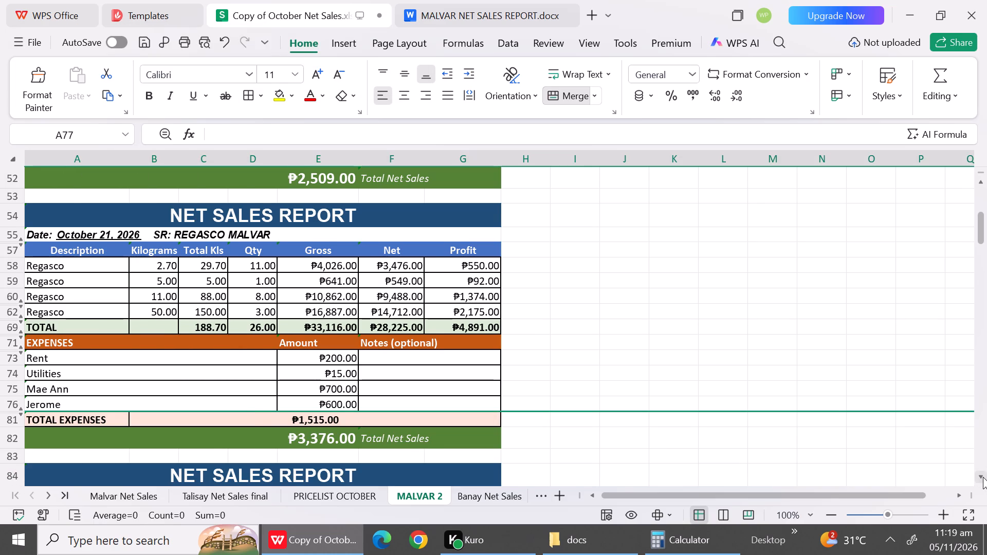
Hide the blank row 86 between the date line and the table header of the October 22 report.
triple_click(983, 477)
triple_click(983, 477)
left_click_drag(983, 477, 191, 439)
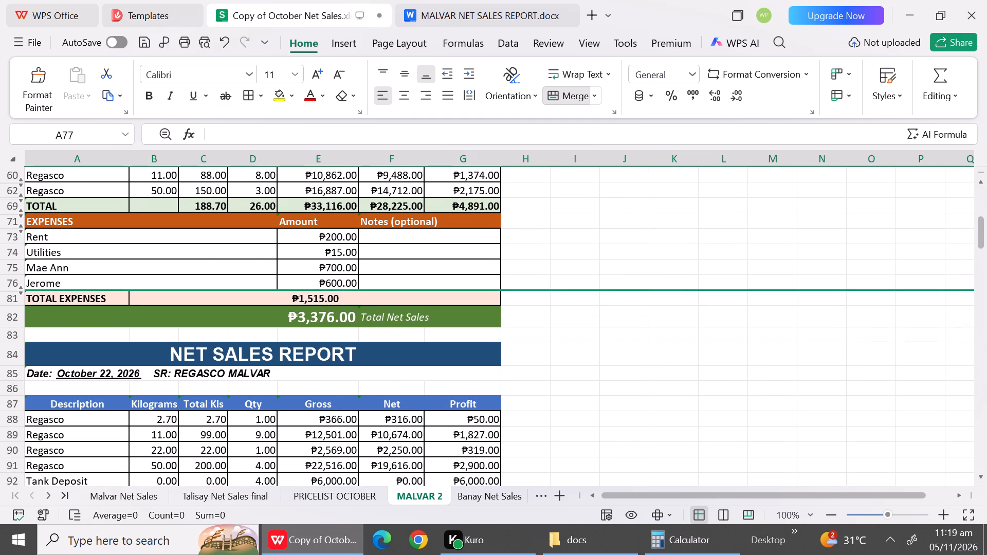
left_click(5, 386)
right_click(5, 386)
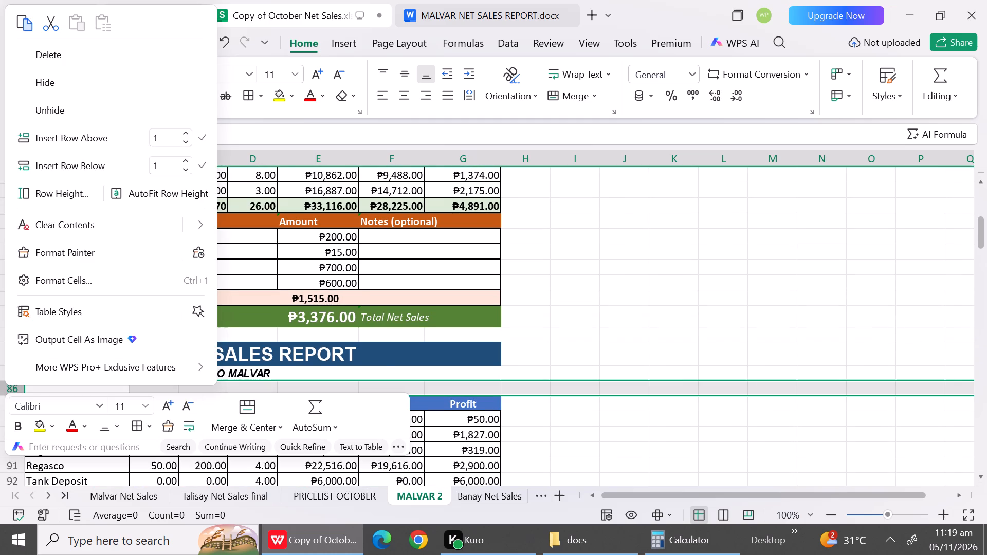
left_click(73, 86)
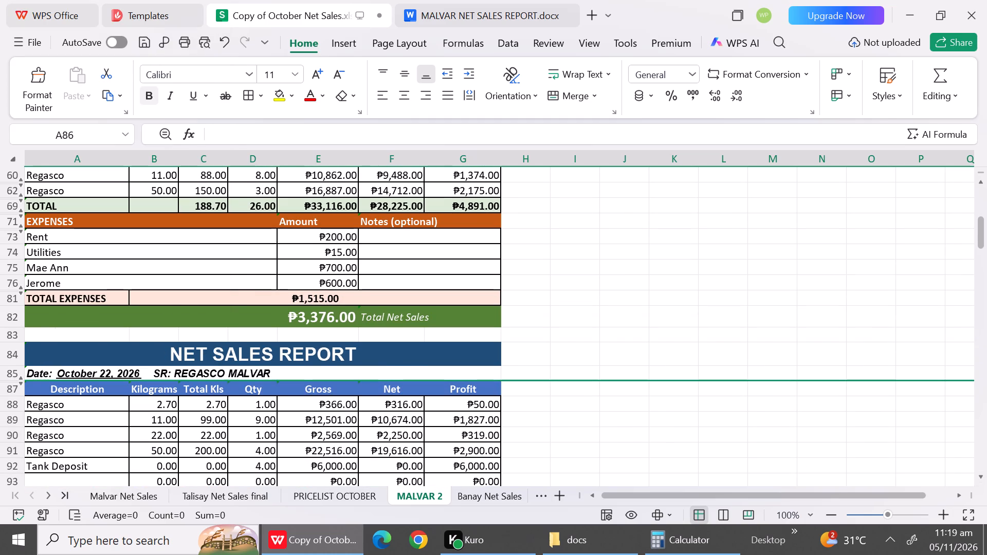
Clear the Tank Deposit description in row 92 of the October 22 report.
triple_click(980, 475)
triple_click(980, 475)
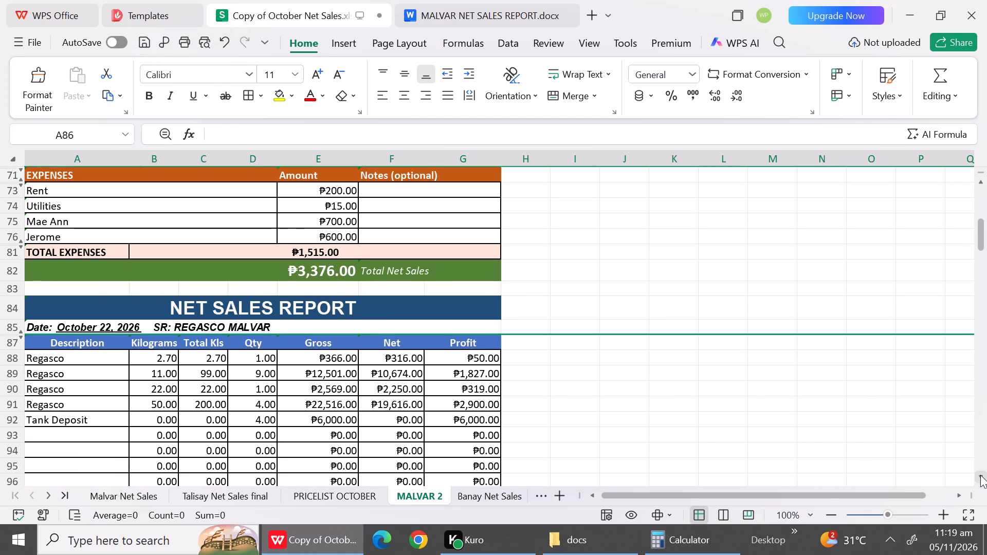
left_click(980, 475)
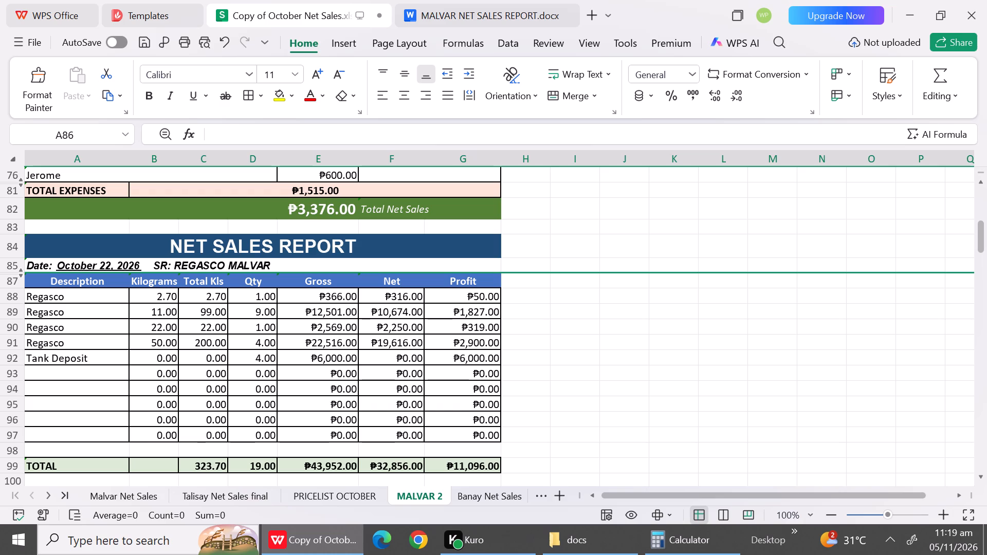
left_click(103, 364)
key("BackSpace")
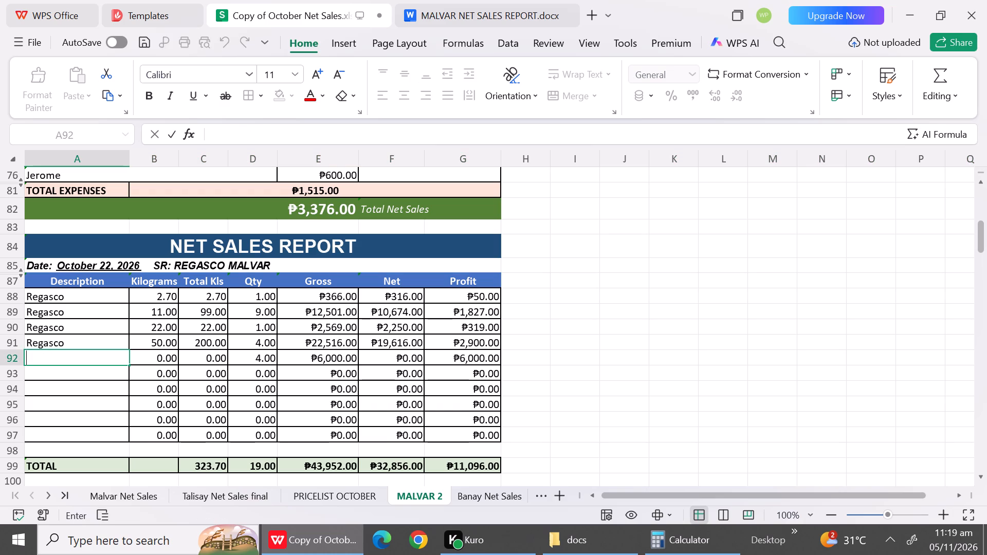
Set the October 22 quantities to 17 for the 2.70 kg row, 11 for 11 kg and 1 for 50 kg.
left_click(267, 302)
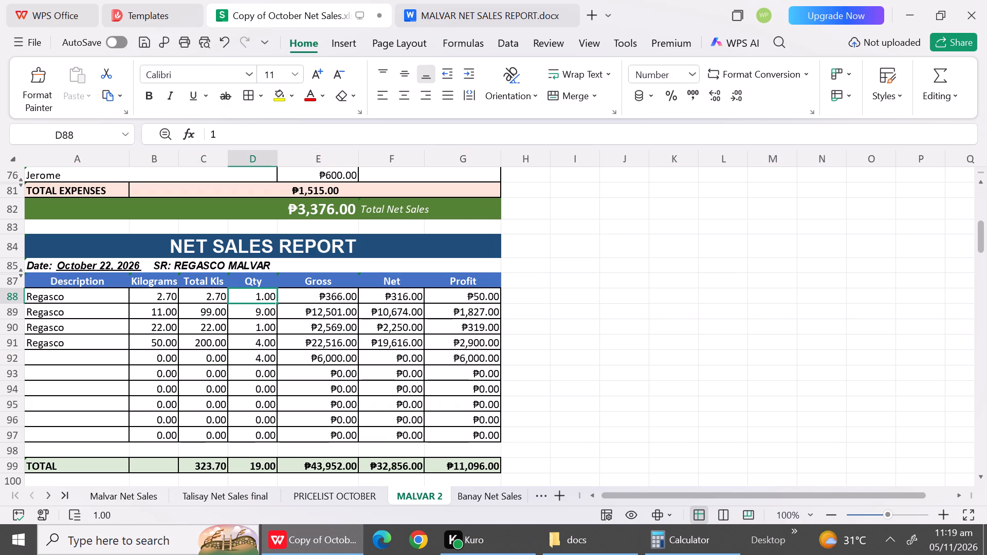
type("178")
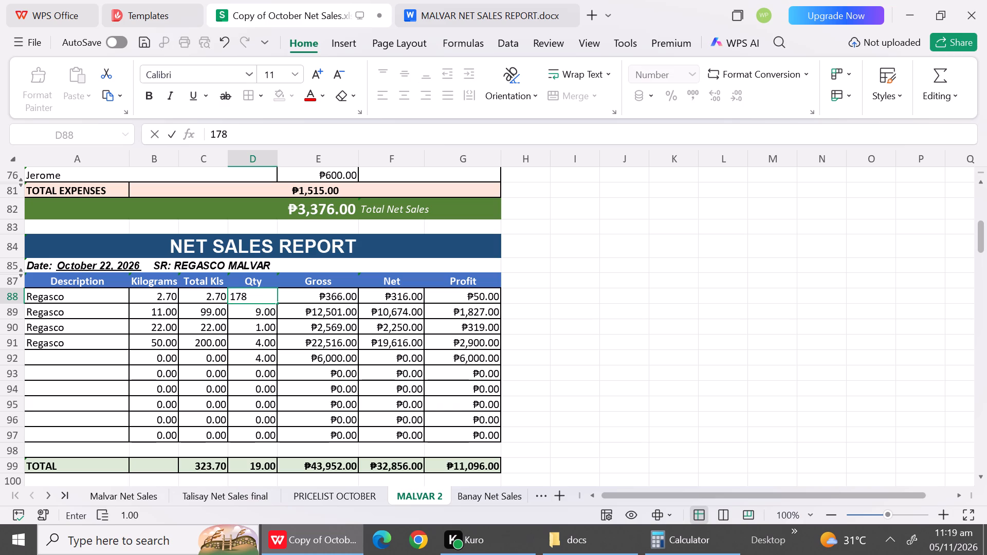
key("BackSpace")
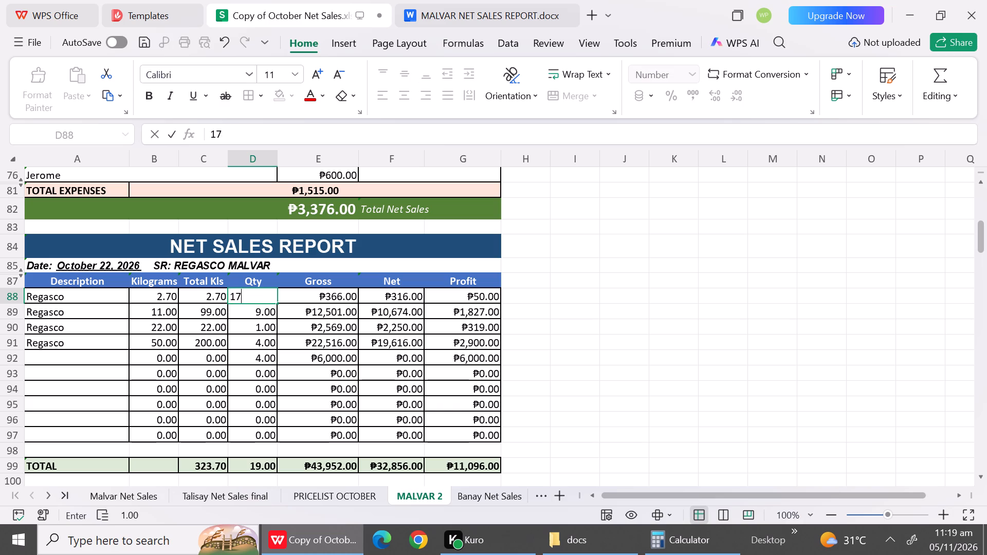
left_click(263, 311)
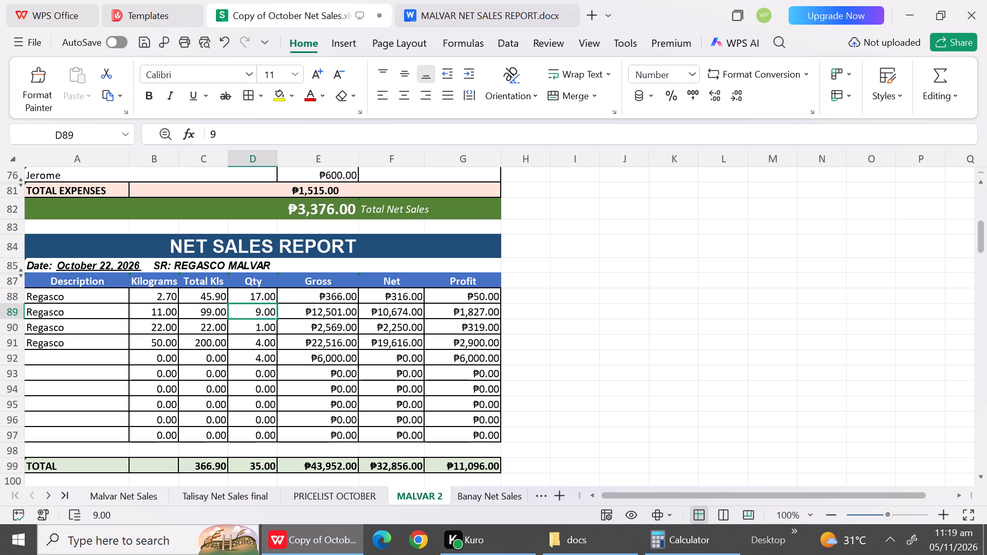
type("11")
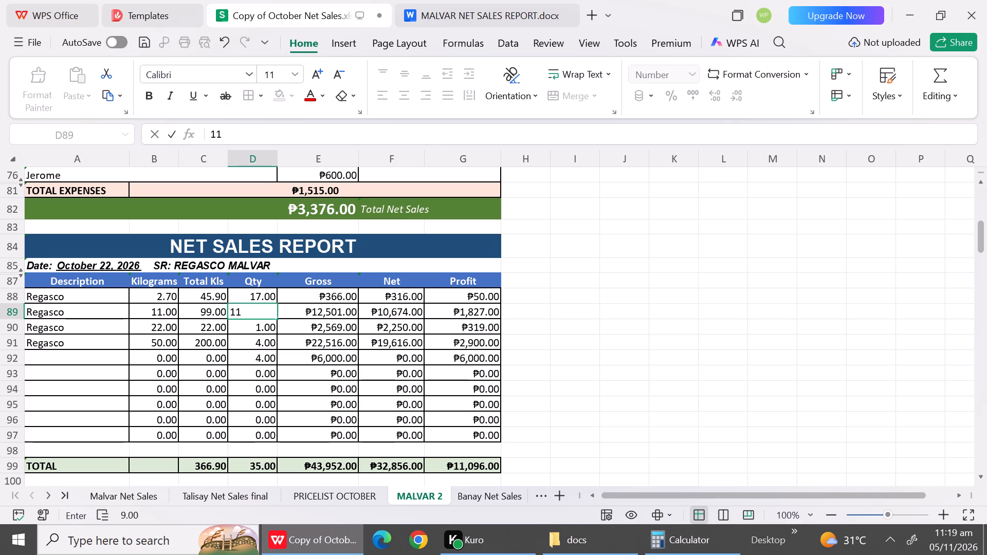
left_click(265, 326)
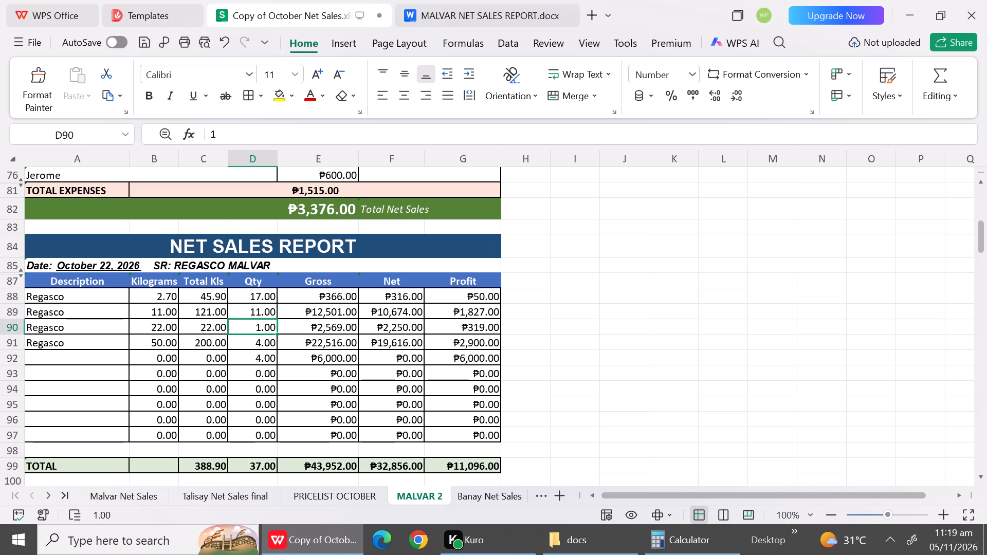
left_click(263, 344)
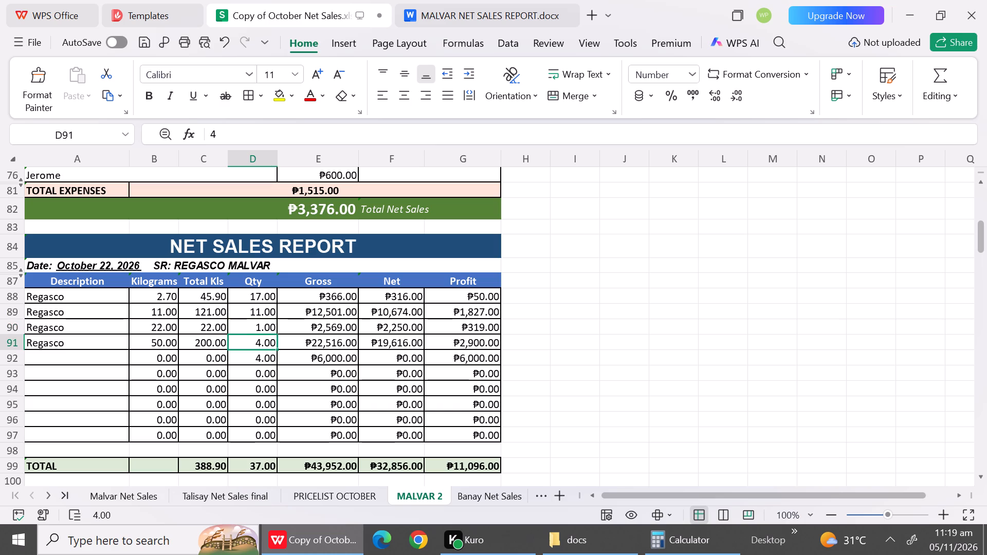
key("1")
Enter October 22 Gross amounts of 6222, 14829, 2569 and 5575 in rows 88 to 91, and 0 in row 92.
left_click(345, 298)
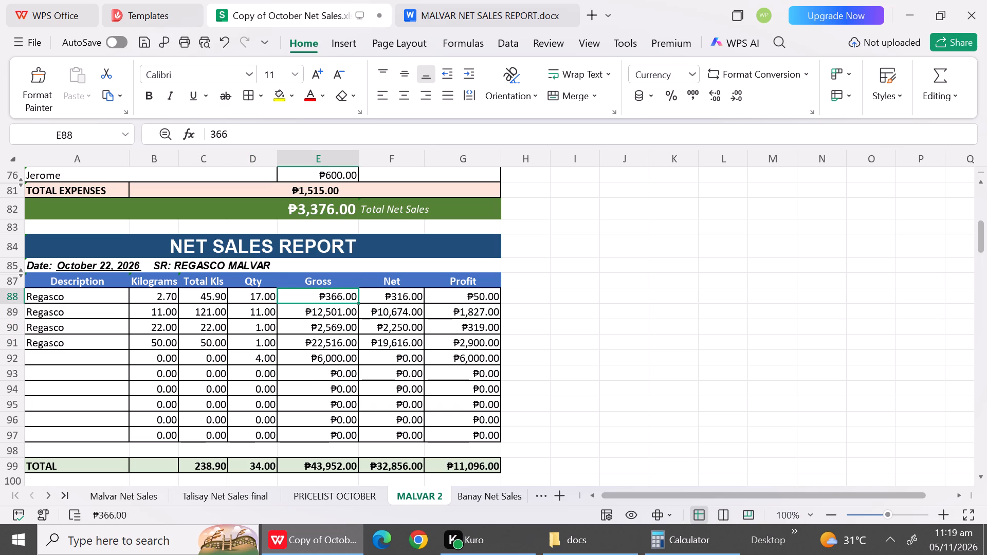
type("6222")
left_click(338, 316)
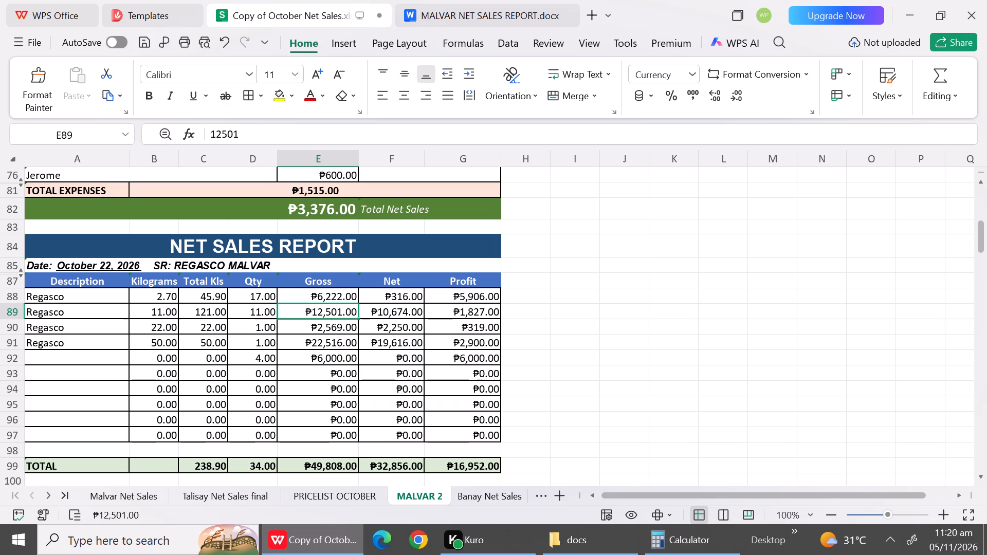
type("14")
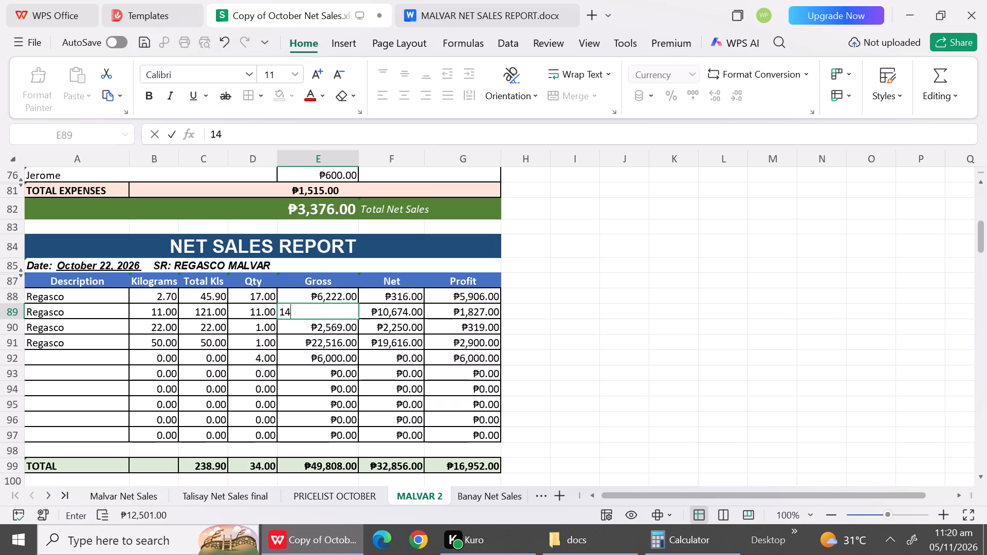
type("82")
key("9")
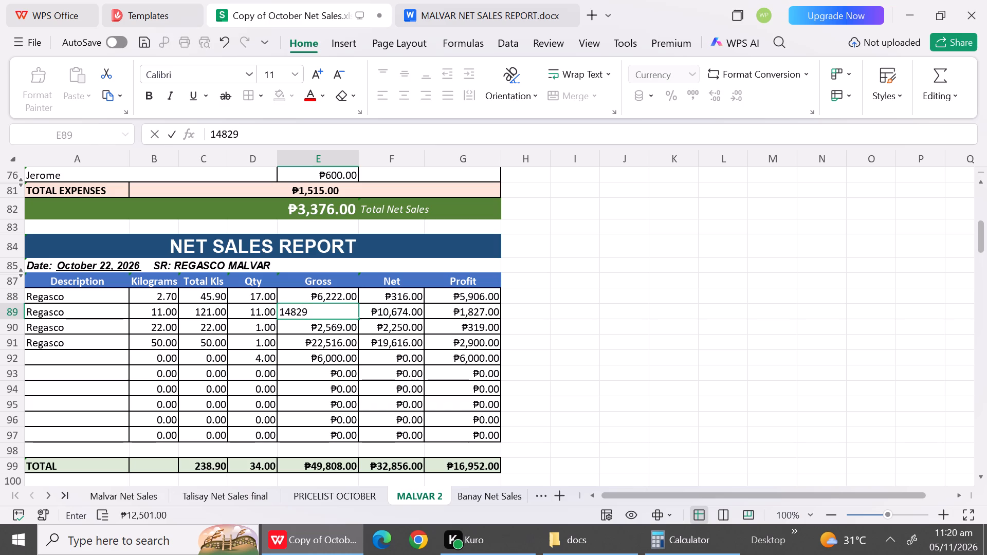
left_click(340, 326)
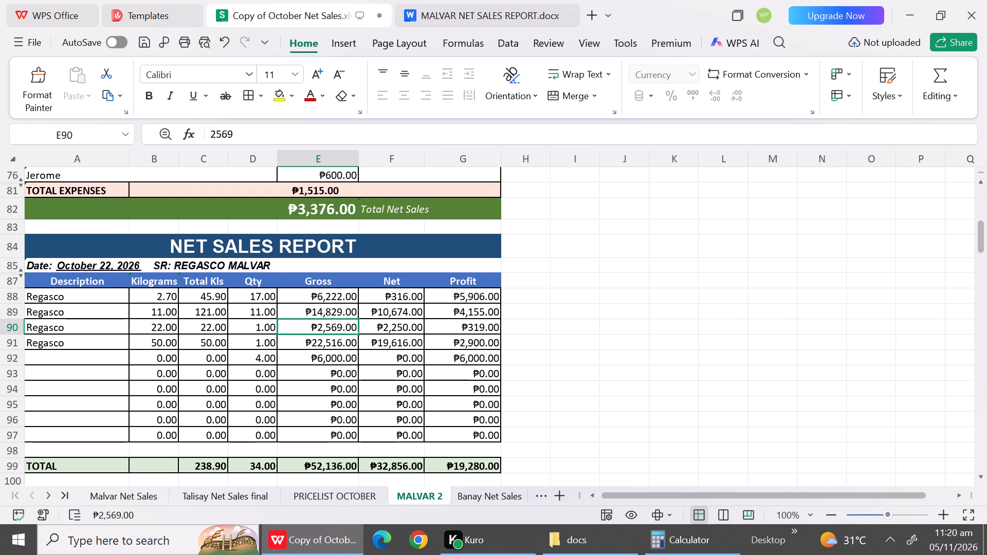
type("25")
type("69")
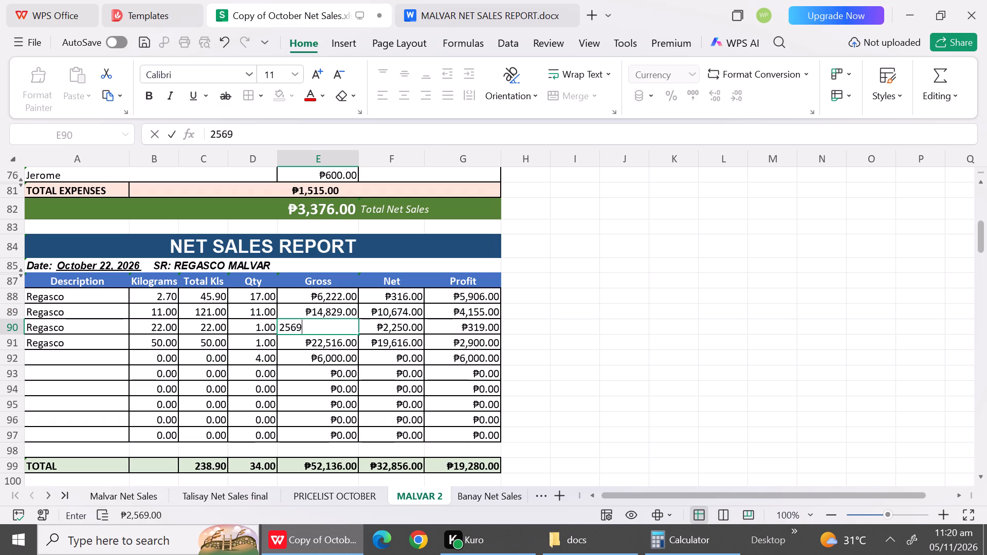
left_click(340, 345)
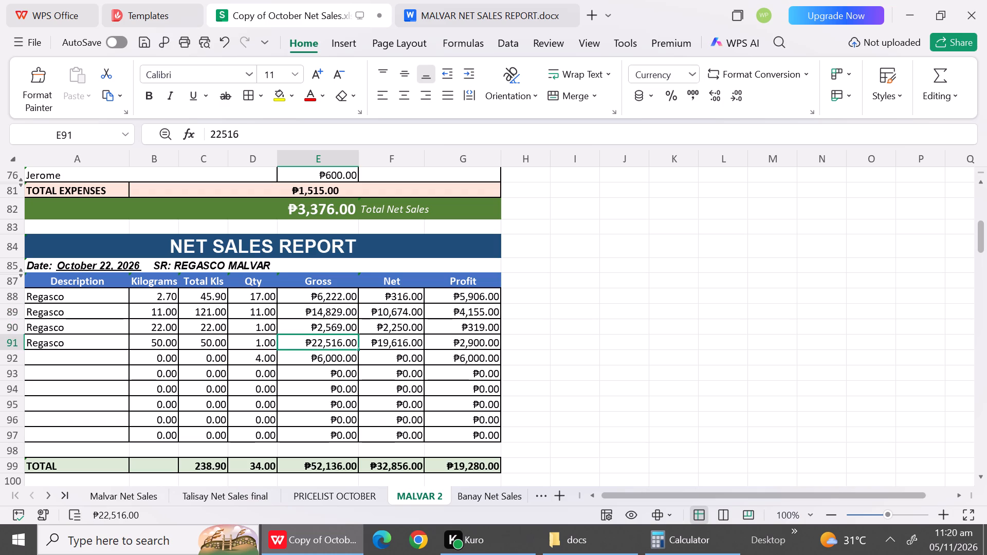
type("55")
type("75")
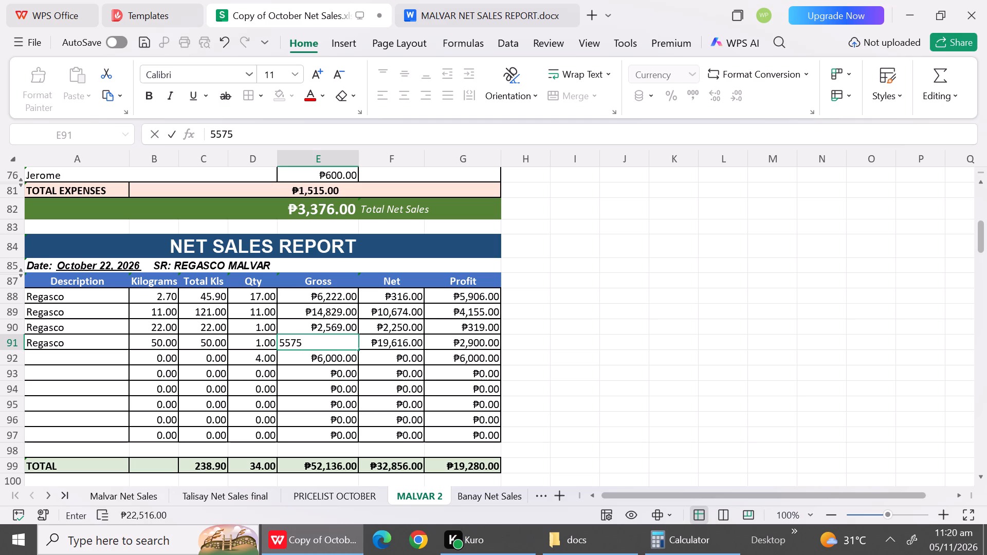
left_click(341, 360)
key("0")
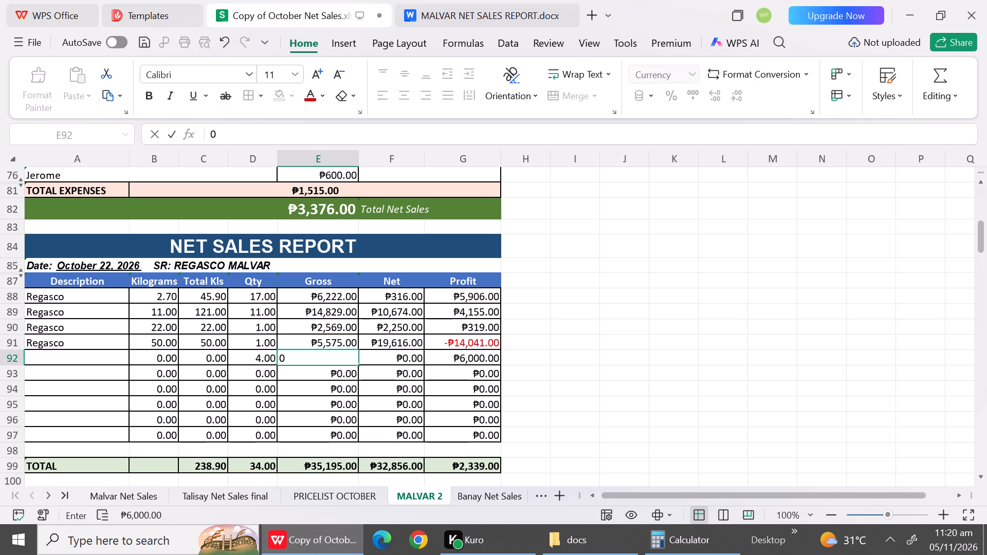
left_click(344, 379)
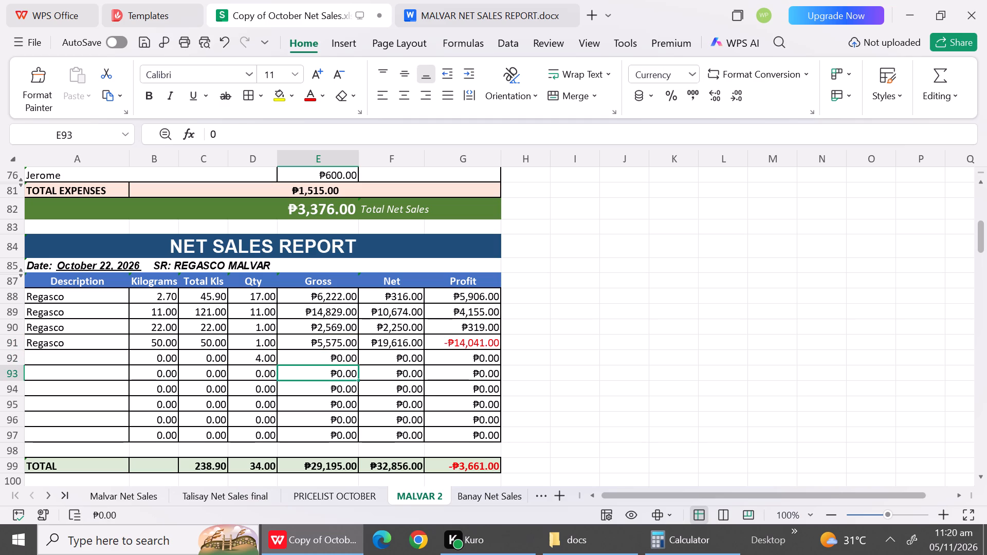
Compute 316 × 17 in Calculator and enter 5372 as the Net amount of the October 22 2.70 kg row.
left_click(405, 300)
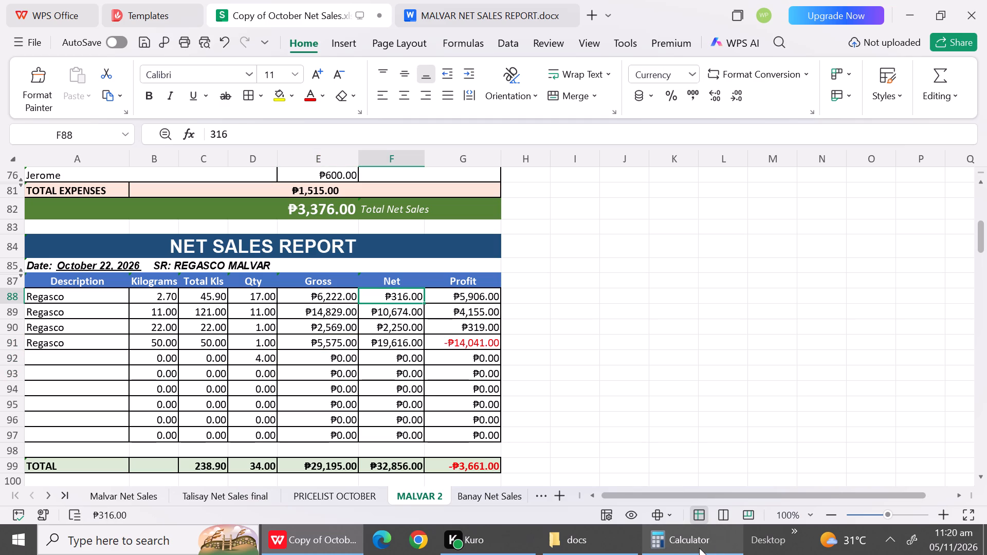
left_click(699, 548)
left_click(687, 199)
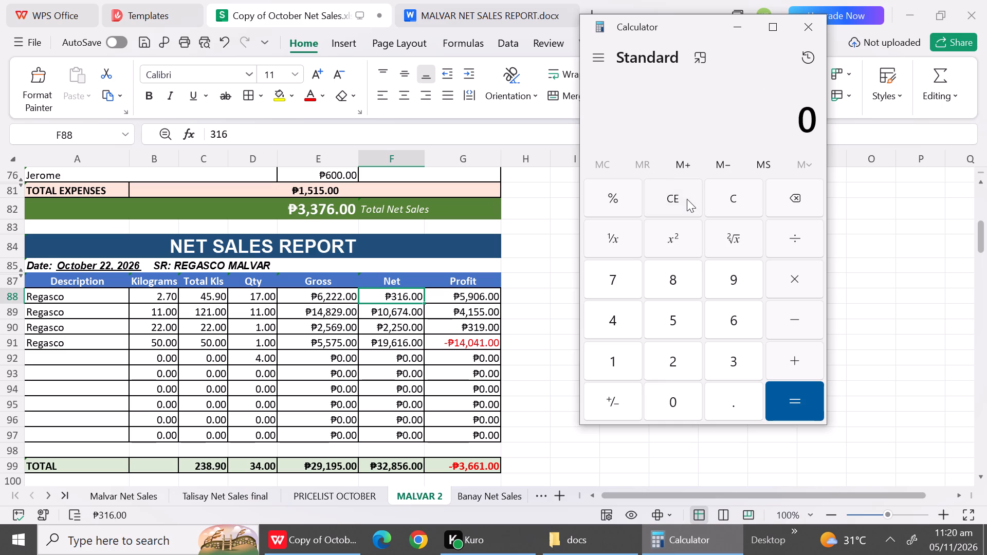
type("316")
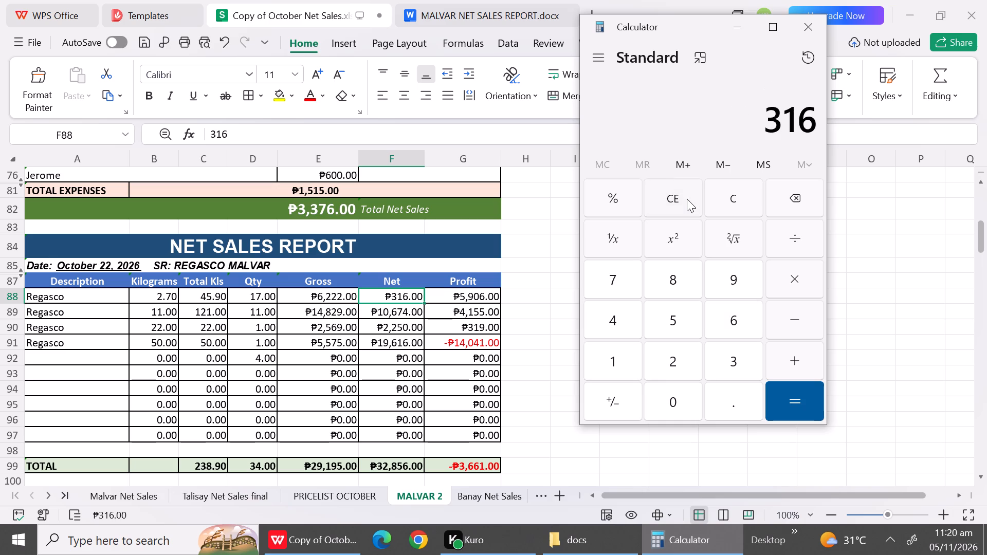
key("shift+asterisk")
type("17")
key("Return")
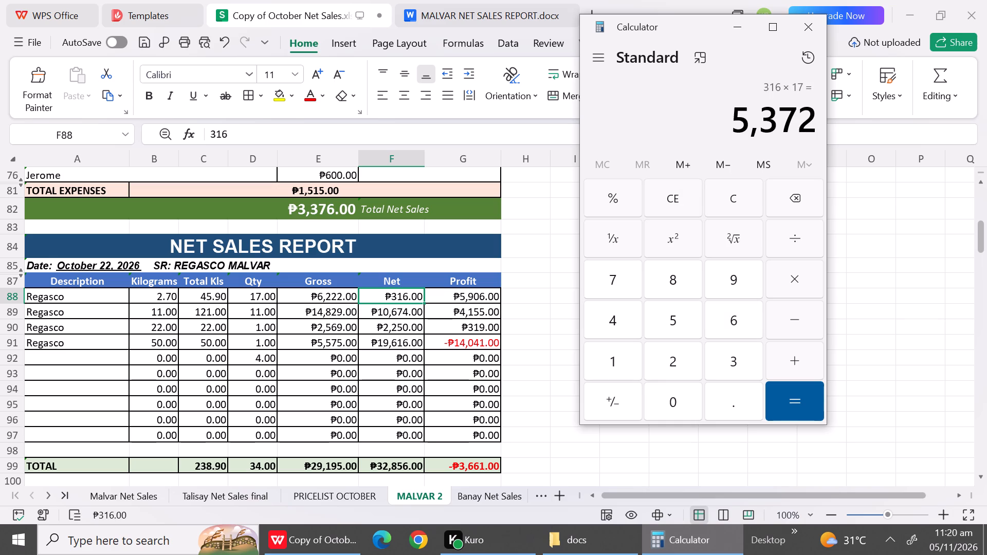
left_click(399, 300)
type("5372")
Compute 11 × 1186 in Calculator and enter 13046 as the Net amount of the October 22 11 kg row.
left_click(399, 309)
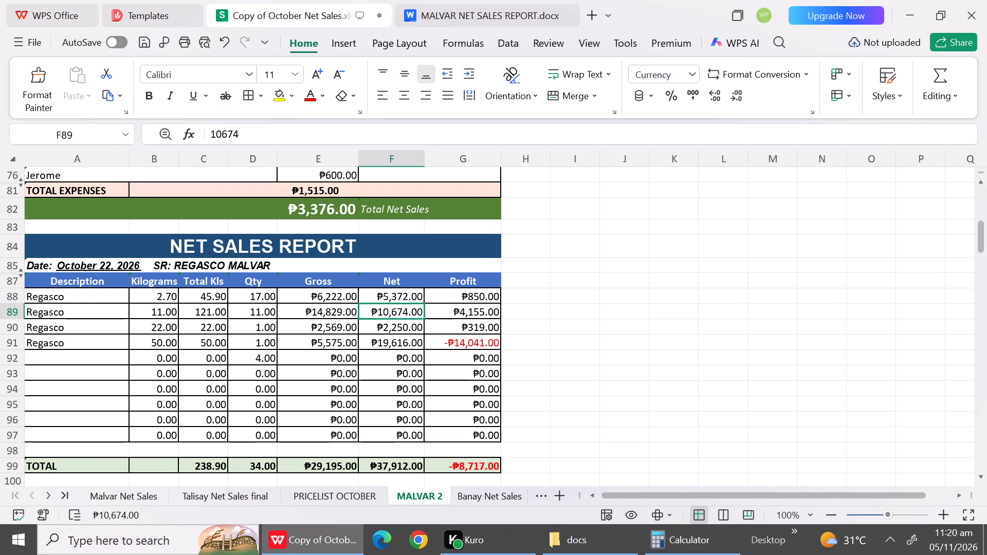
left_click(688, 544)
left_click(677, 189)
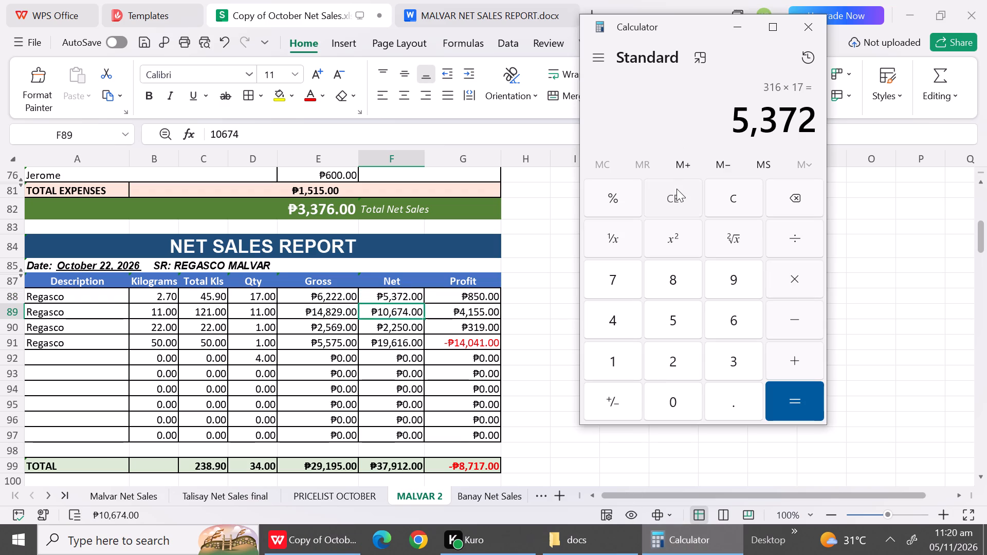
type("11*")
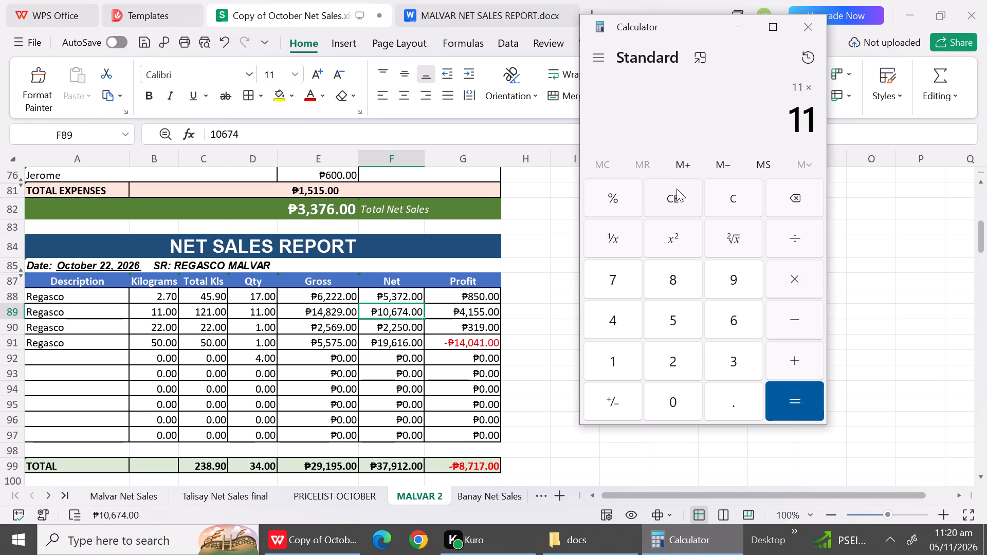
type("1186")
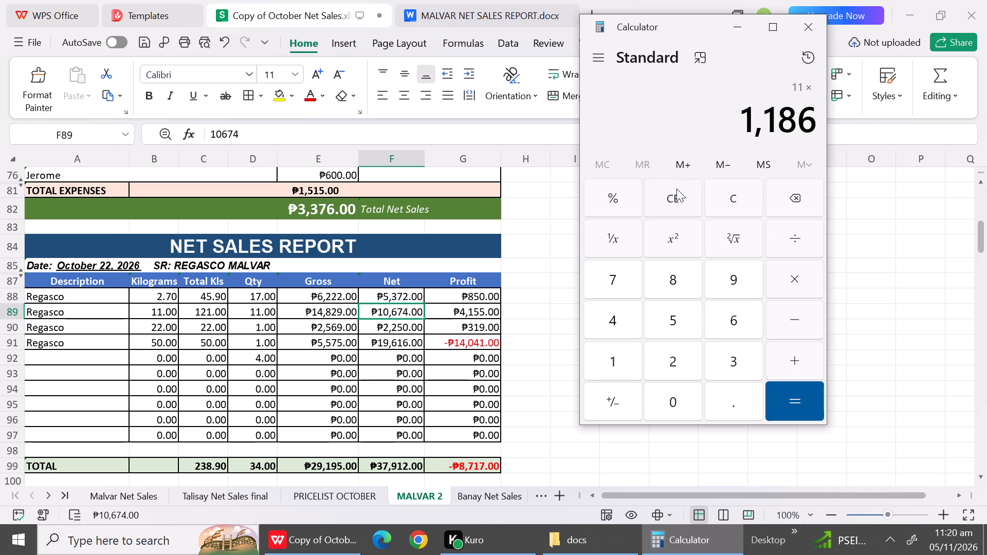
key("Return")
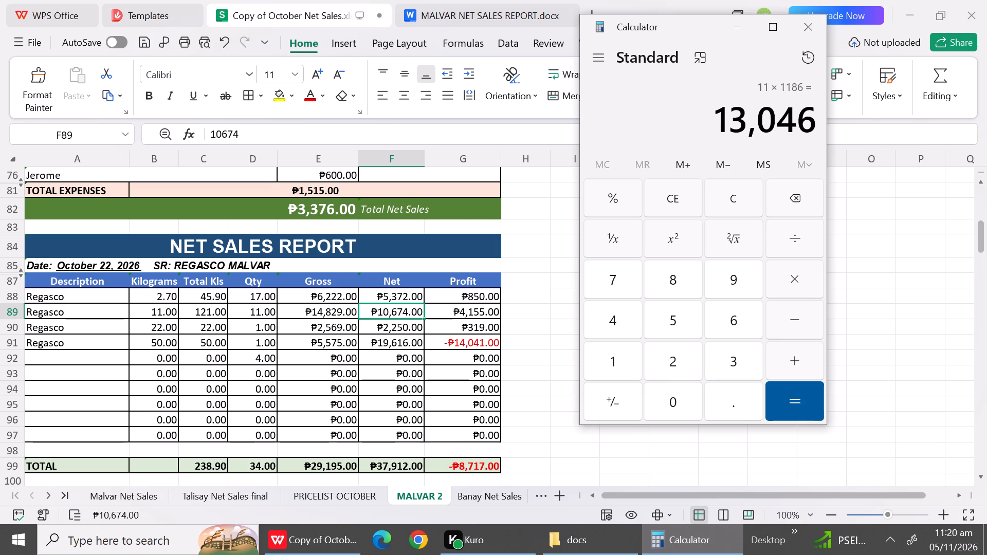
left_click(380, 316)
type("13046")
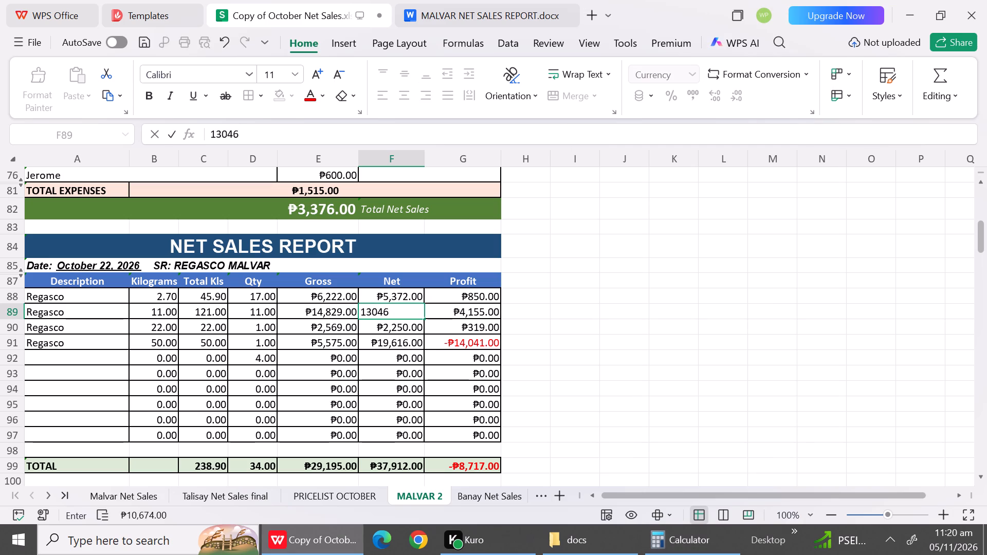
left_click(387, 325)
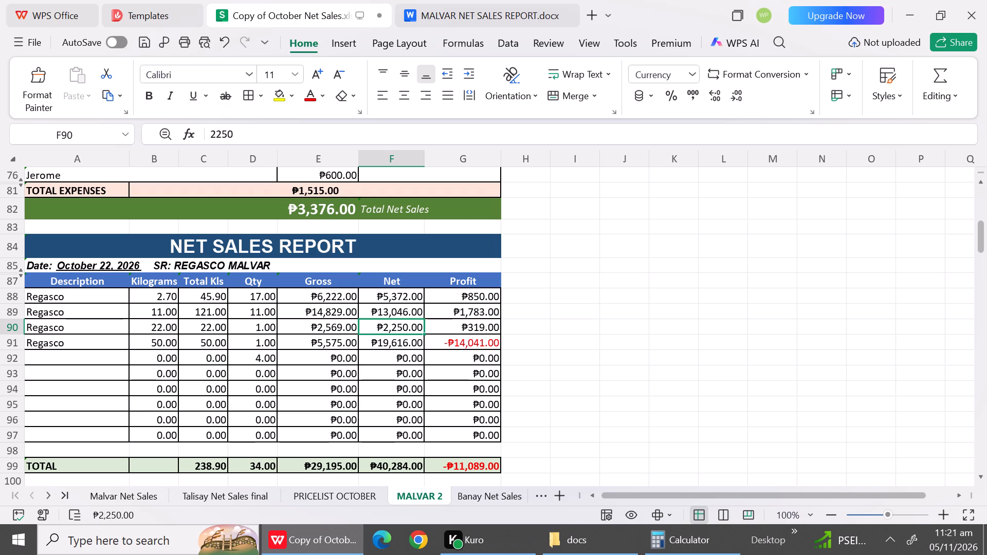
Enter 4904 as the Net amount of the October 22 50 kg row.
left_click(410, 347)
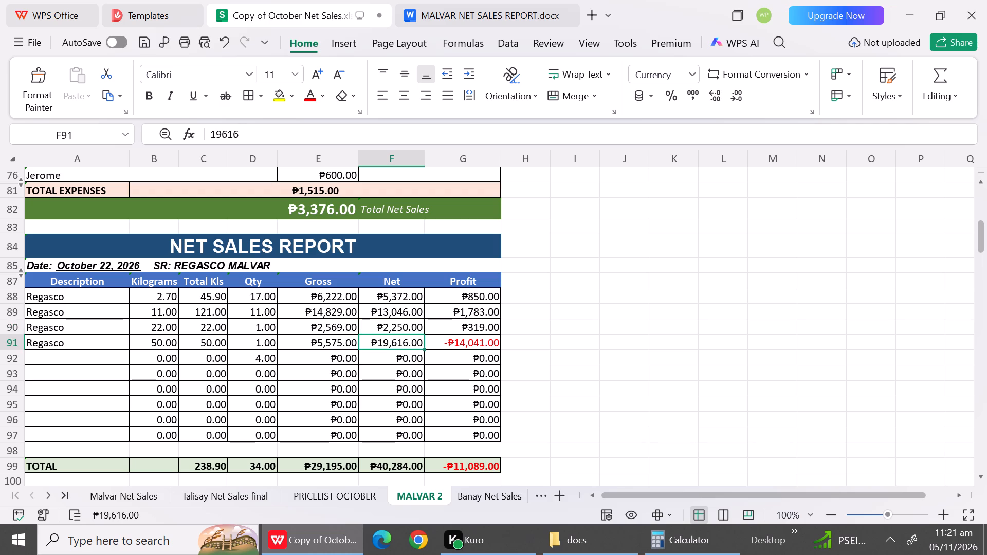
type("4903")
key("BackSpace")
key("4")
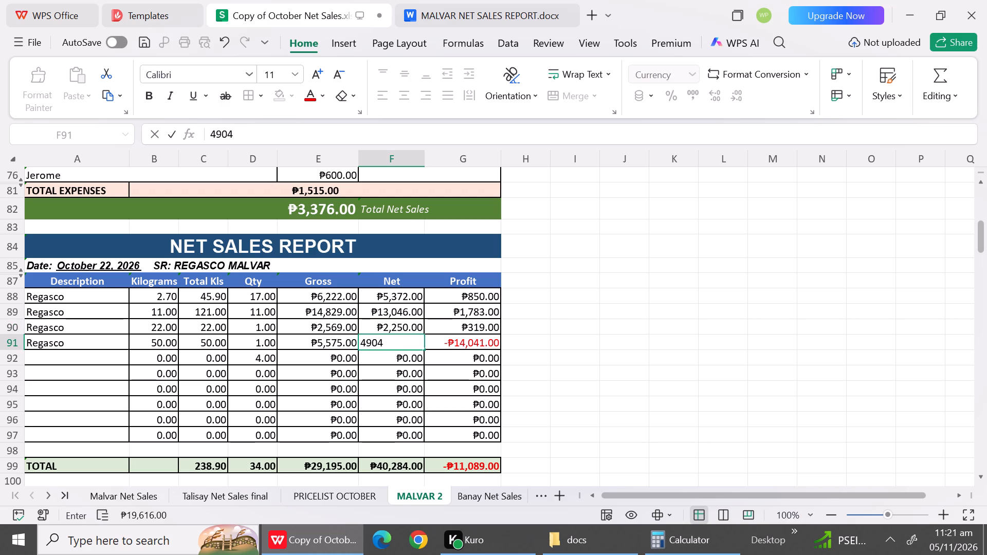
left_click(410, 355)
Hide the unused rows 92 to 98, 100 and 102 in the October 22 report.
left_click_drag(15, 359, 15, 448)
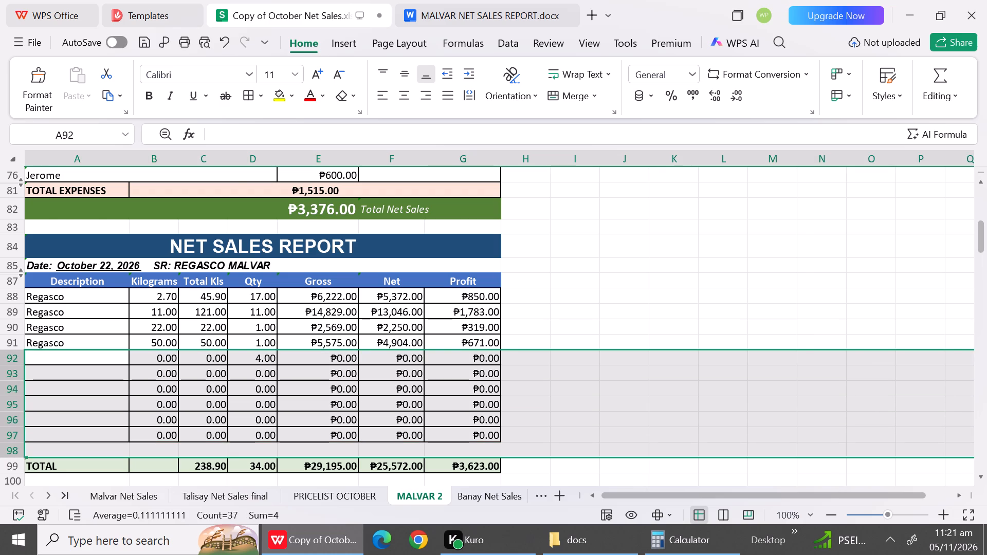
right_click(15, 448)
left_click(73, 144)
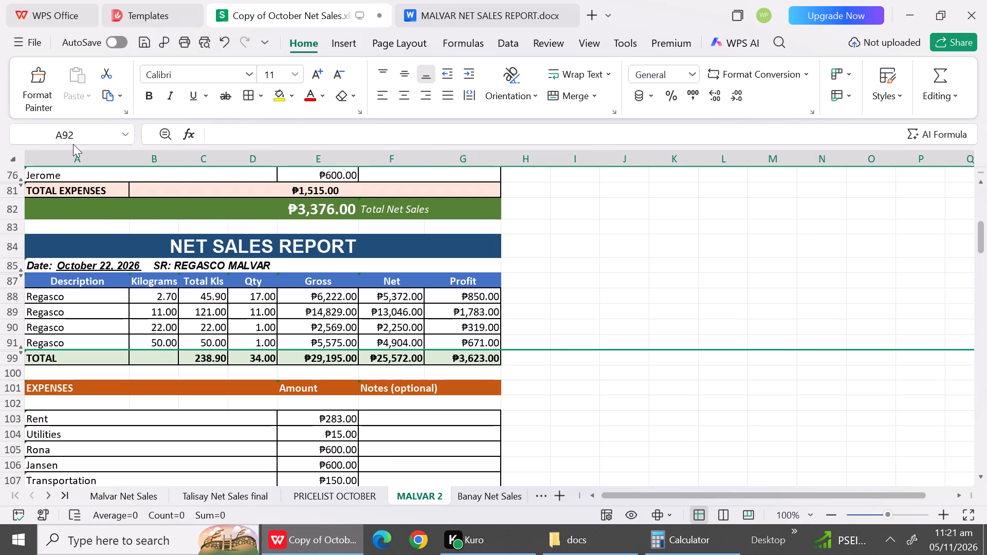
left_click(10, 372)
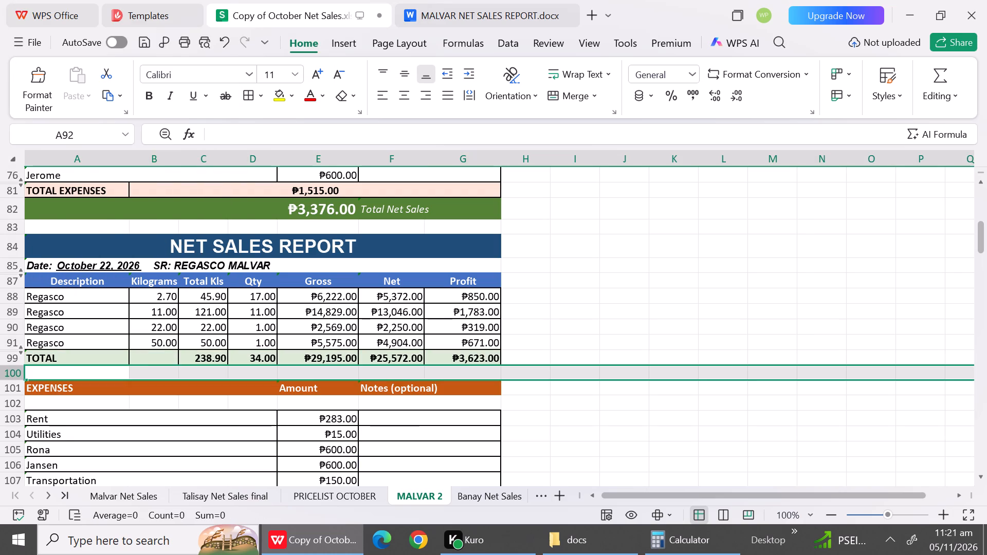
right_click(10, 372)
left_click(69, 81)
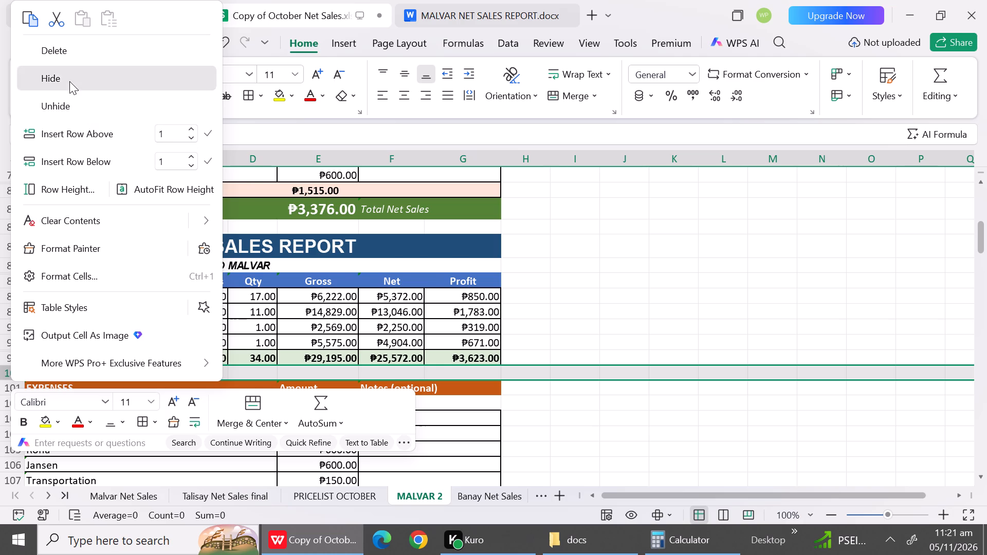
left_click(3, 390)
right_click(3, 390)
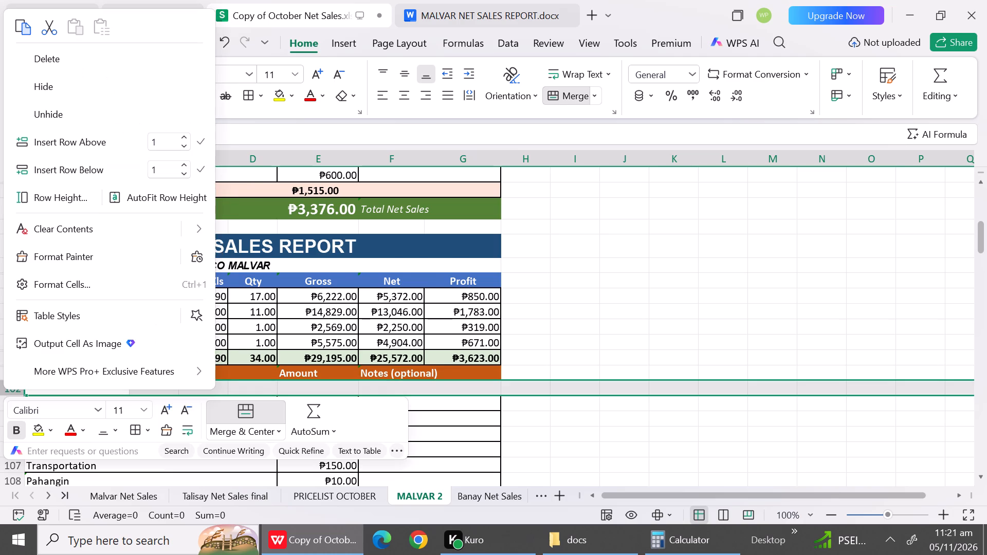
left_click(65, 86)
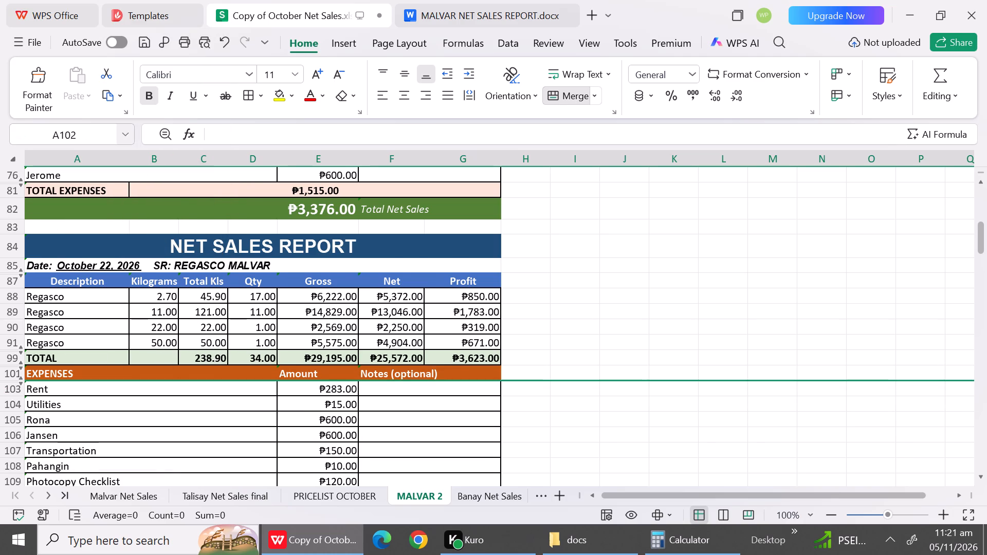
Replace the expense name Rona in row 105 of the October 22 report with Mae Ann.
left_click(982, 474)
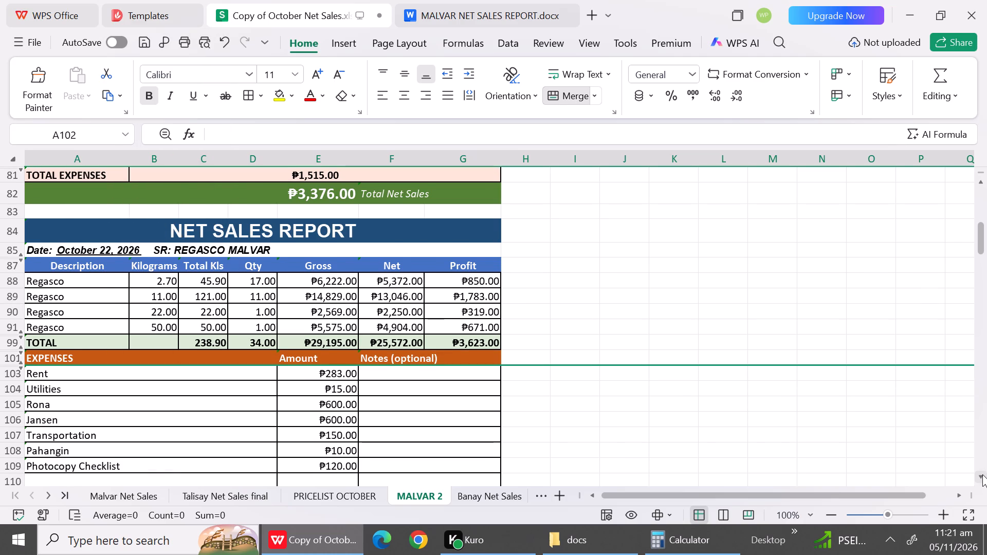
triple_click(982, 474)
triple_click(982, 474)
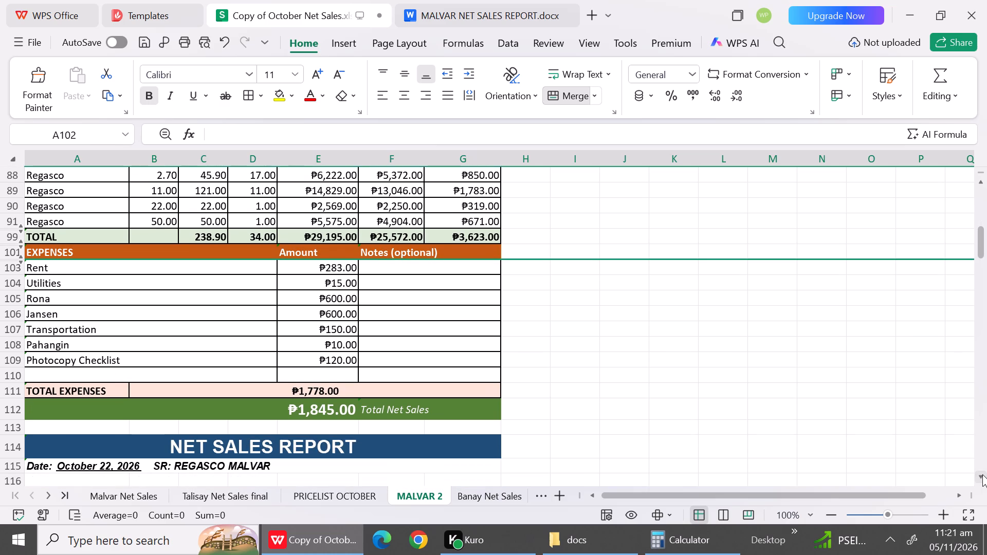
left_click(982, 474)
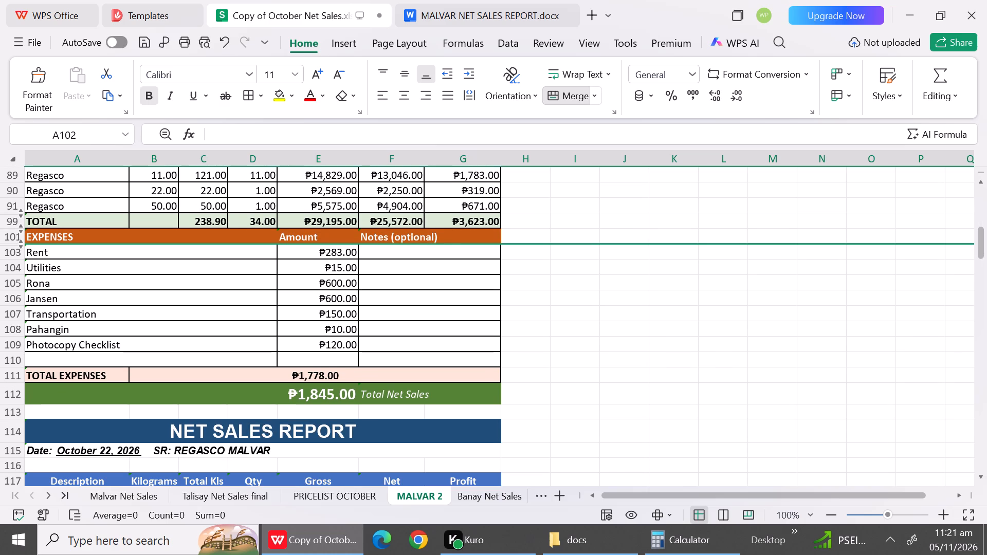
left_click(114, 284)
type("Ma")
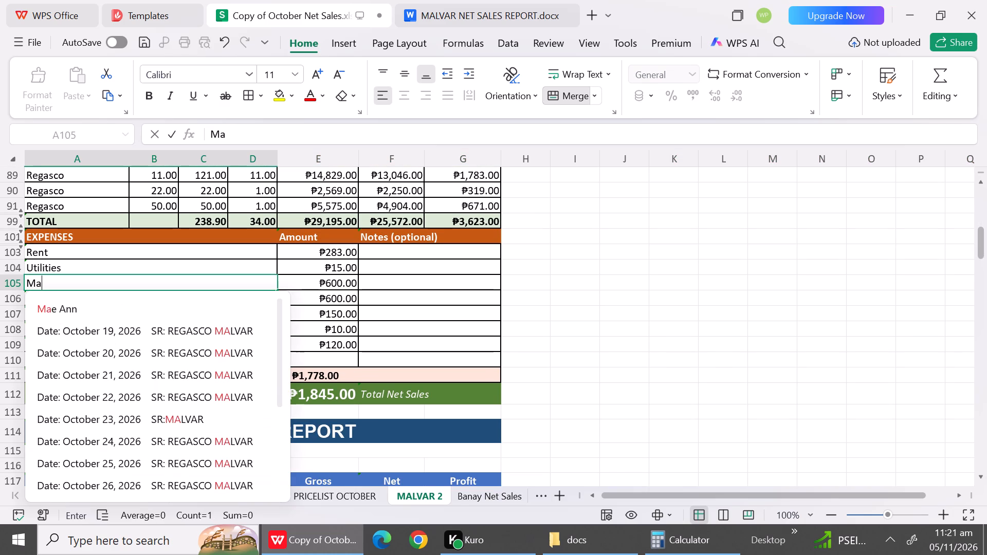
left_click(105, 308)
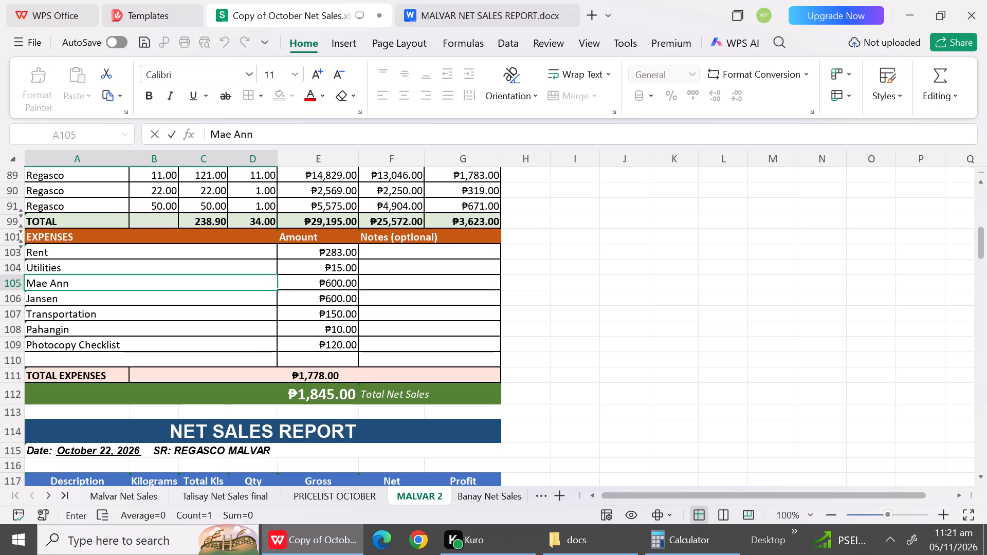
Replace the expense name Jansen in row 106 with Jerome.
left_click(98, 301)
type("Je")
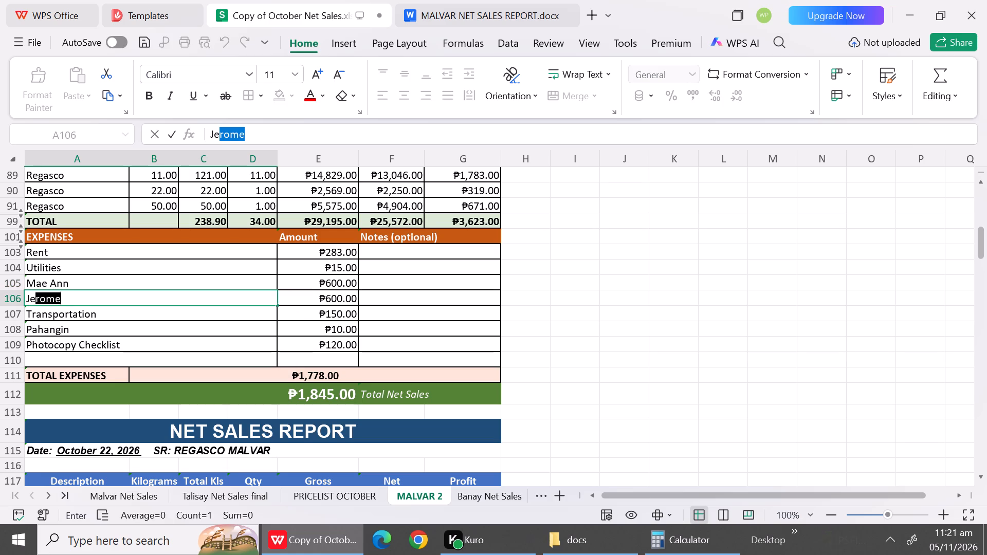
left_click(97, 301)
Set the Amount of the Mae Ann expense in row 105 to 700.
left_click(332, 282)
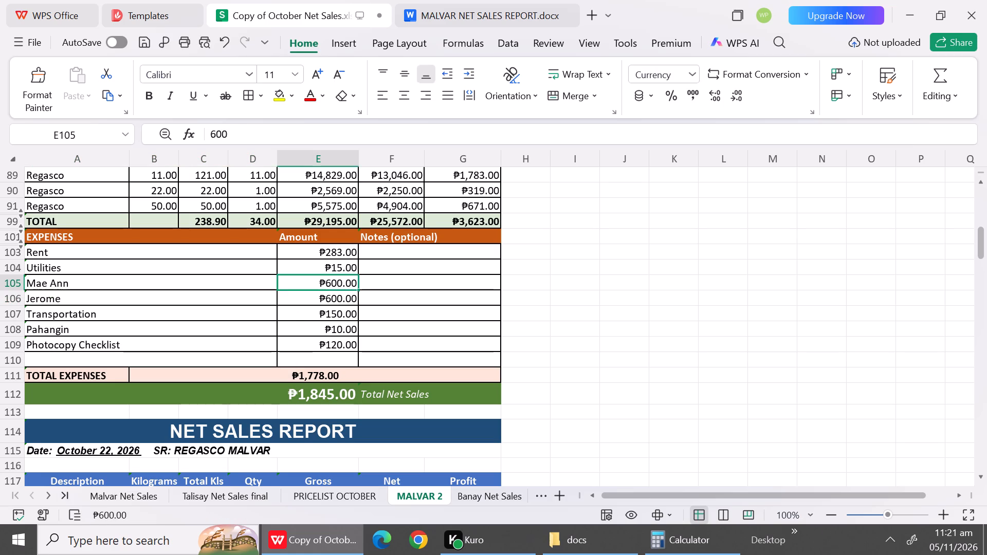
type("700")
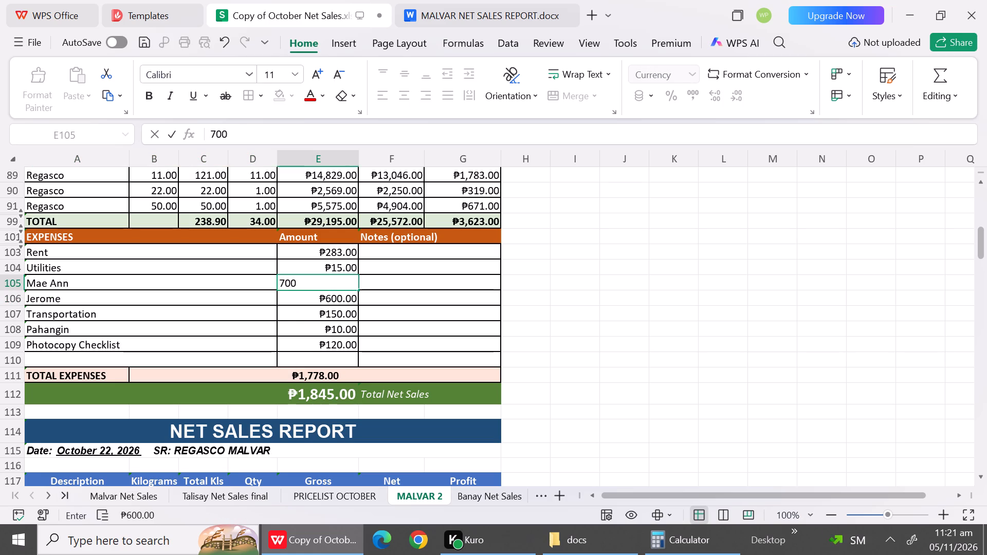
Replace the Transportation expense in row 107 with SR WIFI Load and set its Amount to 345.
left_click(163, 318)
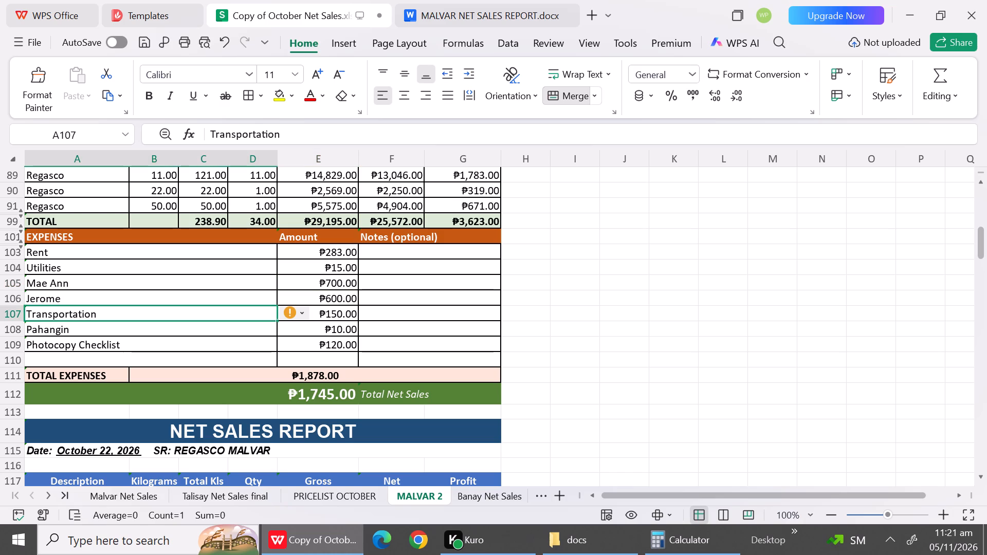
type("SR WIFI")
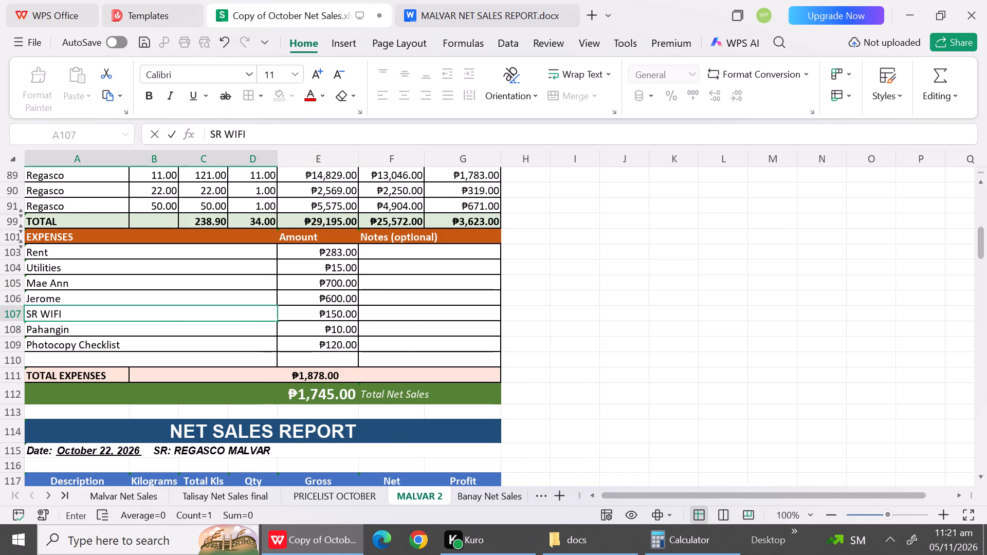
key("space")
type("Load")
left_click(332, 314)
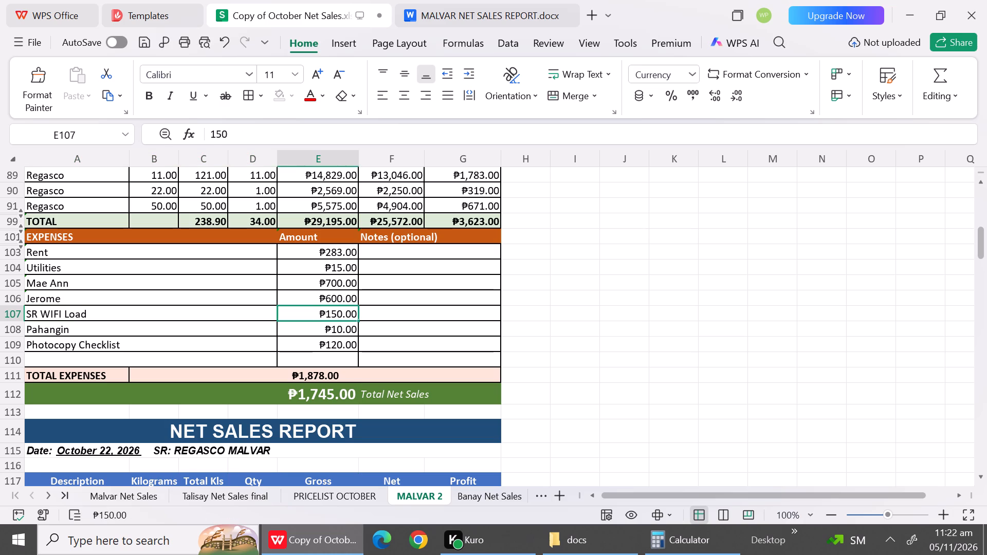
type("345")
Replace the Pahangin expense in row 108 with Fuel and set its Amount to 771.
left_click(160, 330)
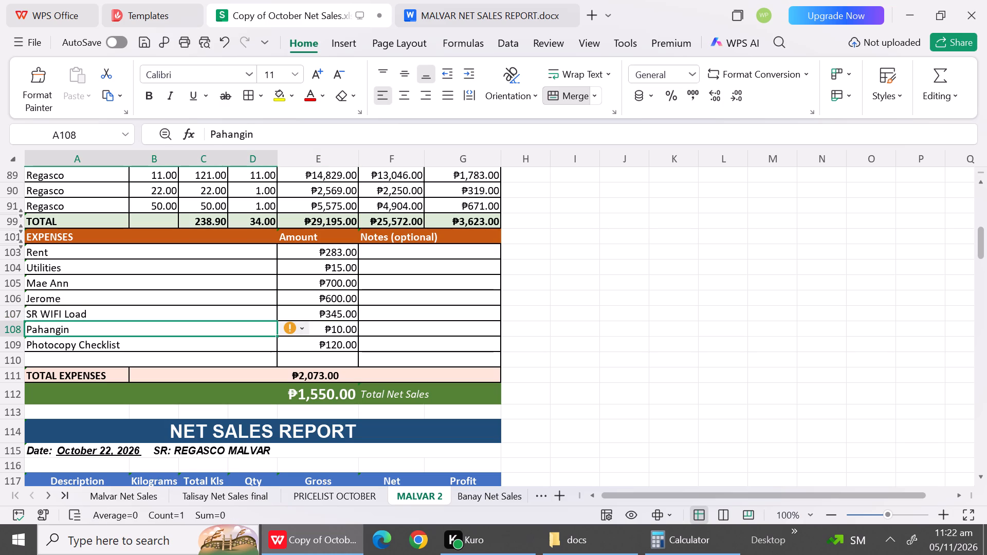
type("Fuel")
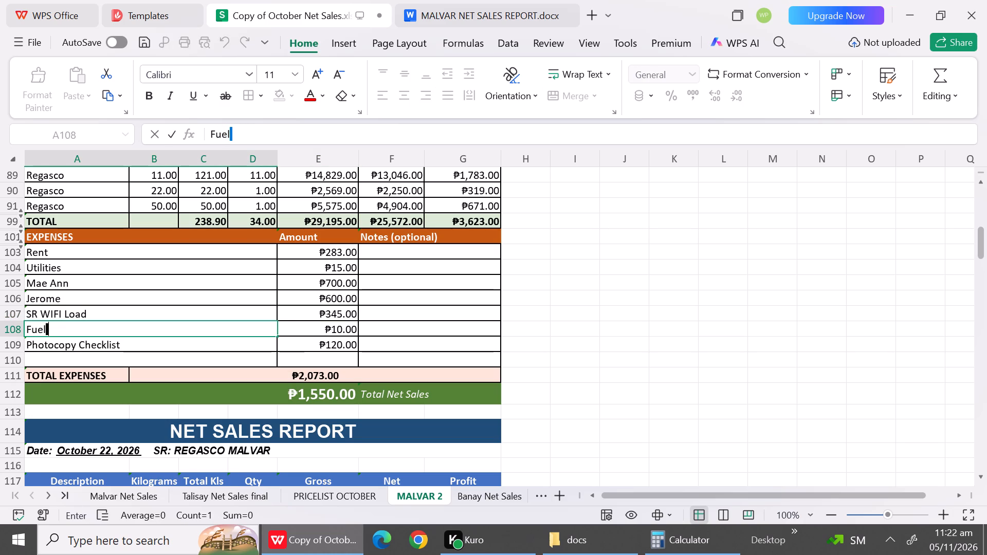
left_click(327, 333)
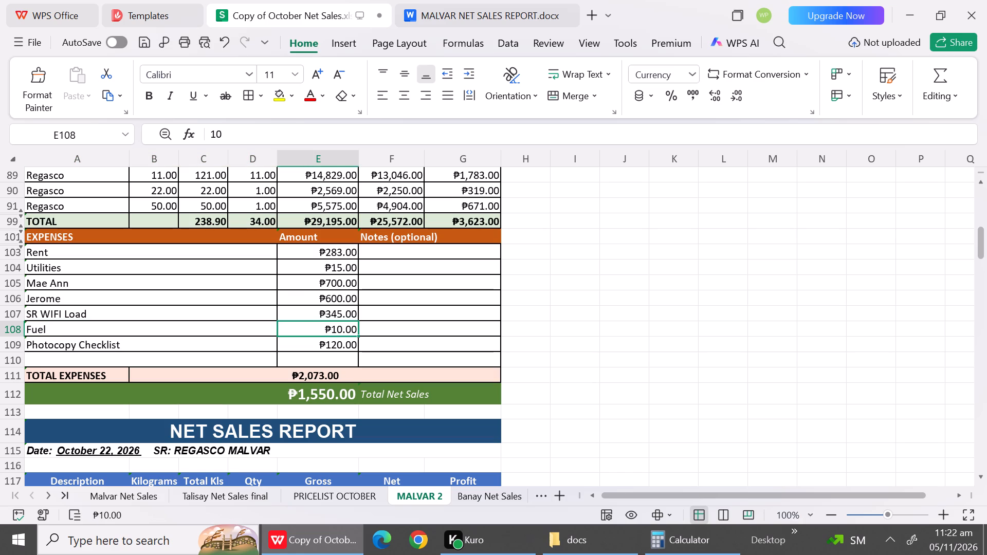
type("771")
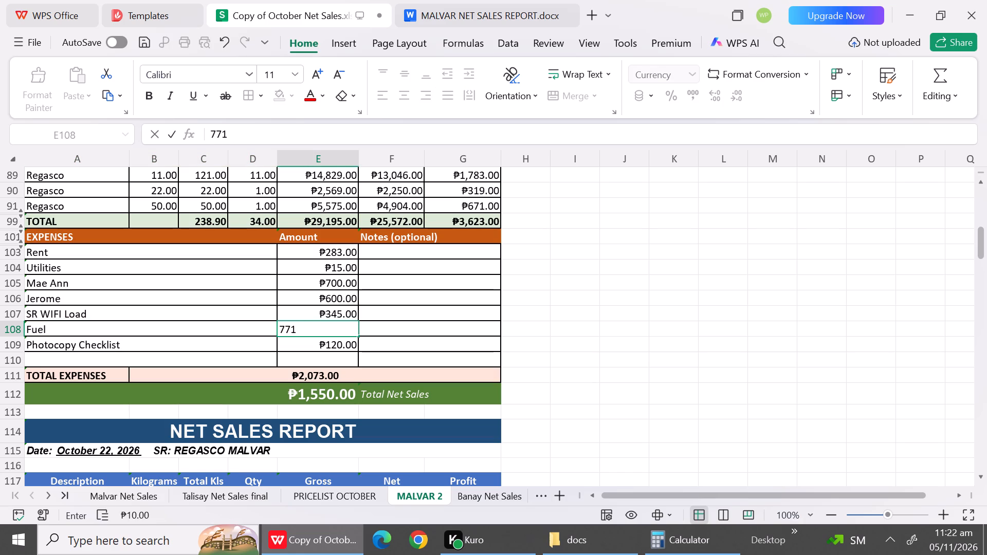
Clear the Photocopy Checklist expense and its amount from row 109.
left_click(251, 349)
key("BackSpace")
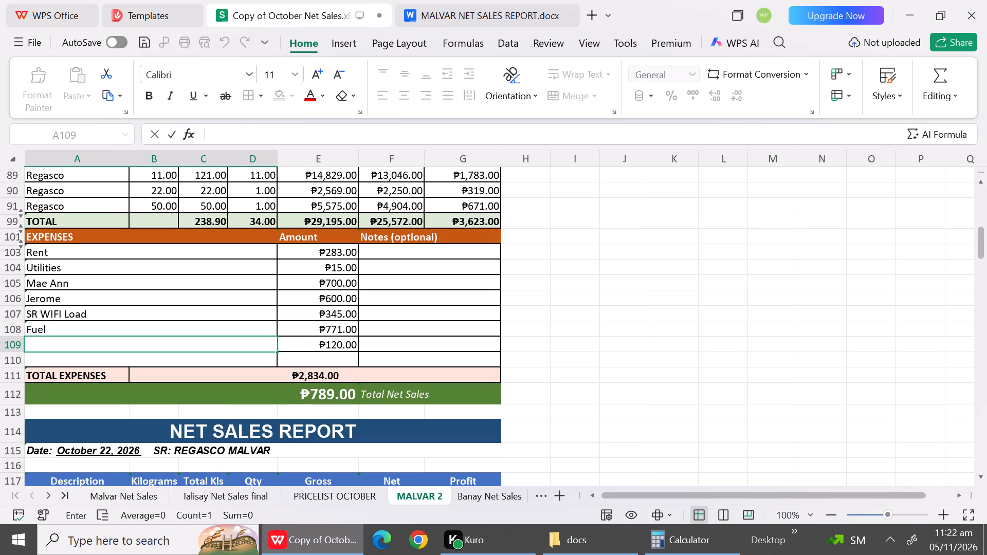
left_click(343, 347)
key("BackSpace")
left_click(439, 322)
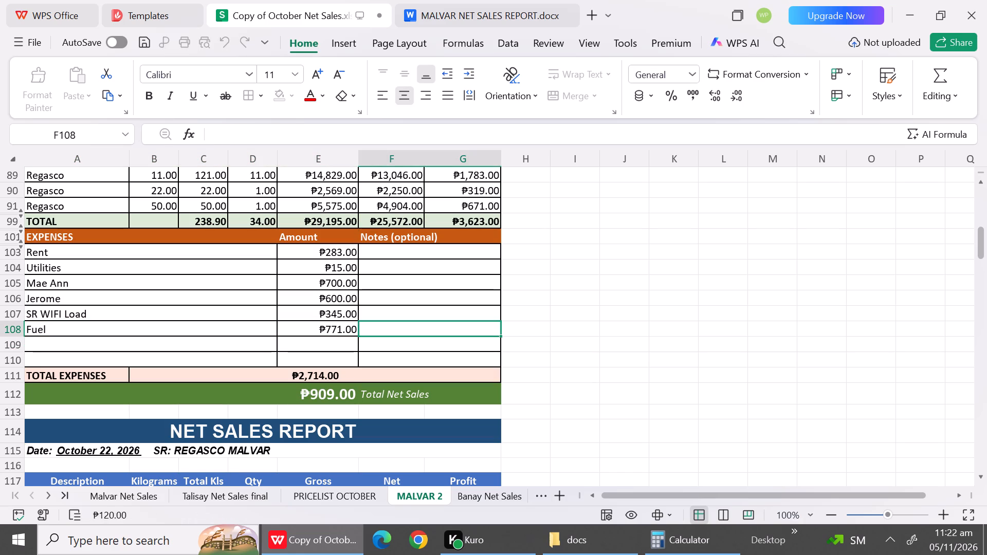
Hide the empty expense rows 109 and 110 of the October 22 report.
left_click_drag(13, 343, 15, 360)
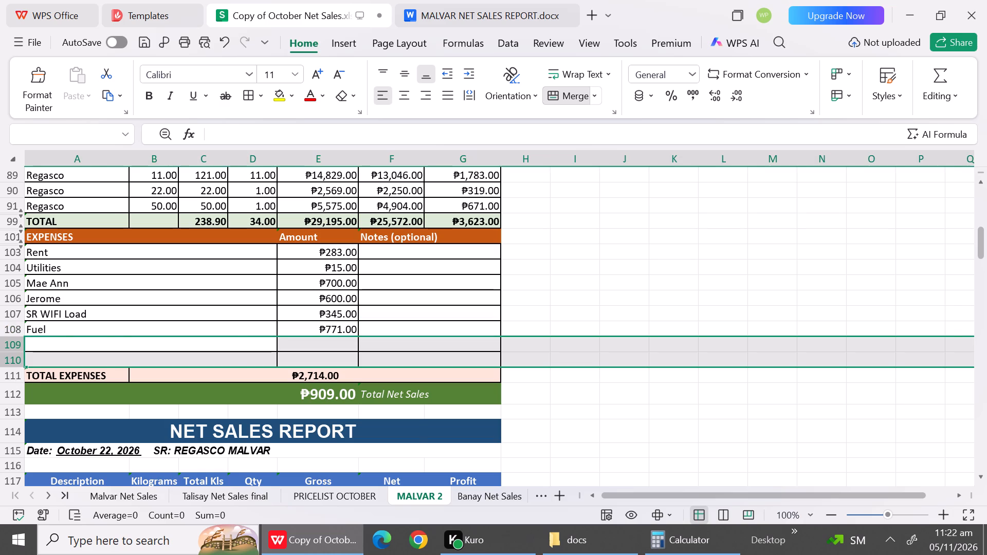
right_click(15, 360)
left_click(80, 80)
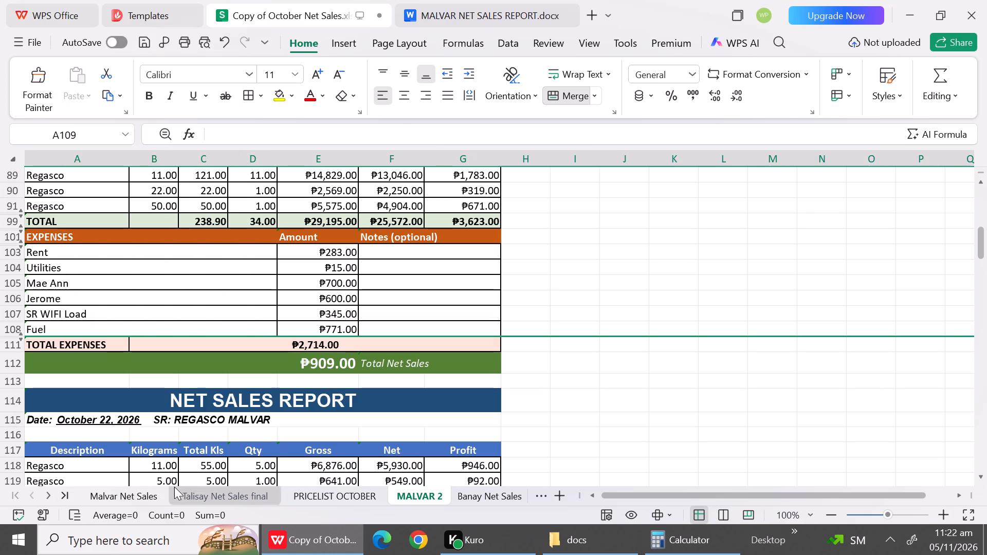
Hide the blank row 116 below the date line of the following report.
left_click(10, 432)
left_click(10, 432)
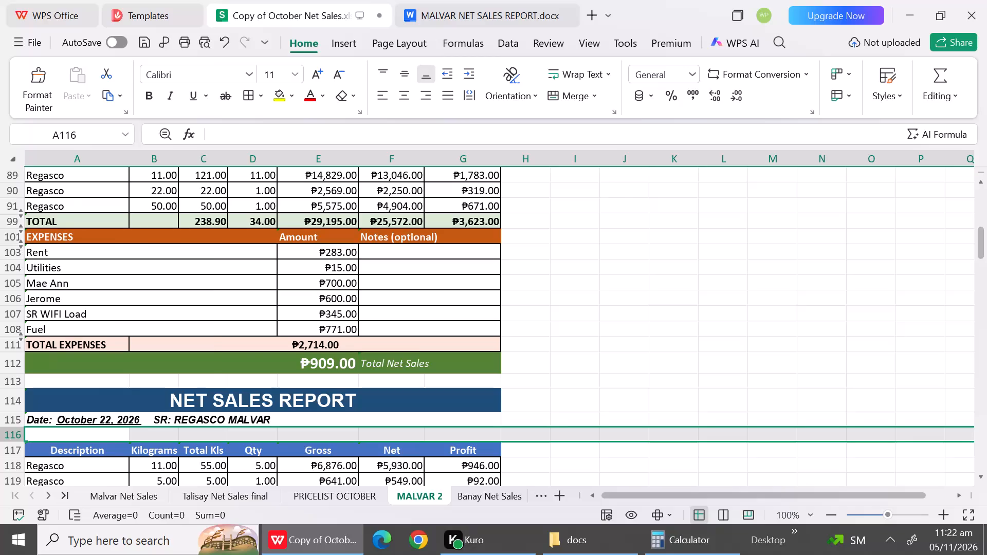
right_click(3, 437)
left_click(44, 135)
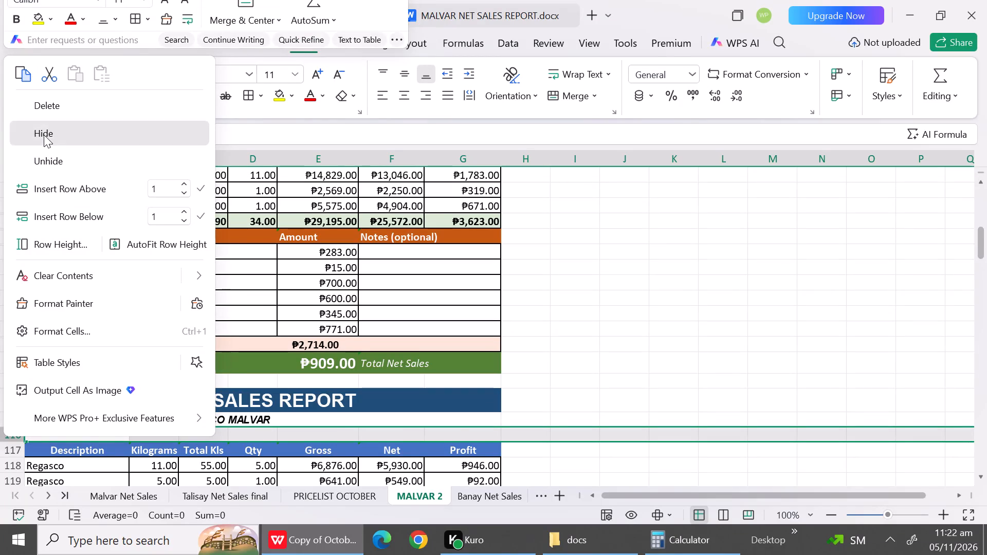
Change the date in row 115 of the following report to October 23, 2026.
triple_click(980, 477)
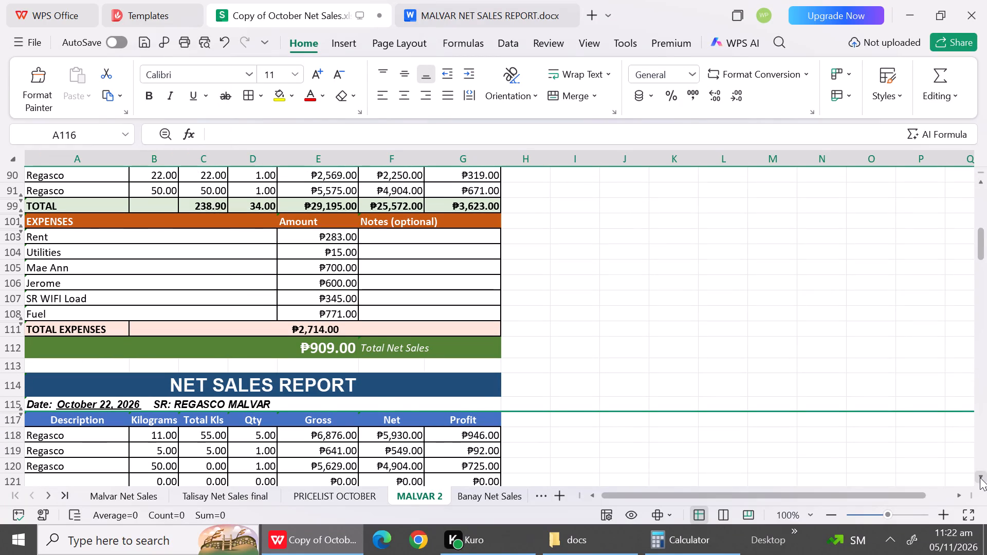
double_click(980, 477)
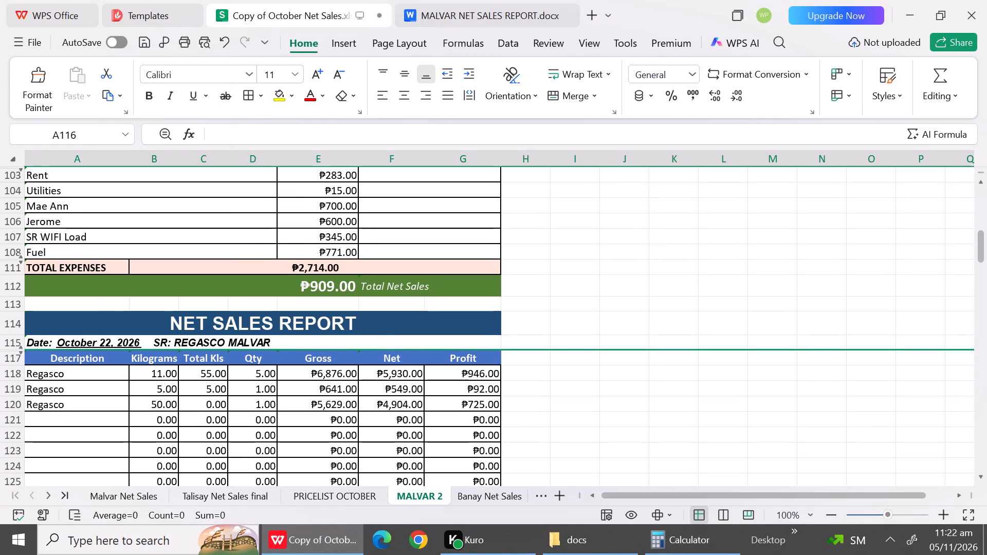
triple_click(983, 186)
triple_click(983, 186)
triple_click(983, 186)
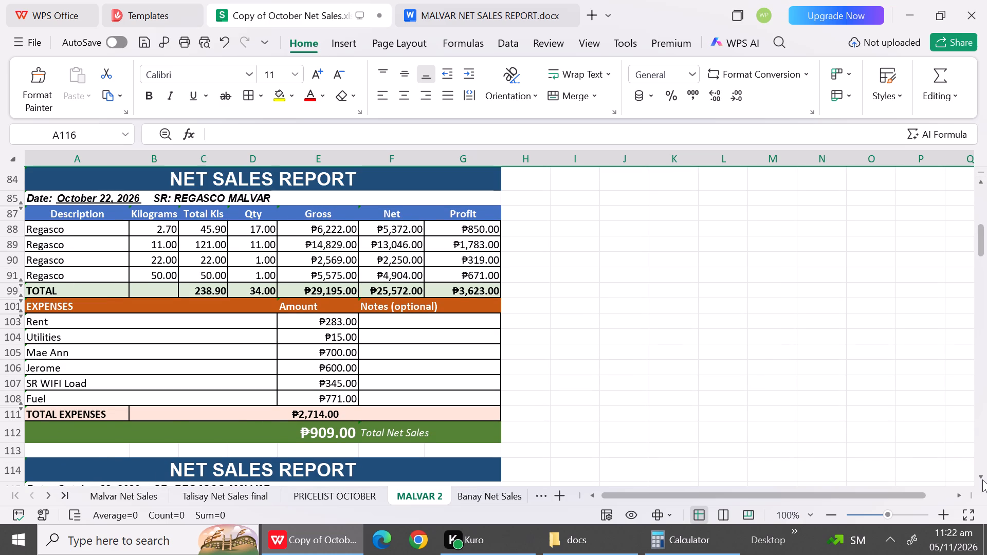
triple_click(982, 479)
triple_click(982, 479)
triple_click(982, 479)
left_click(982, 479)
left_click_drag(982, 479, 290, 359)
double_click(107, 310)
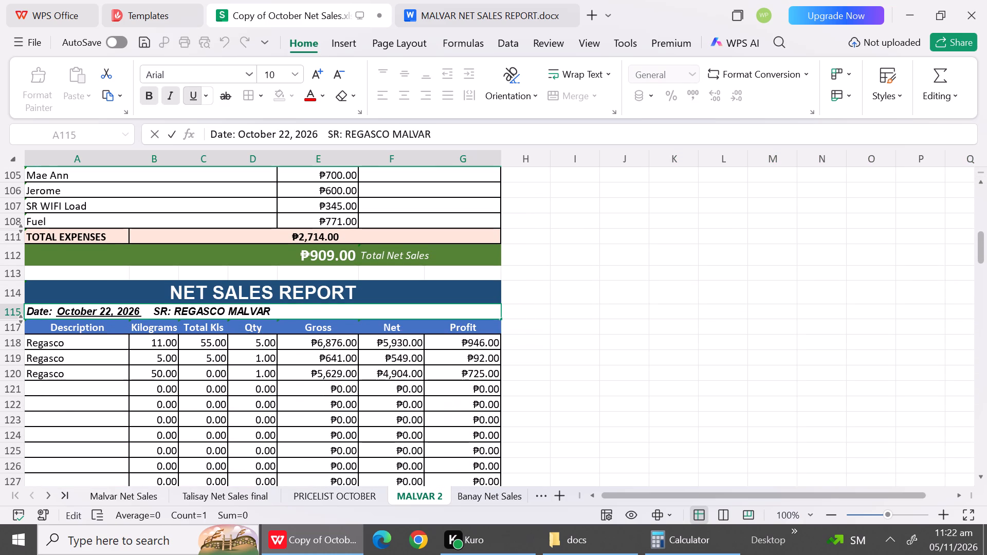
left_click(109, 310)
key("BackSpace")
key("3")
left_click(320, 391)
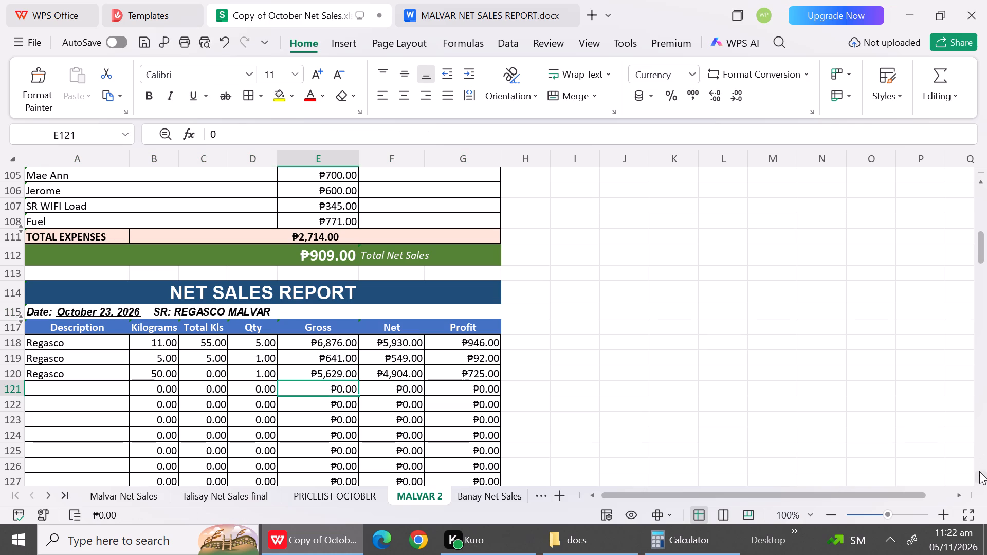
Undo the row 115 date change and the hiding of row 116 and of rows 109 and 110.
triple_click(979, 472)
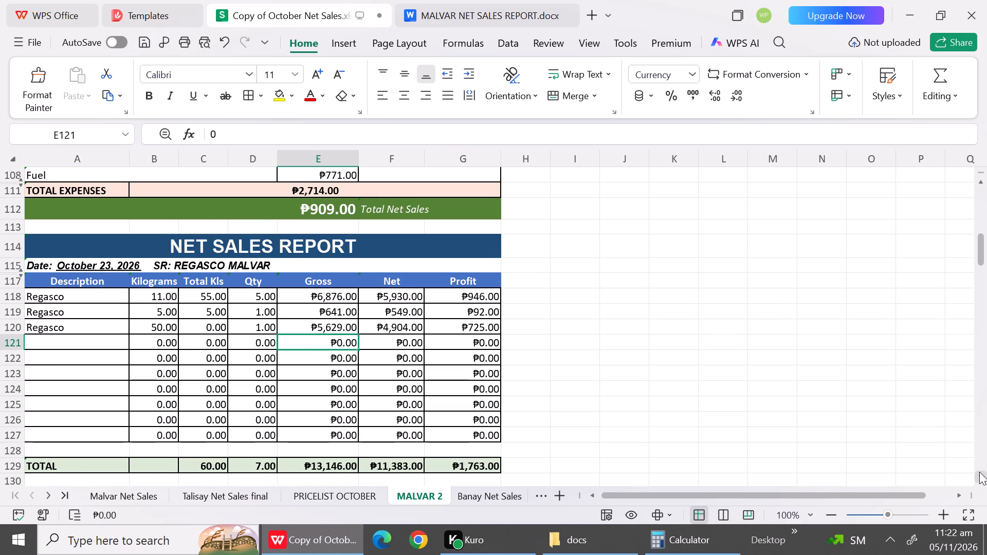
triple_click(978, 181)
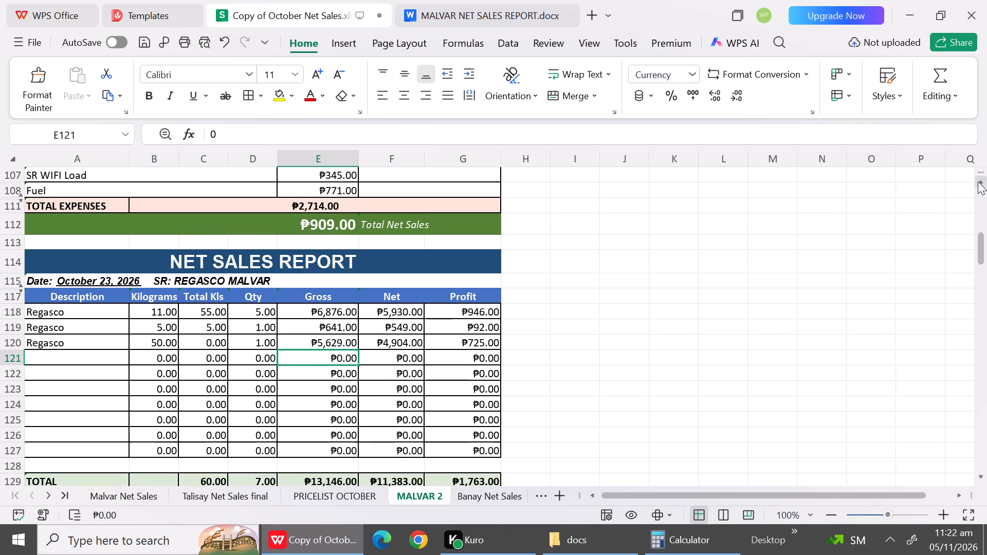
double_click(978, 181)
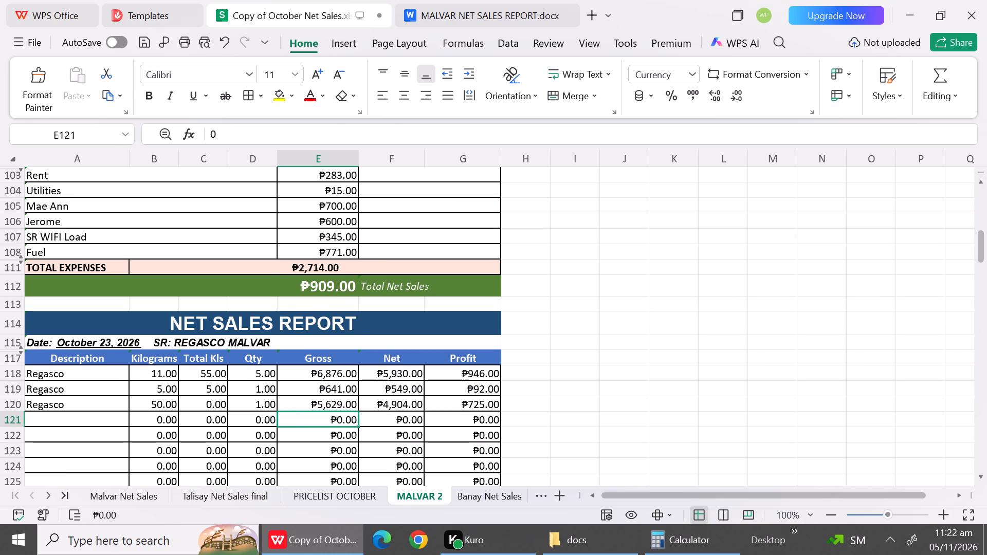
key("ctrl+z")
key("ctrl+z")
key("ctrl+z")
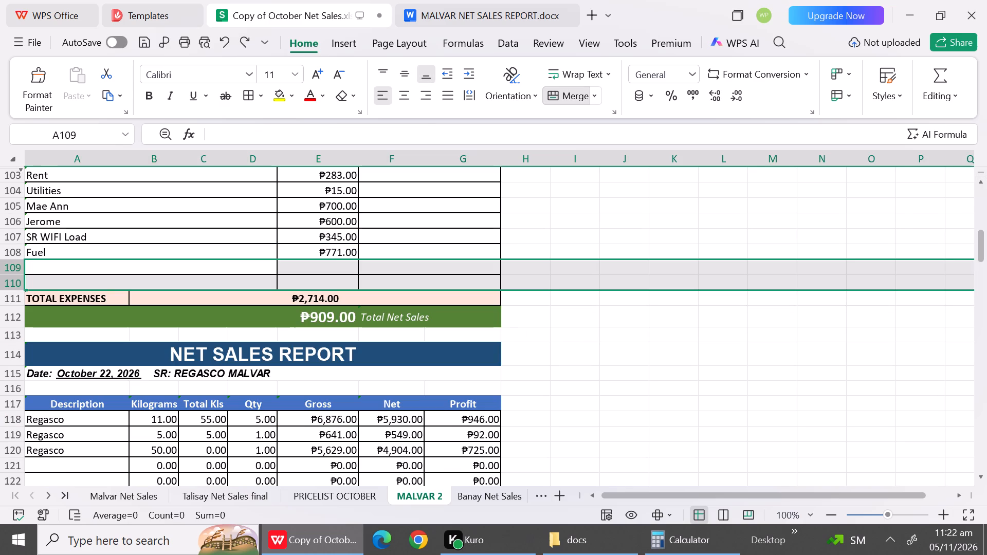
Add a Passway expense of 20 in row 109 of the October 22 report.
left_click(58, 268)
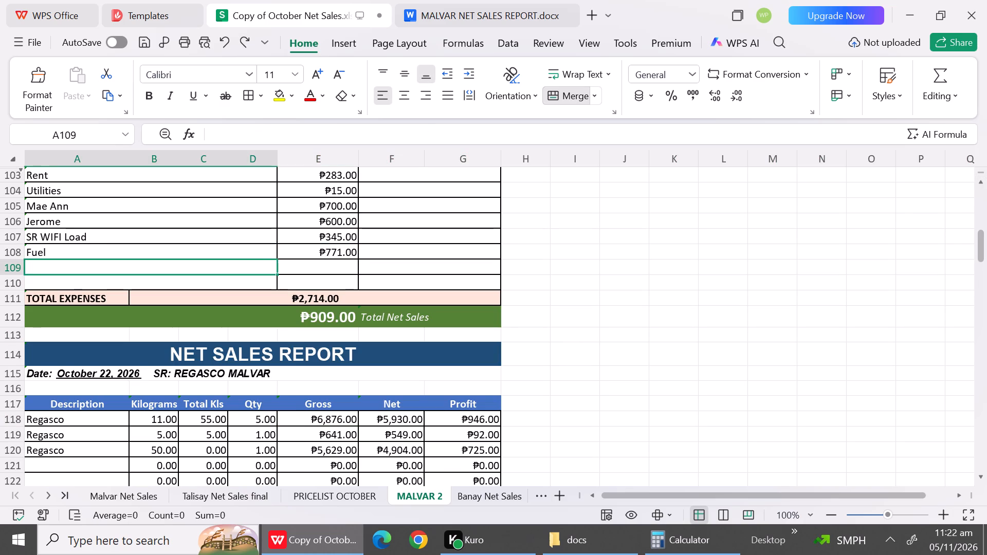
type("Passway")
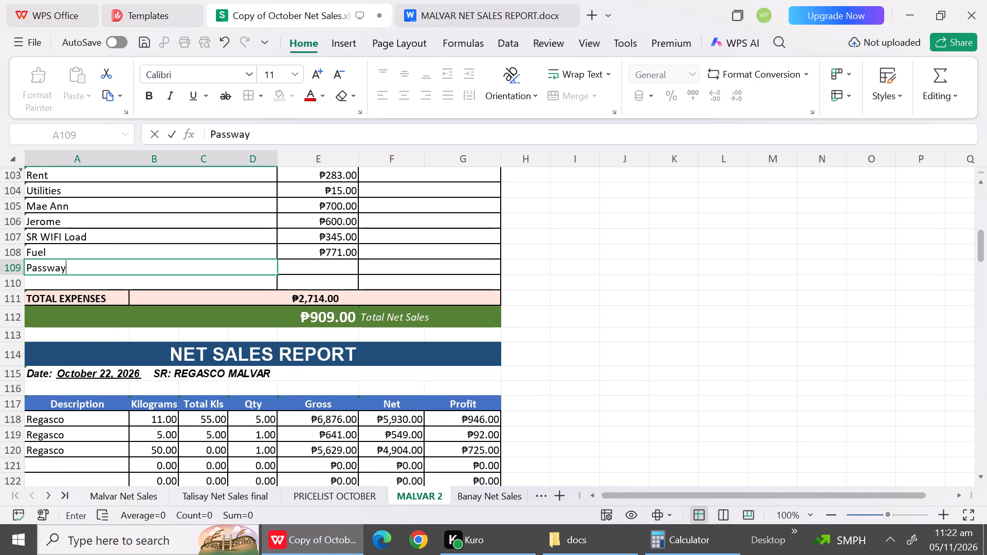
left_click(332, 268)
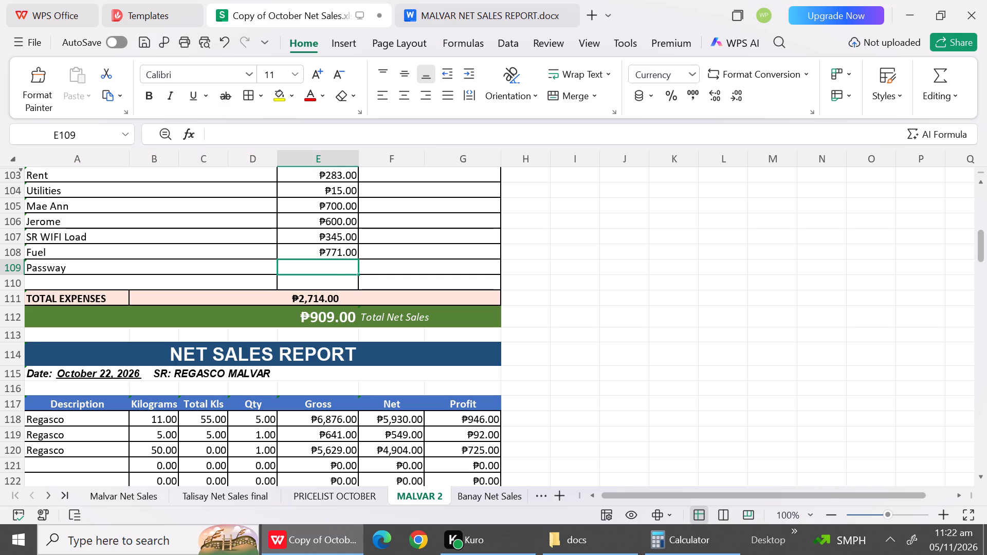
type("20")
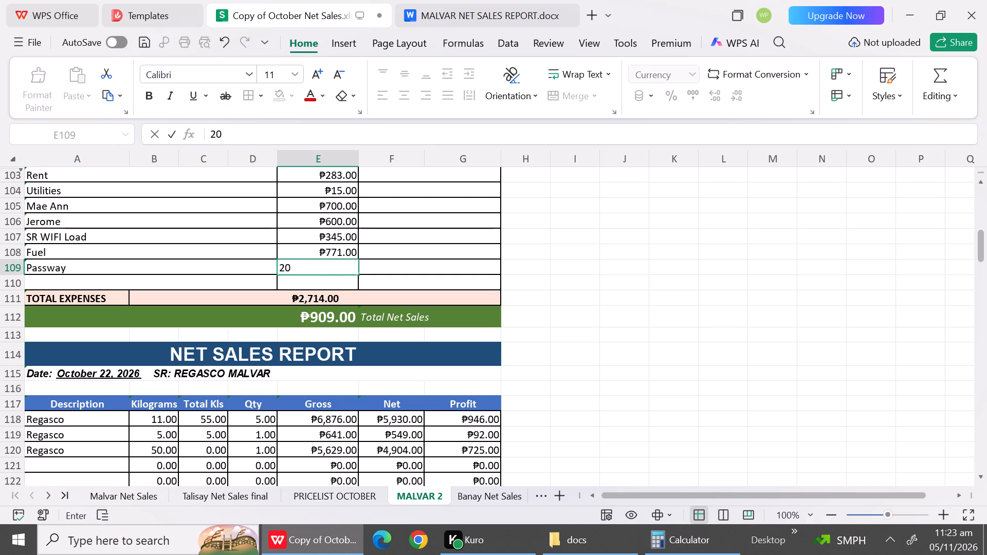
Hide the empty expense row 110 of the October 22 report.
left_click(18, 282)
right_click(18, 282)
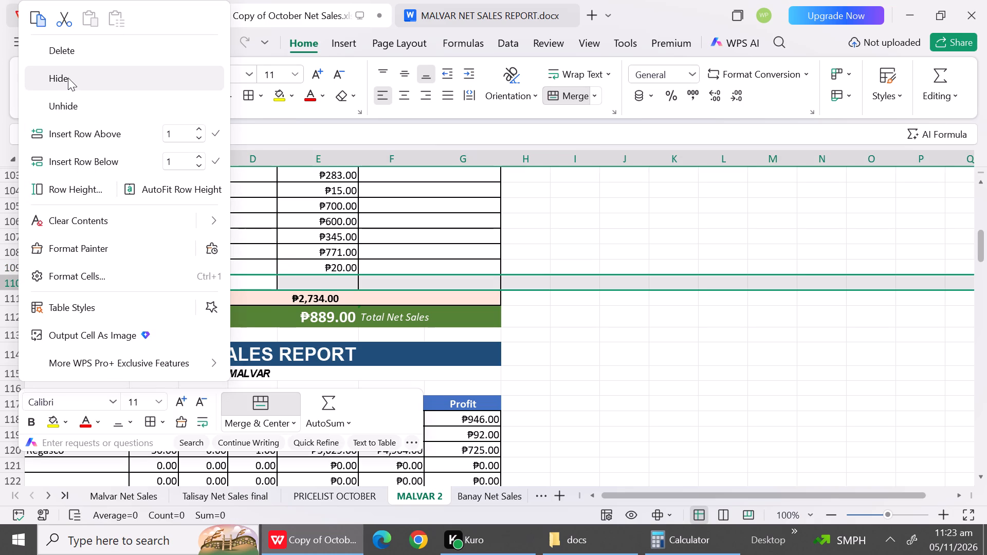
left_click(68, 78)
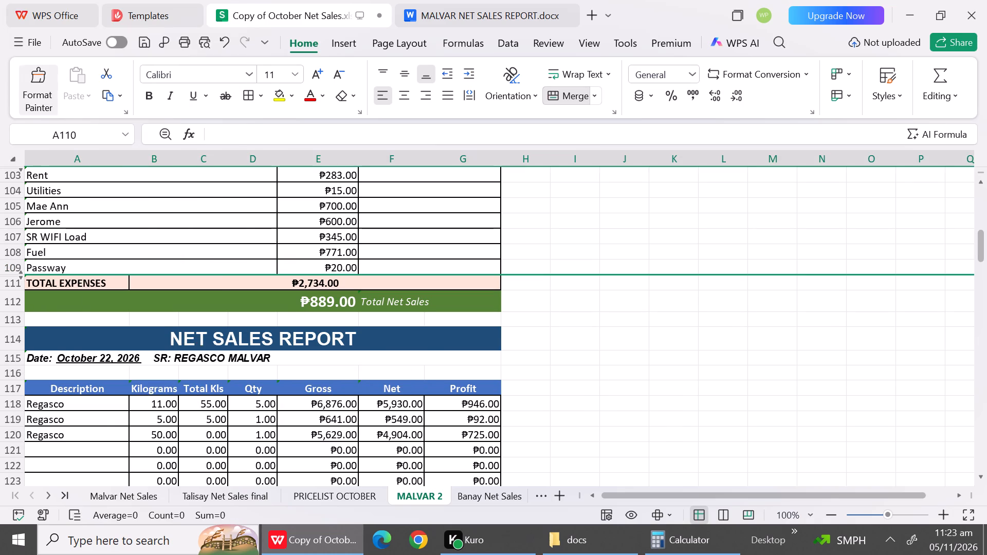
Hide the empty row 116 below the date line of the next report.
left_click(12, 373)
right_click(12, 373)
left_click(54, 80)
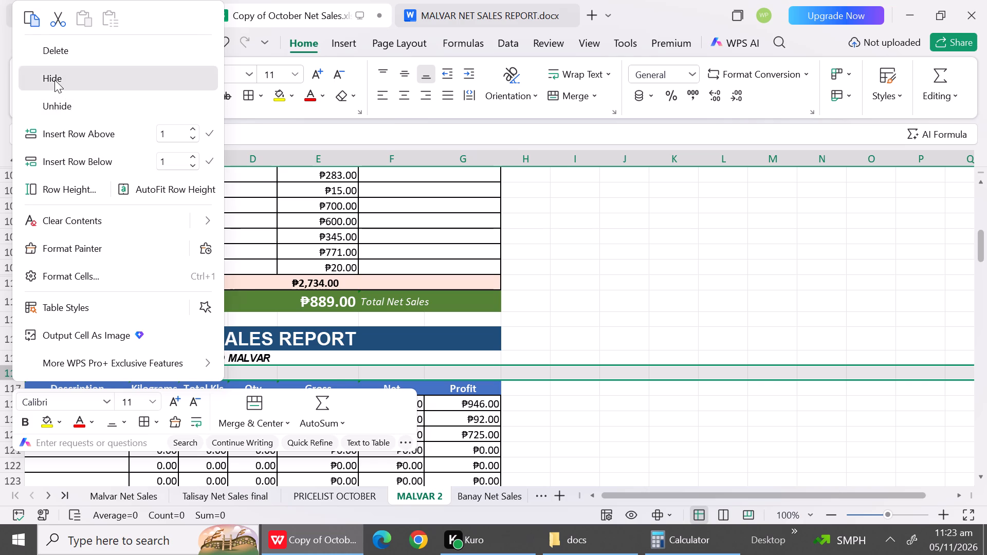
Change the report date in row 115 to October 23, 2026.
triple_click(980, 473)
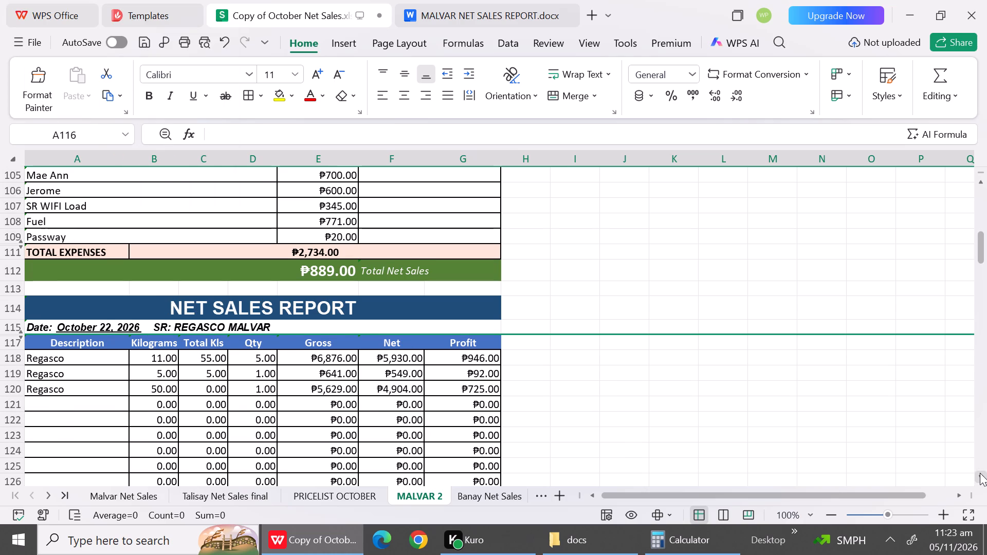
double_click(980, 473)
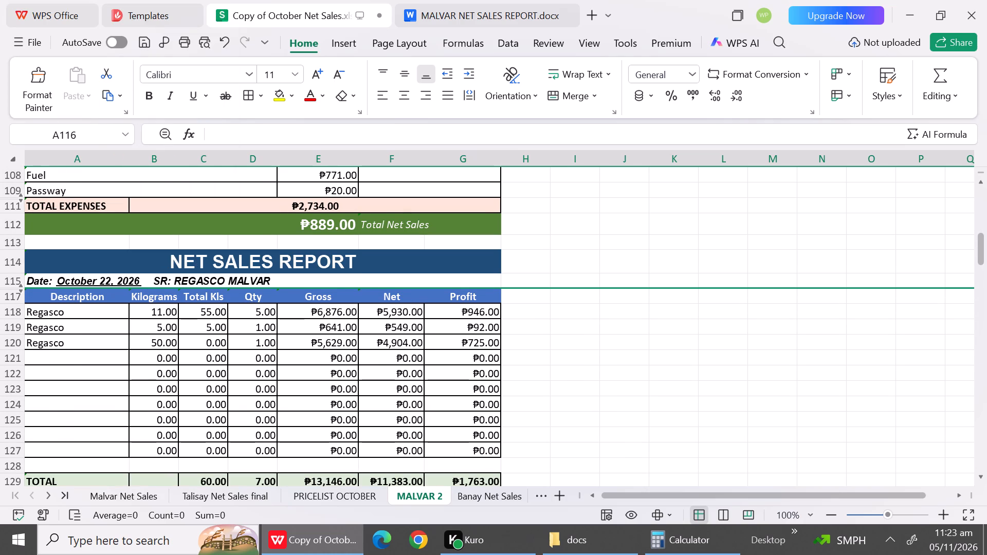
double_click(106, 279)
left_click(111, 280)
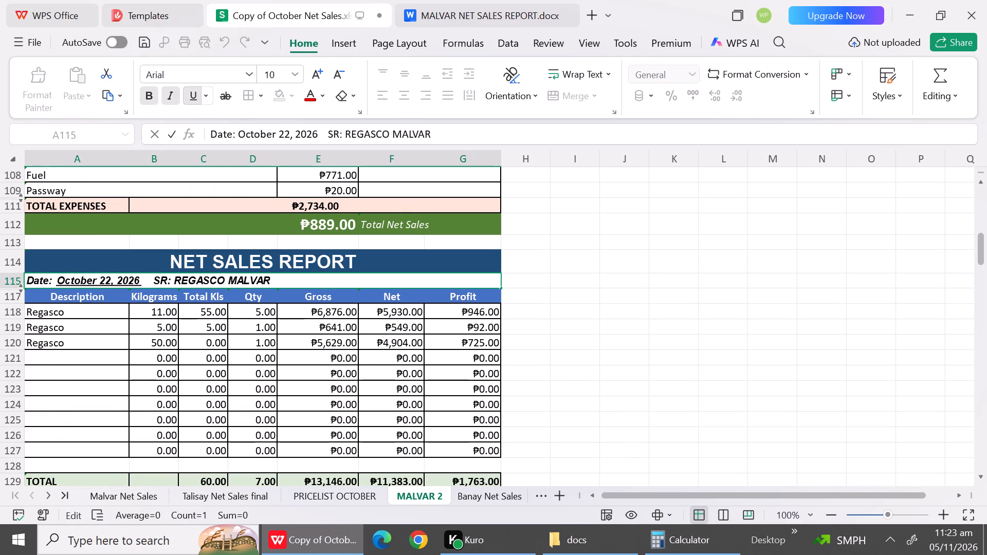
key("BackSpace")
key("3")
left_click(42, 401)
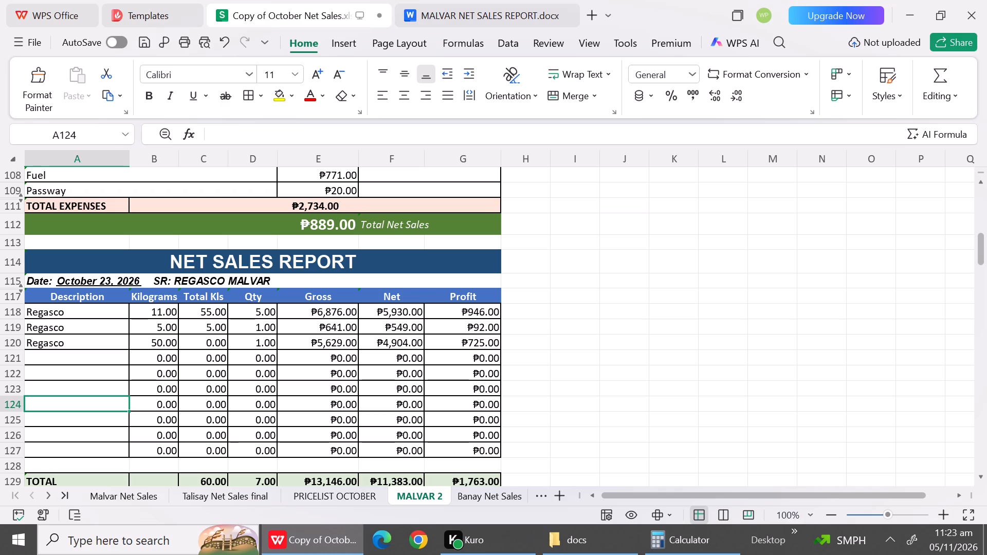
Enter the kilograms 2.7, 5, 11, 22 and 50 in rows 118 to 122 of the October 23 report.
left_click(164, 313)
type("2.")
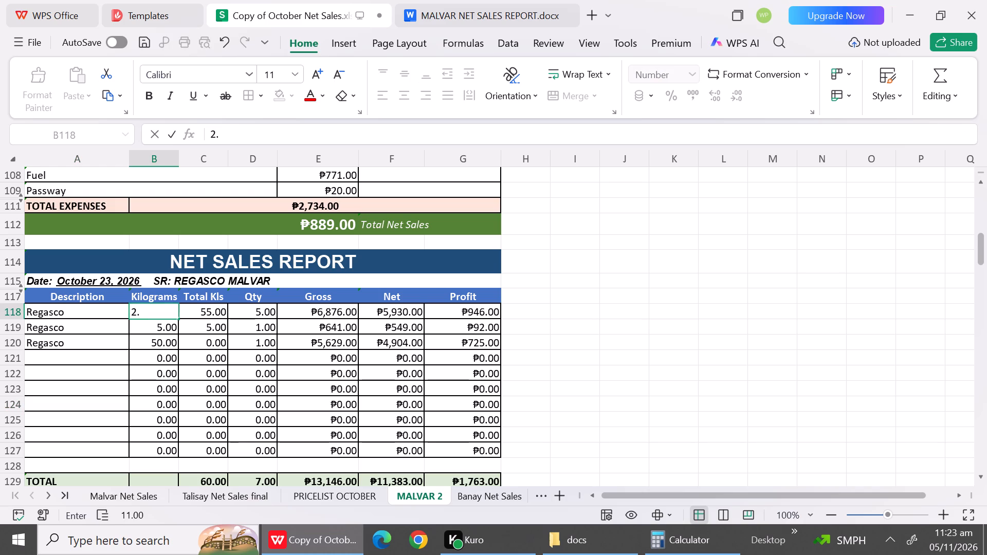
key("7")
key("Down")
key("5")
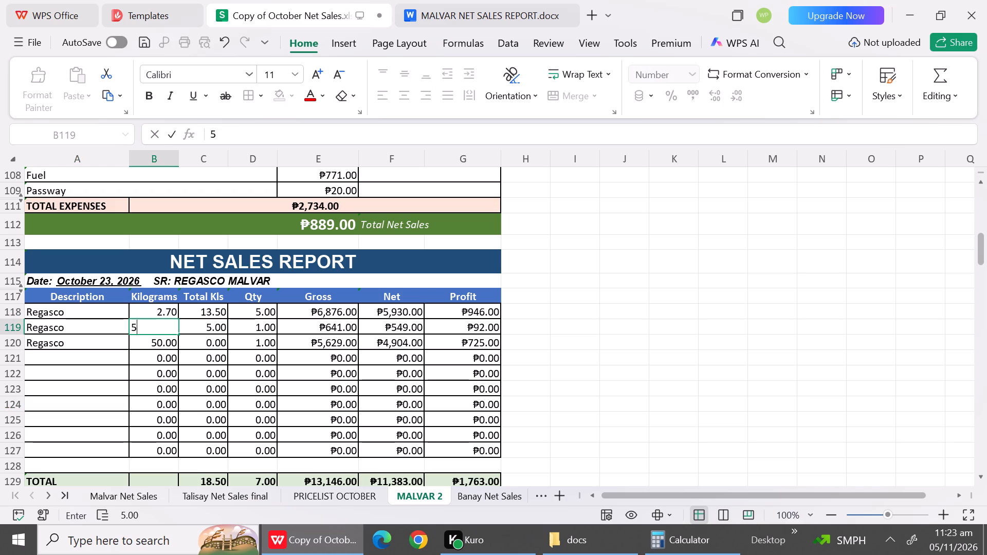
key("Down")
type("11")
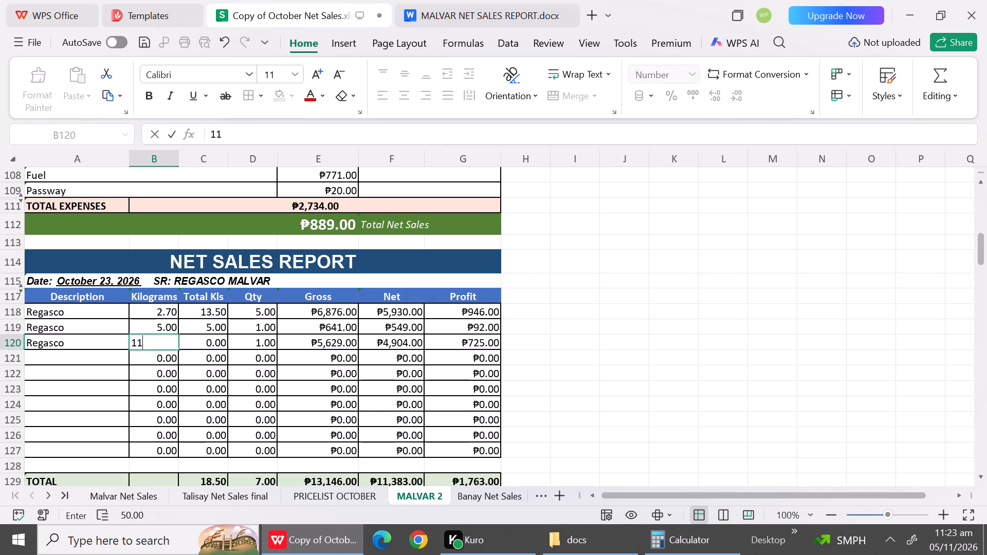
key("Down")
type("22")
key("Down")
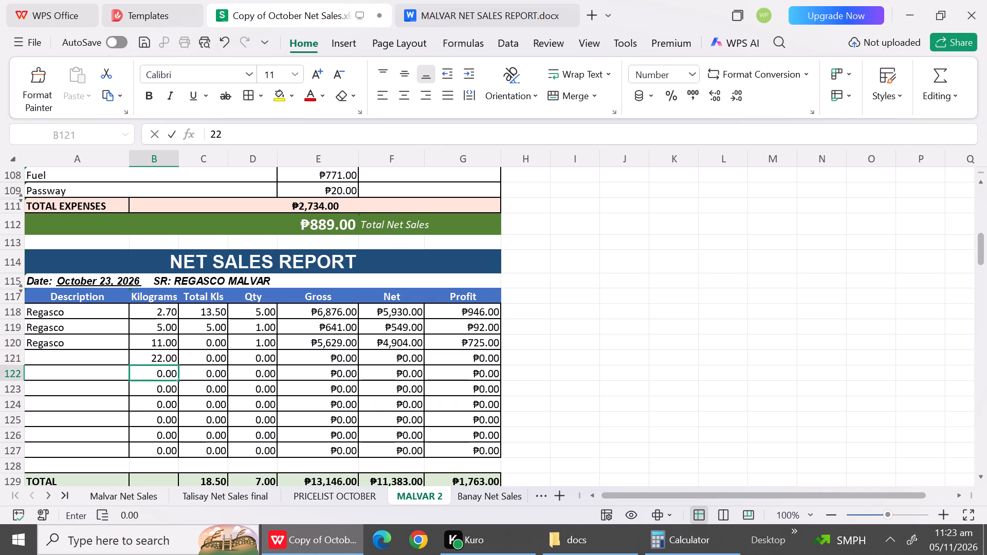
type("50")
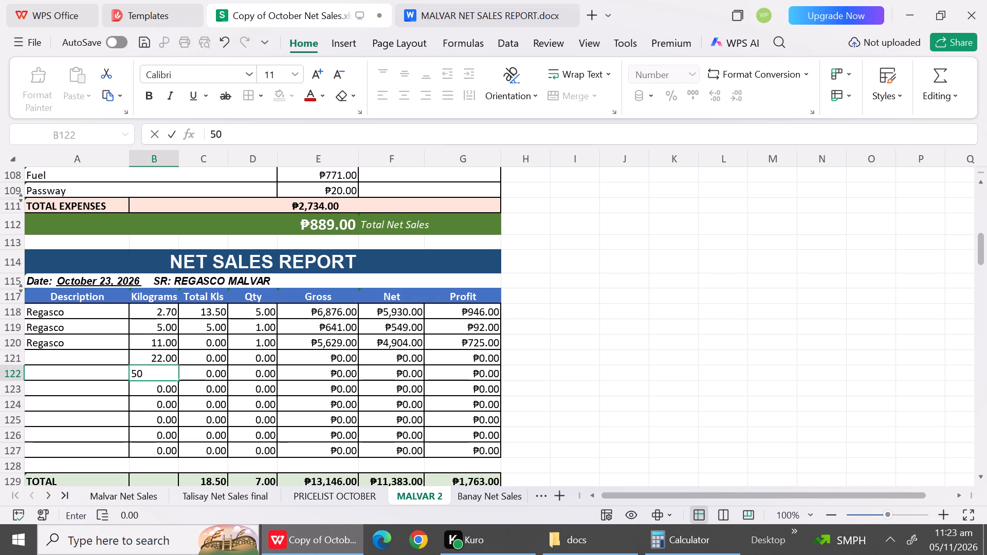
left_click(21, 377)
Copy the three Regasco descriptions from rows 118 to 120 into rows 121 to 123.
left_click(83, 316)
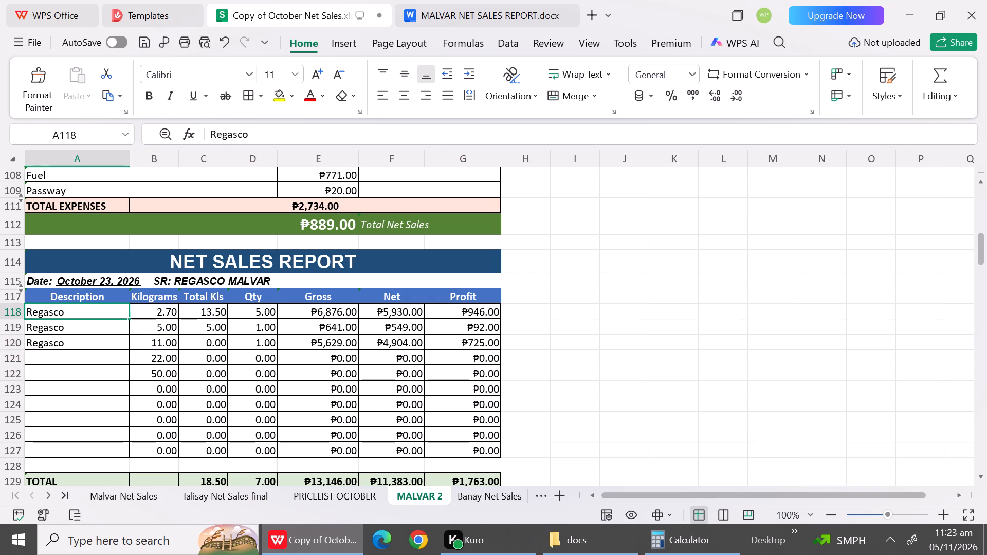
left_click_drag(83, 316, 84, 347)
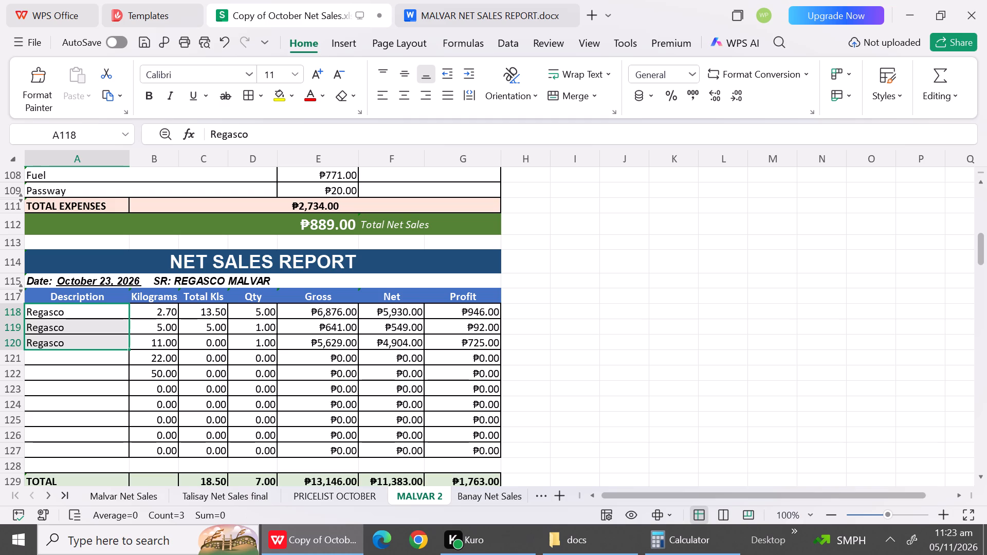
left_click(79, 336)
left_click_drag(77, 325, 72, 350)
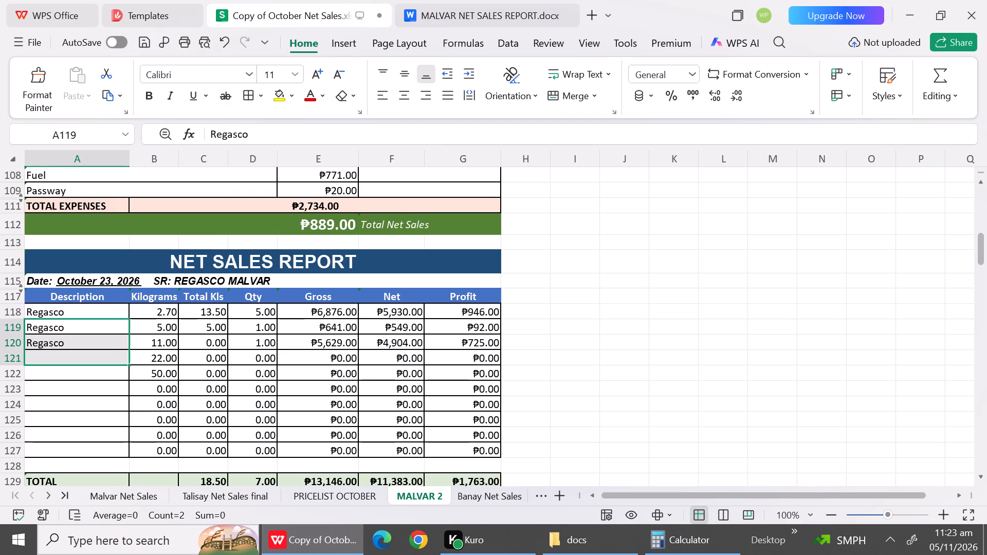
left_click(52, 355)
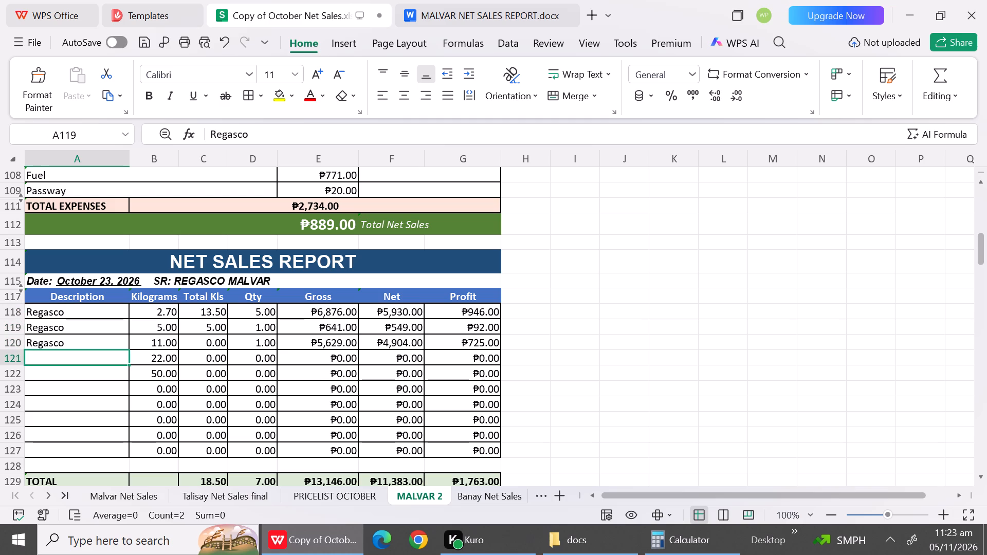
left_click_drag(63, 311, 72, 302)
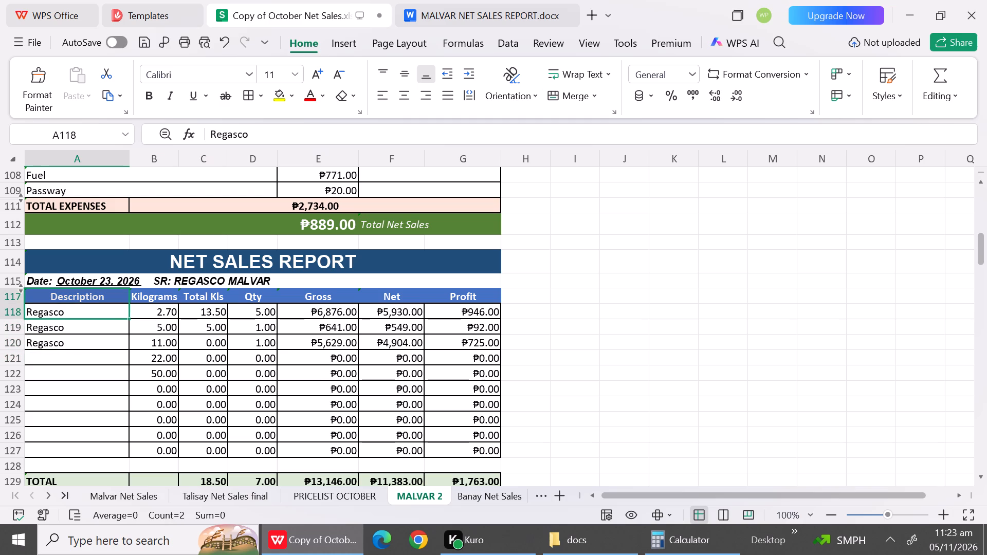
left_click(72, 316)
left_click_drag(72, 316, 74, 336)
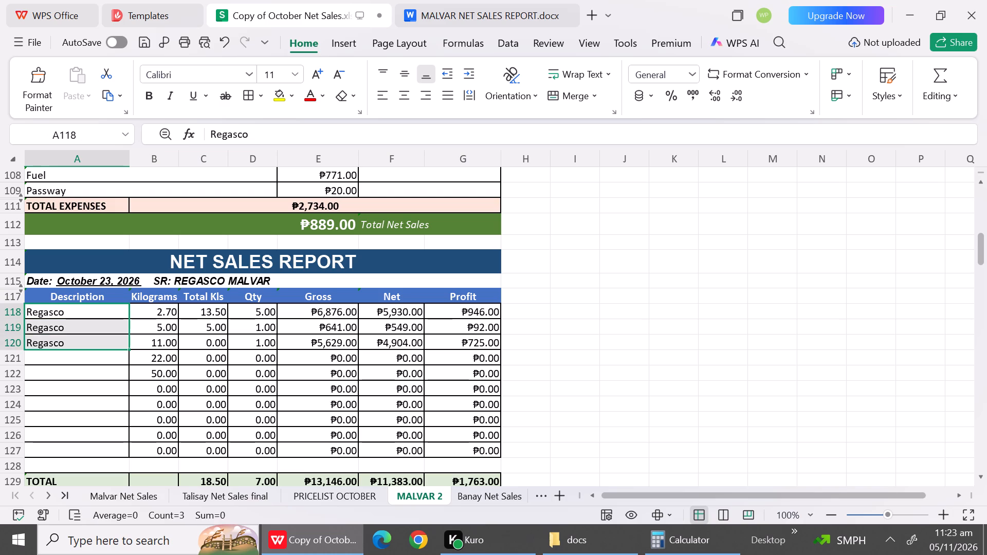
key("ctrl+c")
left_click(73, 357)
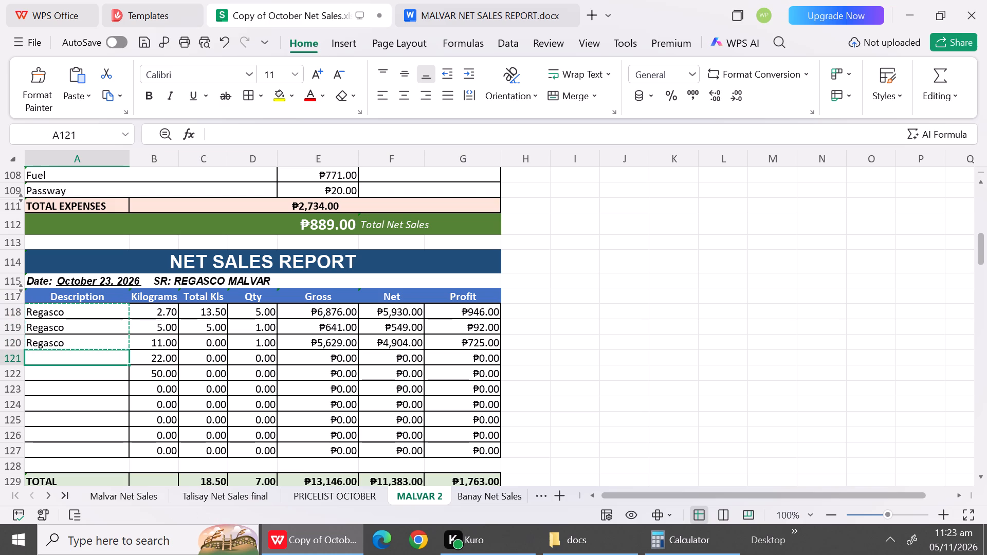
key("ctrl+v")
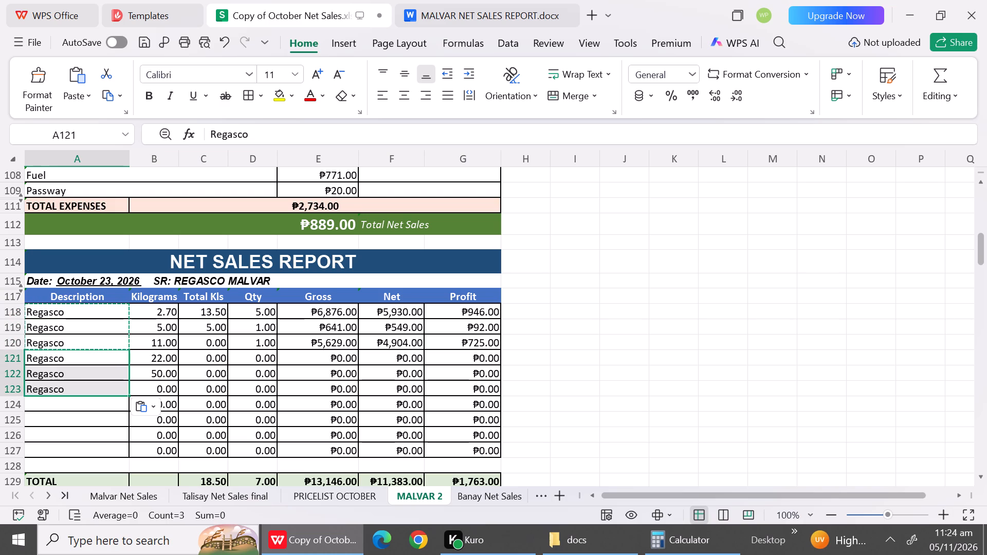
left_click(91, 434)
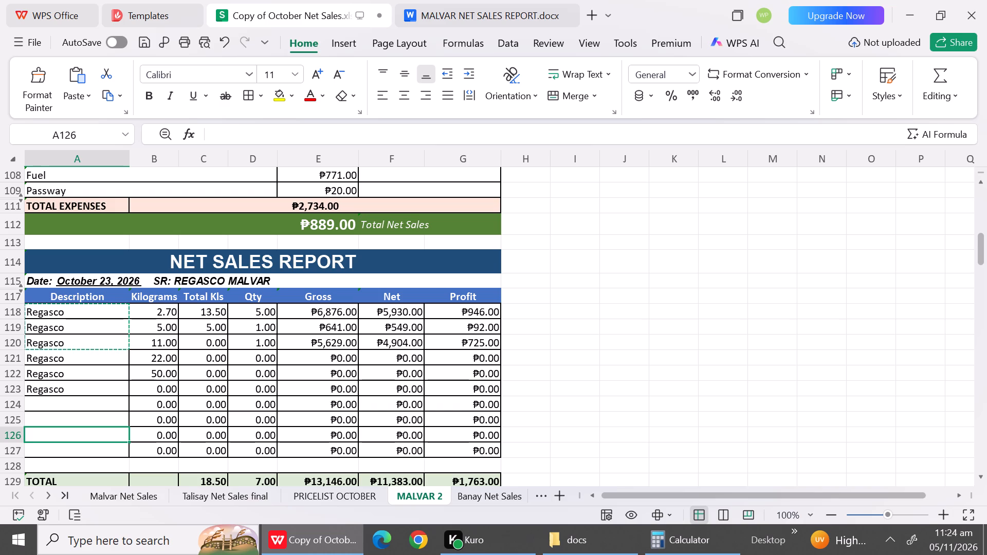
Clear the surplus Regasco description from row 123.
left_click(121, 392)
key("BackSpace")
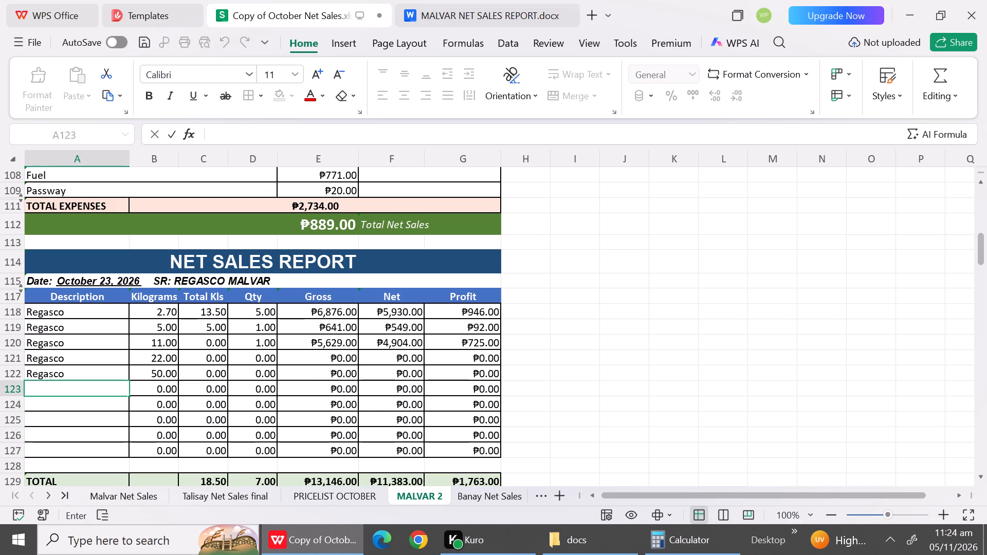
left_click(122, 419)
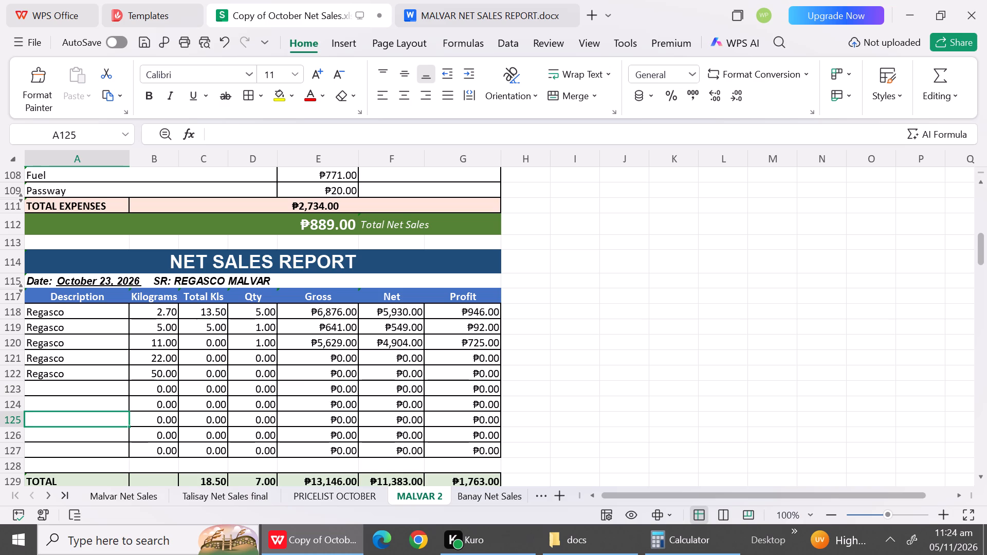
Enter the quantities 13, 2, 5, 4 and 1 in rows 118 to 122 of the October 23 report.
left_click(253, 318)
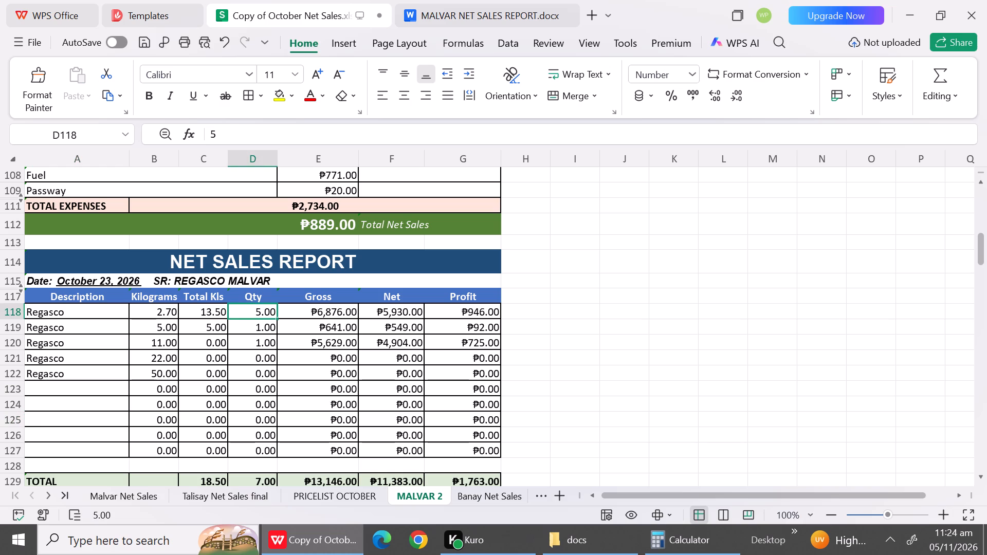
type("13")
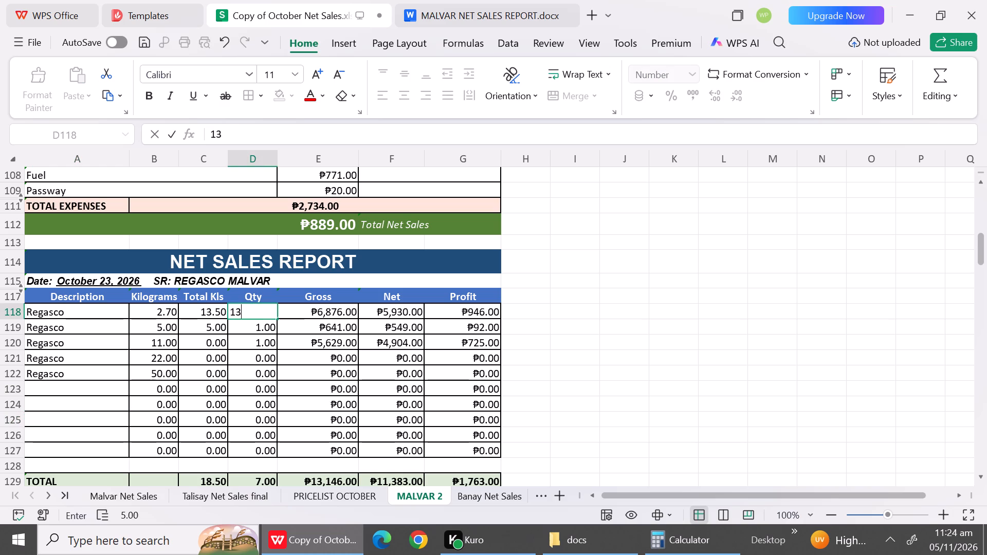
key("Down")
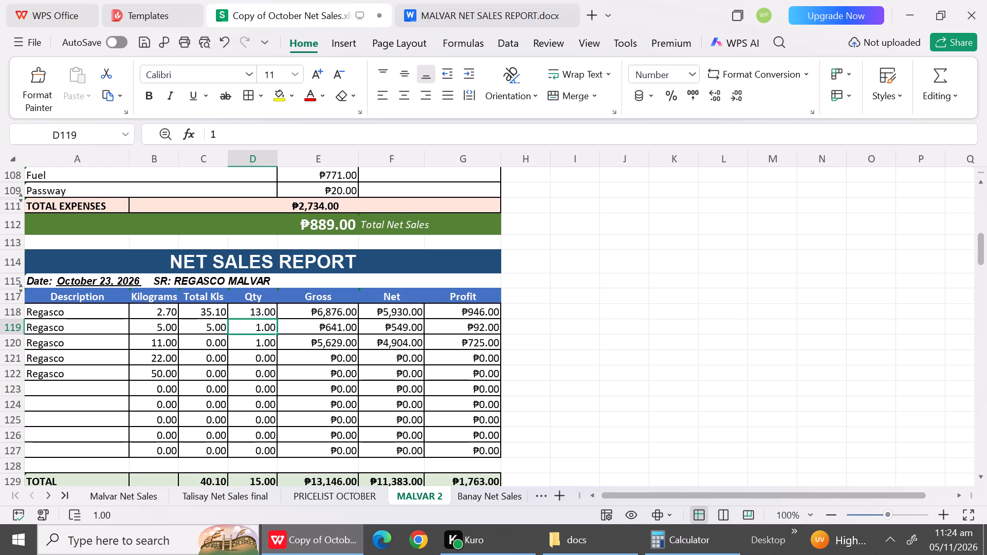
key("2")
key("Down")
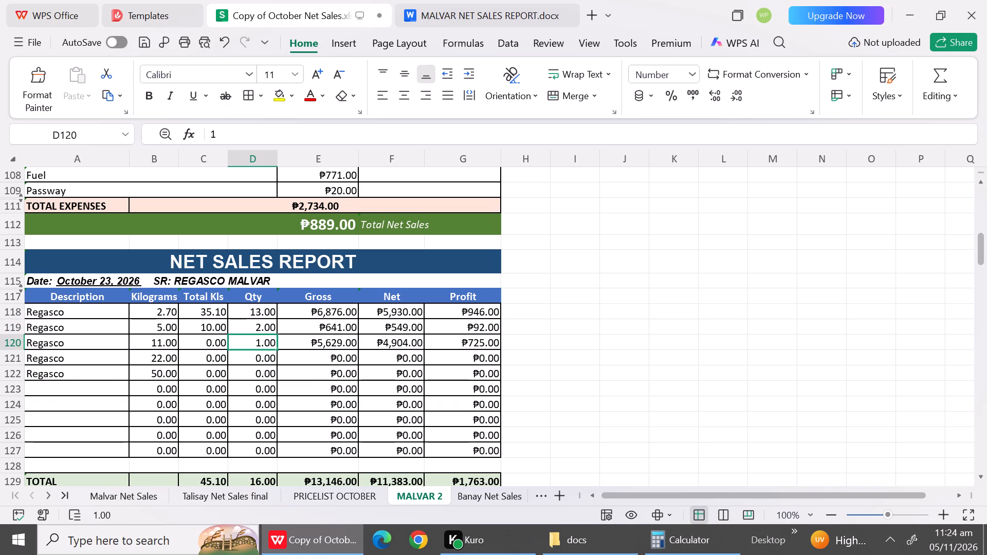
key("5")
key("Down")
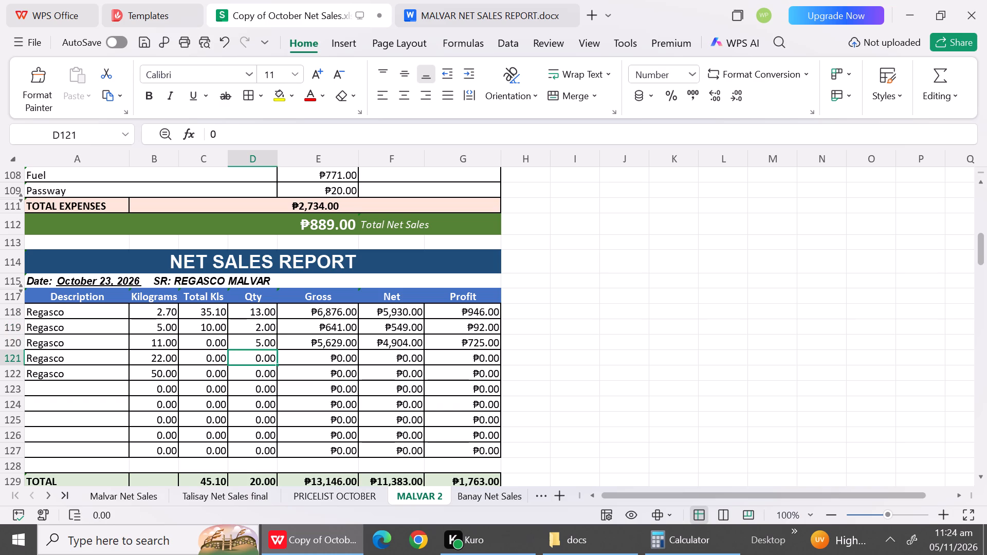
key("4")
key("Down")
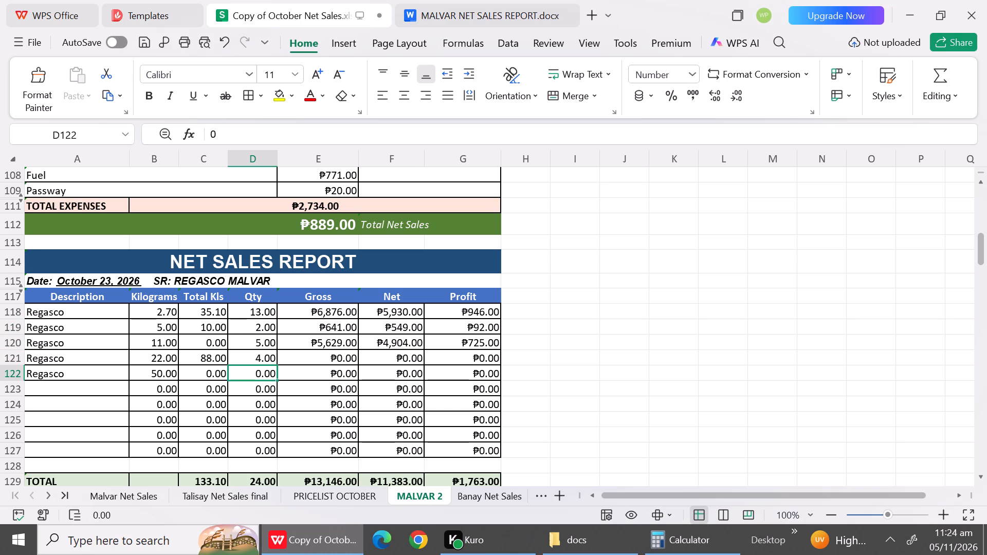
key("1")
key("Down")
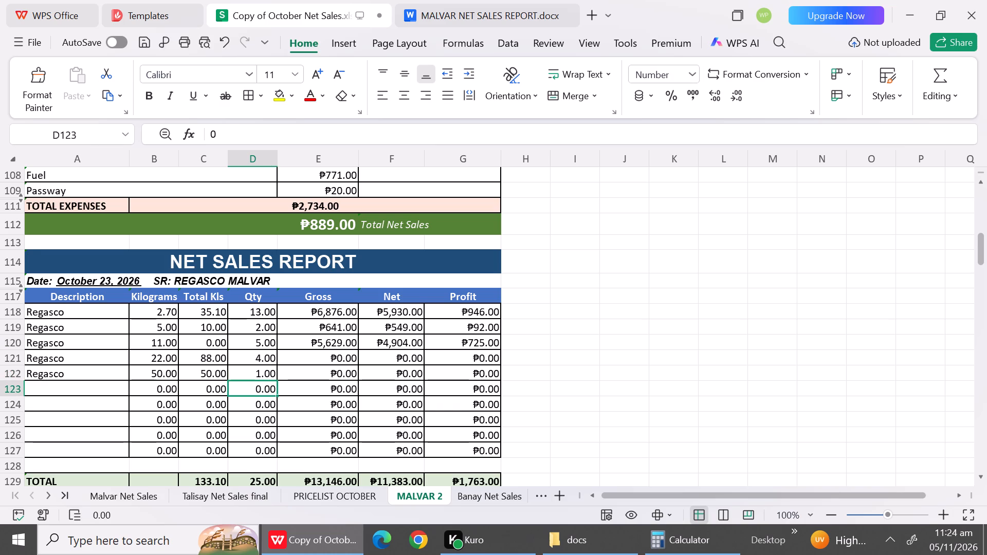
Enter the Gross amounts 4758, 1282, 6895, 10276 and 5629 in rows 118 to 122 of the October 23 report.
left_click(313, 316)
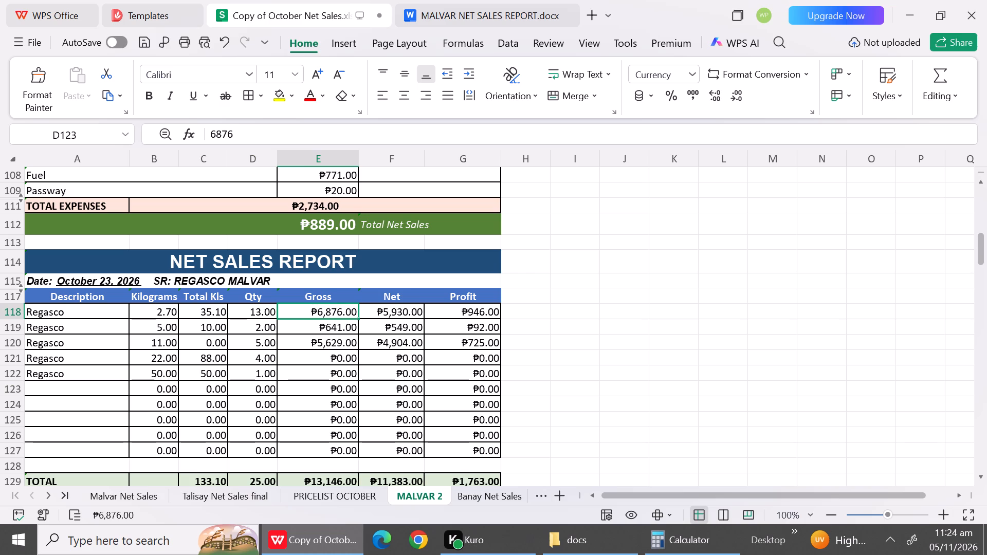
key("4")
type("758")
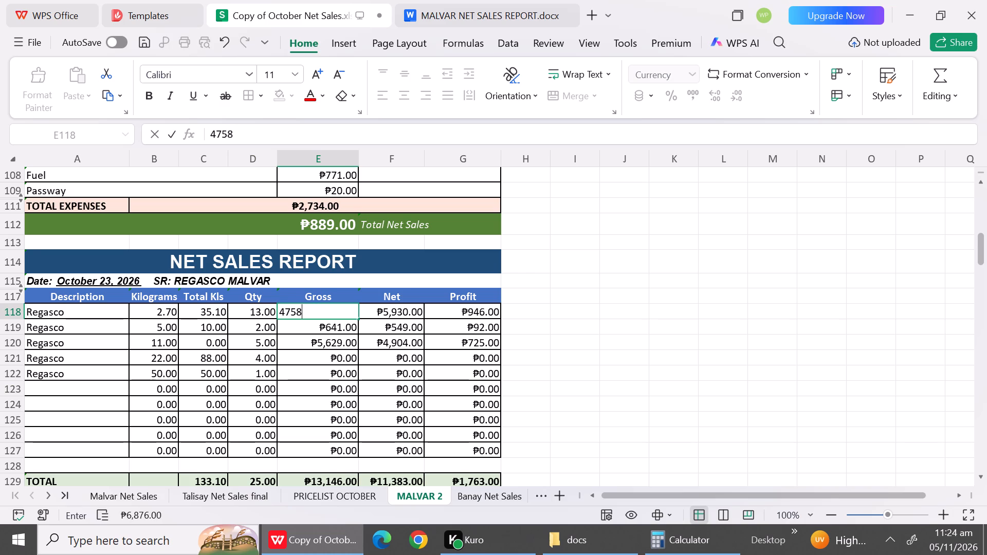
left_click(326, 332)
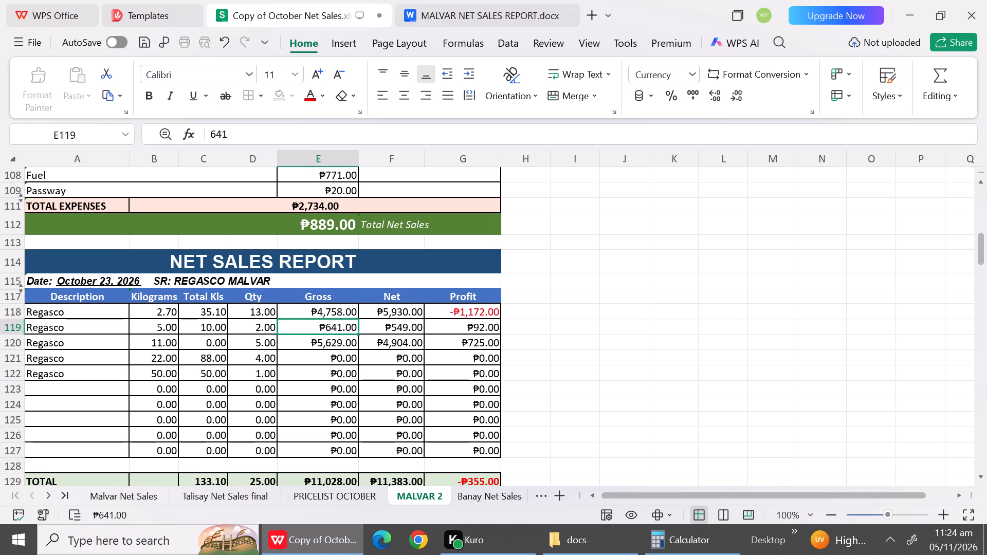
type("12")
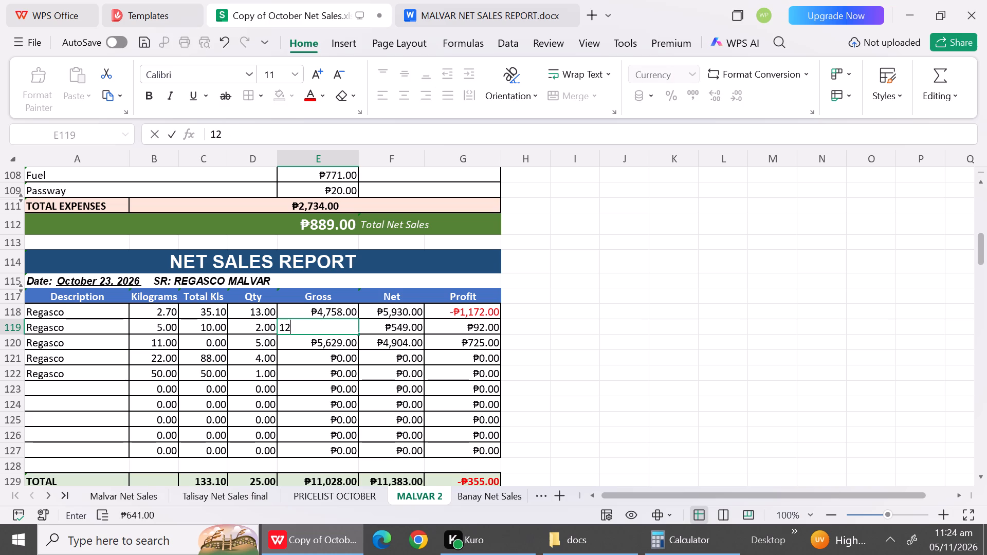
type("82")
key("Down")
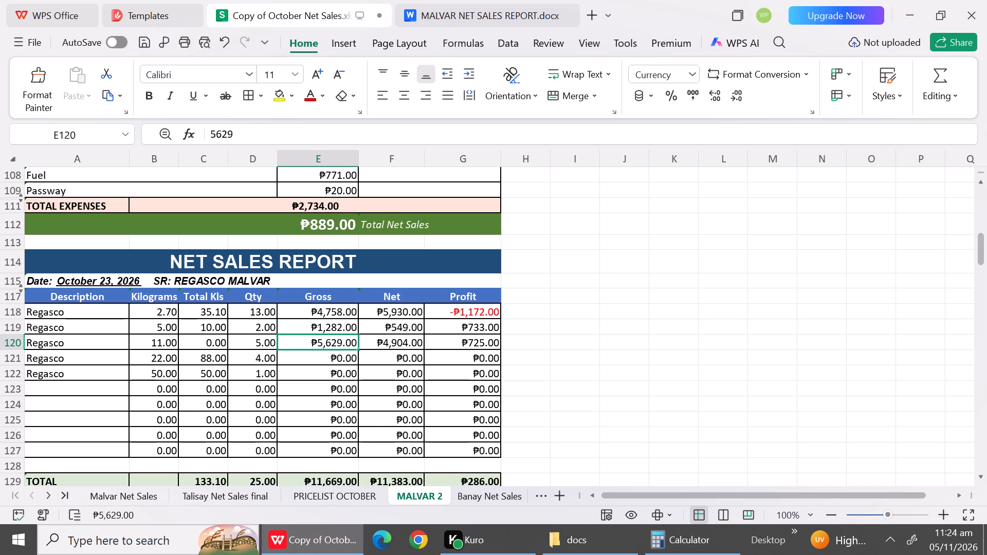
type("68")
type("95")
key("Down")
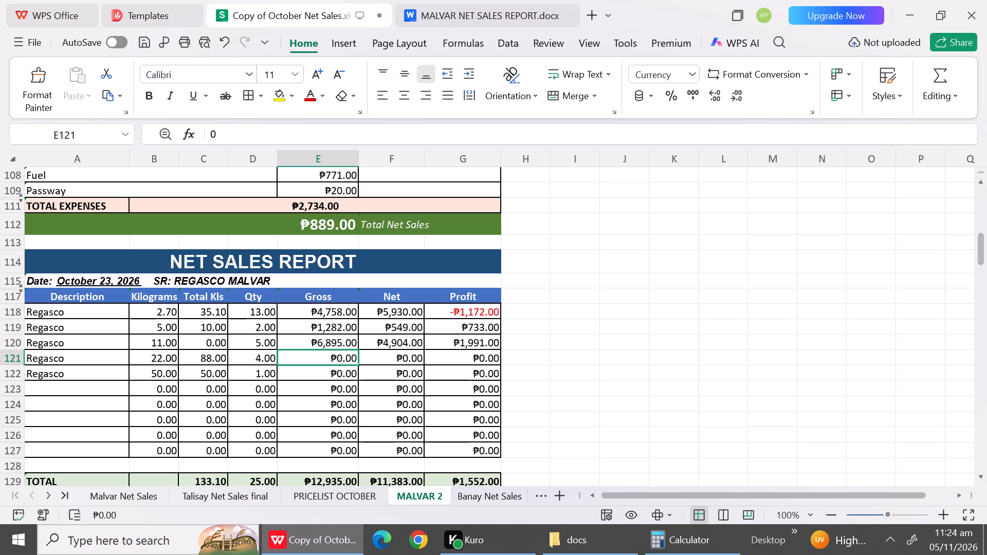
type("10")
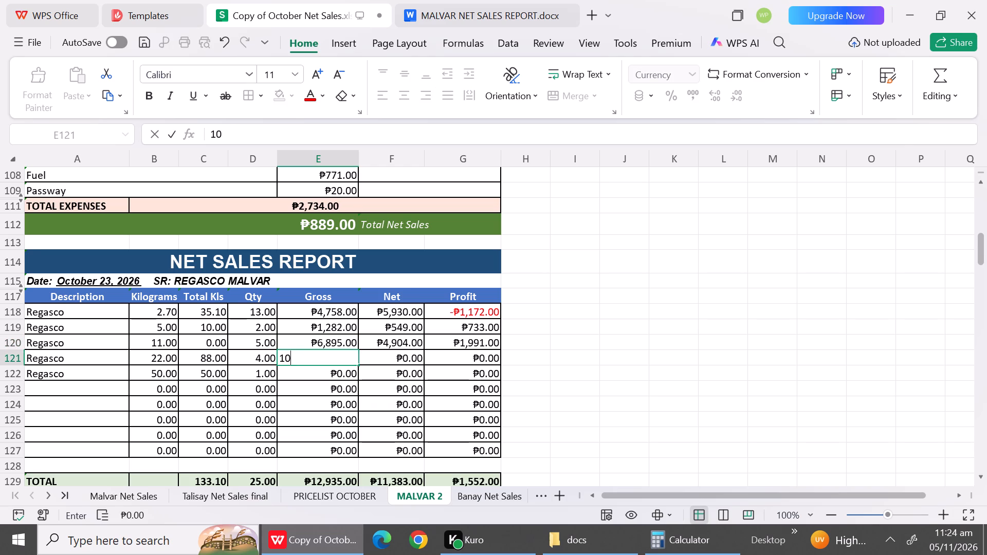
key("2")
key("7")
key("6")
key("Down")
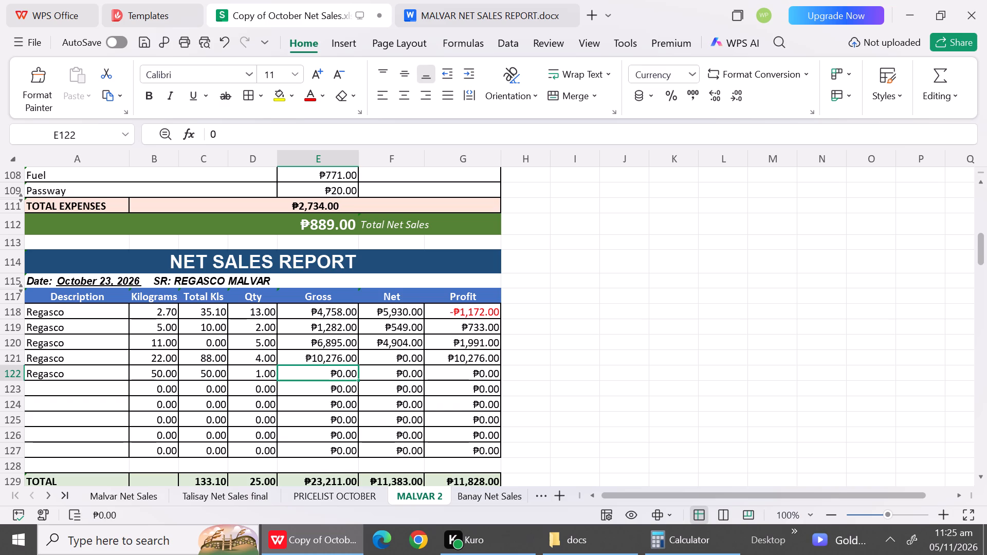
type("56")
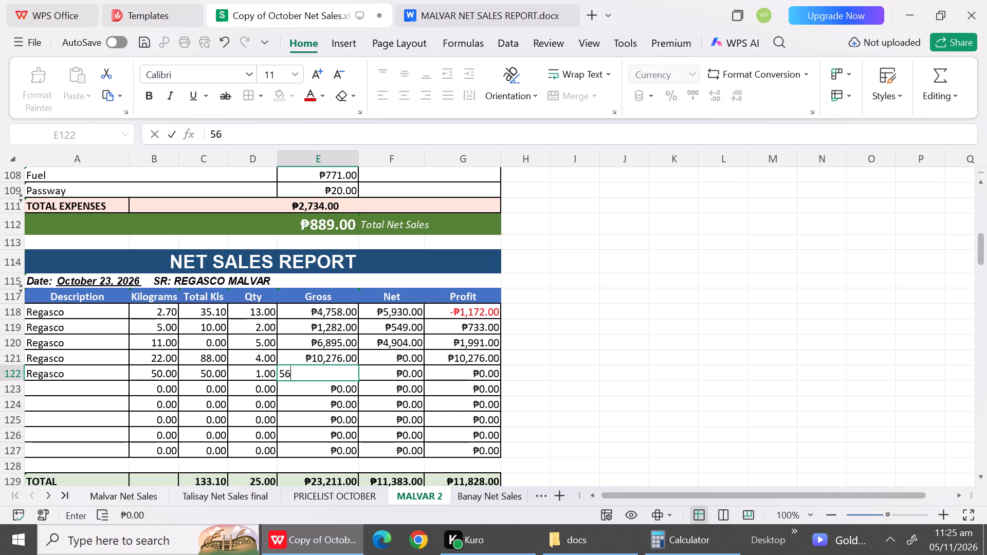
type("29")
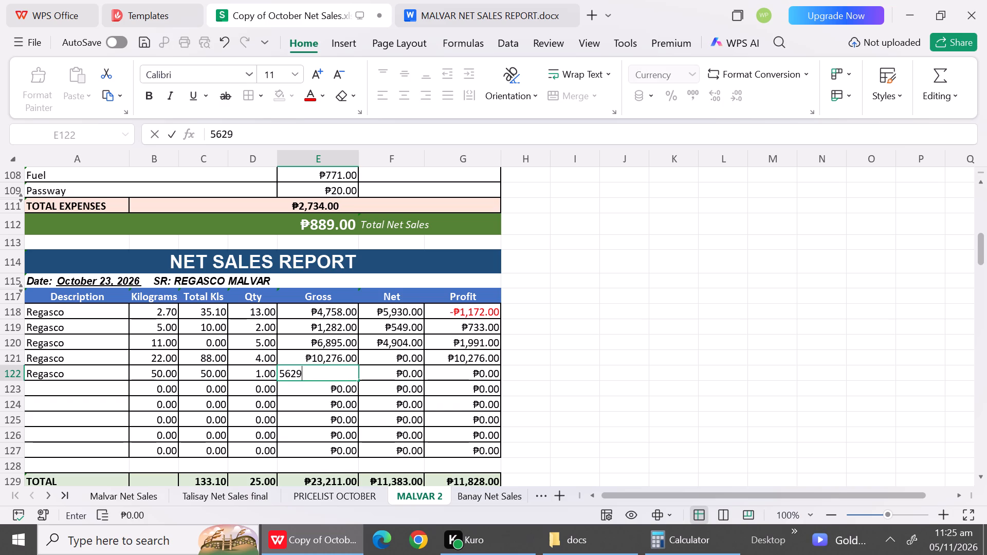
left_click(314, 404)
Calculate 316 × 13 in Calculator and enter 4108 as the Net amount of the 2.70 kg Regasco row 118.
left_click(388, 311)
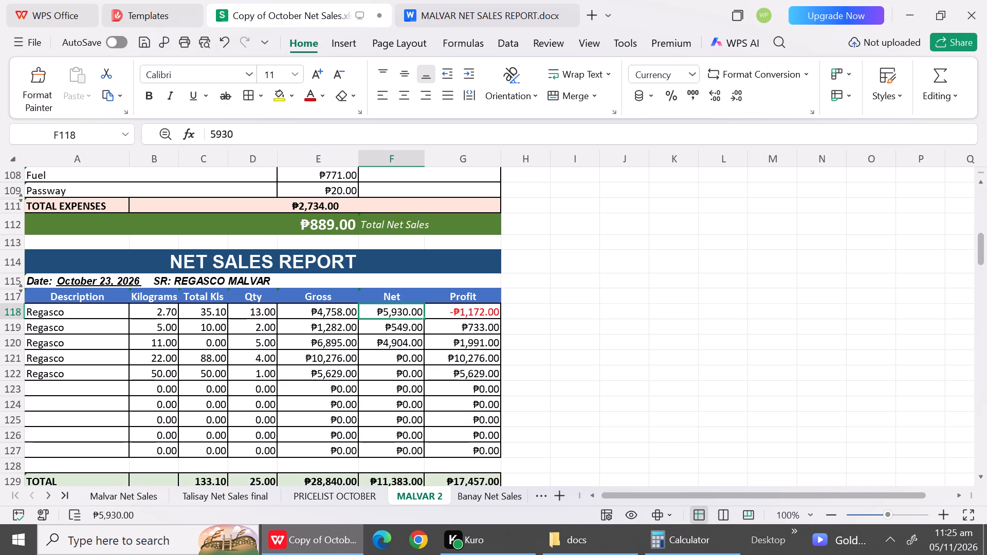
left_click(702, 551)
left_click(683, 191)
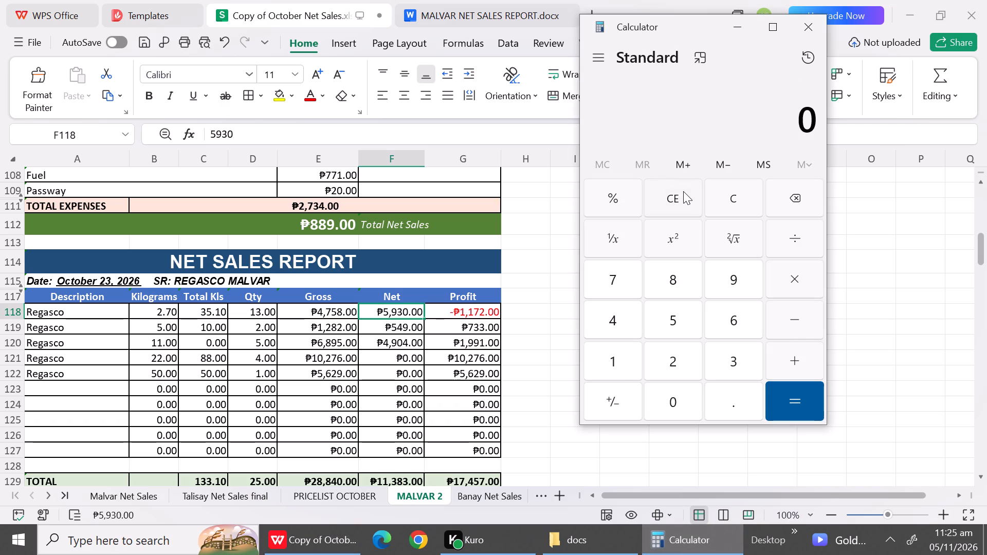
type("316")
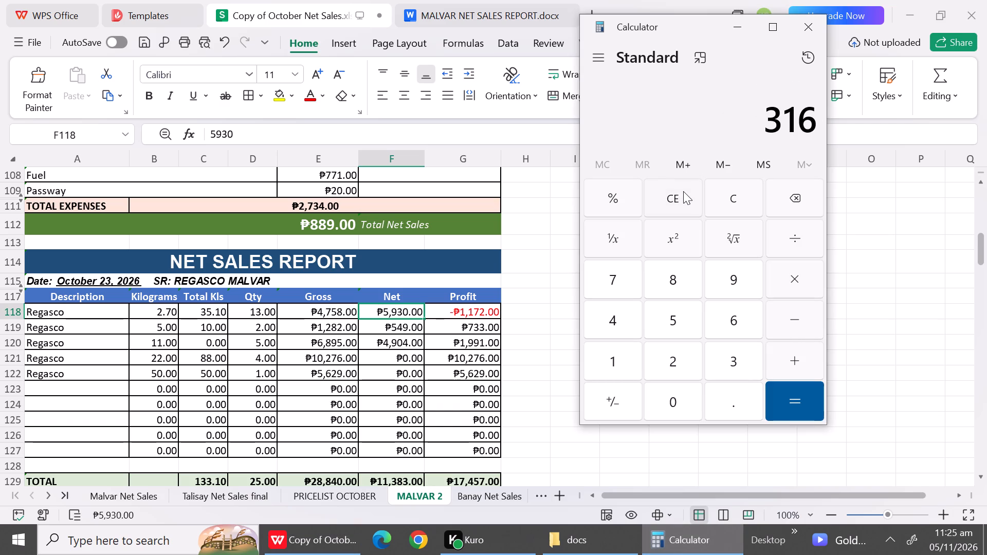
key("shift+asterisk")
type("13")
key("Return")
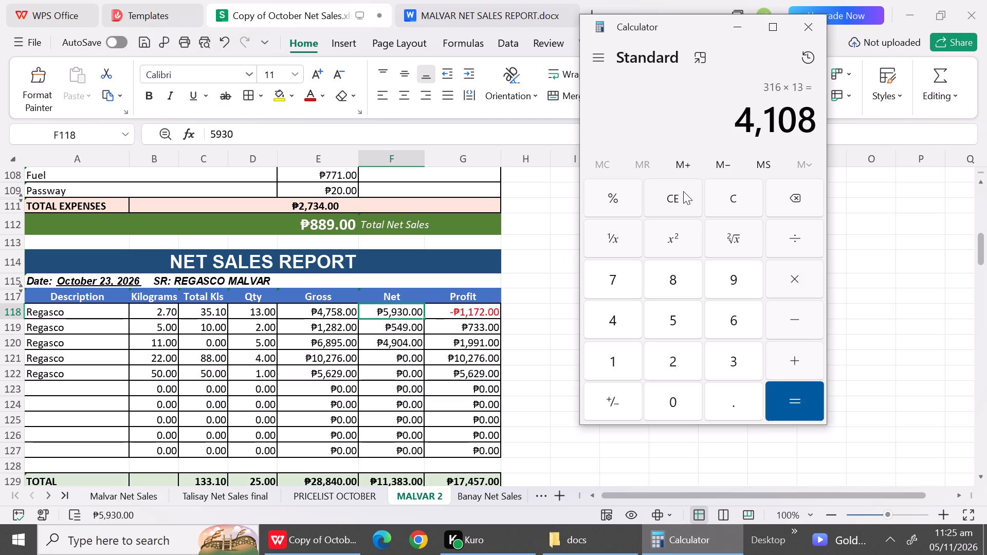
left_click(391, 308)
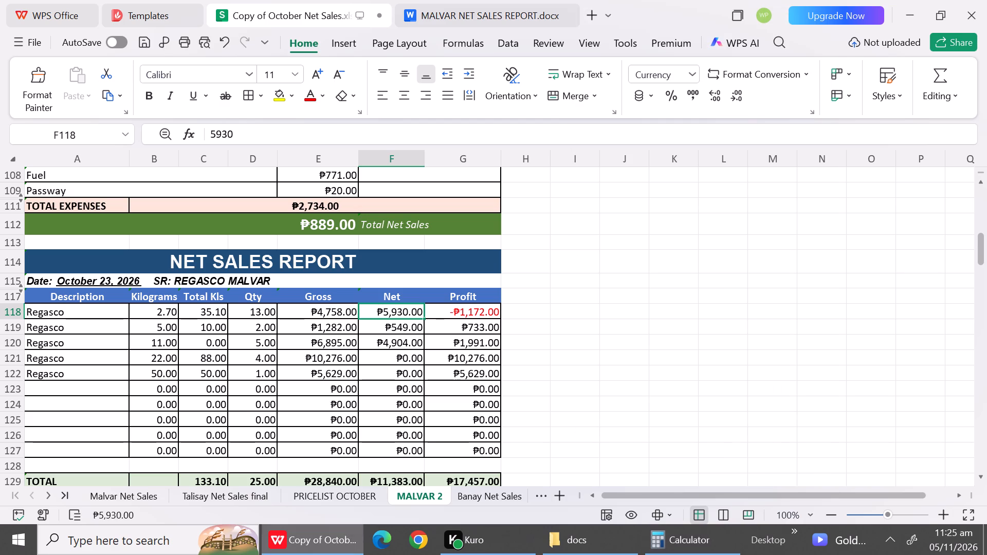
type("410")
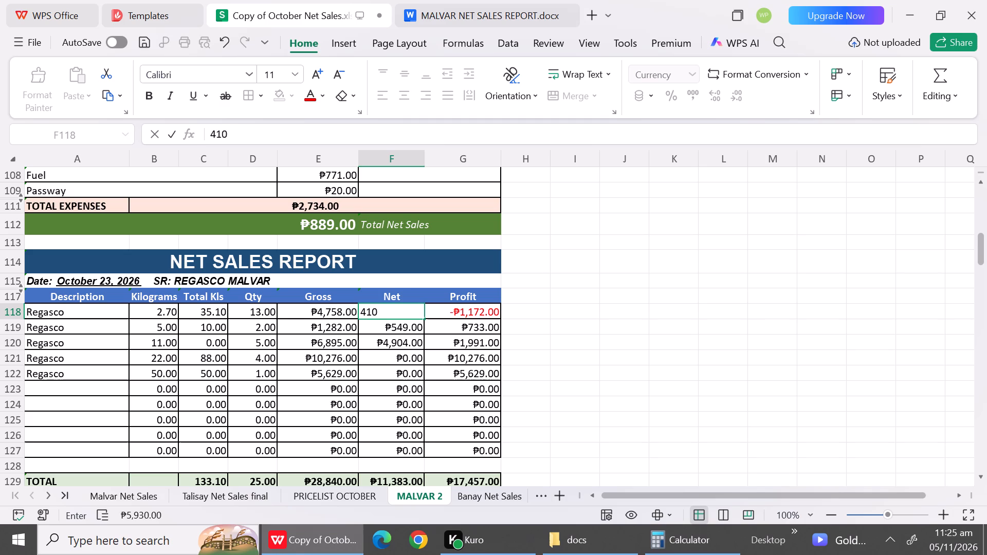
key("8")
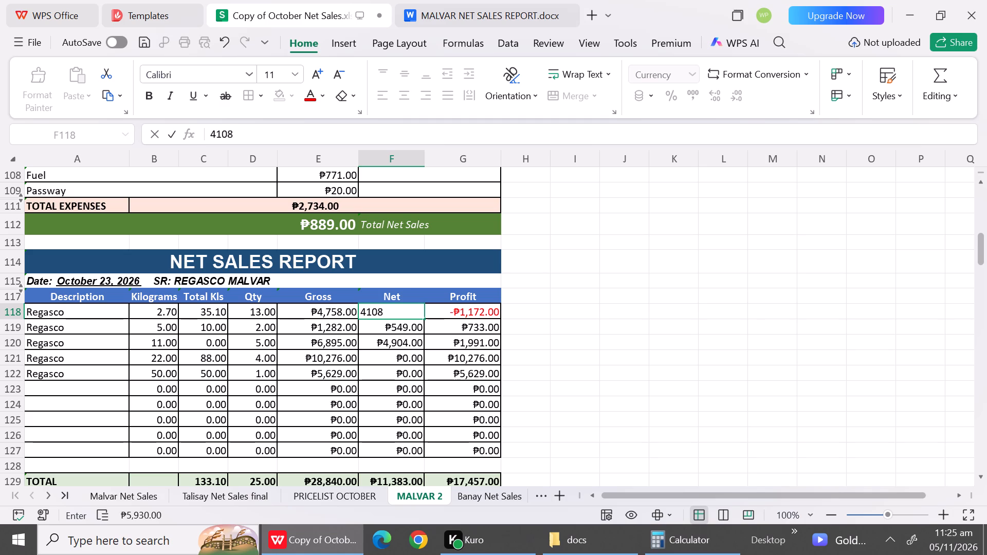
Calculate 549 × 2 in Calculator and enter 1098 as the Net amount of the 5 kg Regasco row 119.
left_click(391, 323)
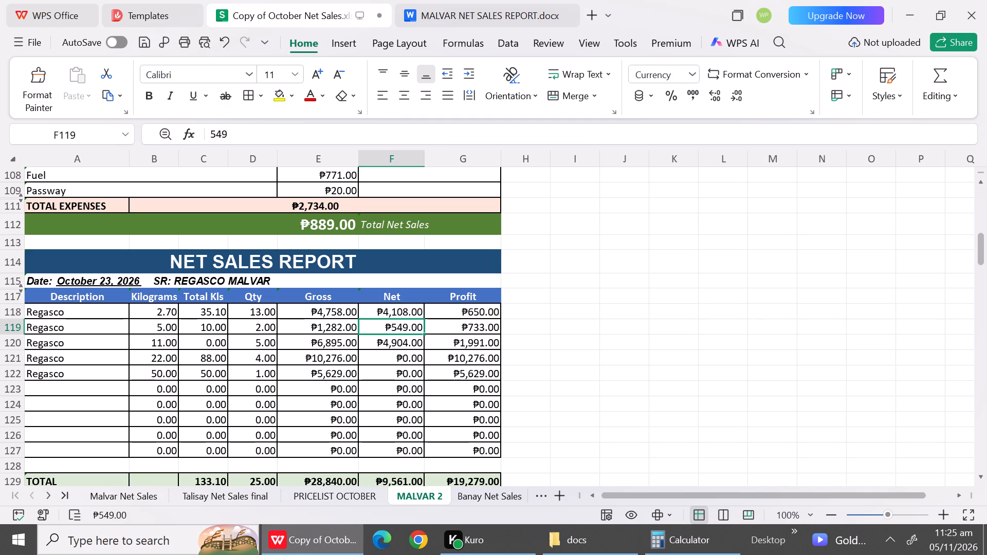
left_click(688, 551)
left_click(680, 209)
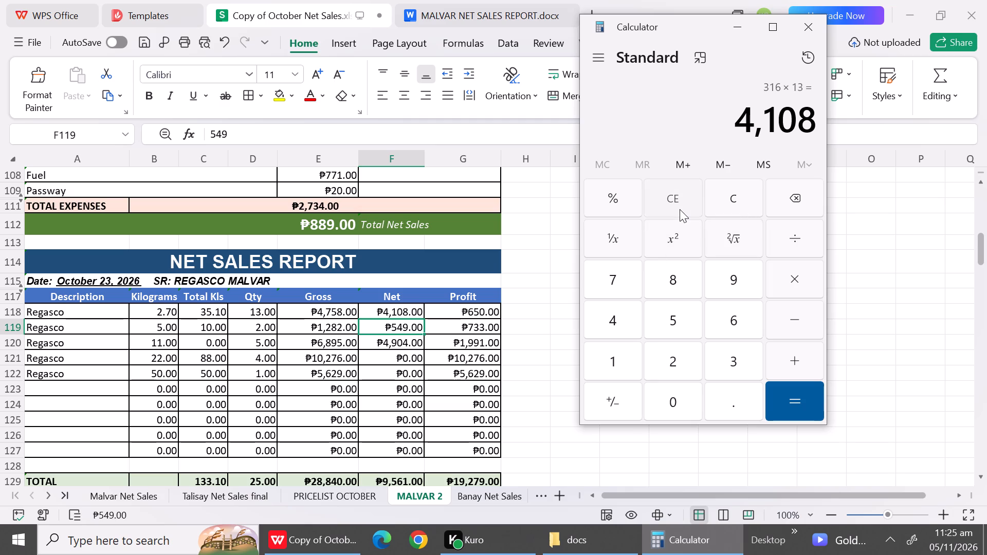
type("549")
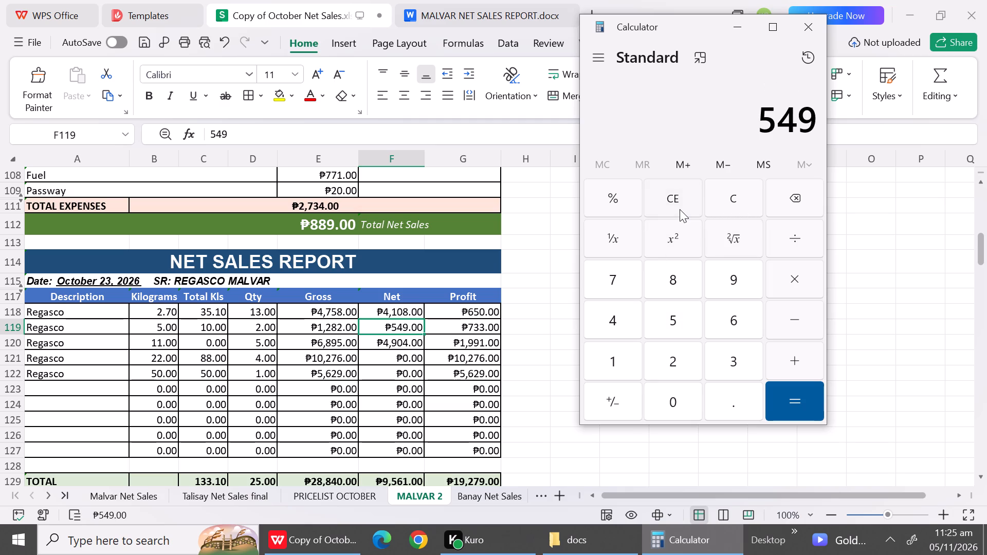
key("shift+asterisk")
key("2")
key("Return")
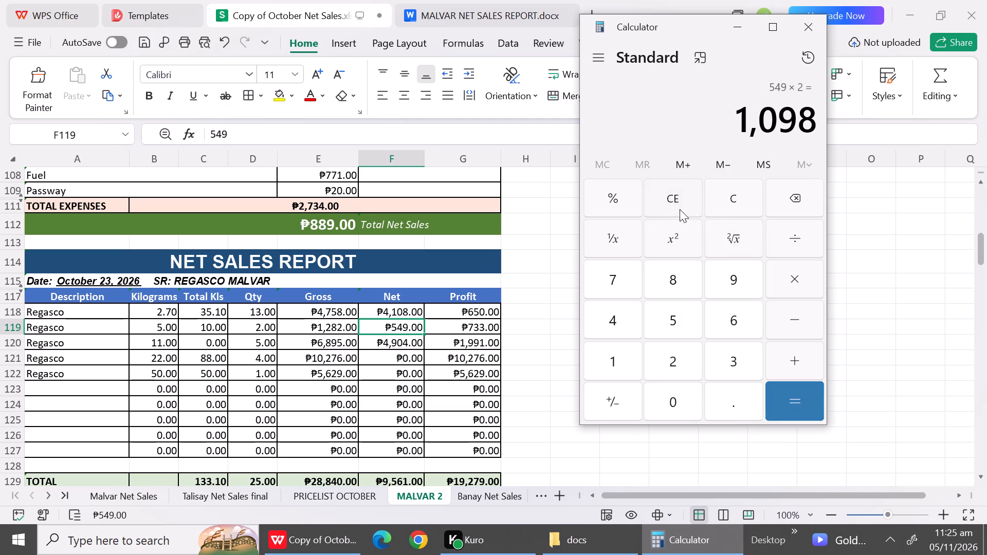
left_click(386, 330)
type("1098")
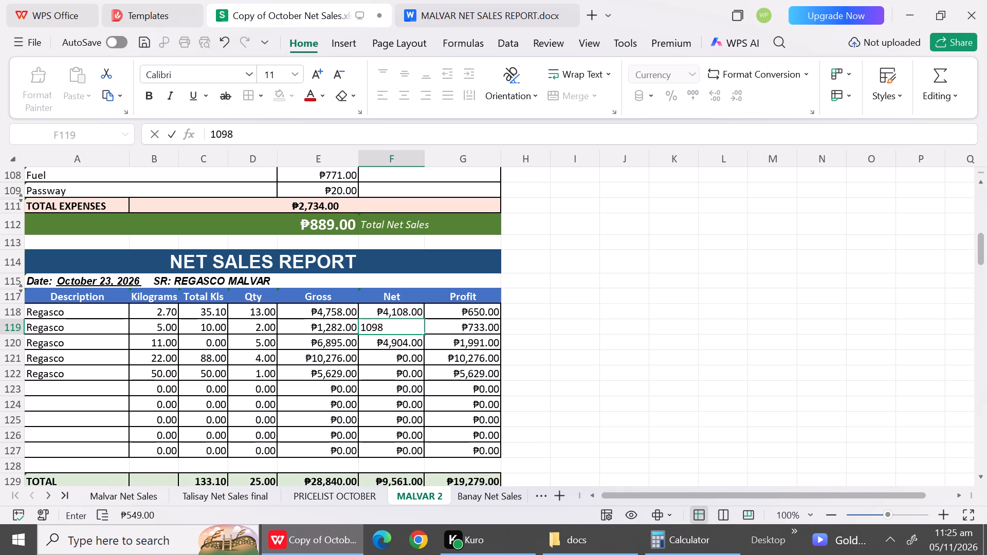
Calculate 1186 × 5 in Calculator and enter 5930 as the Net amount of the 11 kg Regasco row 120.
left_click(390, 345)
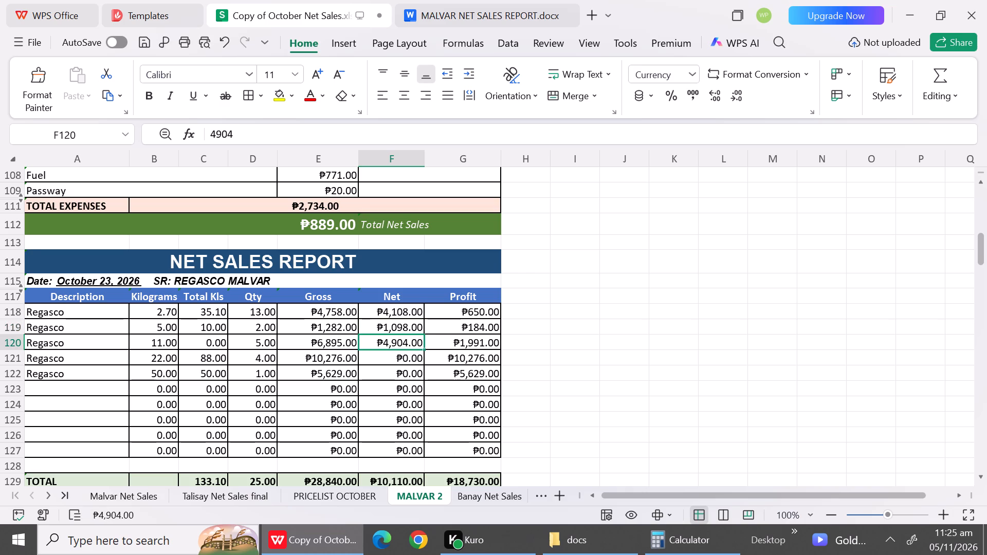
left_click(683, 554)
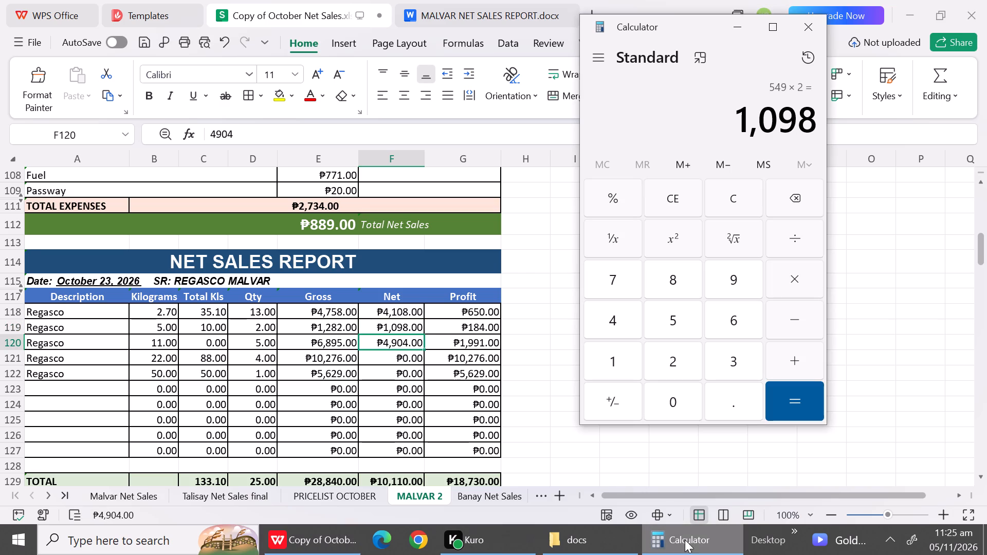
left_click(682, 204)
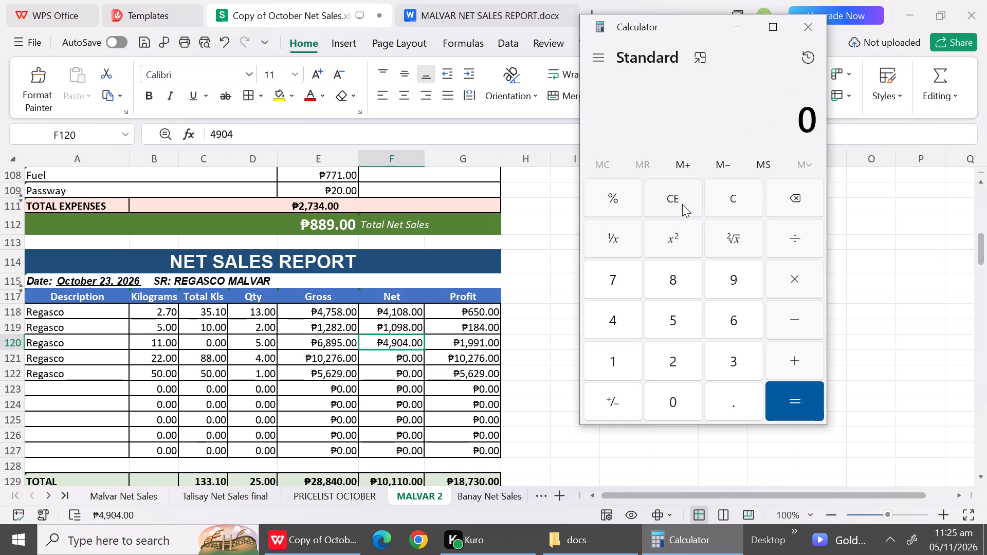
type("1186")
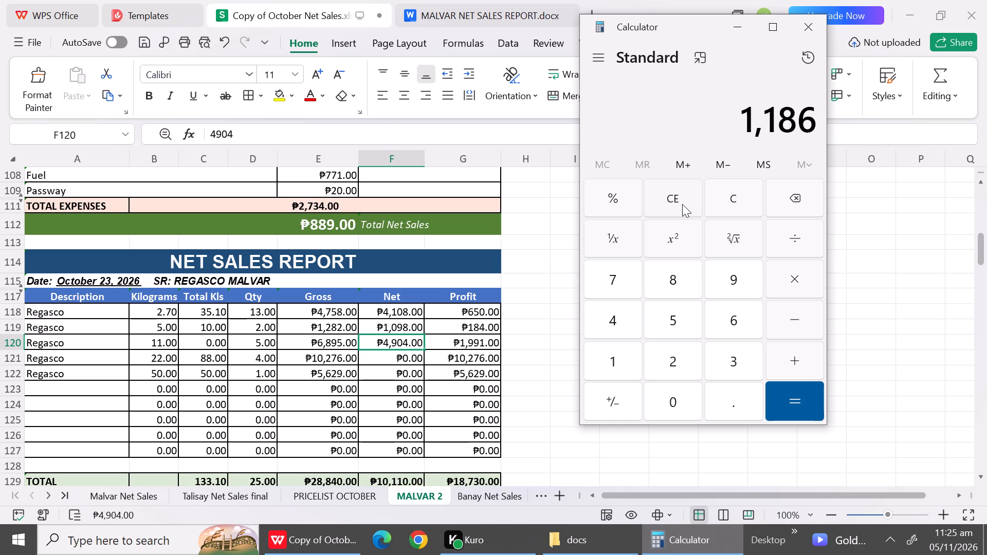
key("shift+asterisk")
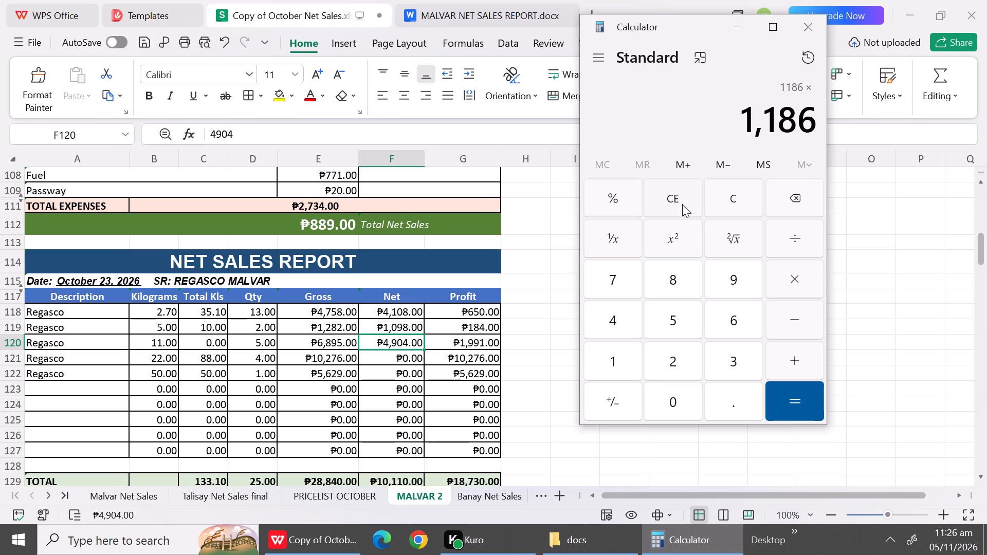
key("5")
key("Return")
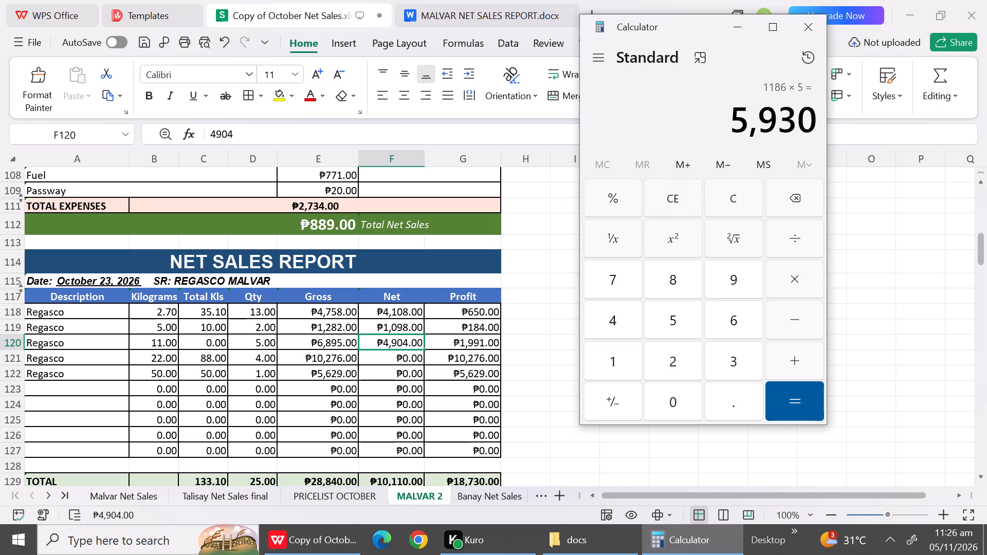
left_click(396, 344)
type("5930")
Calculate 2250 × 4 in Calculator and enter 9000 as the Net amount of the 22 kg Regasco row 121.
left_click(383, 363)
left_click(378, 362)
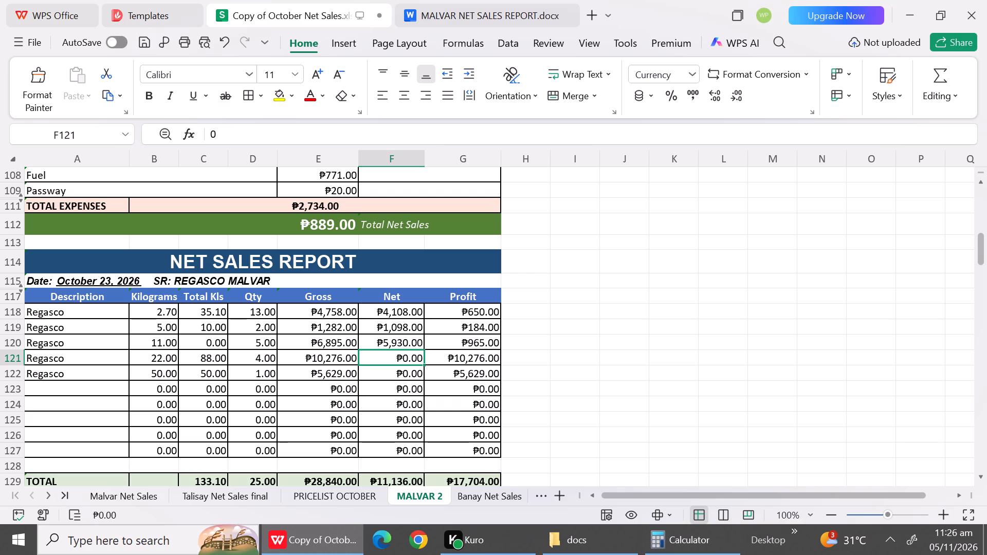
left_click(710, 544)
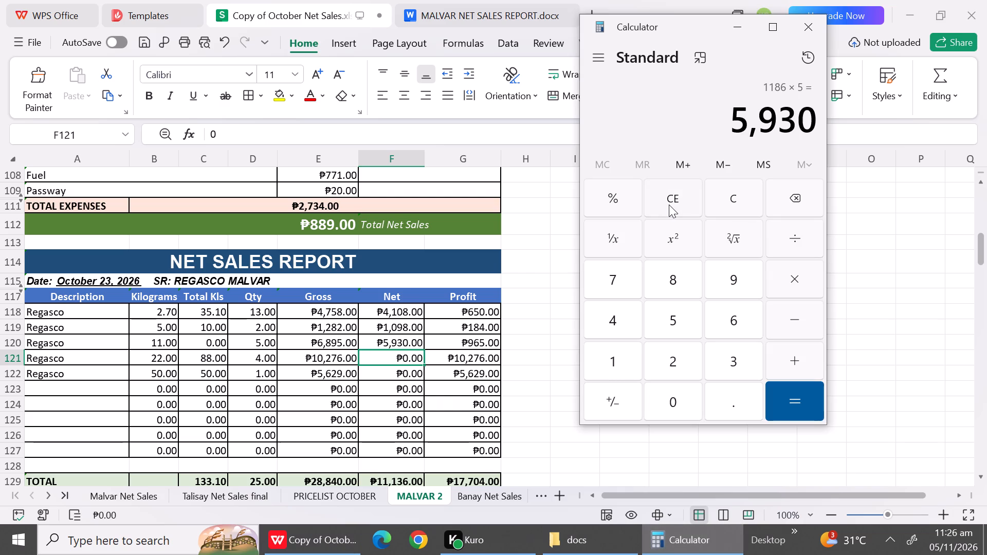
left_click(669, 205)
left_click(669, 205)
type("2250")
key("shift+asterisk")
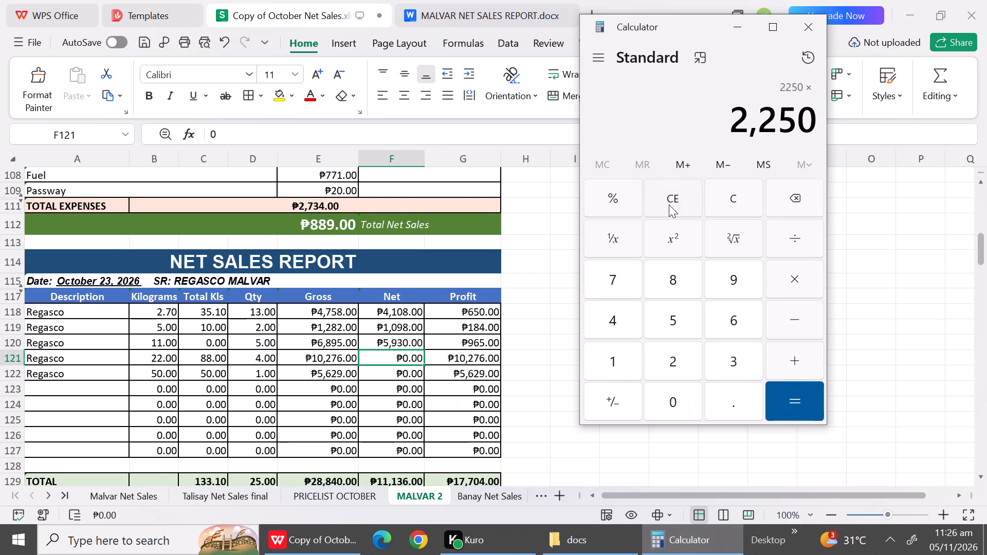
key("4")
key("Return")
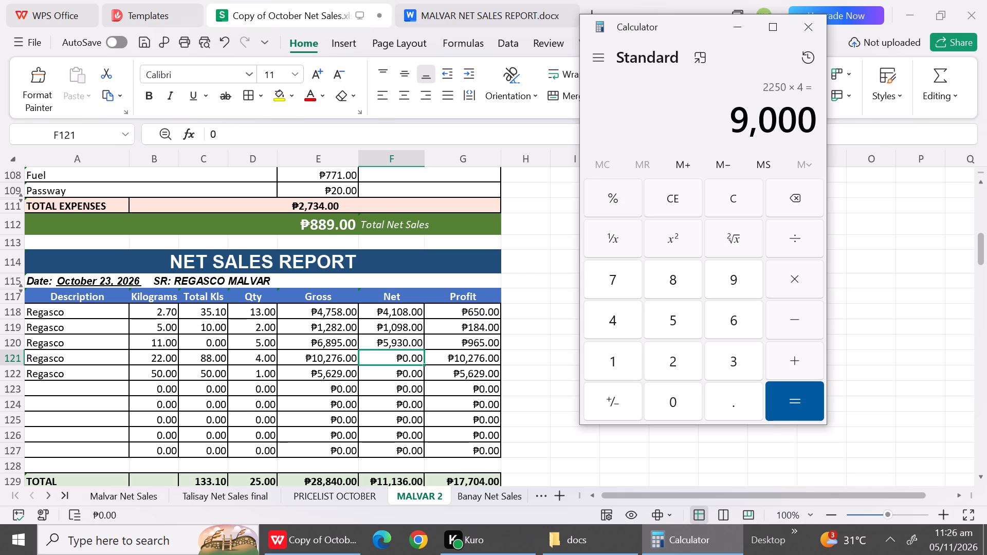
left_click(412, 357)
type("9000")
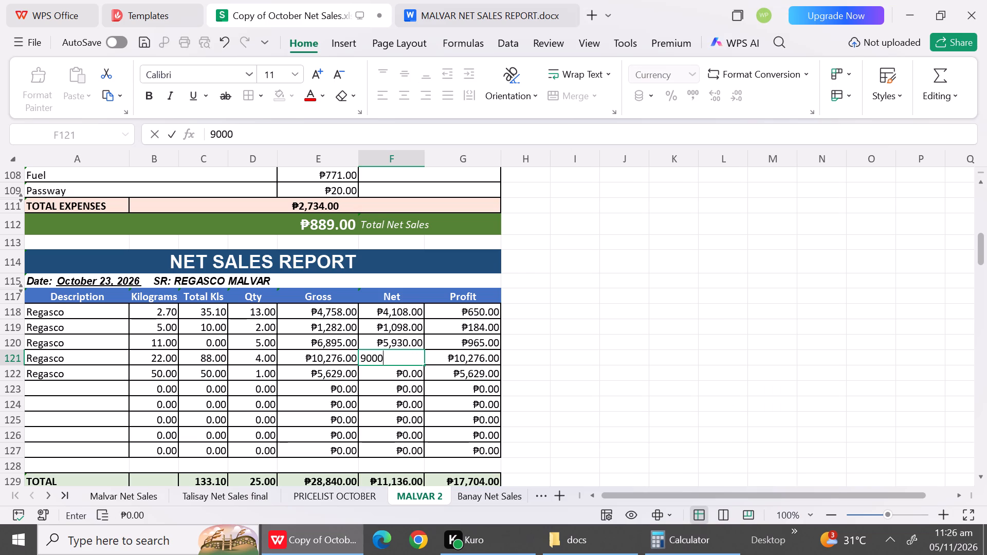
Enter 4904 as the Net amount of the 50 kg Regasco row 122.
left_click(408, 375)
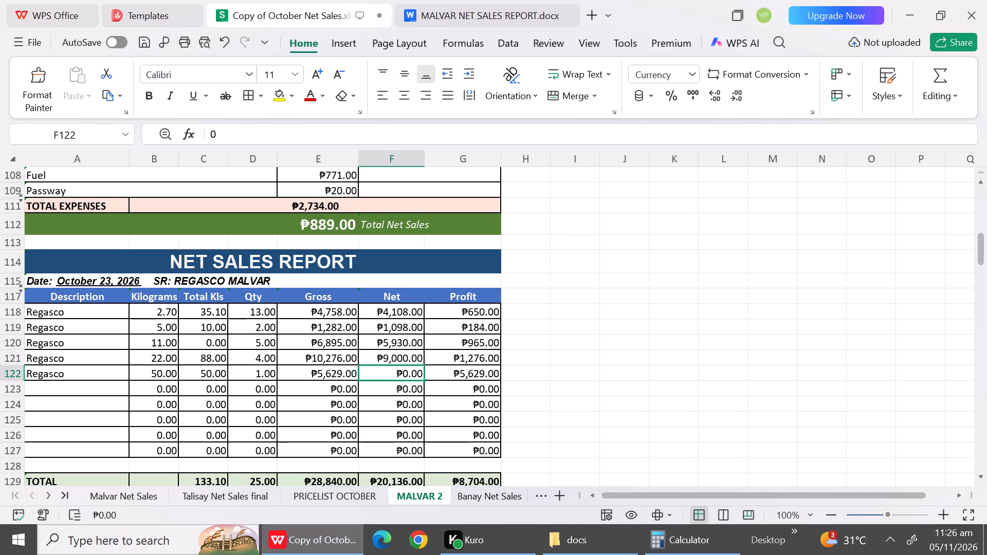
type("4904")
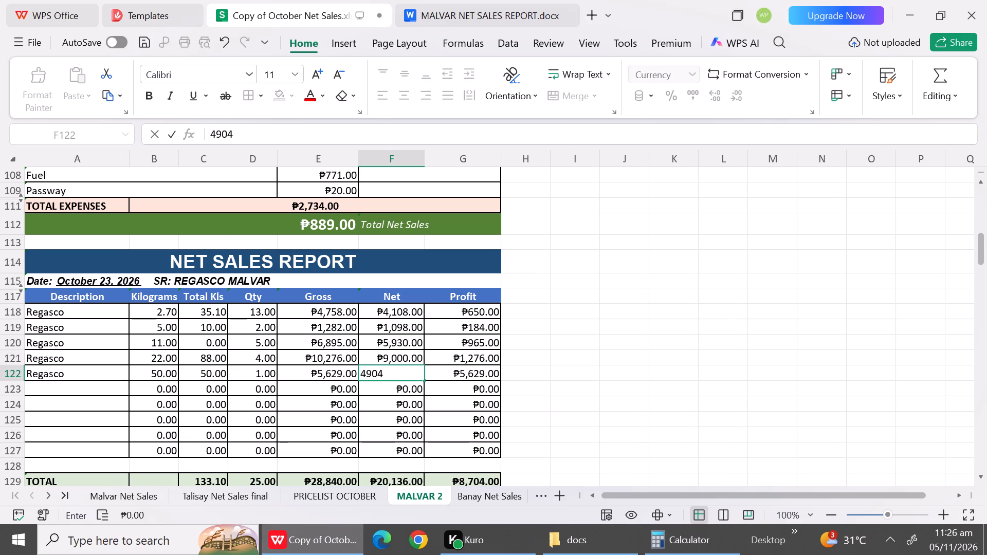
left_click(407, 404)
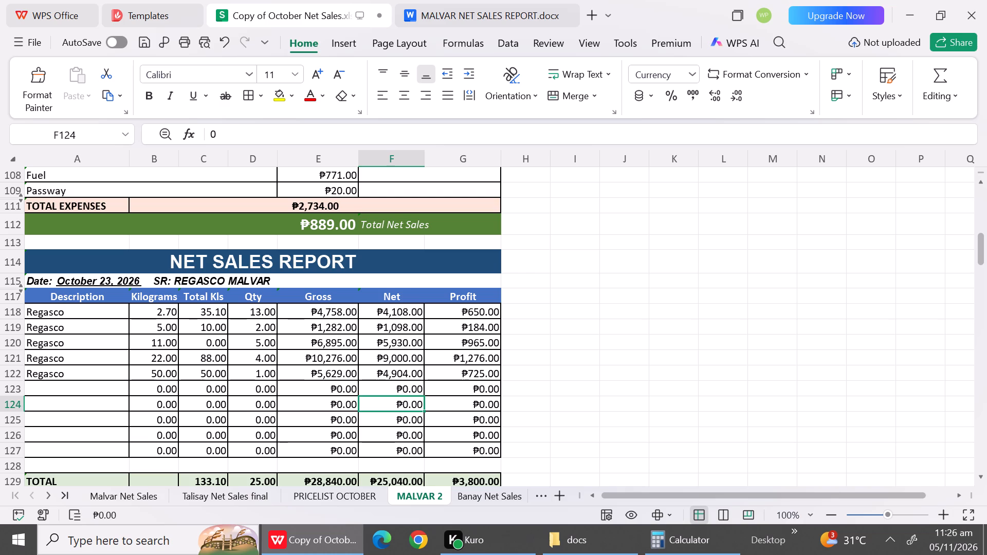
Hide the unused rows 123 to 128 between the last Regasco row and TOTAL in the October 23 report.
triple_click(981, 478)
triple_click(981, 478)
left_click(259, 388)
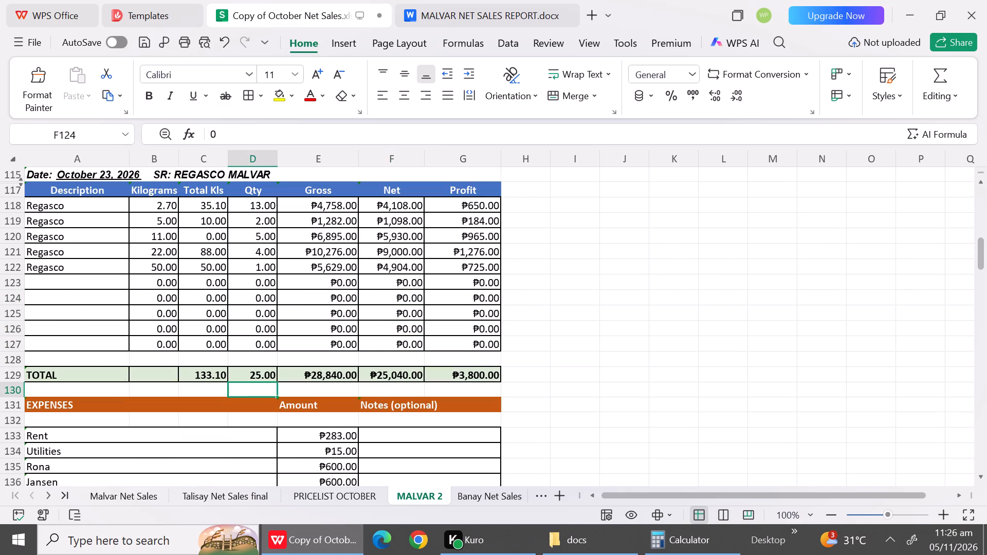
left_click_drag(12, 283, 10, 353)
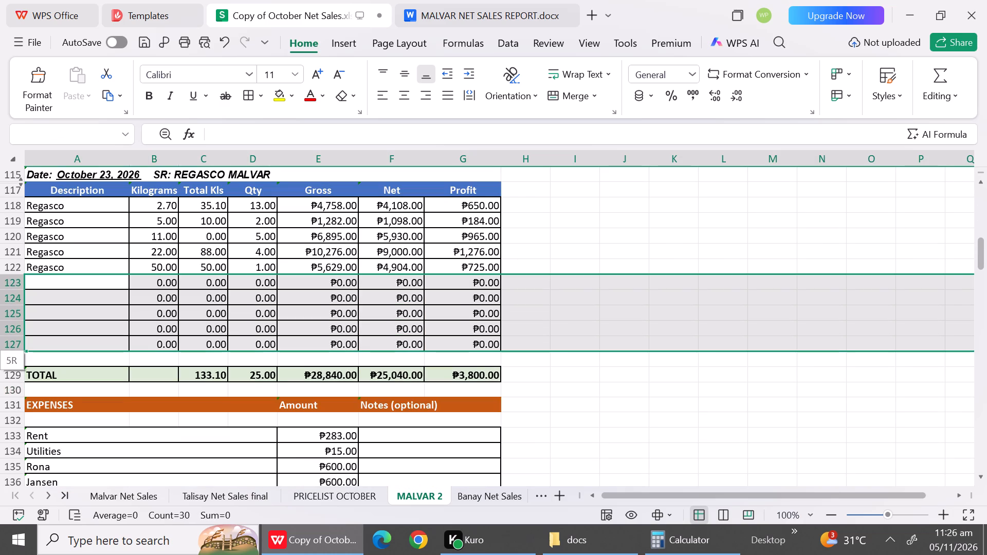
left_click_drag(10, 353, 10, 358)
right_click(10, 358)
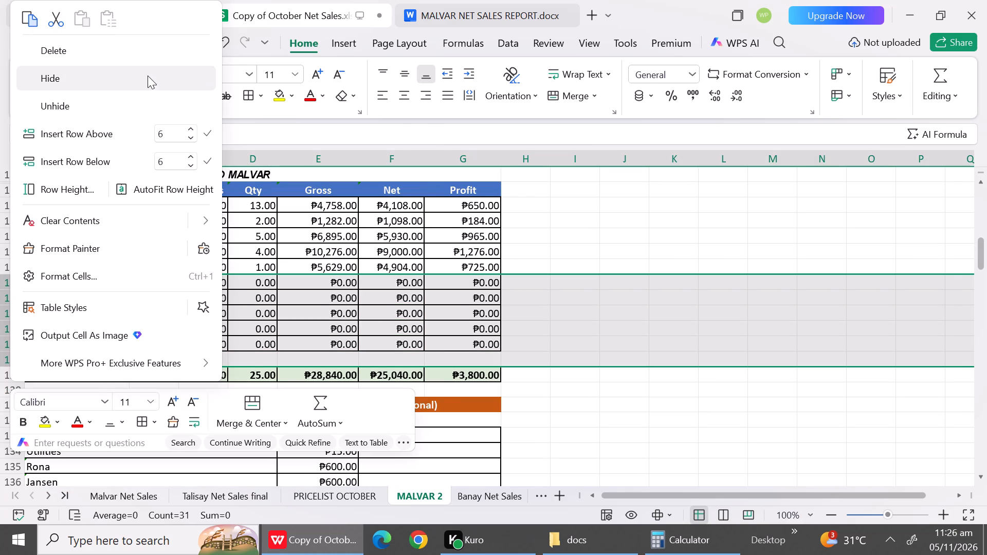
left_click(148, 76)
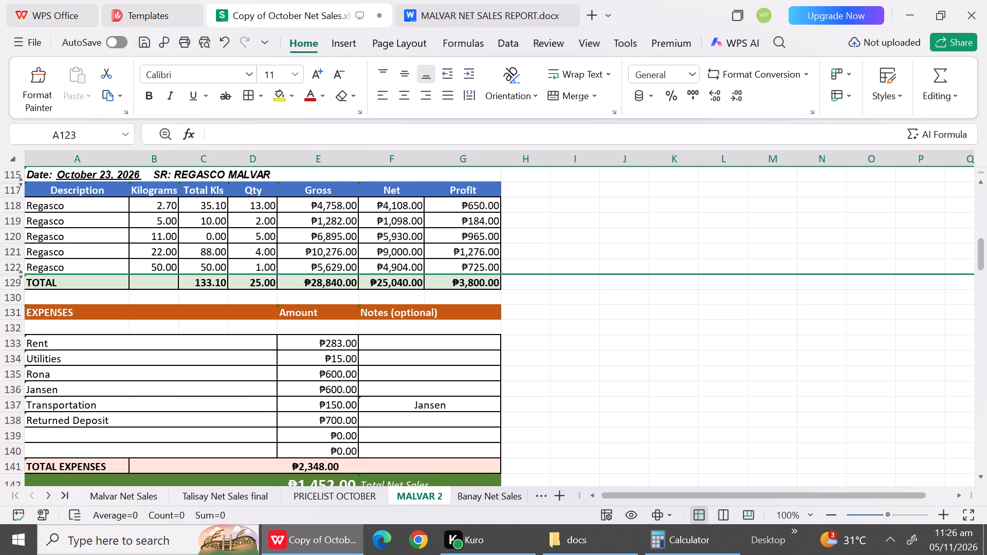
Hide the blank rows 130 and 132 above and below the October 23 EXPENSES header.
left_click(7, 296)
right_click(7, 296)
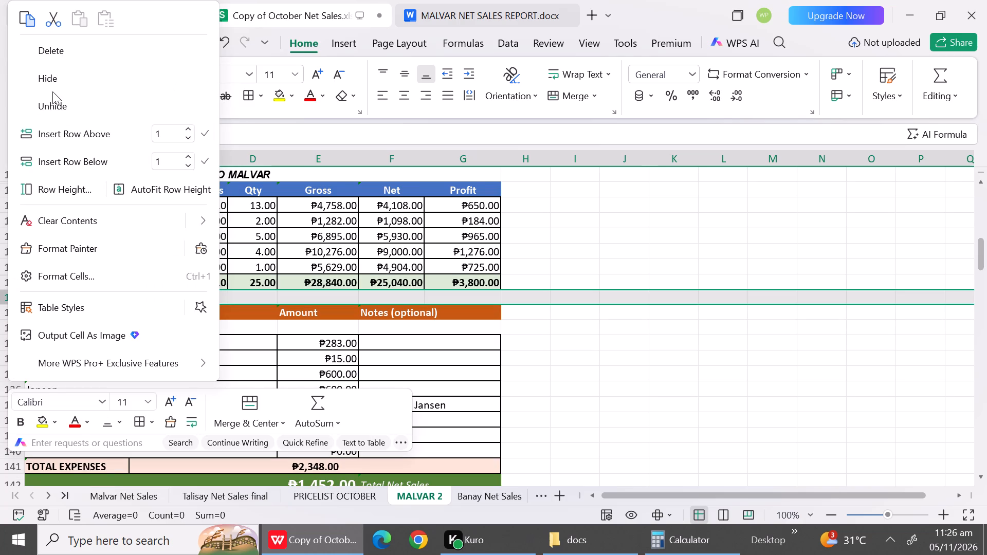
left_click(50, 77)
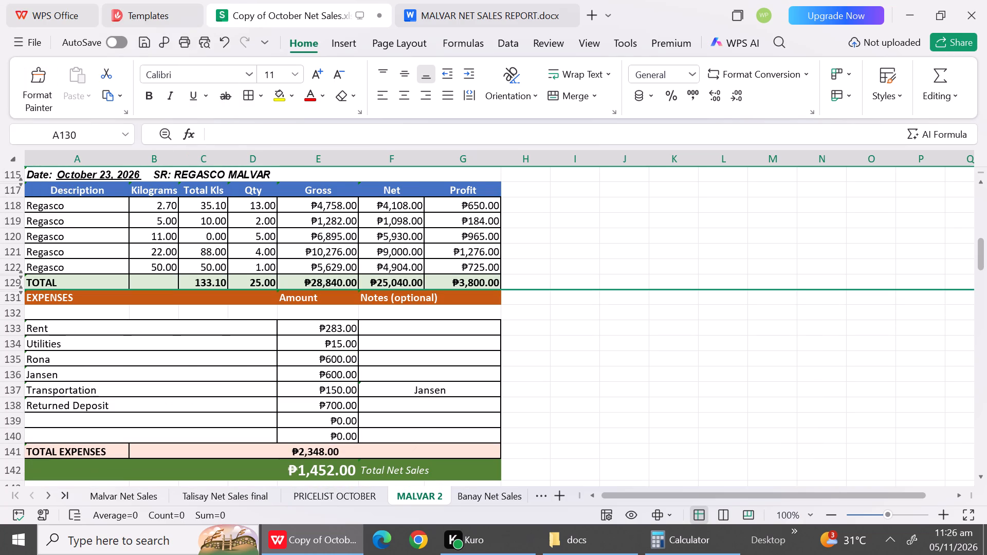
left_click(12, 312)
right_click(12, 312)
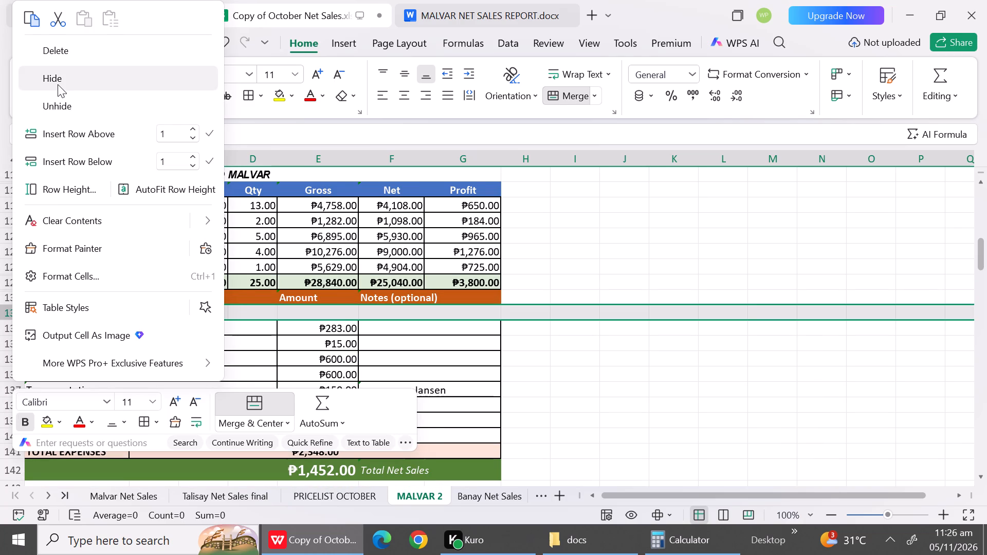
left_click(58, 84)
left_click(661, 378)
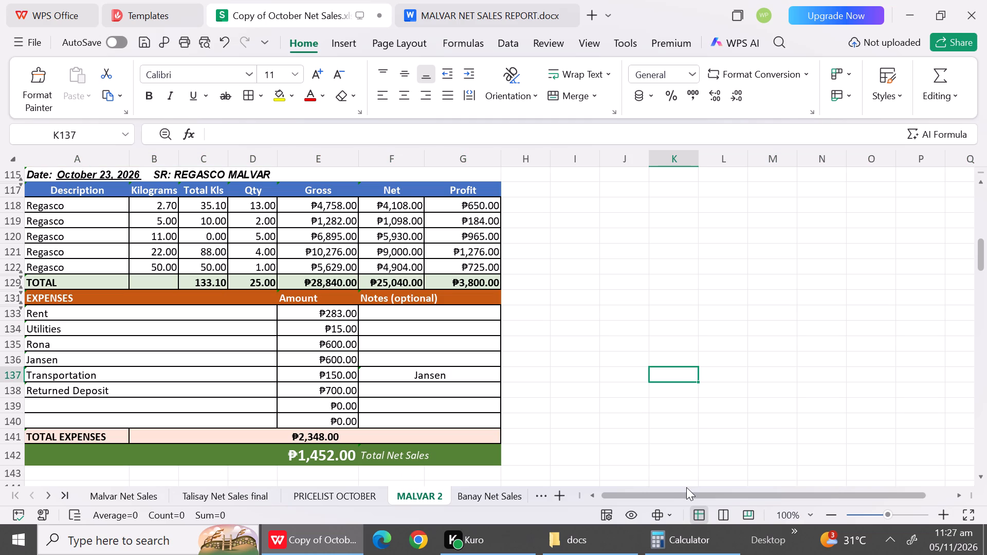
Rename the expense entries in rows 135 and 136 as Lovely and Jerome, and set Lovely's amount to 550.
left_click(76, 342)
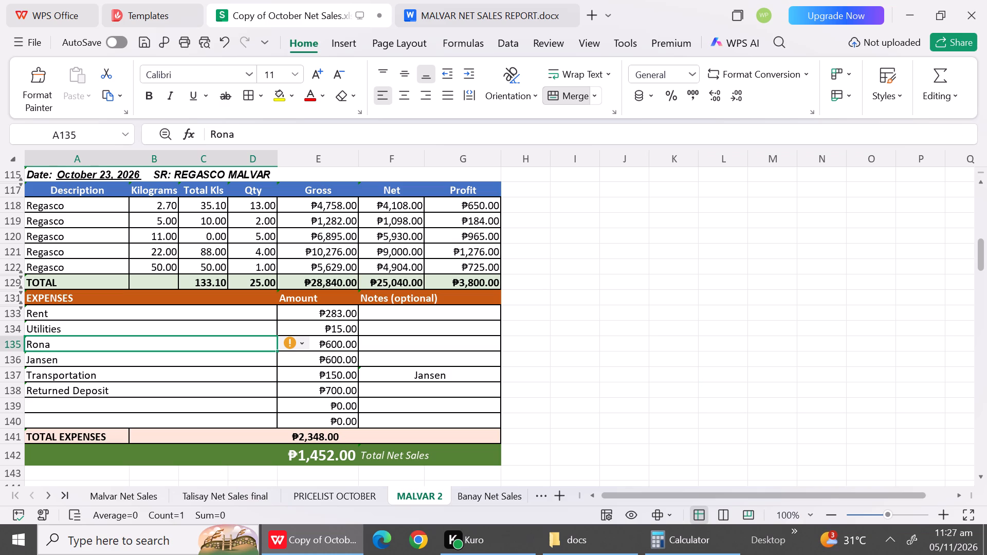
type("Lo")
left_click(70, 369)
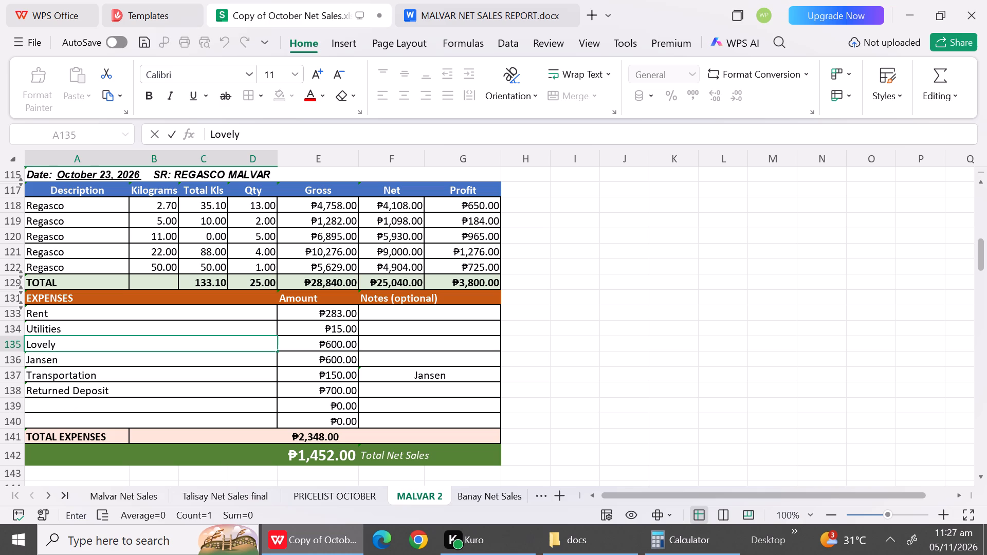
left_click(66, 356)
type("Jer")
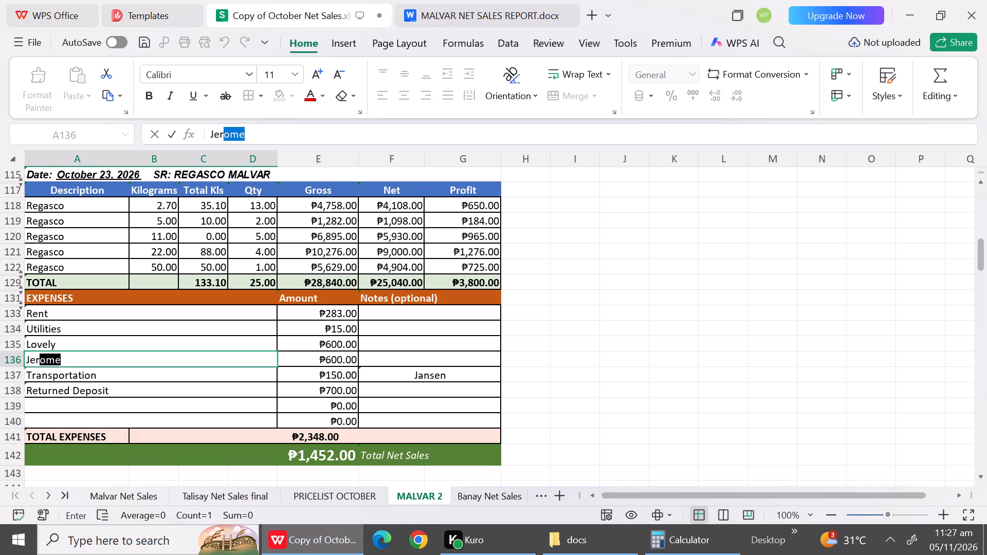
left_click(96, 377)
left_click(342, 346)
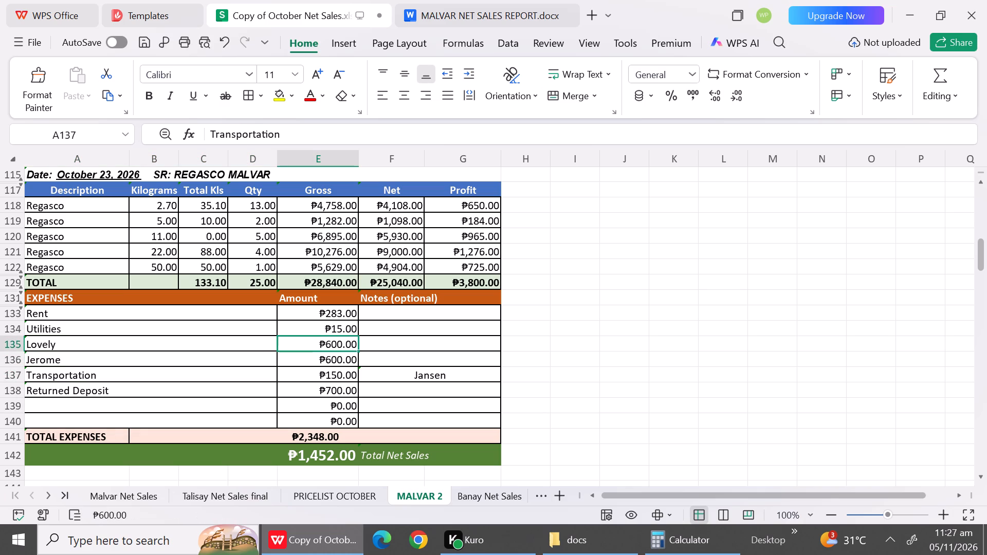
type("550")
key("Down")
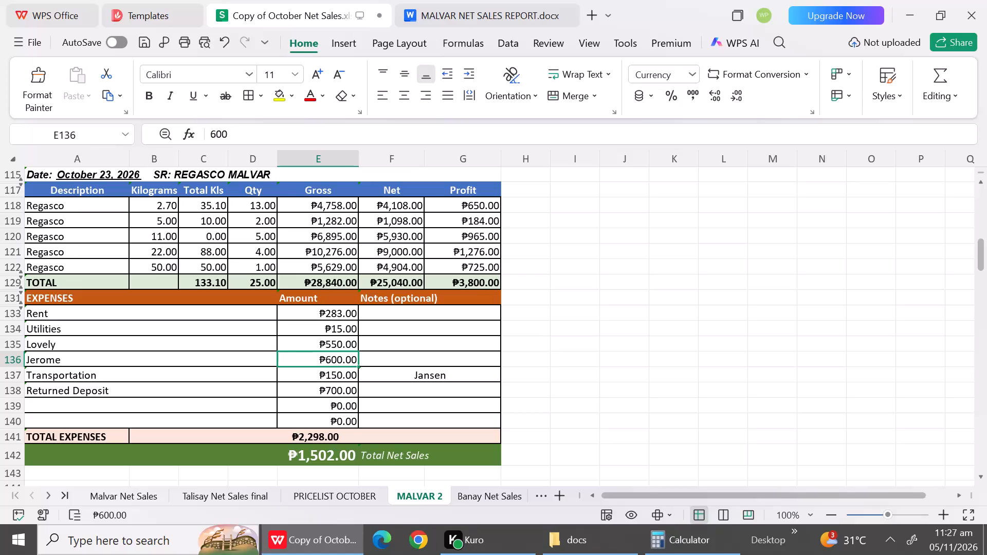
Replace the Transportation expense in row 137 with Load and set its amount to 352.
left_click(141, 376)
type("Load")
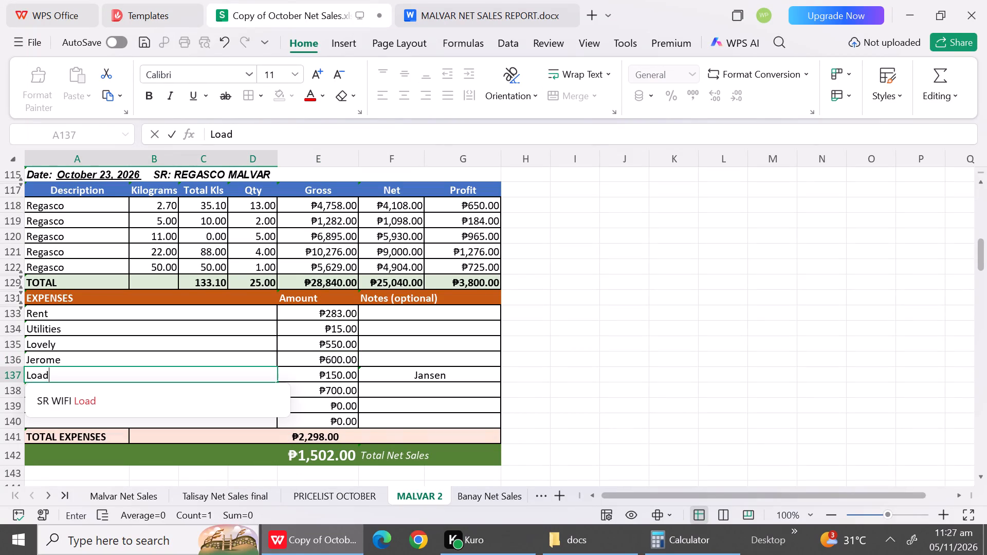
left_click(320, 374)
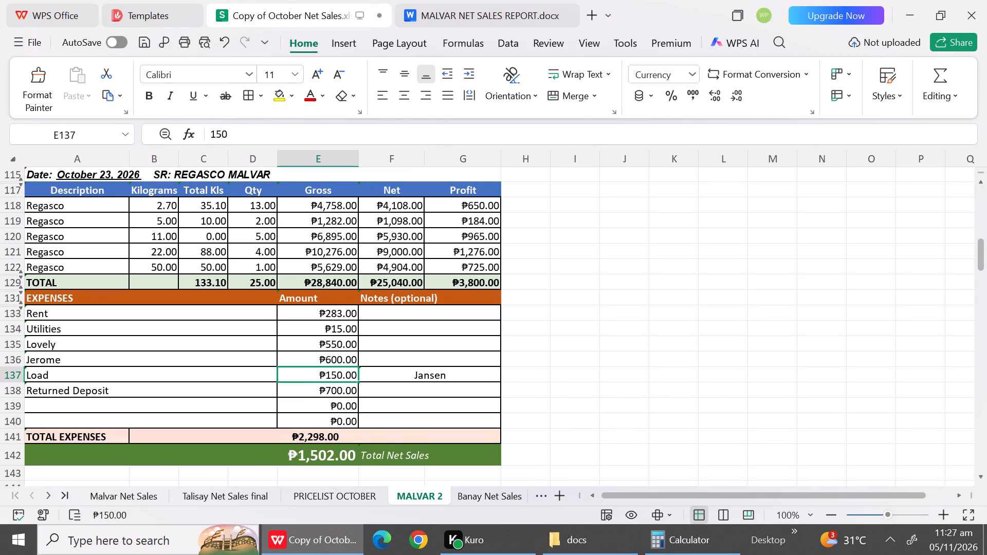
type("352")
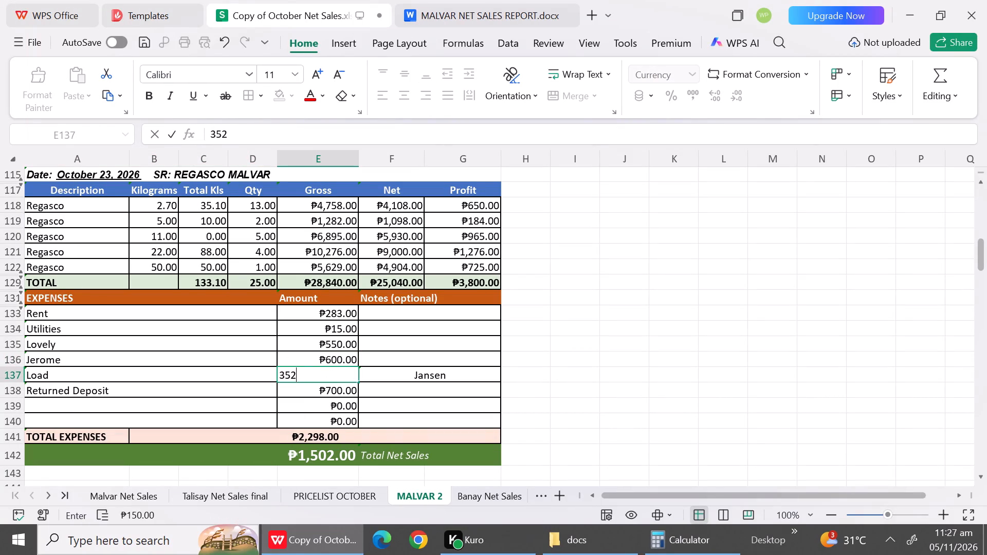
left_click(166, 397)
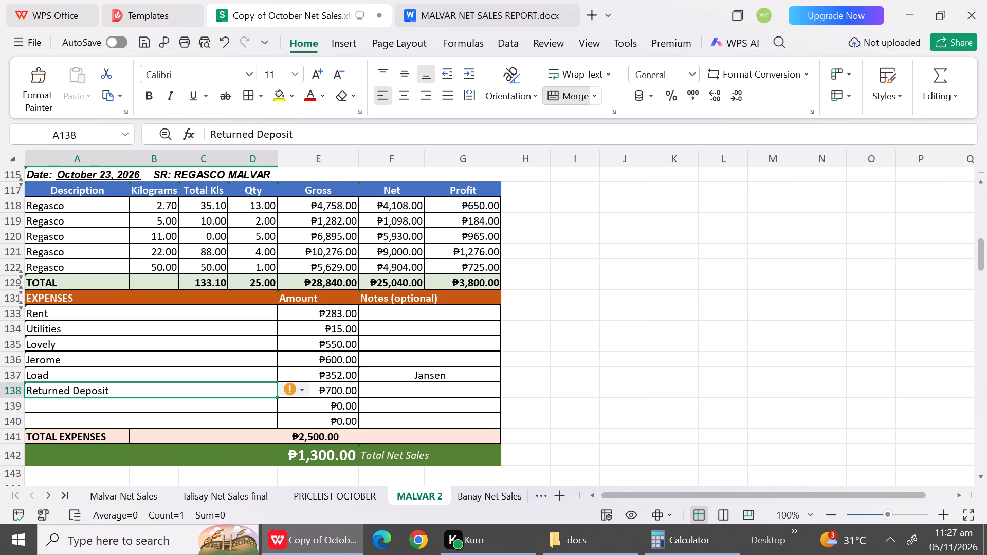
Add a Change Oil expense of 825 in row 139 of the October 23 report.
left_click(186, 410)
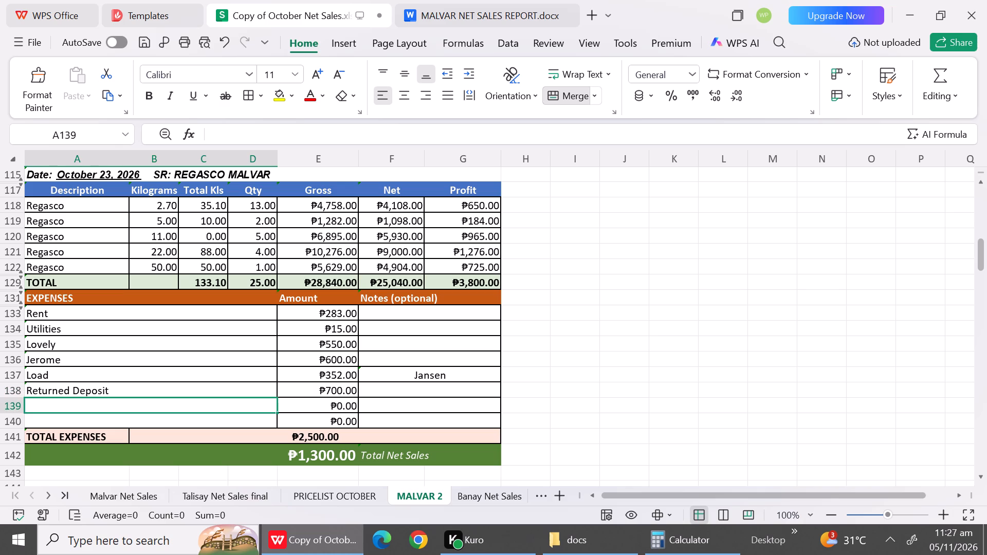
type("Cg")
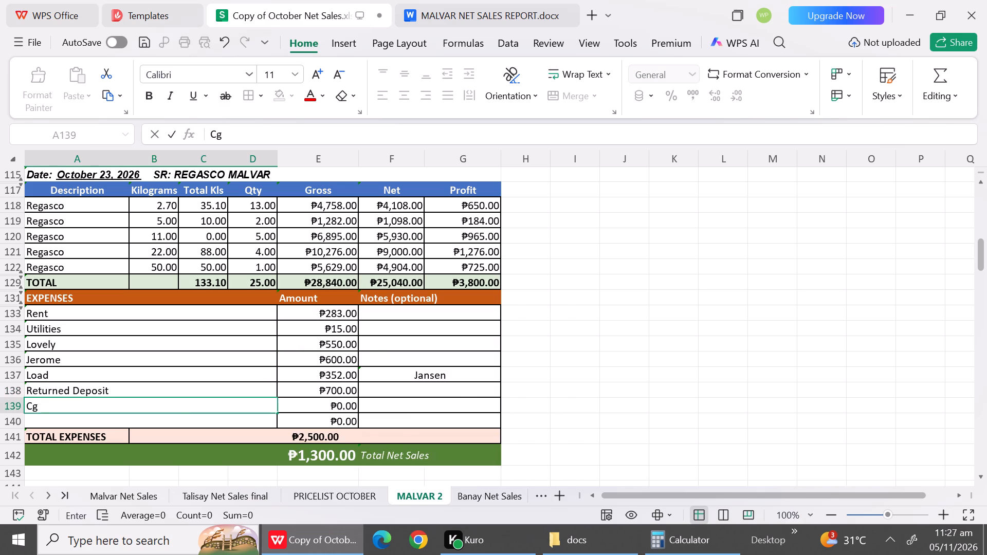
key("BackSpace")
type("hange Oil")
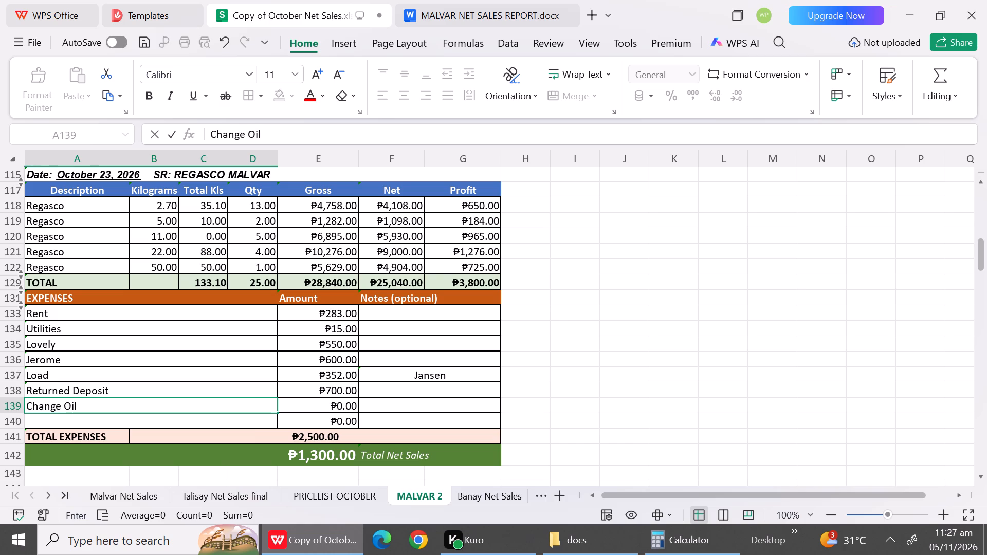
left_click(335, 410)
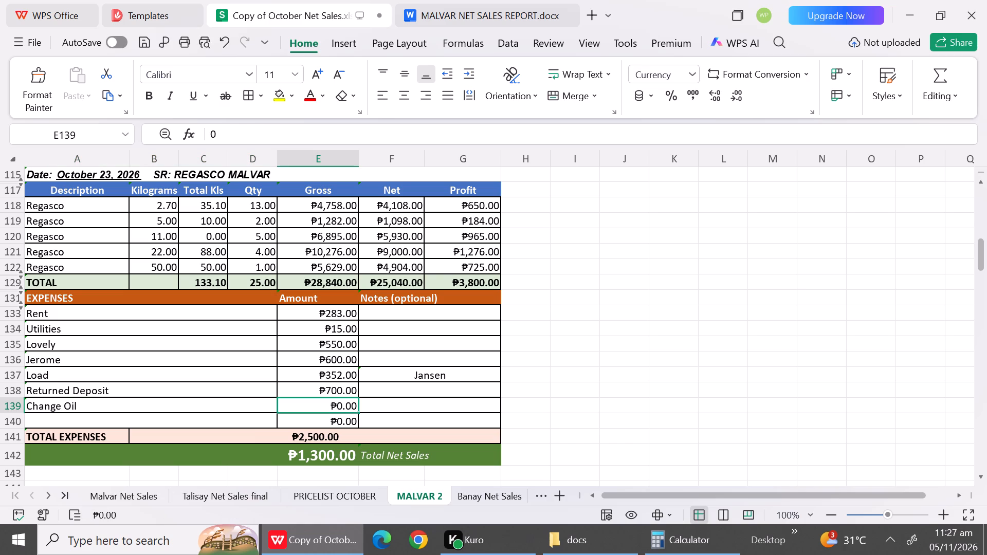
type("82")
key("5")
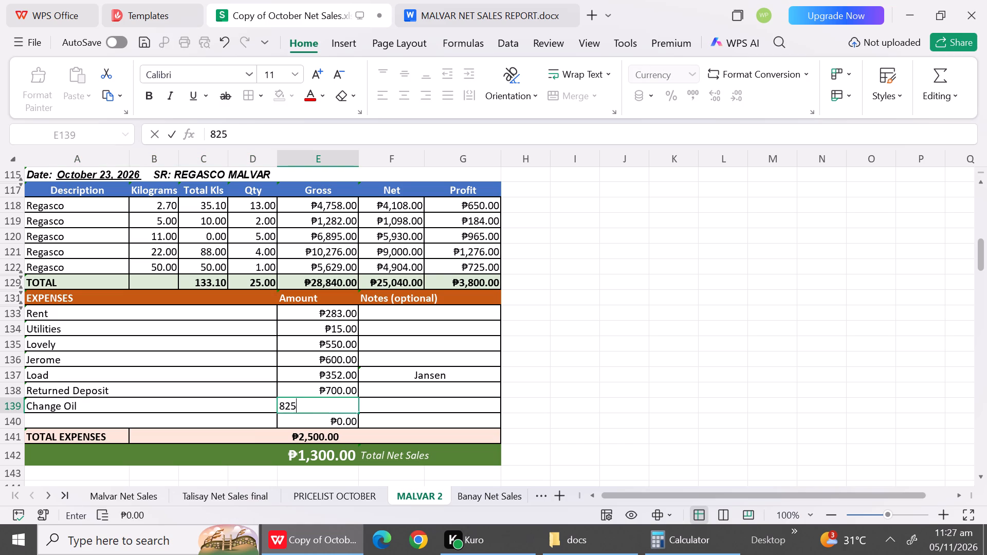
left_click(577, 420)
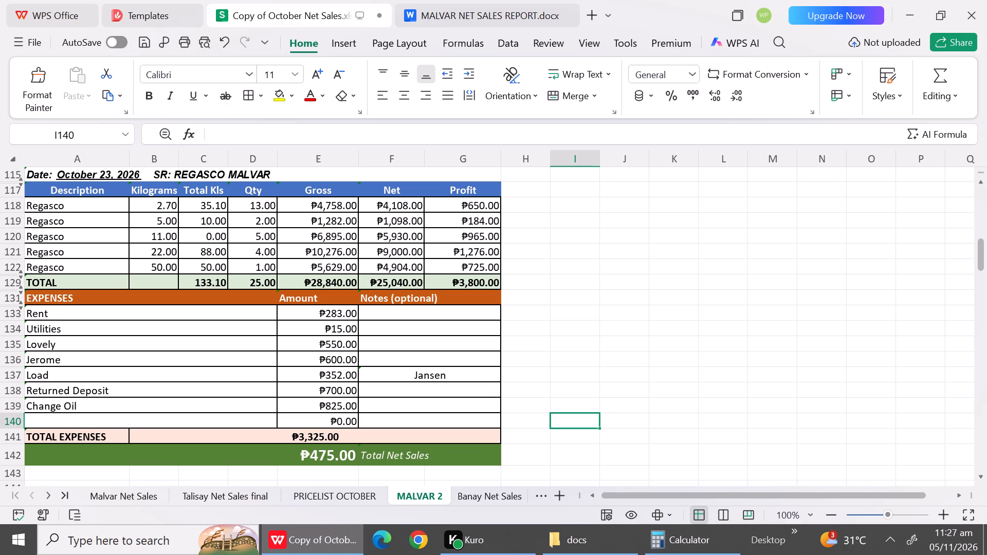
Hide the unused expense row 140 above TOTAL EXPENSES.
left_click(9, 422)
left_click(9, 422)
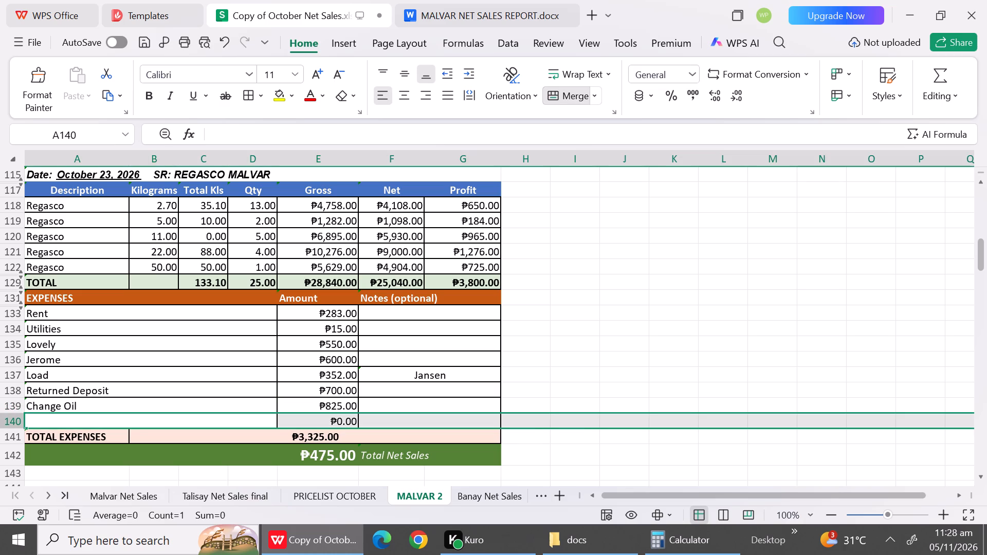
right_click(12, 423)
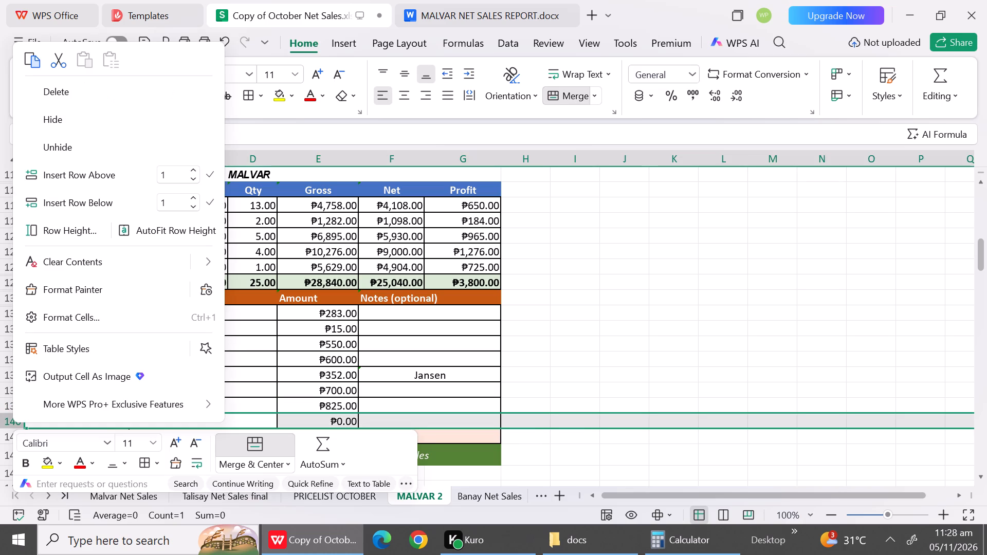
left_click(72, 117)
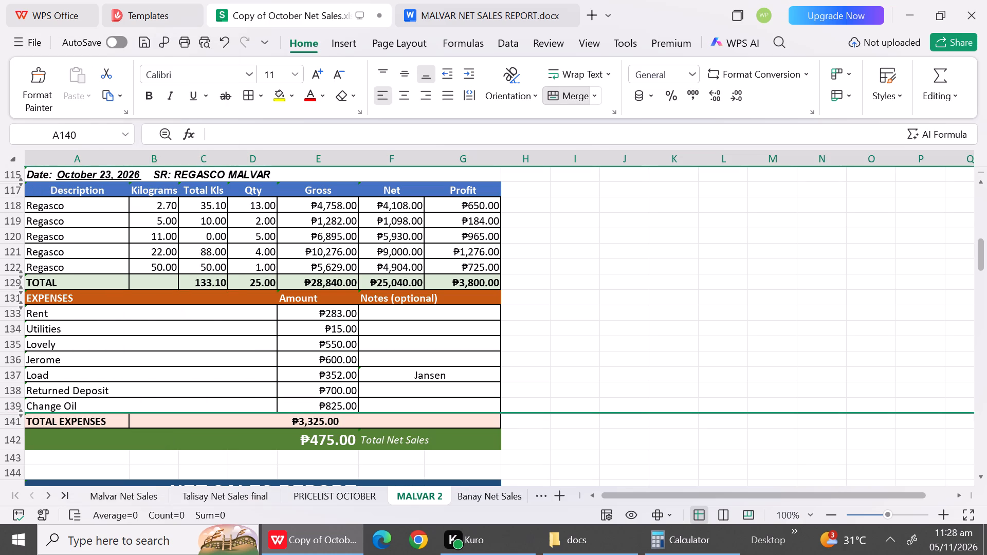
left_click(607, 340)
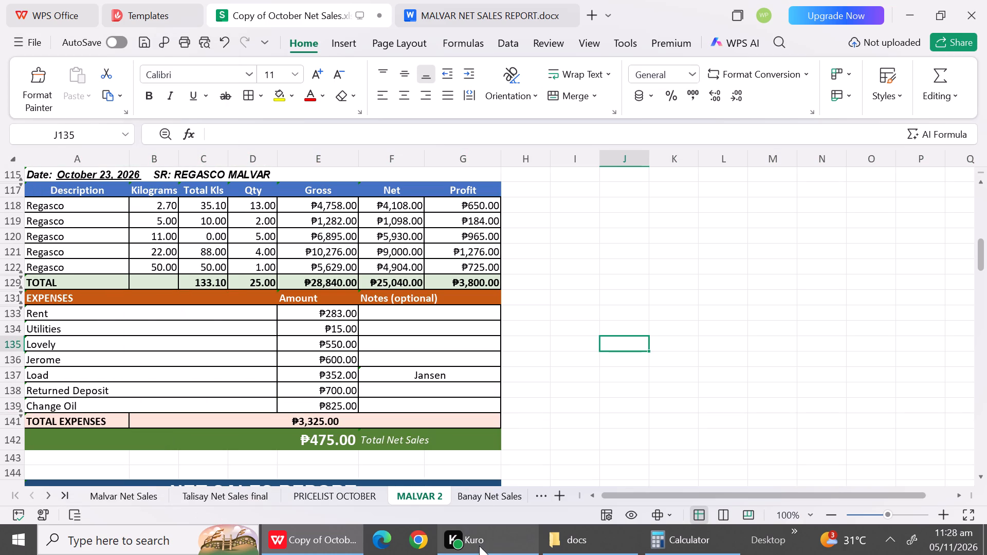
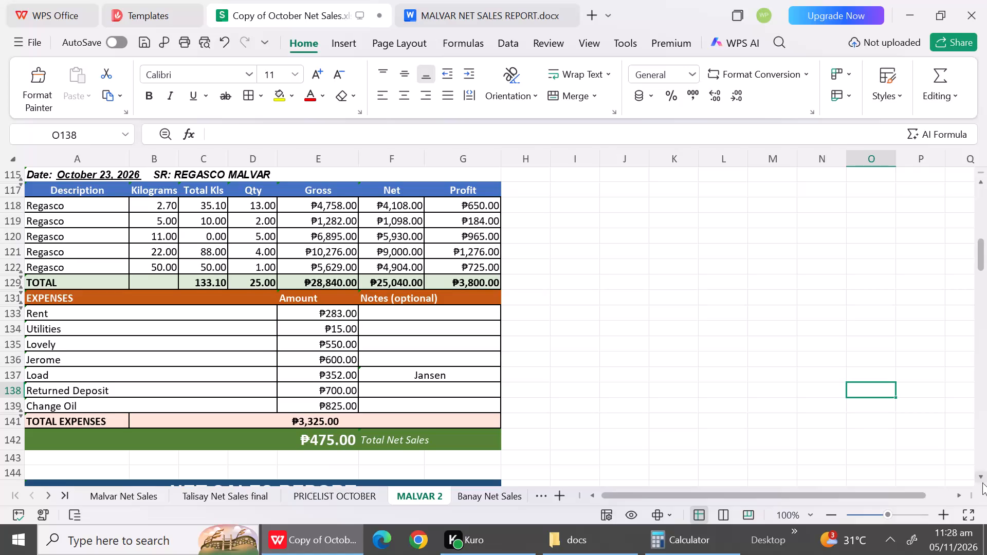
Change the date of the SR:MALVAR net sales report below the REGASCO MALVAR one to October 24, 2026.
triple_click(980, 474)
triple_click(980, 474)
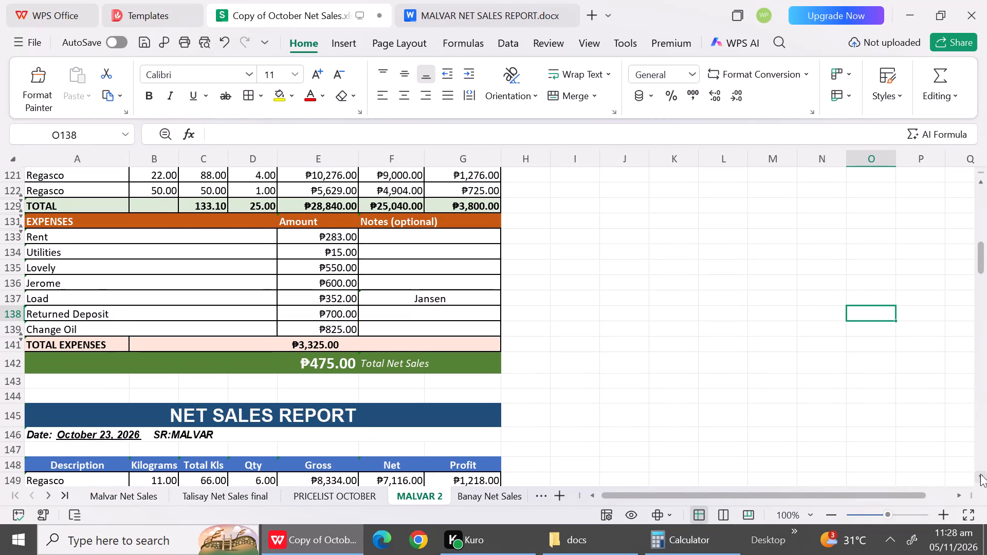
triple_click(980, 474)
double_click(980, 474)
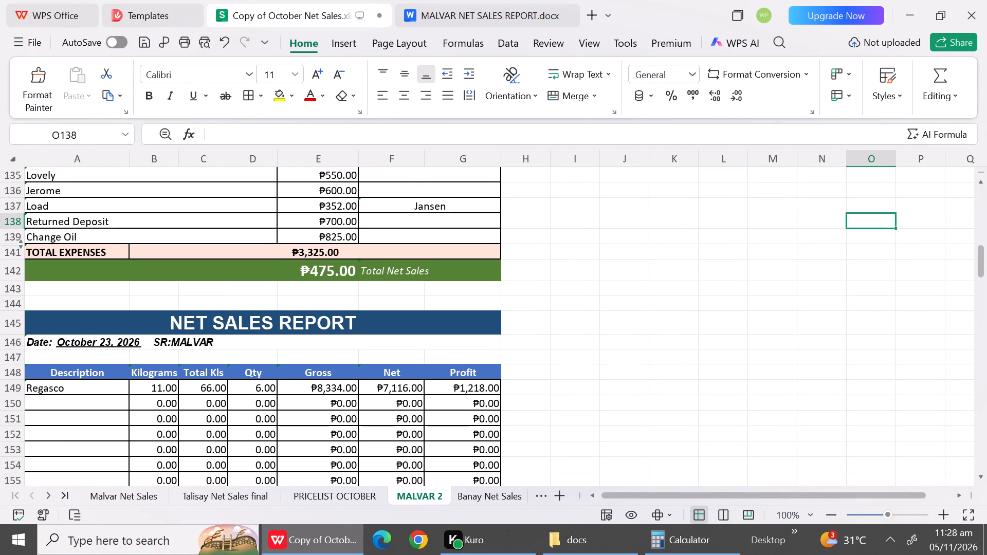
double_click(108, 340)
key("BackSpace")
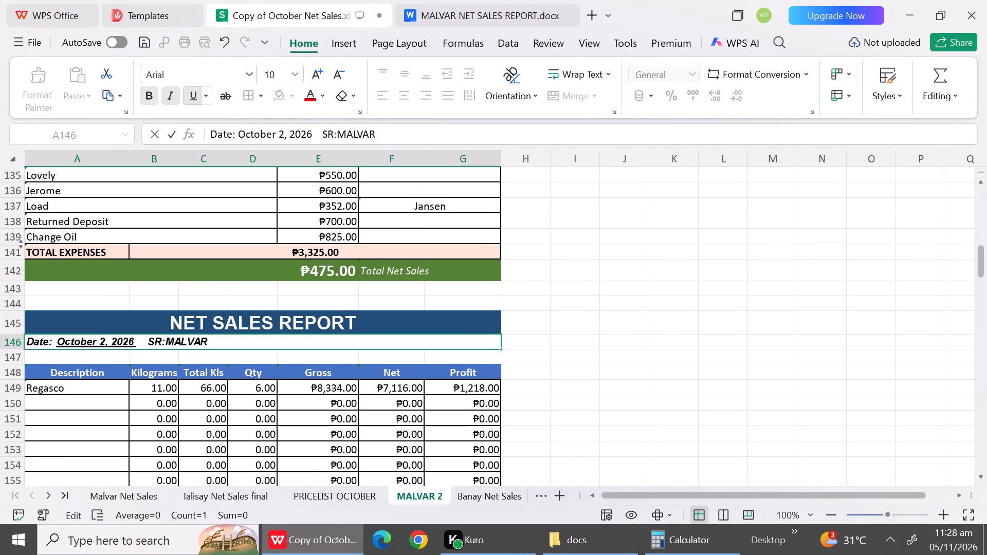
key("4")
left_click(534, 416)
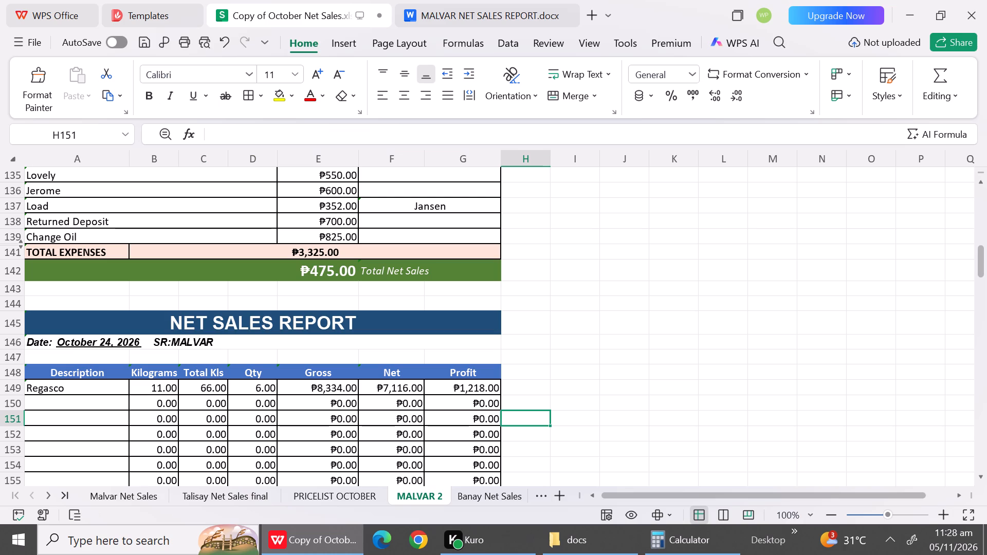
Enter kilograms 2.7, 11 and 50 in the first three rows of the October 24 report.
left_click(166, 386)
type("2.7")
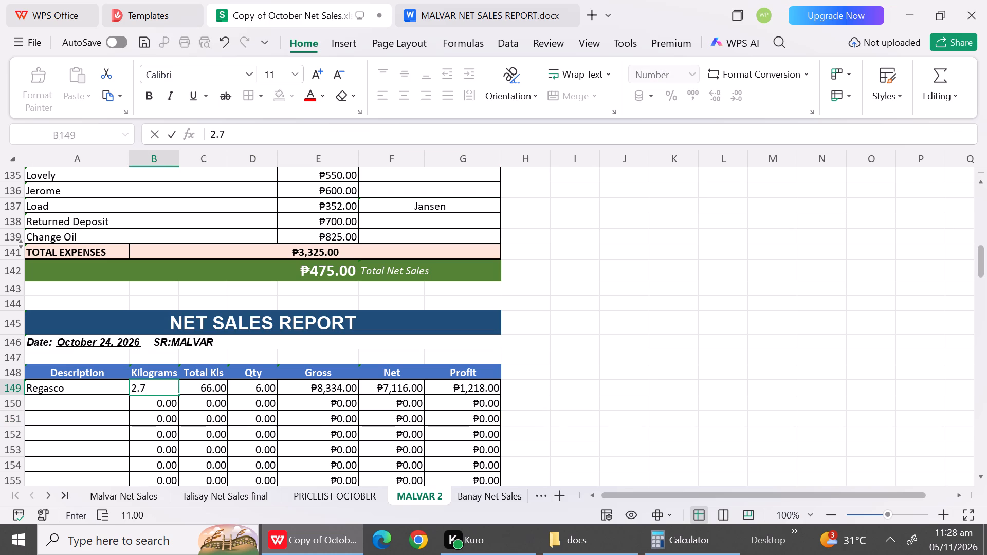
left_click(162, 404)
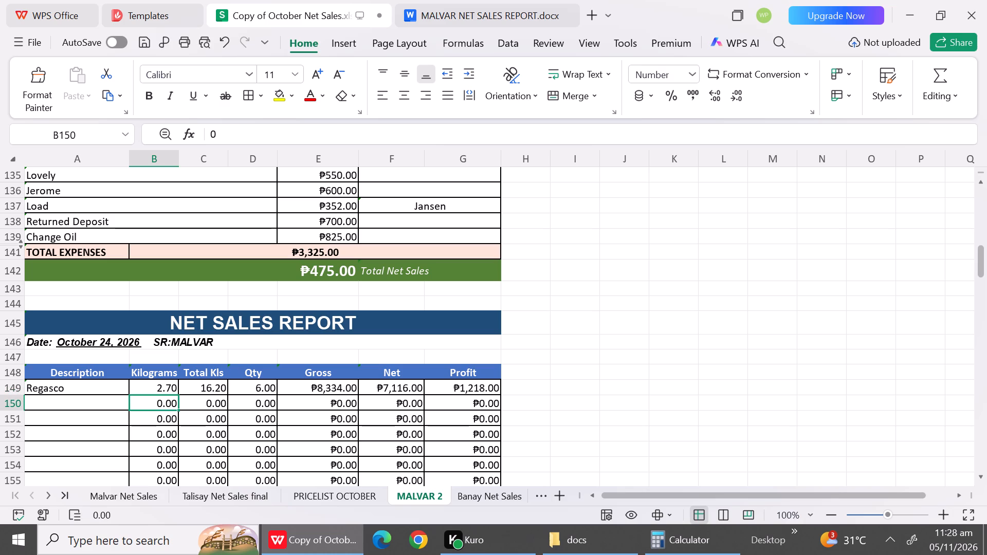
type("11")
key("Down")
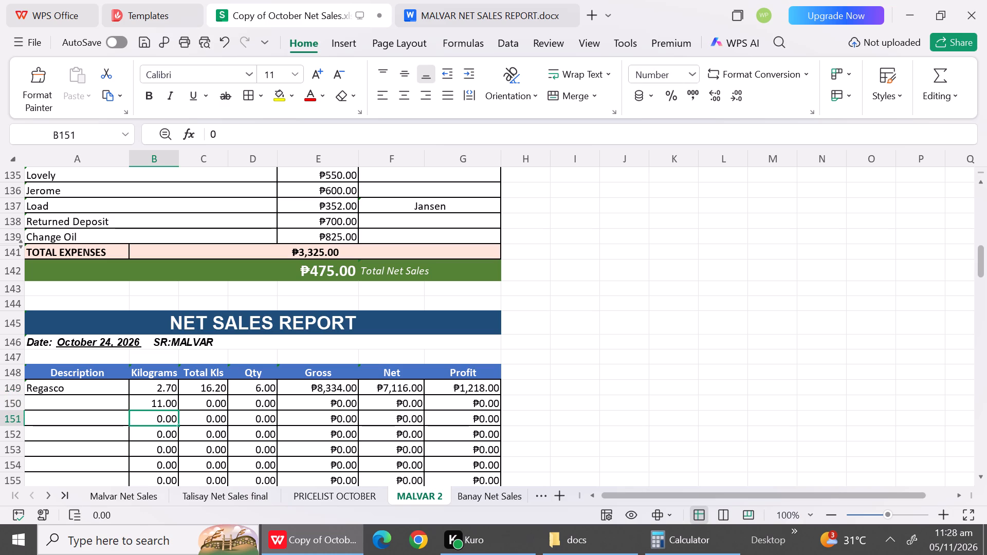
type("50")
Copy the Regasco description from the first row into the 11 kg and 50 kg rows.
left_click(79, 392)
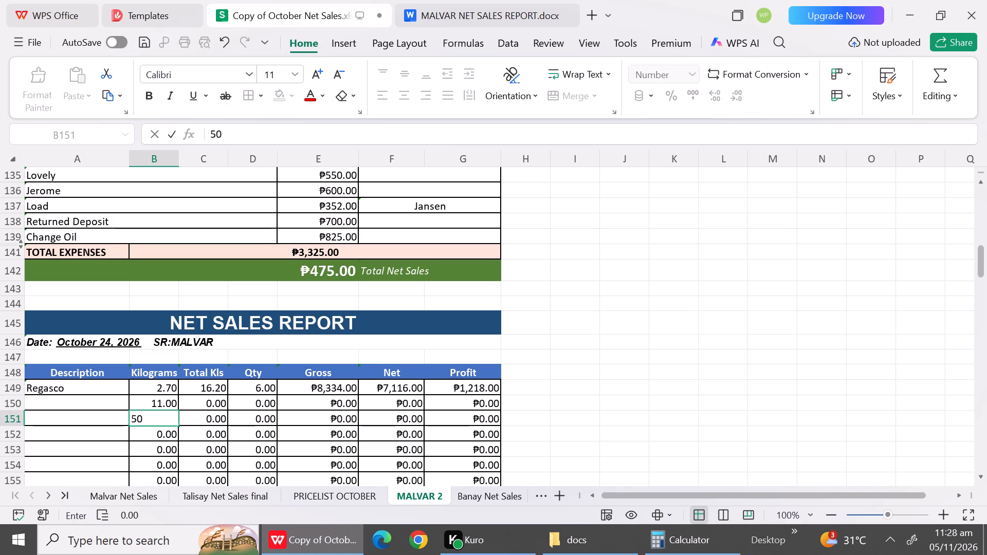
key("ctrl+c")
left_click_drag(79, 405, 81, 419)
key("ctrl+v")
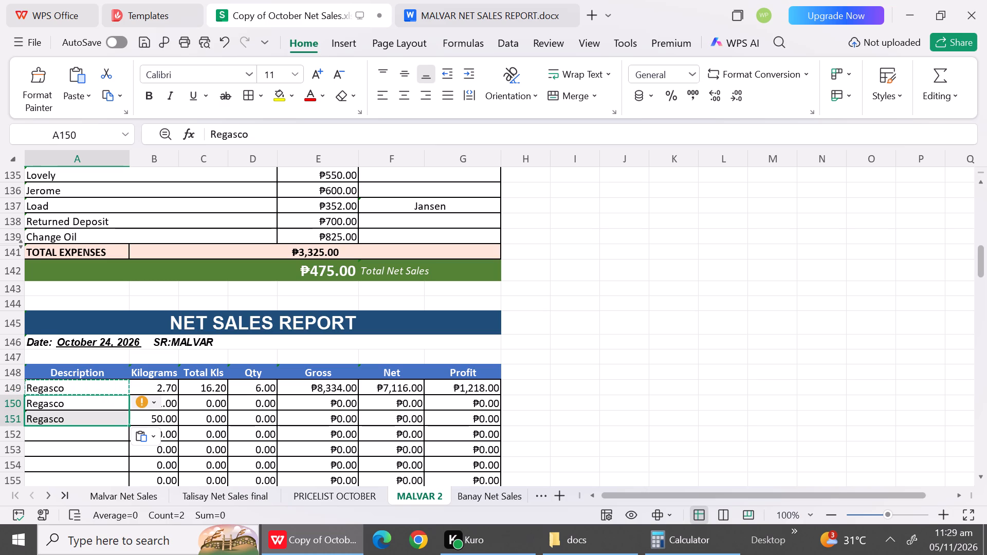
Enter quantities 2, 14 and 2 for the 2.7 kg, 11 kg and 50 kg rows.
left_click(260, 386)
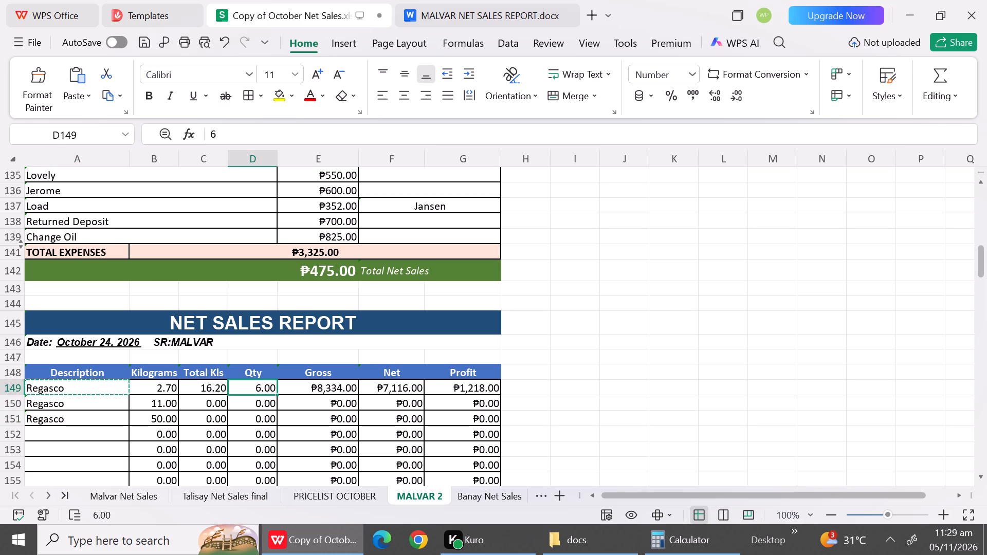
key("2")
key("Down")
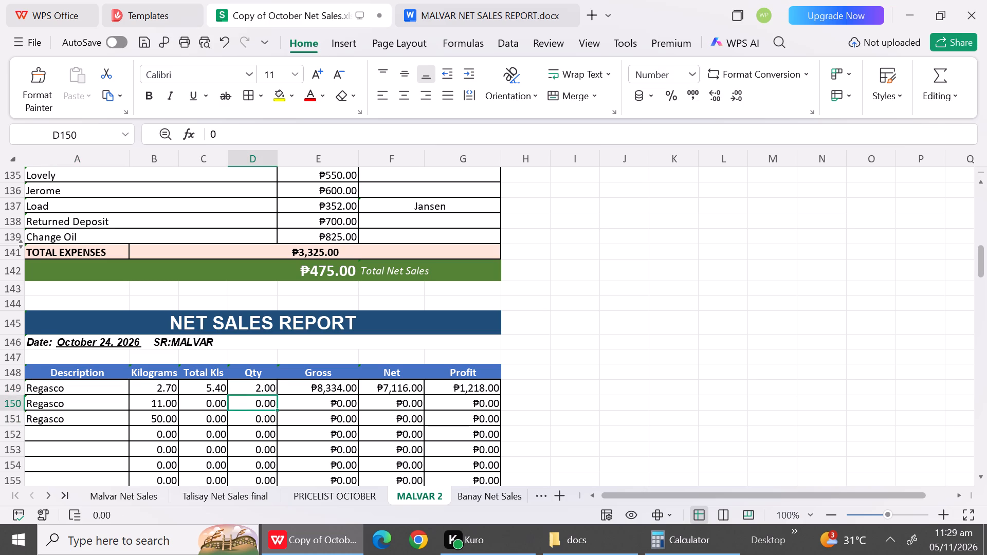
type("14")
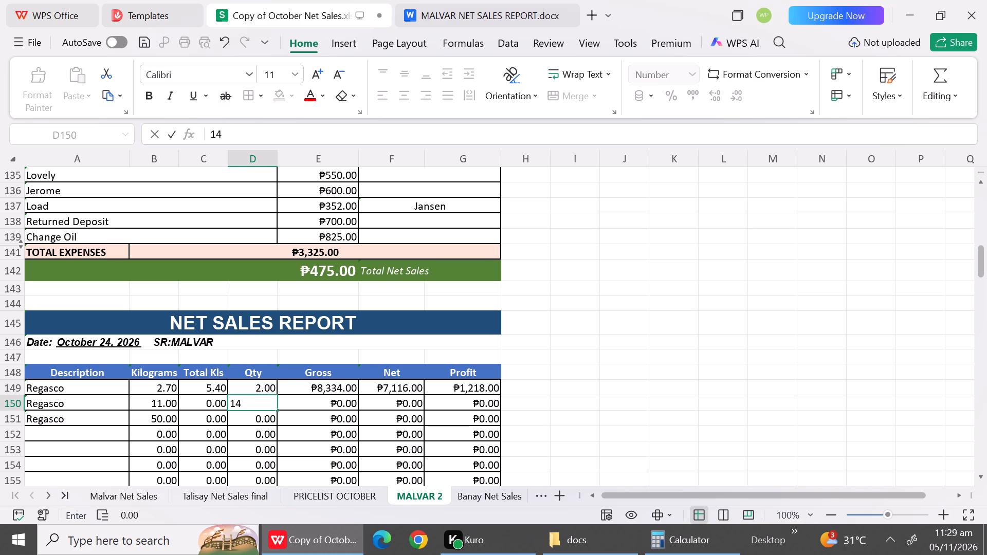
key("Down")
key("2")
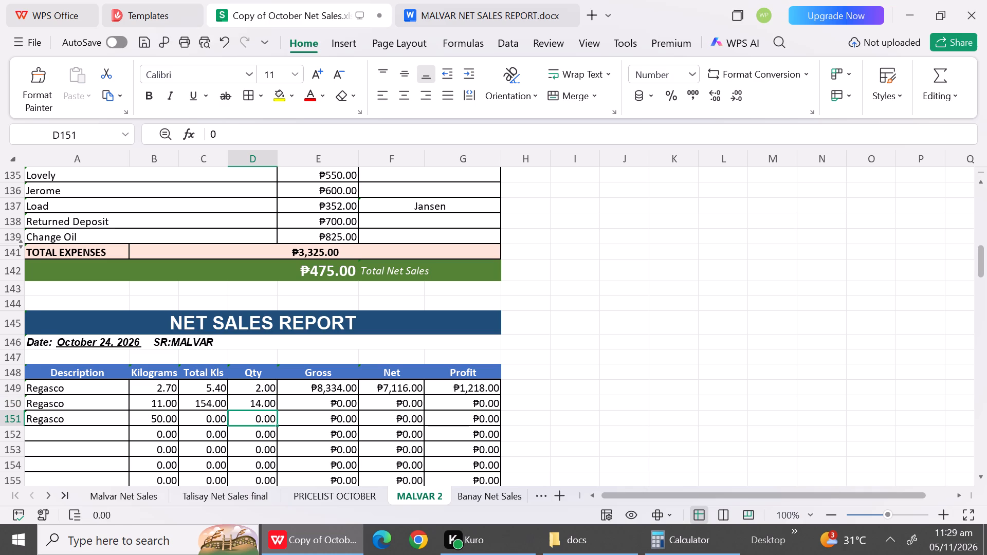
left_click(326, 470)
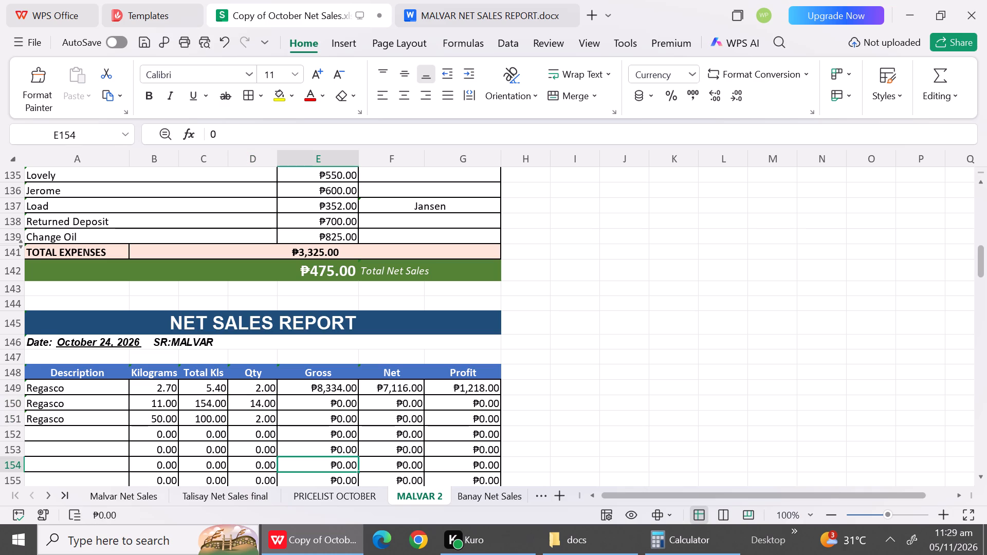
Enter gross amounts 732, 19096 and 11204 for the 2.7 kg, 11 kg and 50 kg rows.
left_click(325, 388)
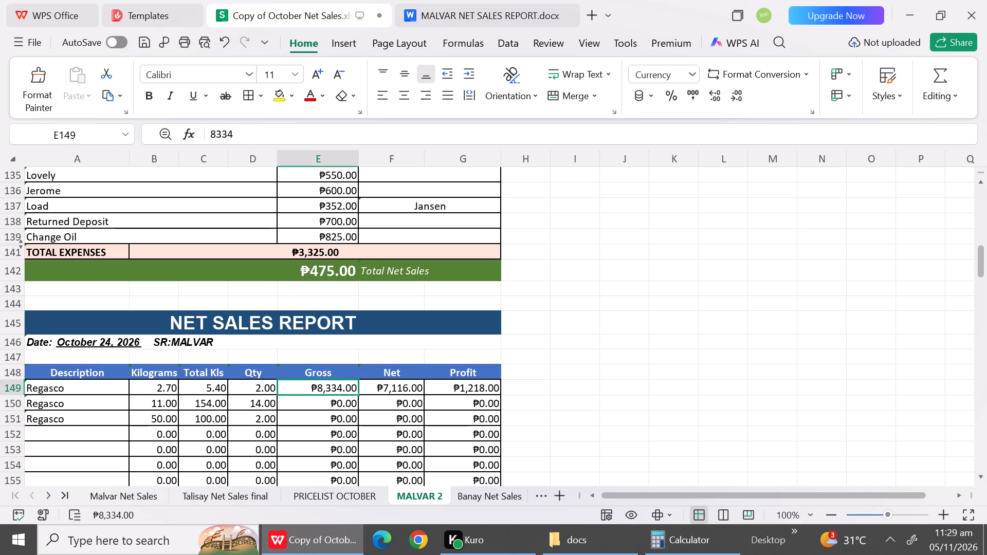
type("732")
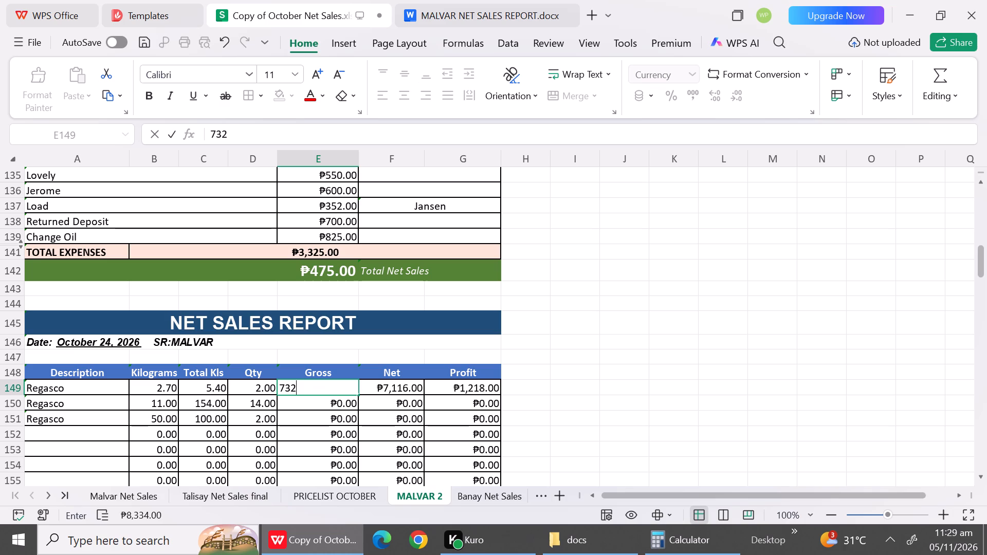
key("Down")
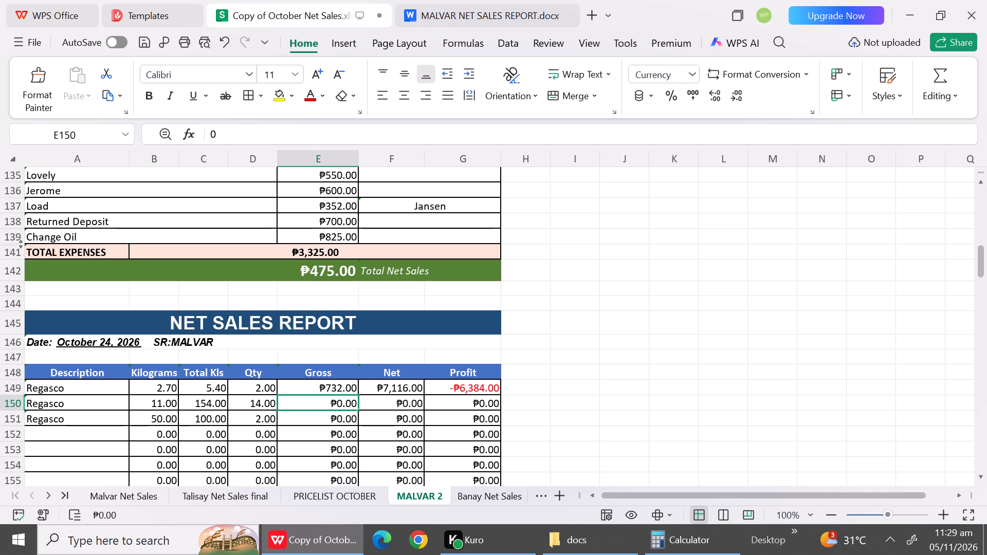
type("19")
type("096")
key("Down")
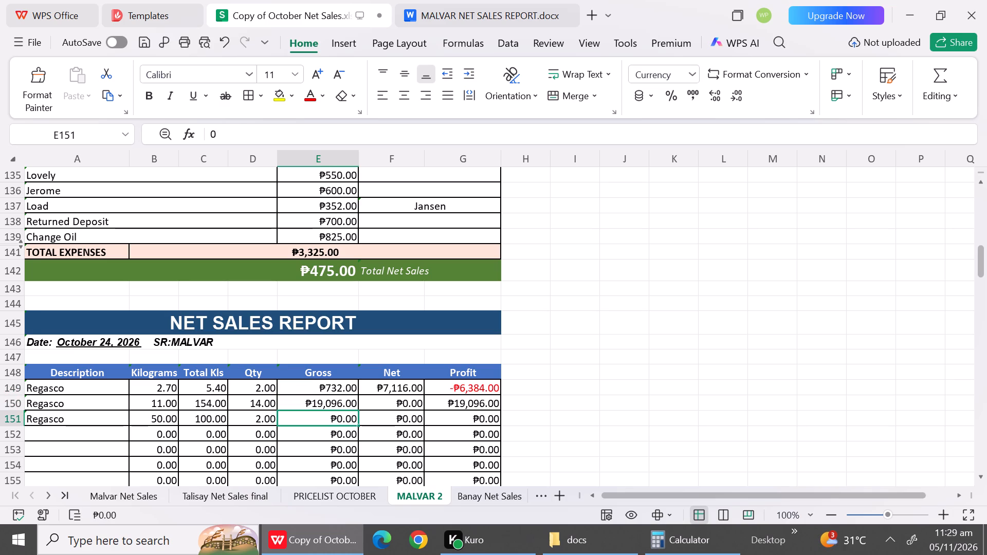
type("11204")
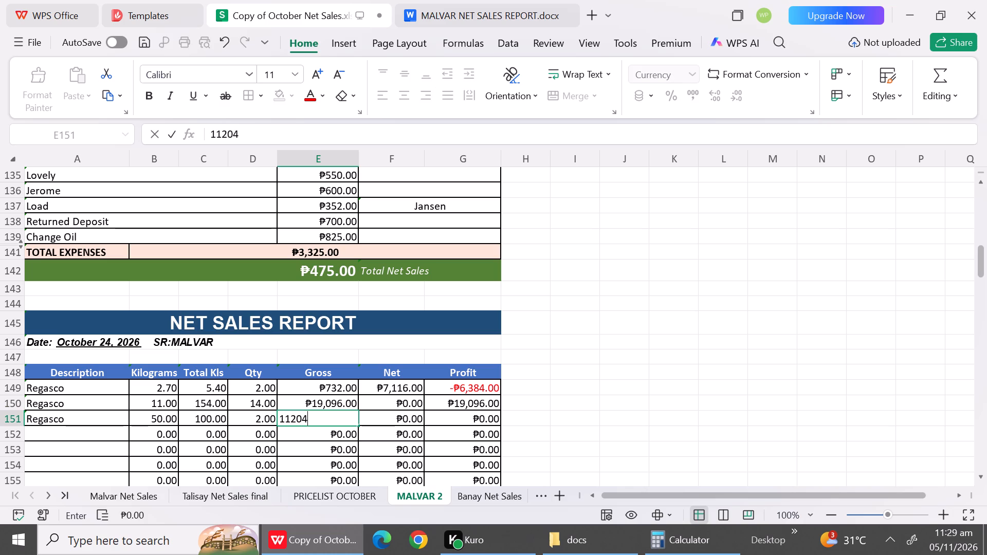
key("Down")
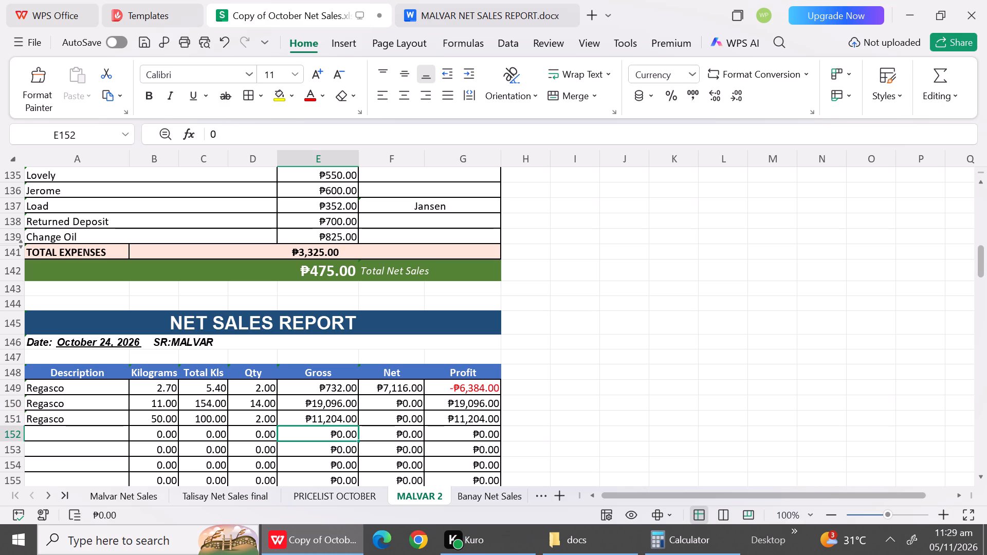
Multiply 316 by 2 in Calculator and enter 632 as the net amount of the 2.7 kg row.
left_click(674, 541)
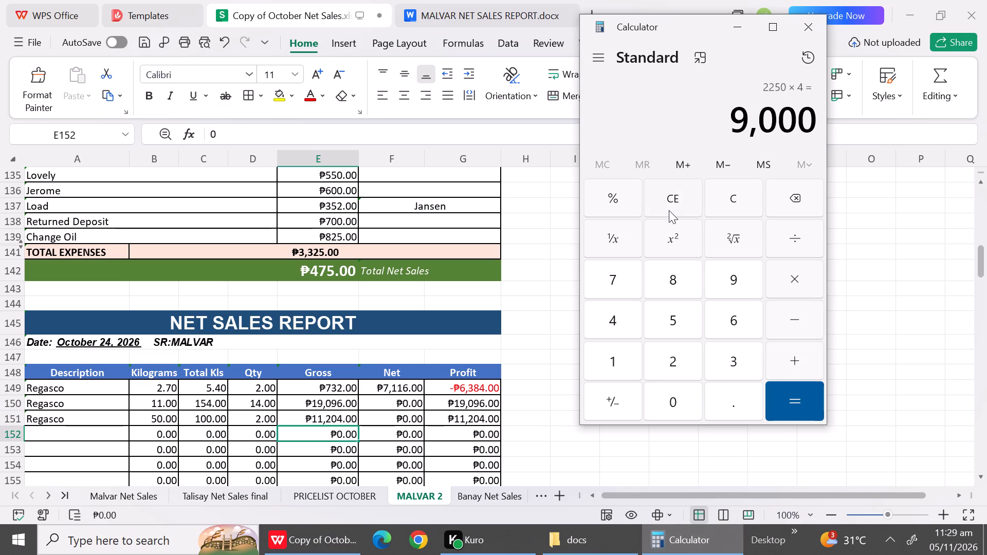
left_click(669, 210)
type("316")
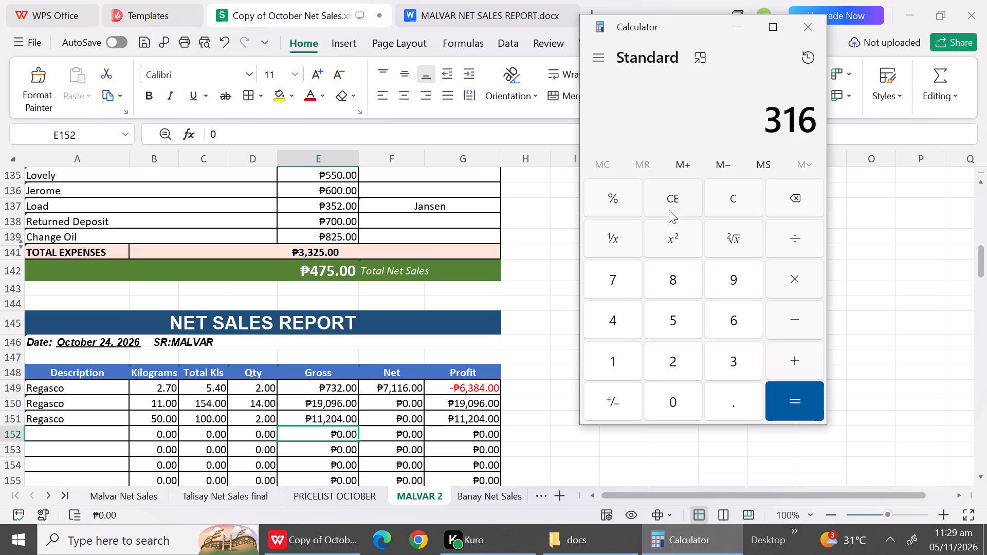
key("shift+asterisk")
key("2")
key("Return")
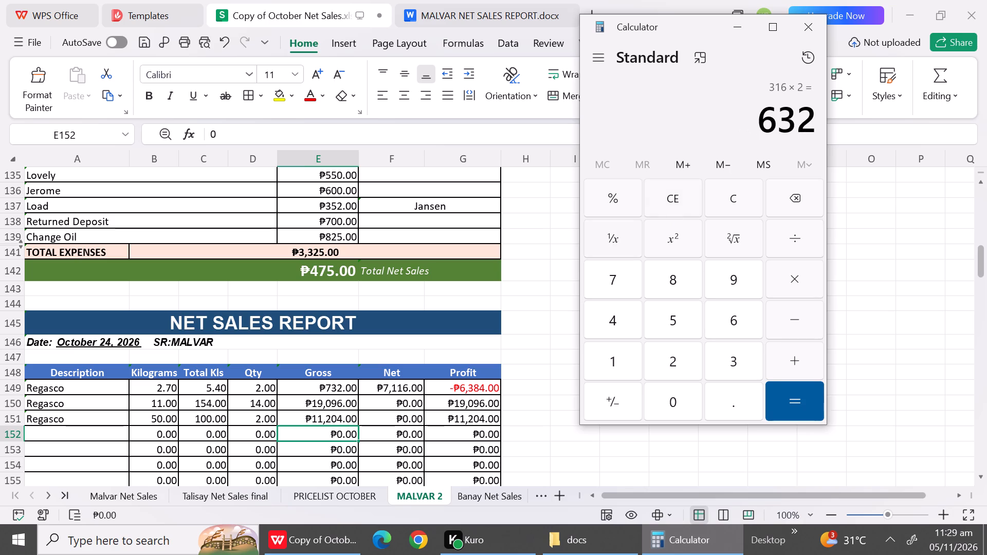
left_click(391, 389)
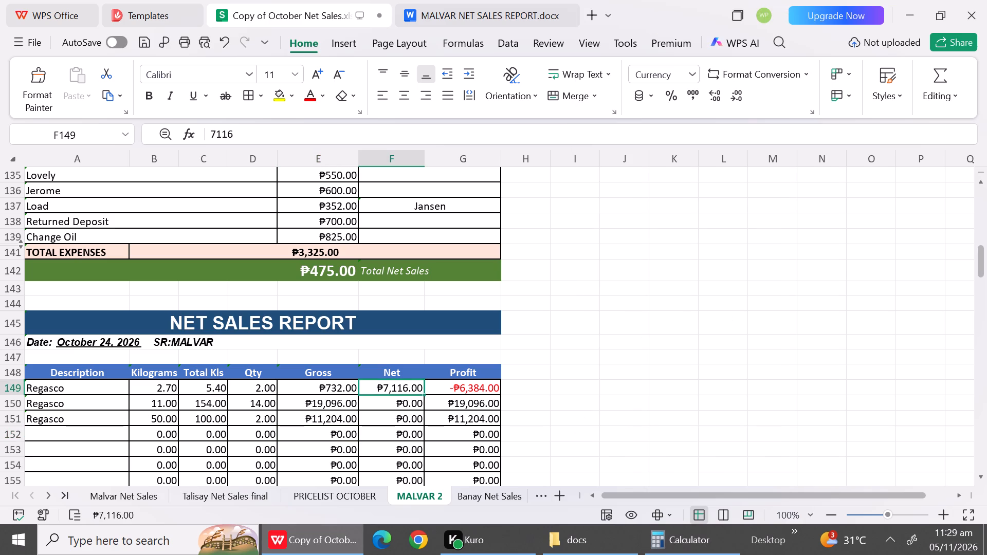
type("62")
key("BackSpace")
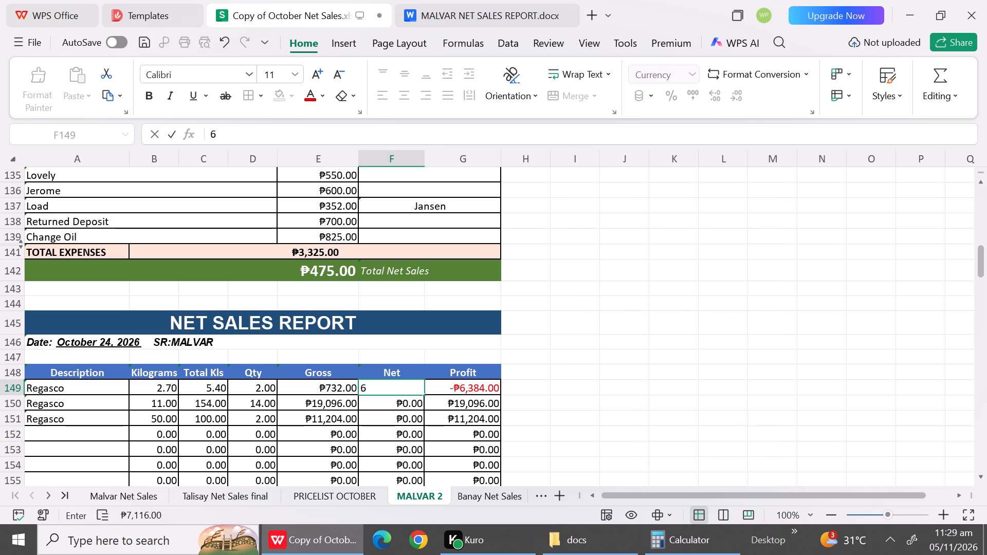
type("32")
left_click(390, 400)
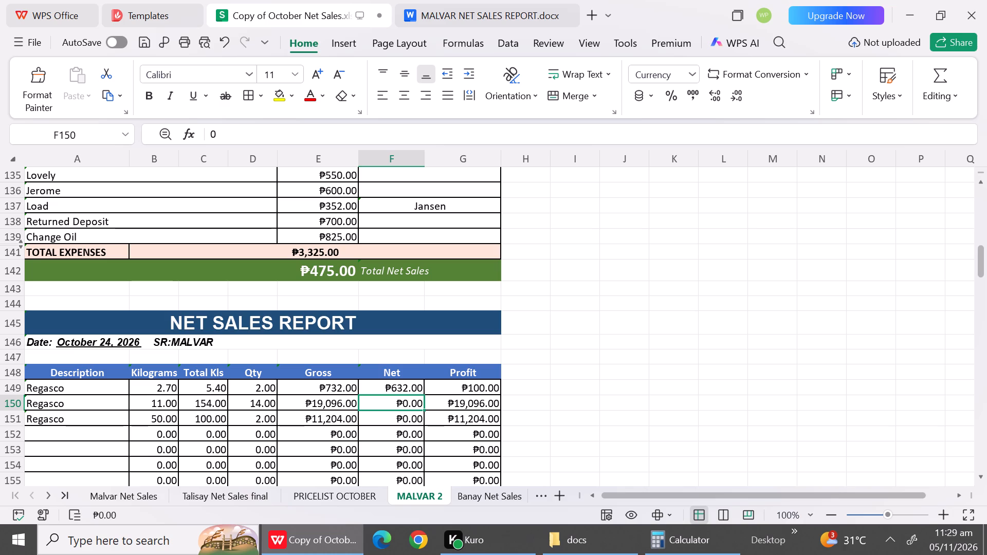
Multiply 14 by 1186 in Calculator and enter 16604 as the net amount of the 11 kg row.
left_click(692, 550)
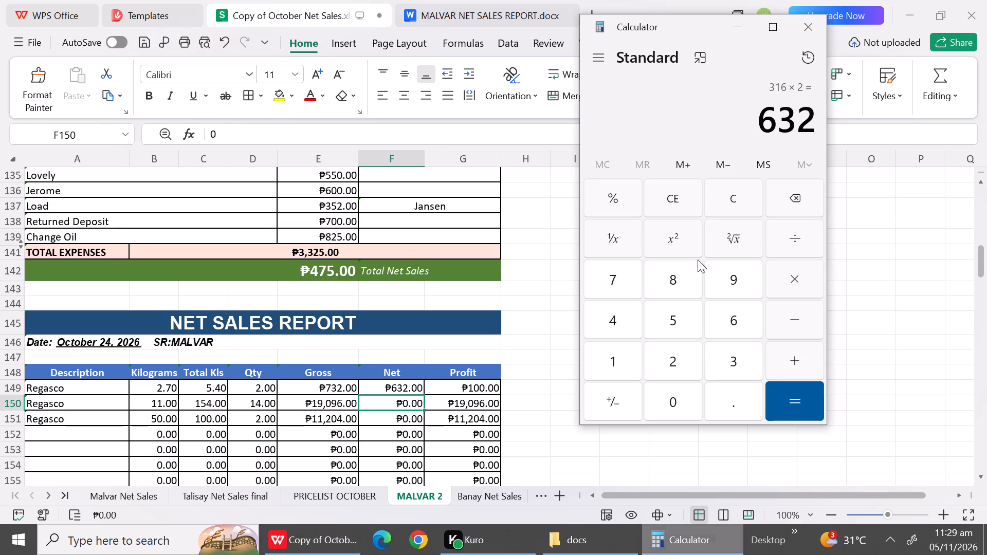
left_click(662, 202)
type("11")
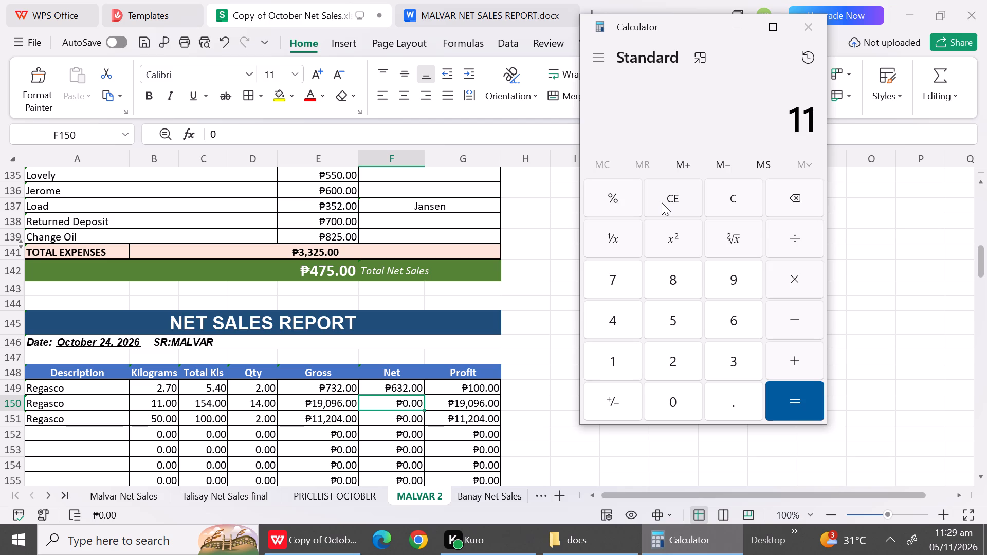
key("BackSpace")
key("4")
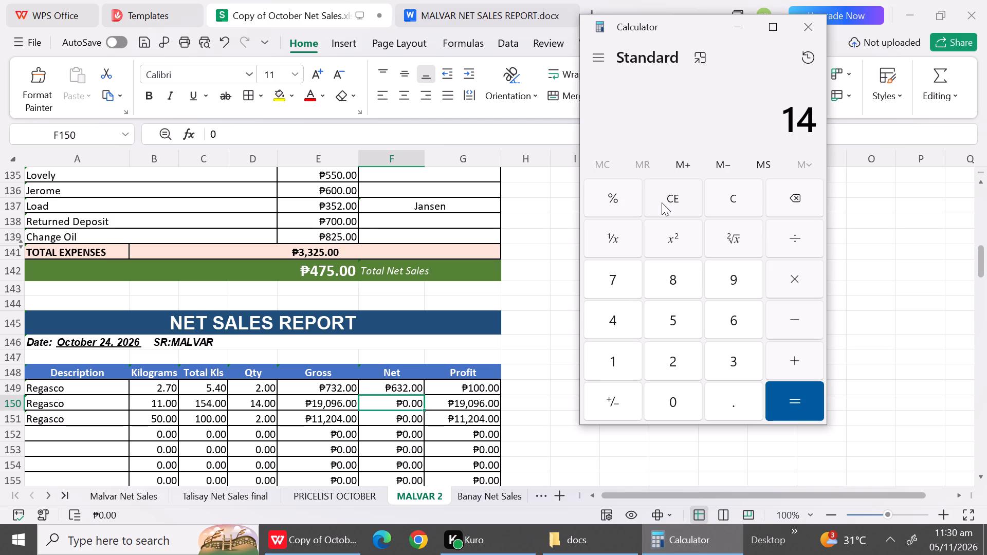
key("shift+asterisk")
type("118")
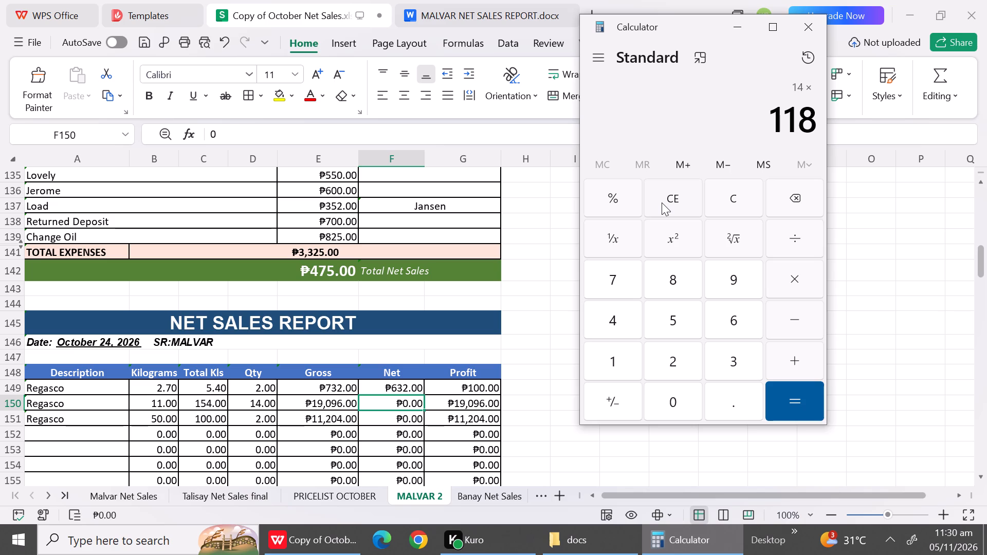
key("6")
key("Return")
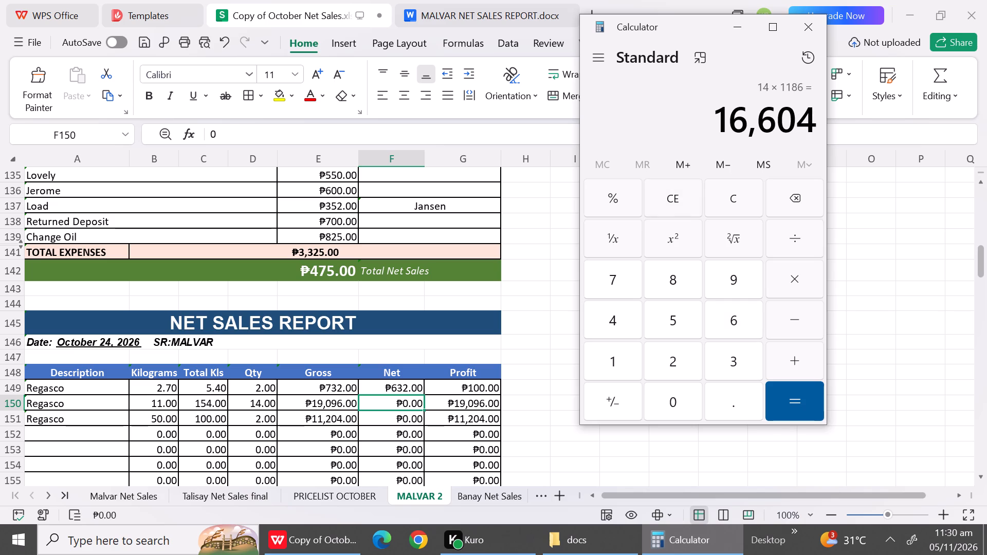
left_click(385, 401)
type("16604")
left_click(387, 414)
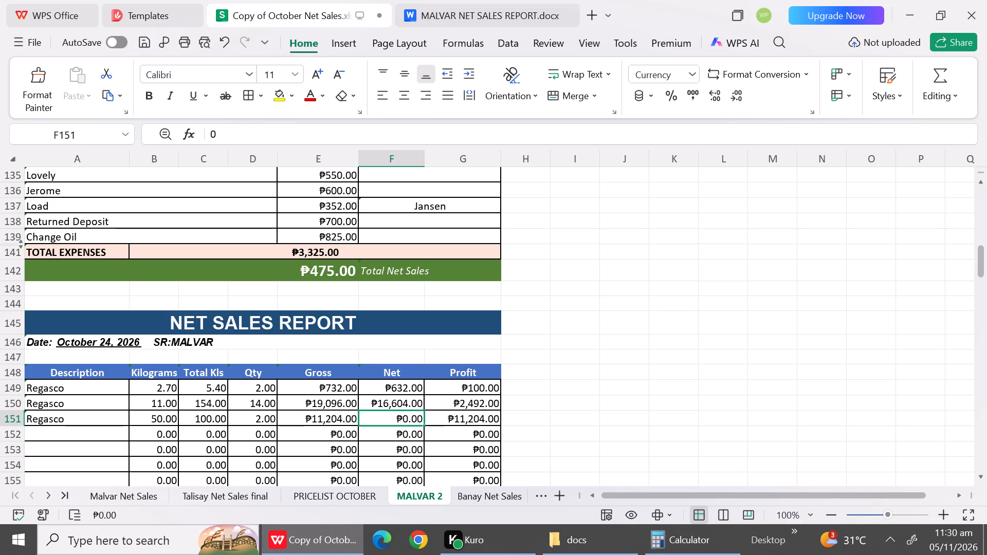
Multiply 4904 by 2 in Calculator and enter 9808 as the net amount of the 50 kg row.
left_click(720, 548)
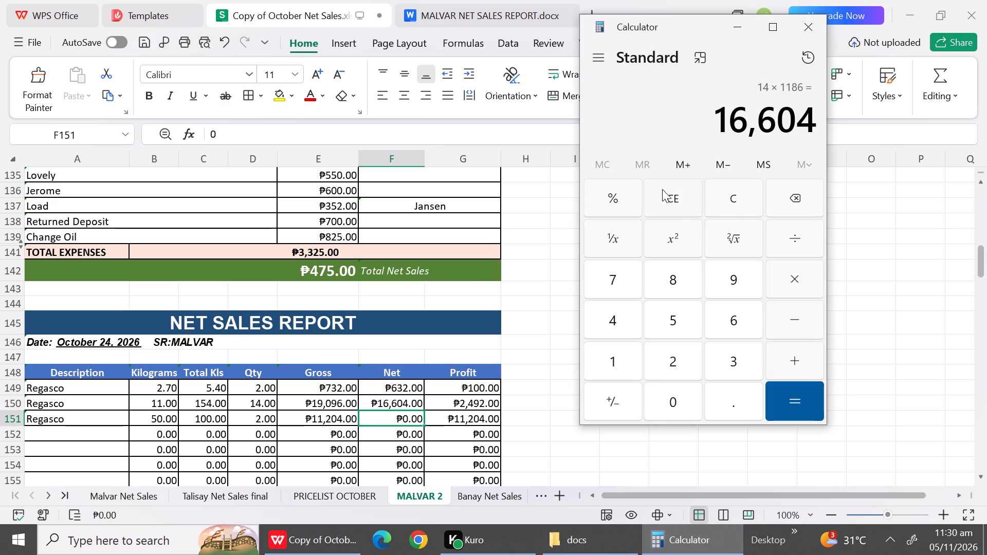
left_click(677, 202)
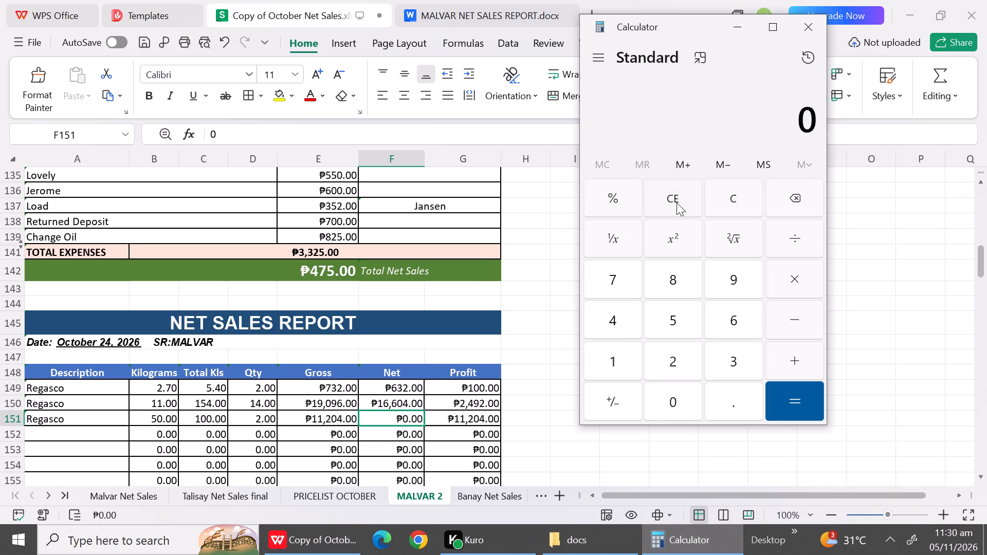
type("4904")
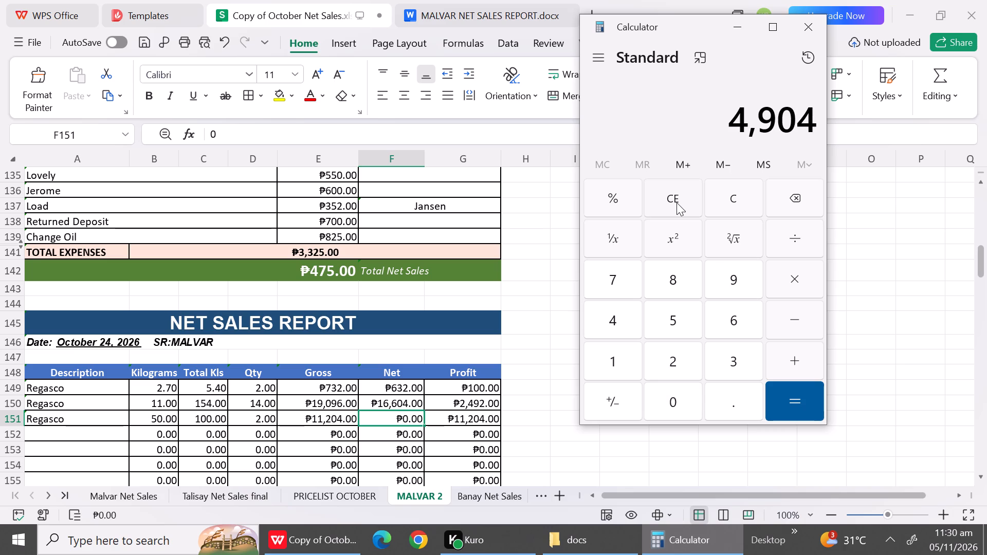
key("shift+asterisk")
key("2")
key("Return")
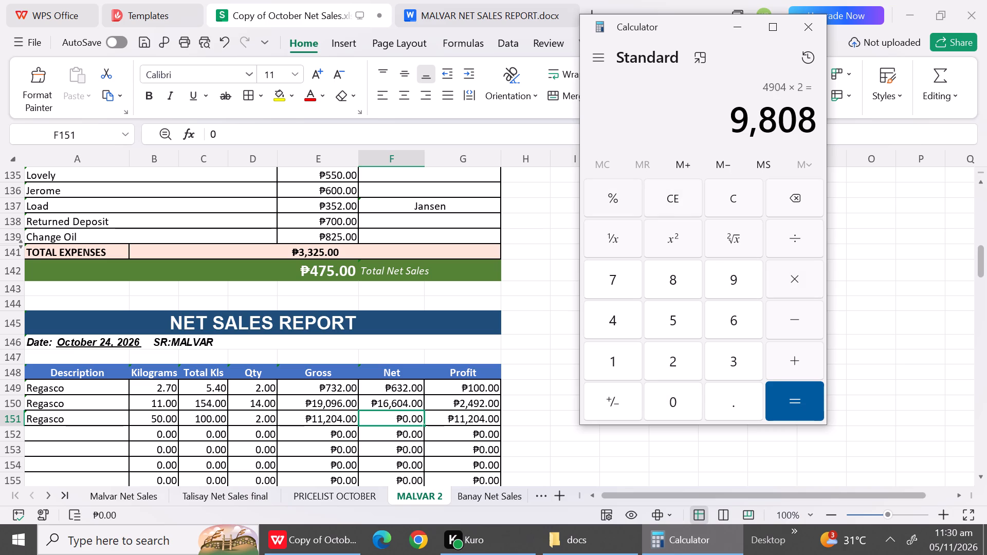
left_click(393, 417)
type("90")
key("BackSpace")
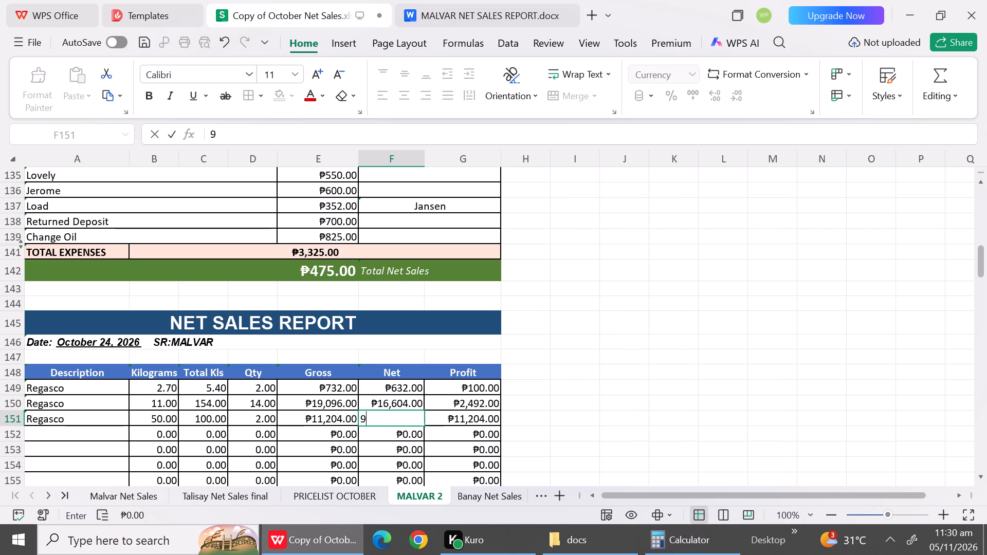
type("808")
left_click(389, 443)
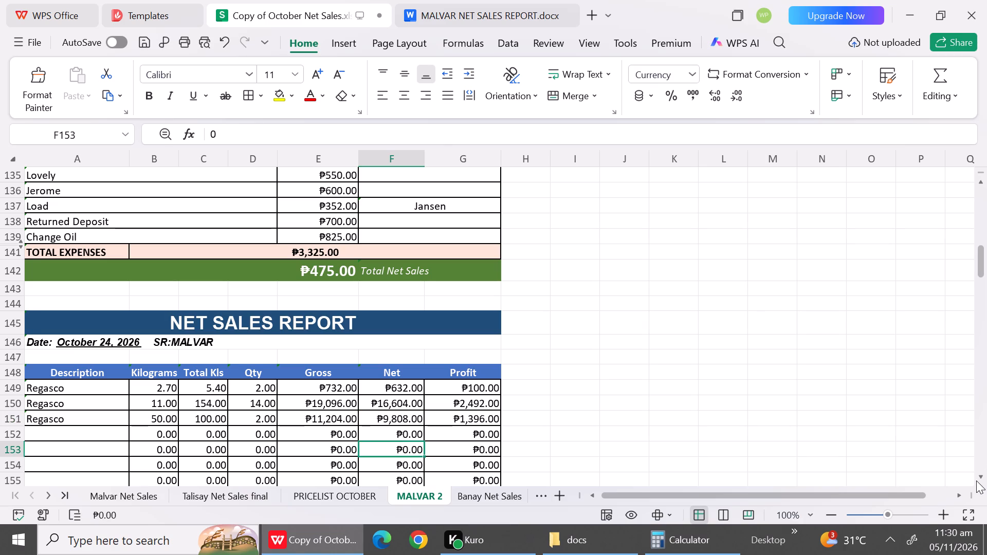
Hide blank row 147 above the October 24 table header and blank row 144 above its report title.
left_click(15, 358)
right_click(15, 358)
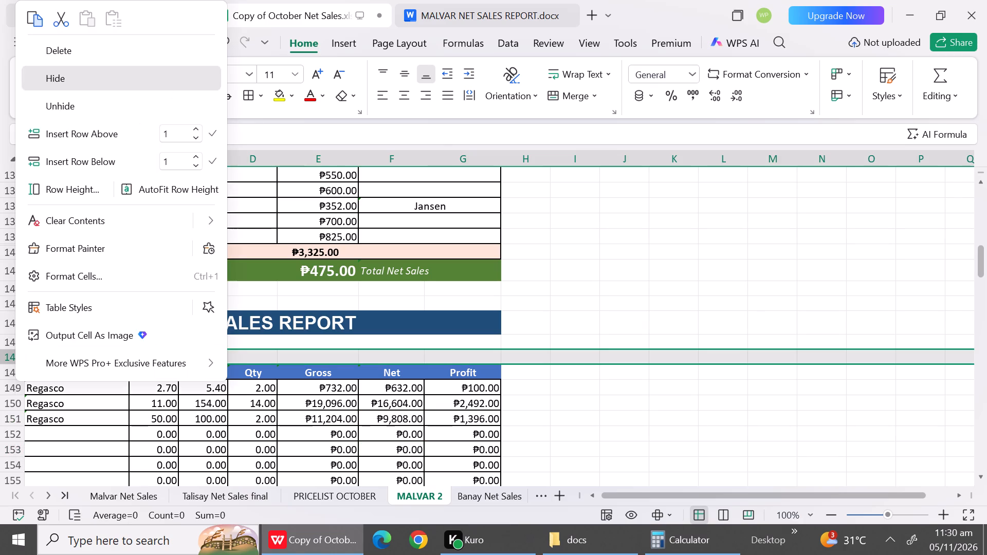
left_click(69, 86)
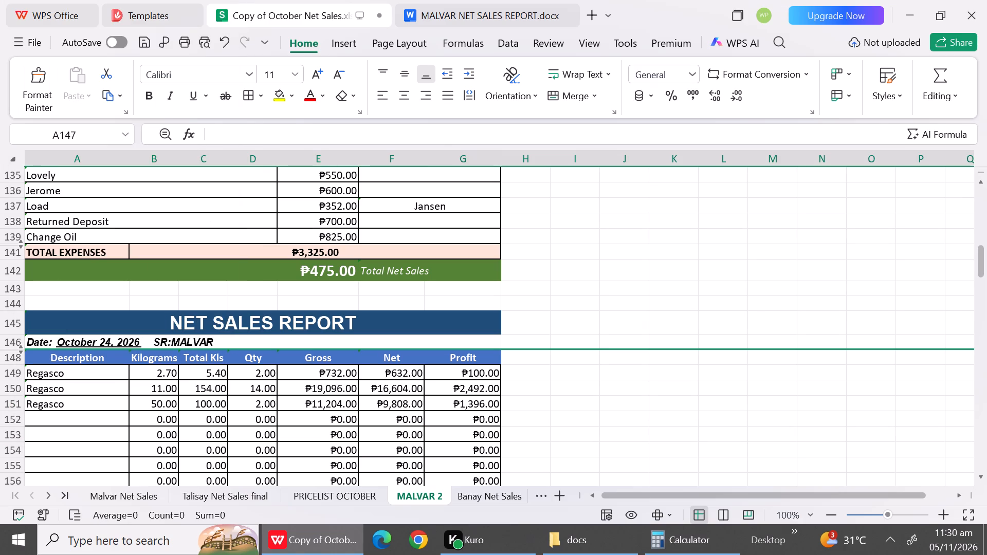
left_click(13, 310)
left_click(13, 305)
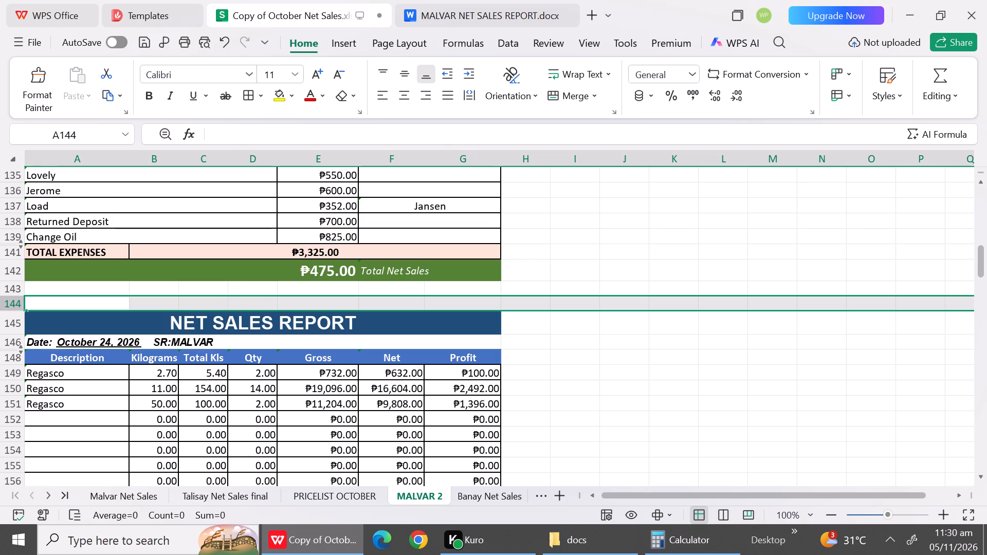
right_click(13, 303)
left_click(67, 78)
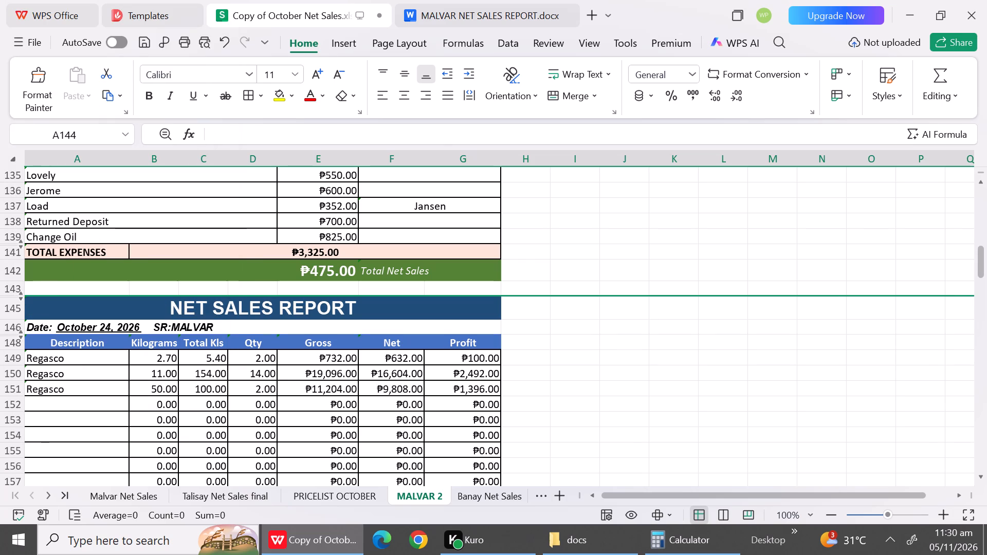
left_click(642, 328)
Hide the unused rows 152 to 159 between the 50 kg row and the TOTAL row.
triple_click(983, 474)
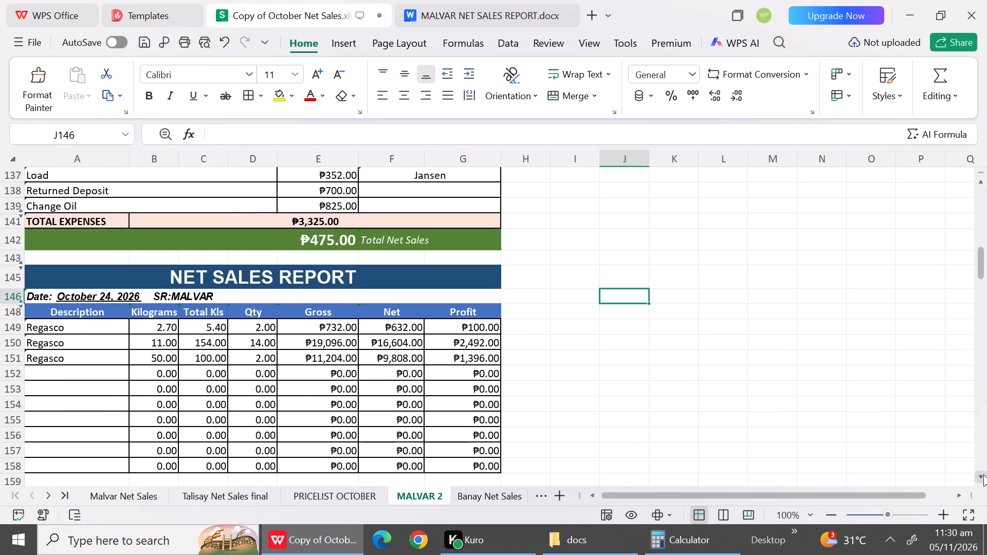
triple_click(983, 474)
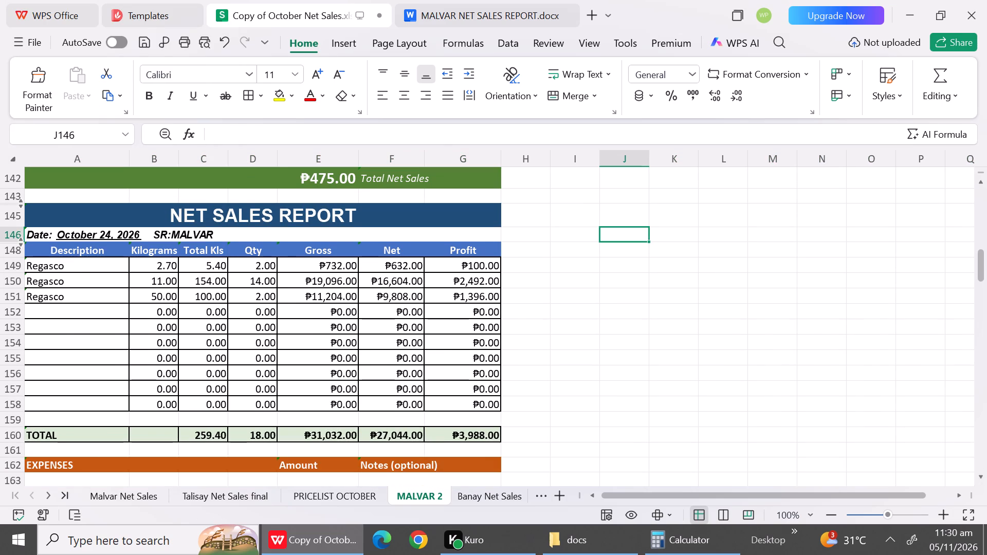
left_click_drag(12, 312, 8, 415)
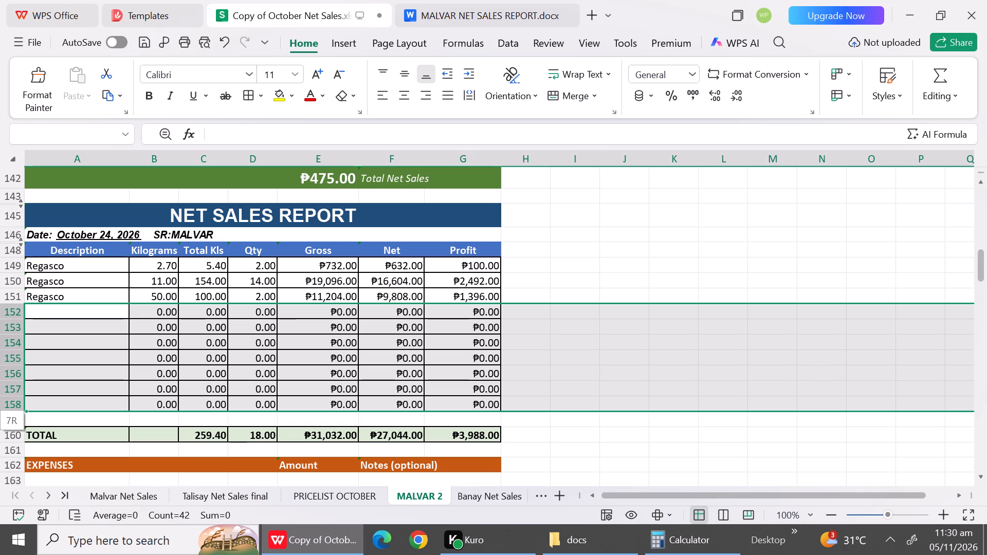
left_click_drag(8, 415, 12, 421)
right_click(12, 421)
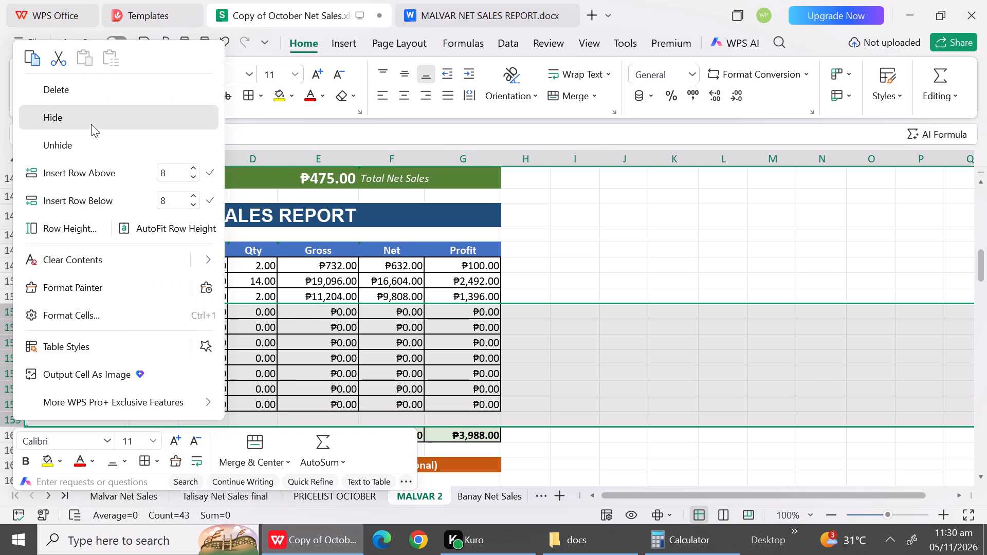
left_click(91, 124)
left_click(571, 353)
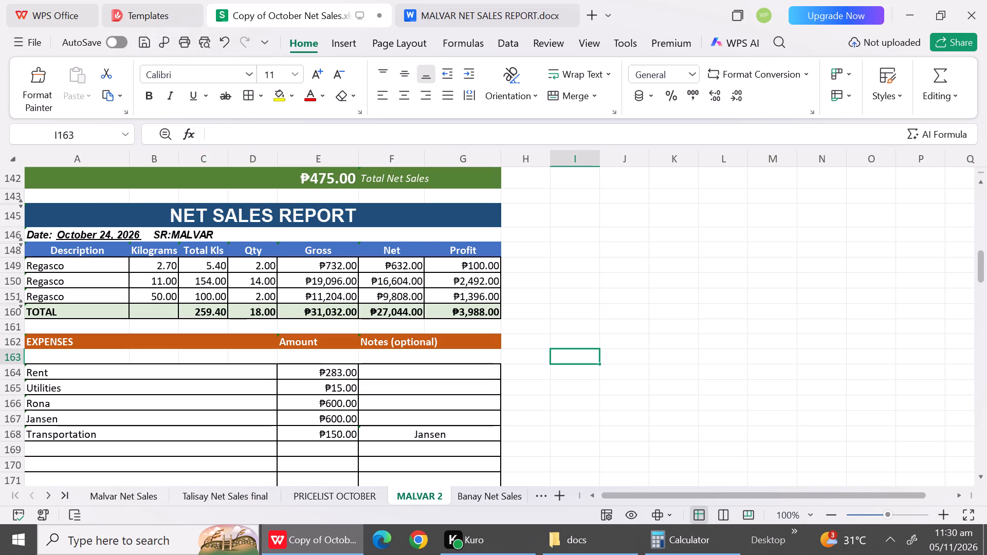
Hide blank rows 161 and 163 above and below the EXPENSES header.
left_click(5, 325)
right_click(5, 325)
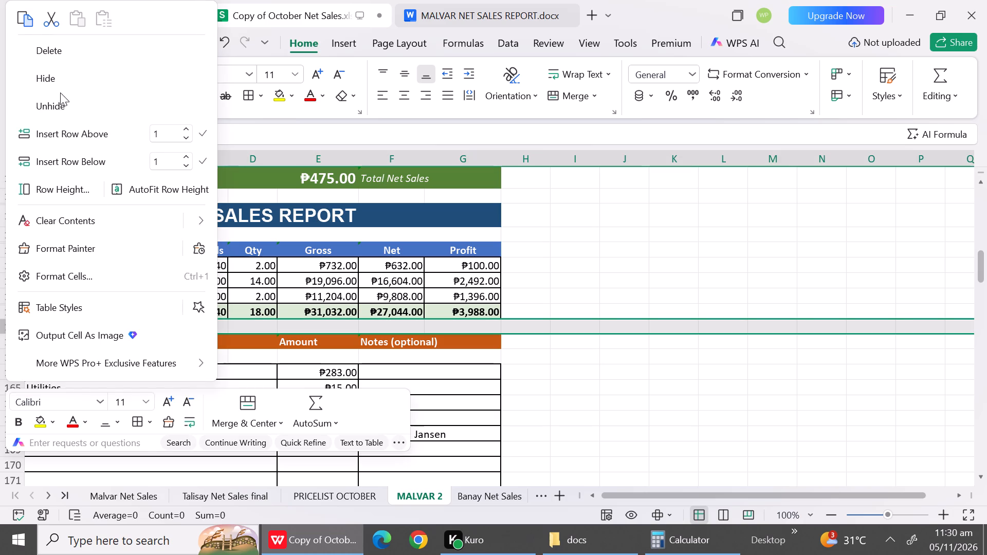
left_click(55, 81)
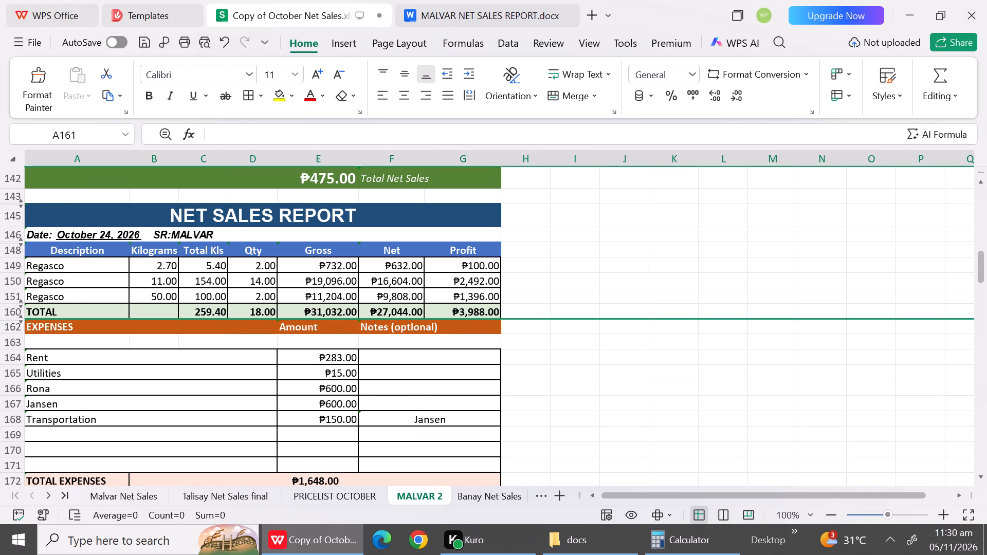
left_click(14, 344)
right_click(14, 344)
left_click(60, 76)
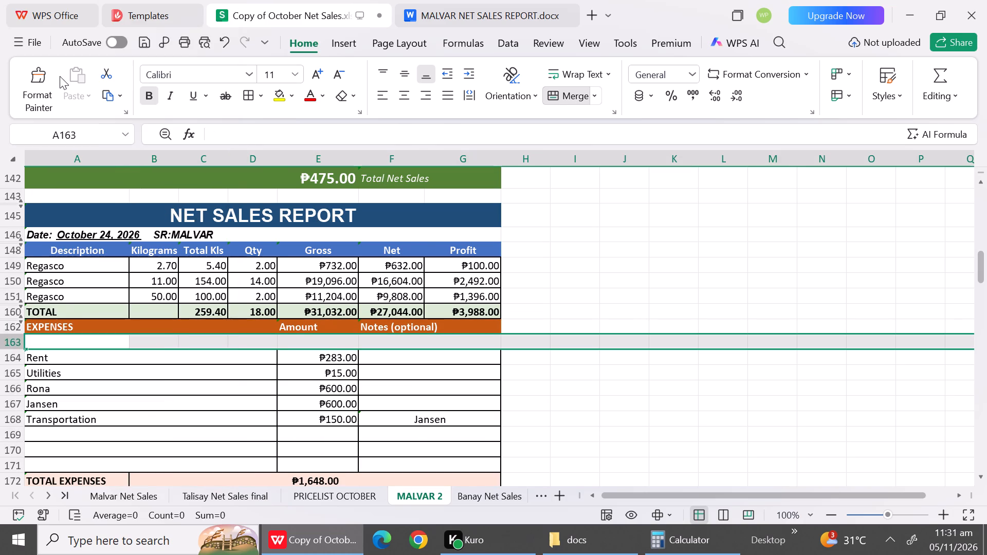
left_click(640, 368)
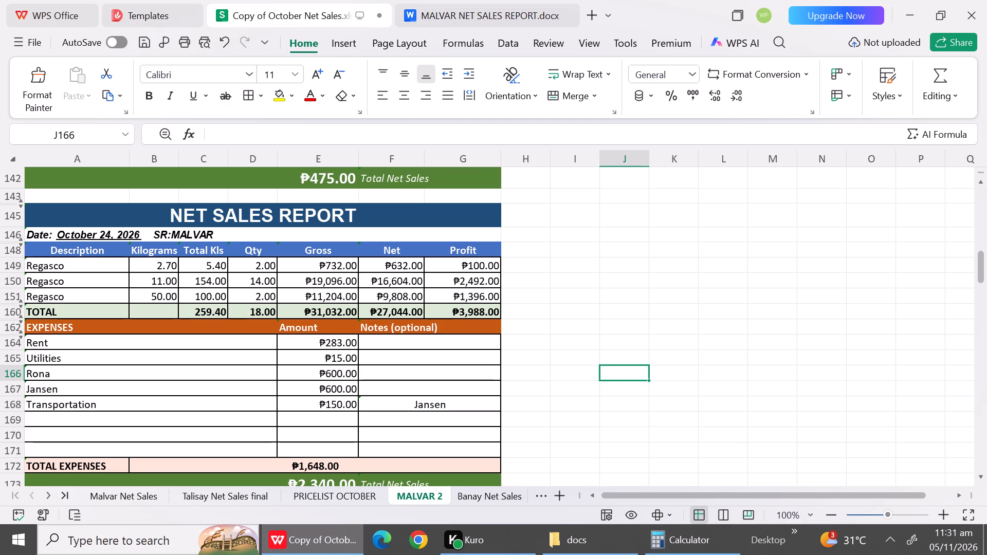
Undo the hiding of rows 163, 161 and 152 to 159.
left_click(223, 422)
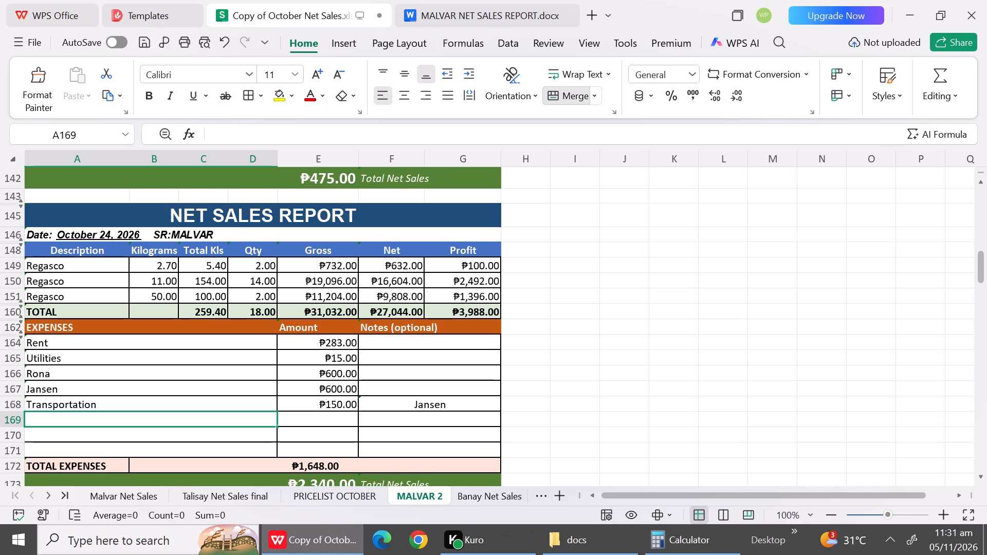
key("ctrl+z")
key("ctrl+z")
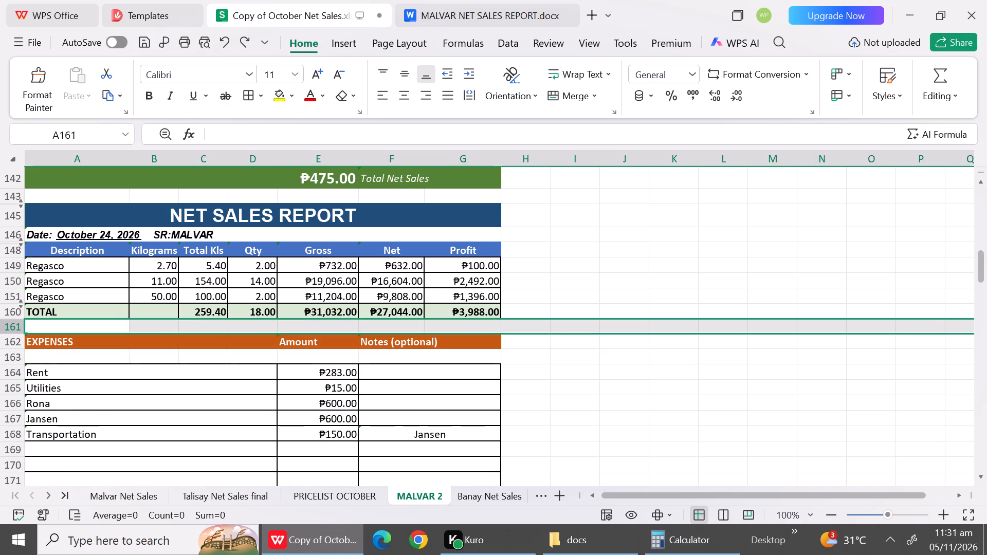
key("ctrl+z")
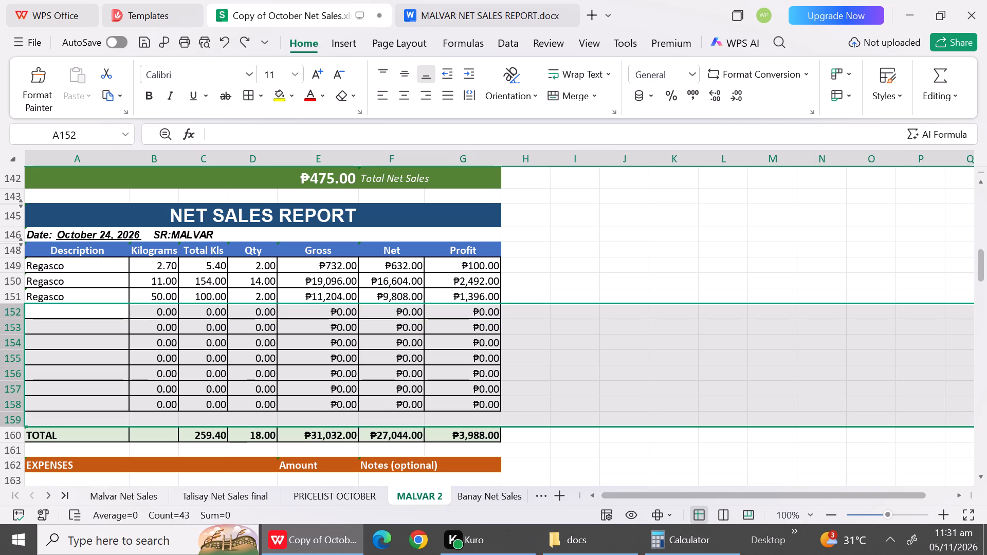
Enter the descriptions Sold Cylinder and Regulator in rows 152 and 153, below the last Regasco row.
left_click(82, 315)
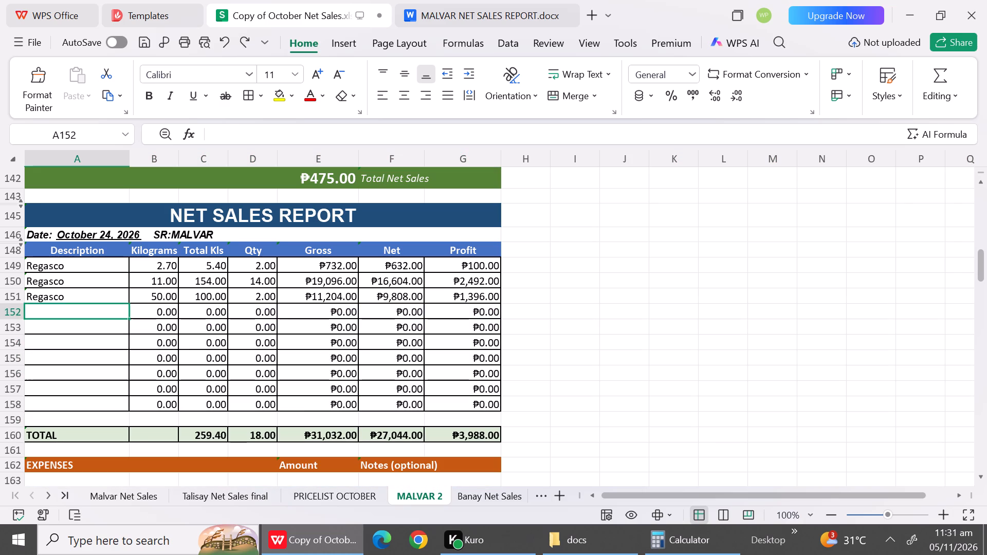
type("Sol")
type("d Cylinder")
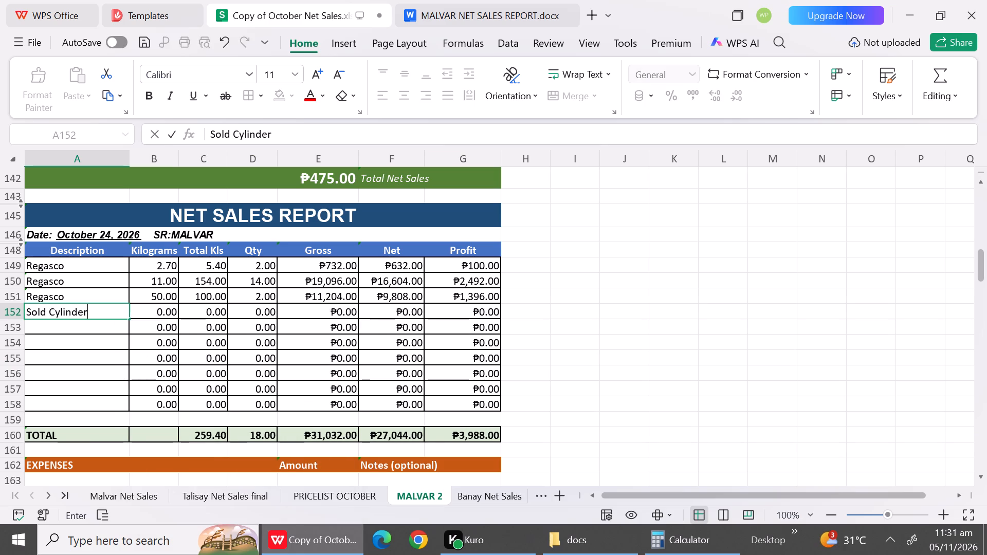
left_click(69, 328)
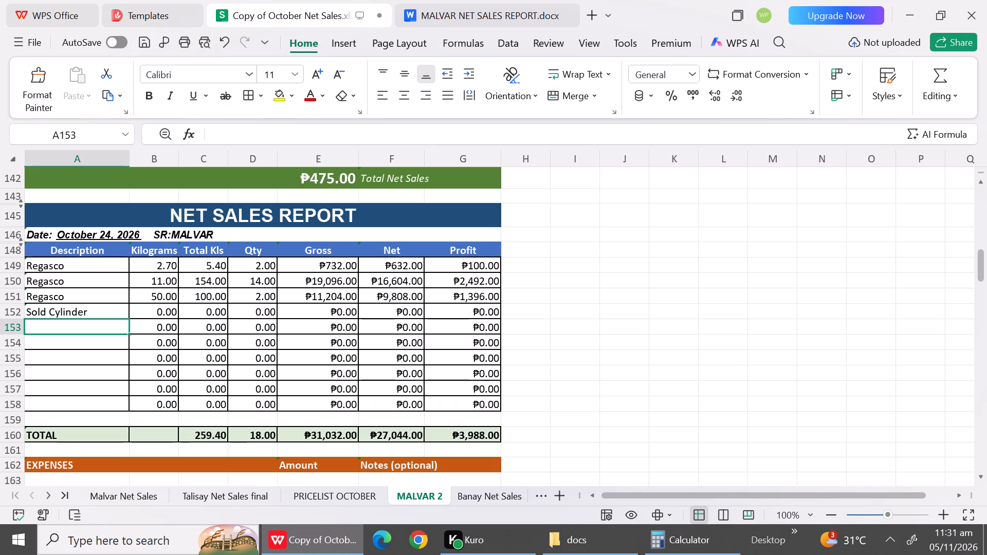
type("Re")
key("g")
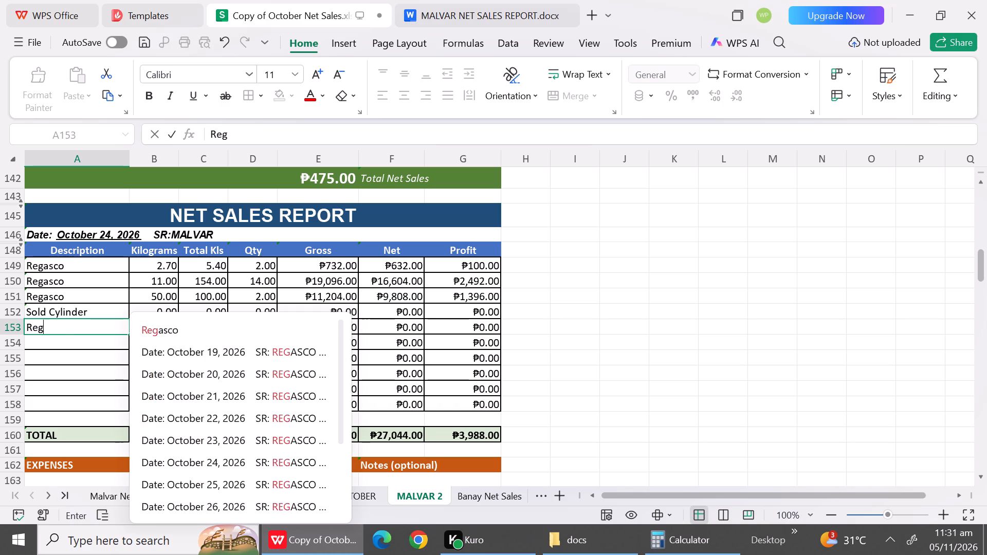
key("u")
type("lator")
left_click(94, 371)
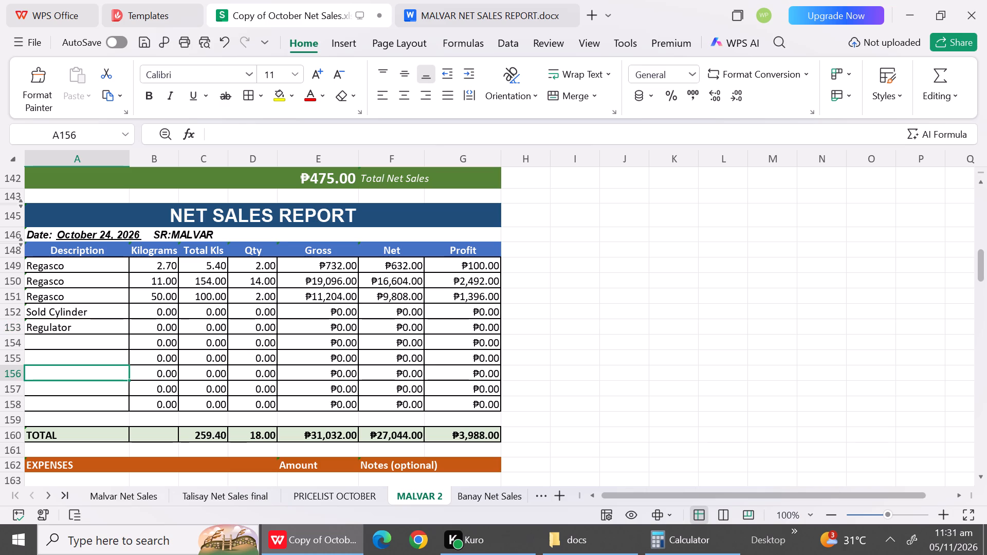
Enter a quantity of 1 for both the Sold Cylinder and Regulator rows.
left_click(158, 306)
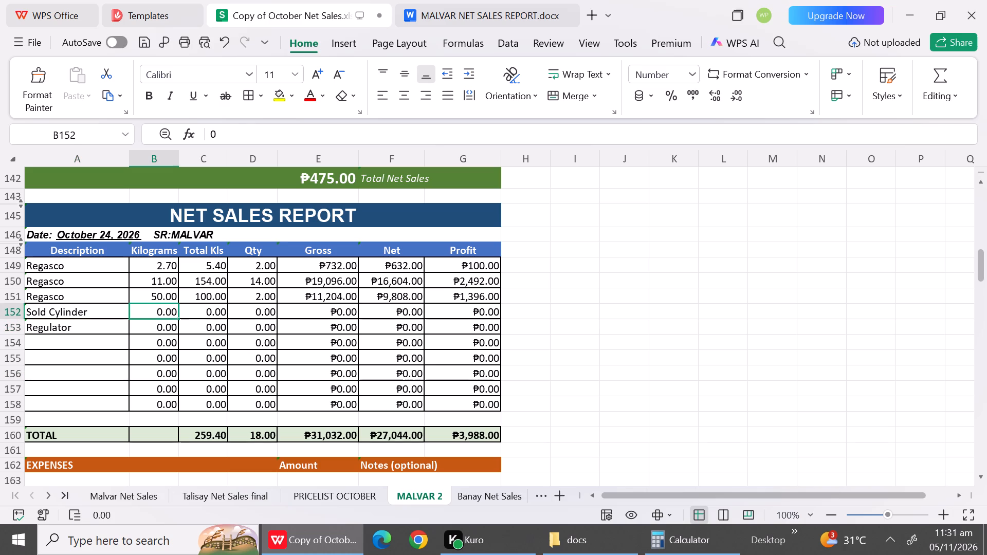
left_click(252, 314)
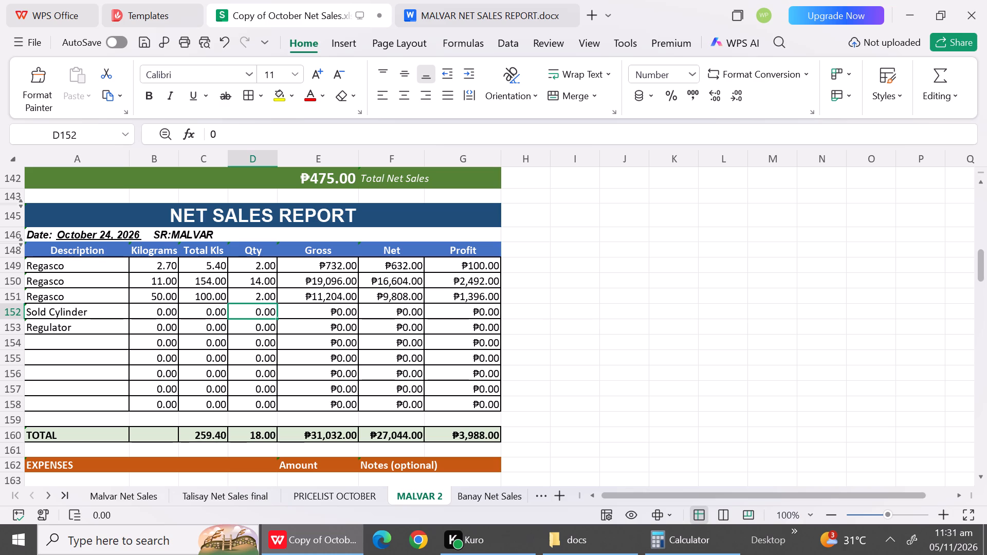
key("1")
key("Down")
key("1")
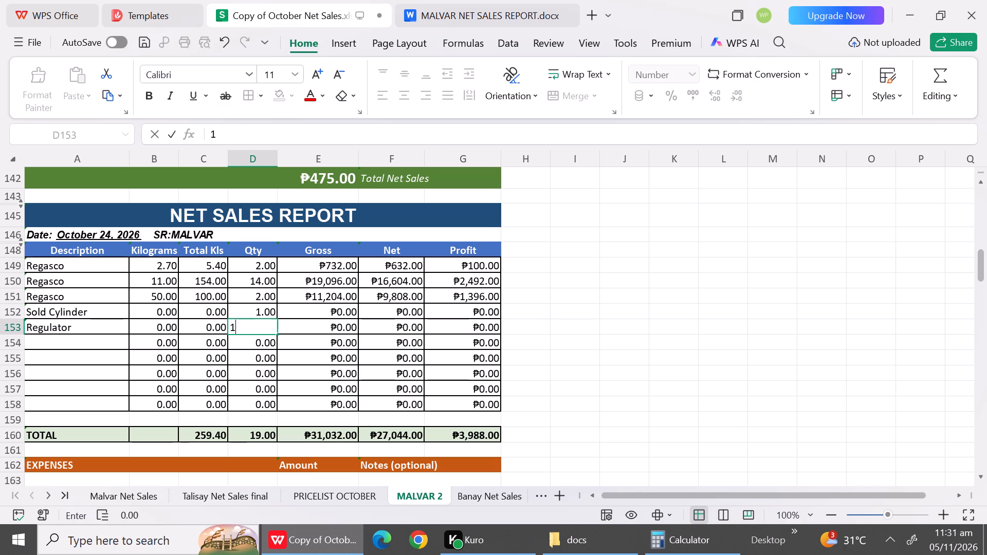
Enter 1980 as the gross amount of the Sold Cylinder row.
left_click(338, 317)
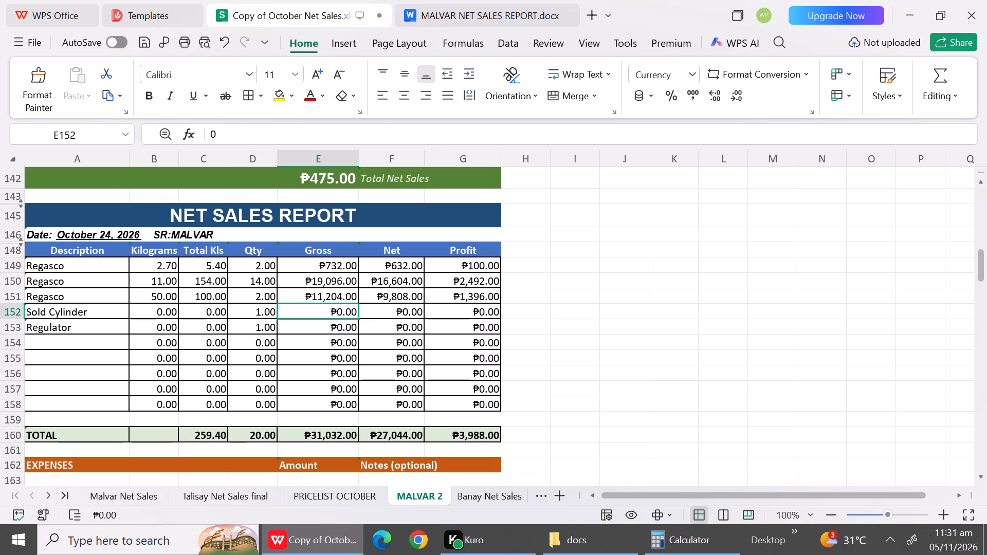
type("198")
key("minus")
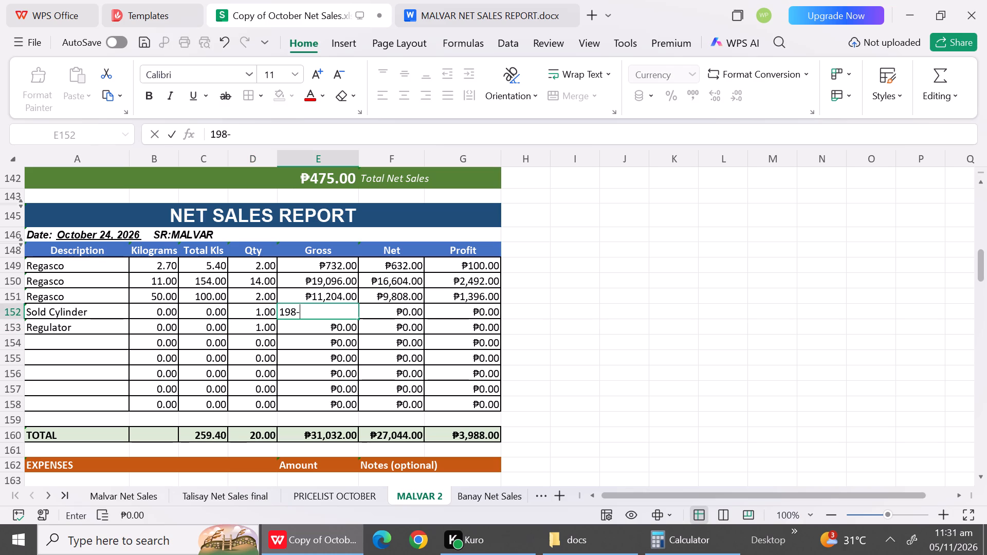
key("BackSpace")
key("0")
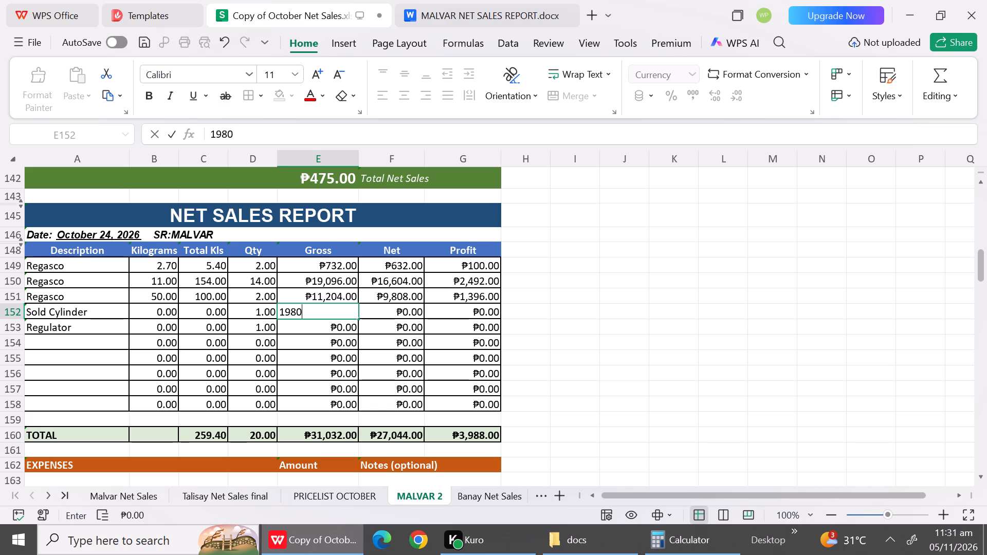
left_click(332, 335)
left_click(327, 324)
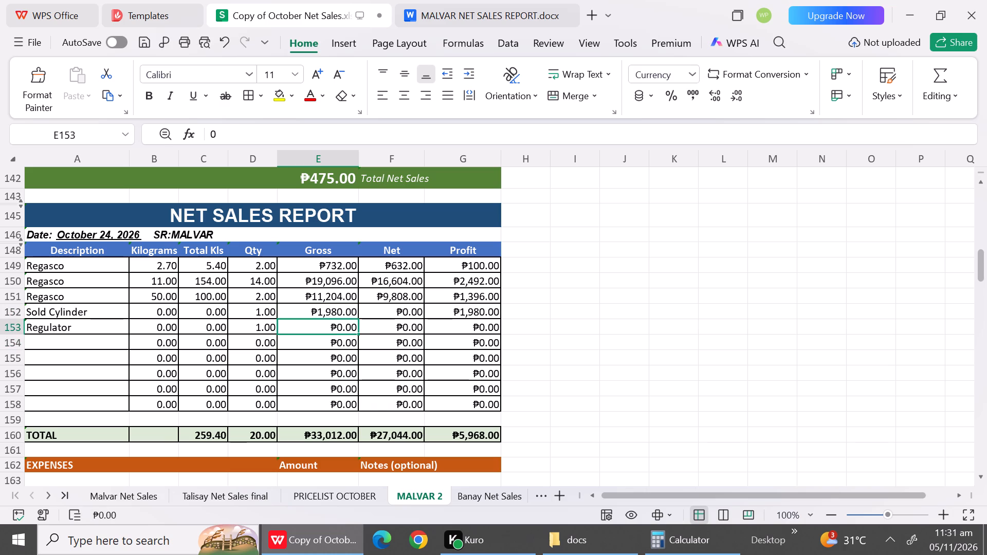
Enter 170 as the gross amount of the Regulator row.
type("170")
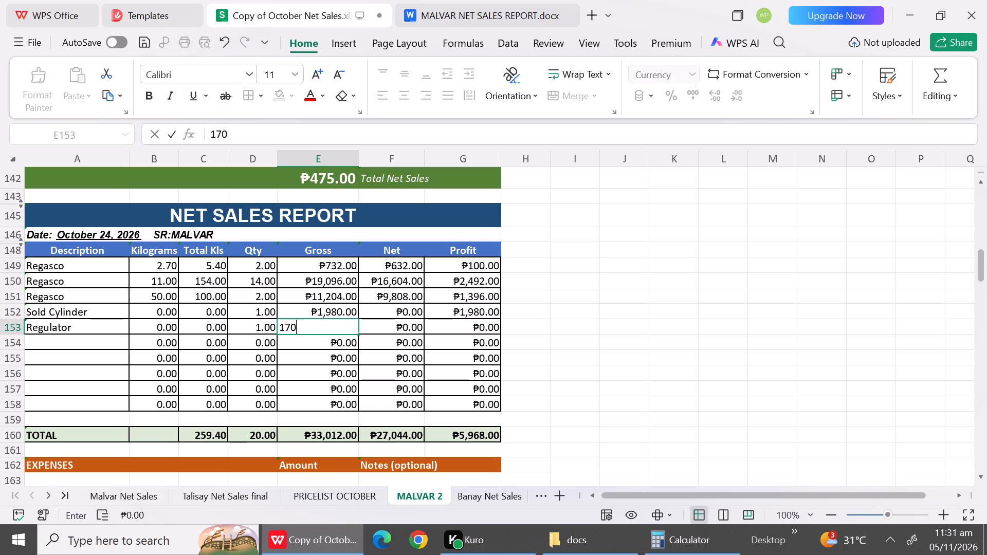
left_click(318, 376)
Enter net amounts of 144.5 for the Regulator row and 1200 for the Sold Cylinder row.
left_click(400, 329)
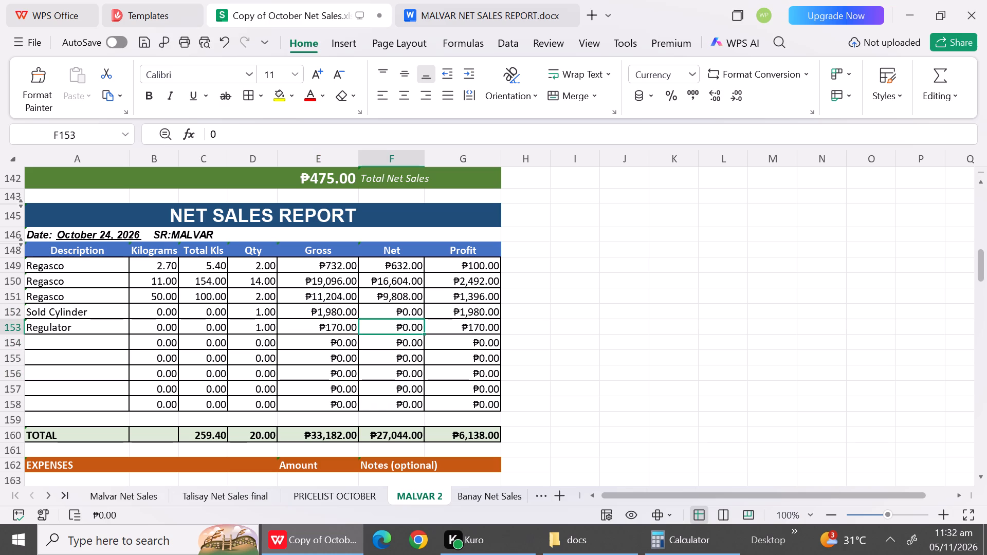
type("144")
type(".5")
left_click(393, 309)
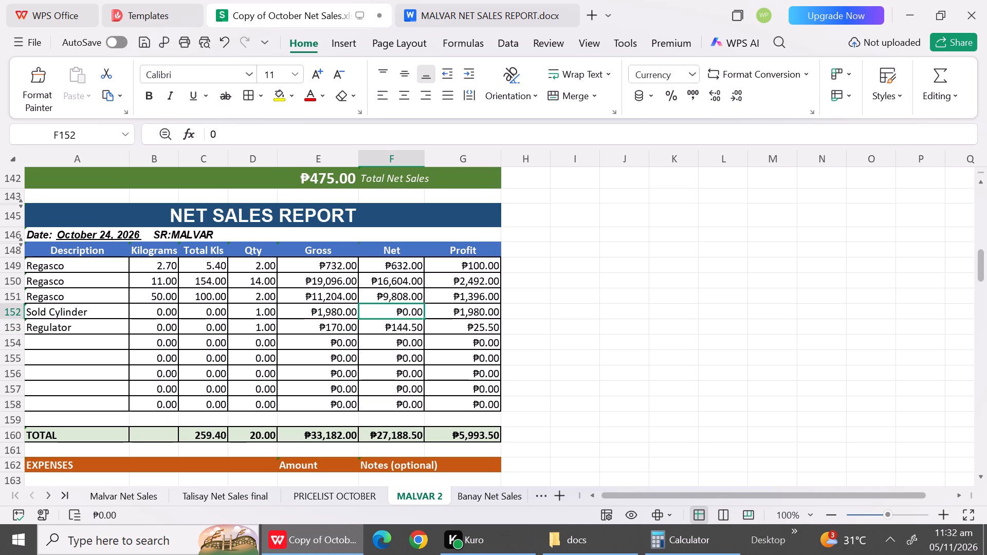
type("1200")
left_click(383, 366)
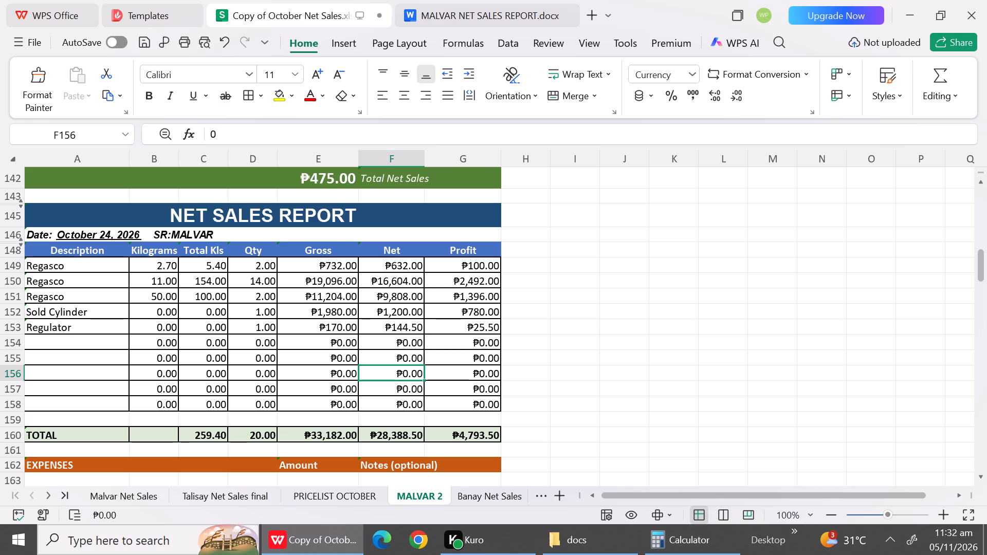
Hide the blank rows 154 to 159 below the Regulator row, and blank row 161 above the expenses header.
left_click_drag(16, 342, 15, 391)
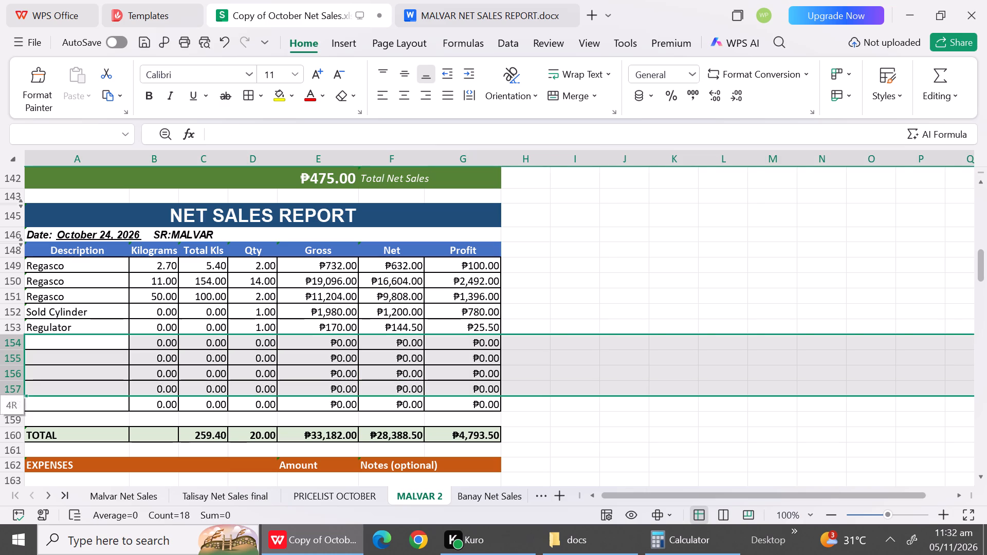
left_click_drag(15, 391, 16, 420)
right_click(16, 420)
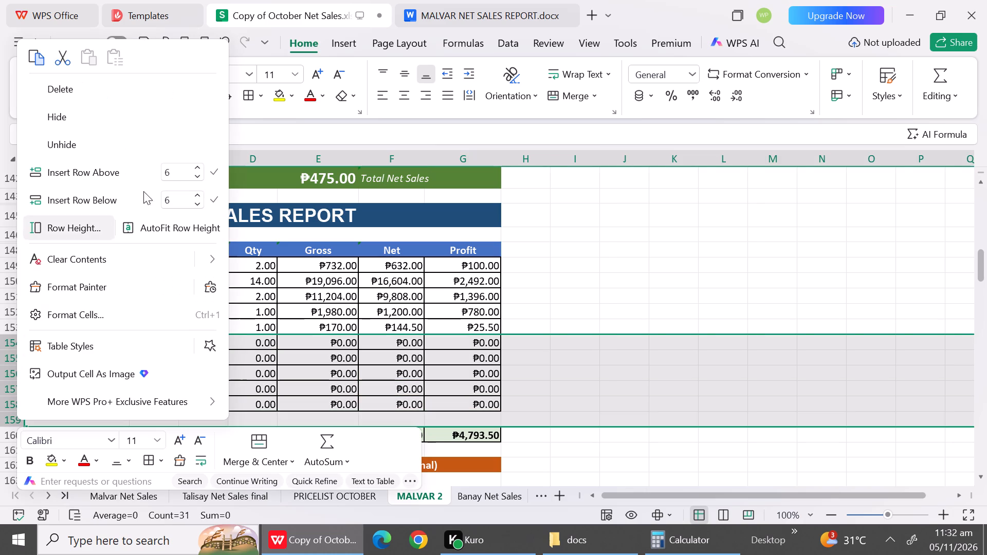
left_click(95, 117)
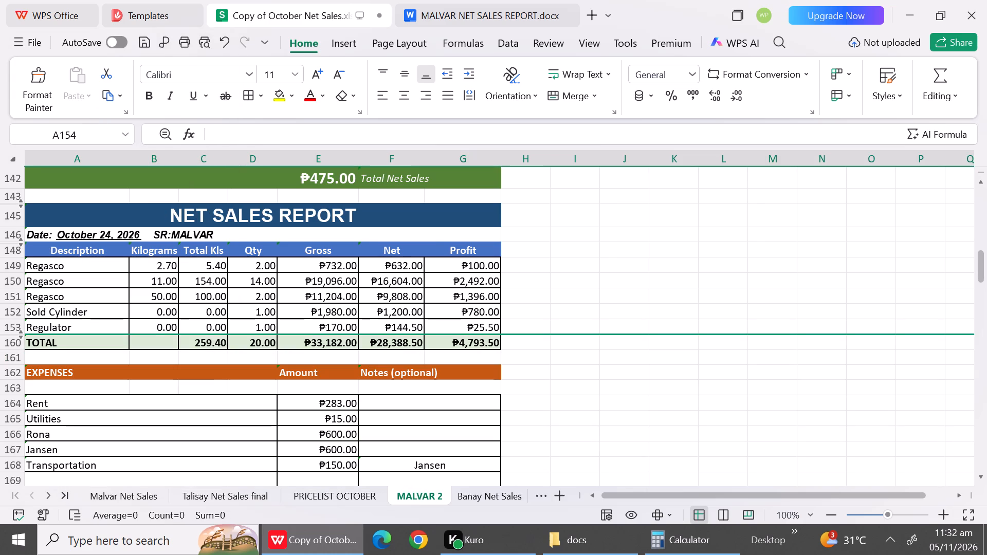
left_click(9, 361)
left_click(9, 361)
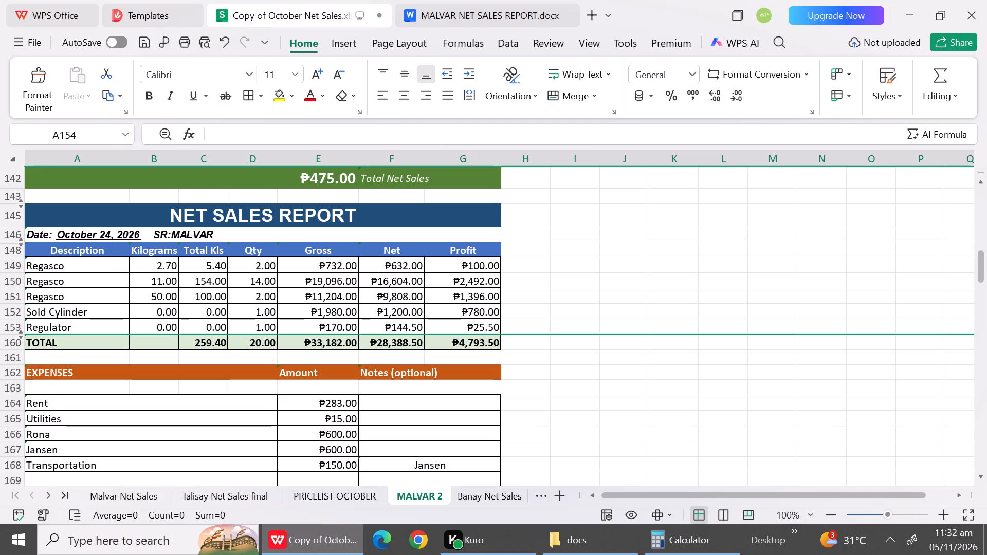
Hide blank row 161 above the EXPENSES header and blank row 163 below it.
right_click(9, 359)
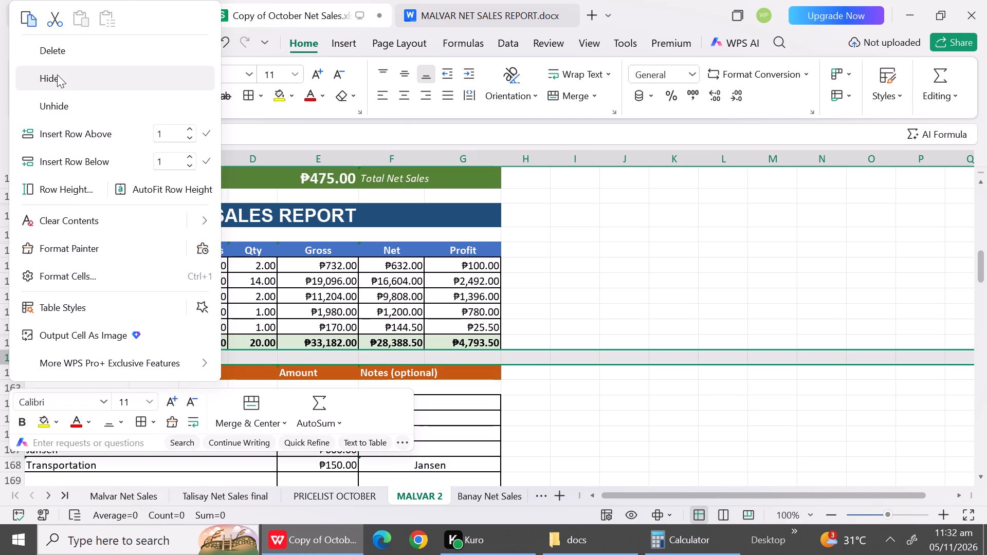
left_click(57, 75)
left_click(17, 372)
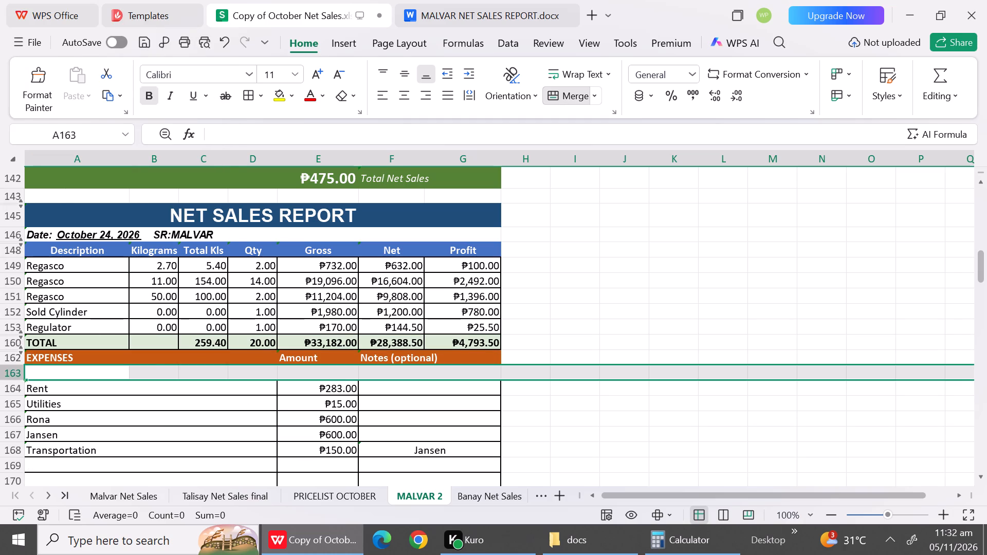
right_click(17, 372)
left_click(53, 82)
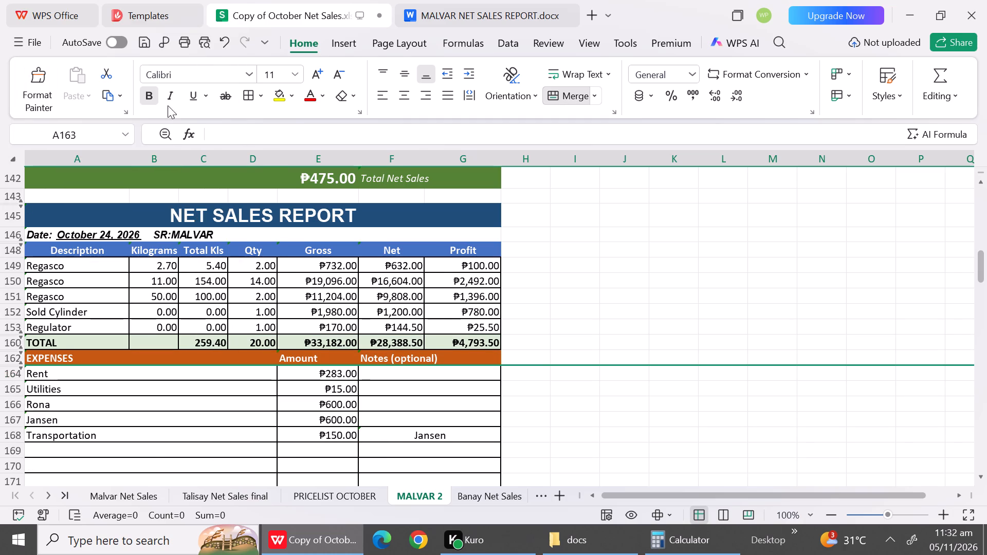
left_click(732, 390)
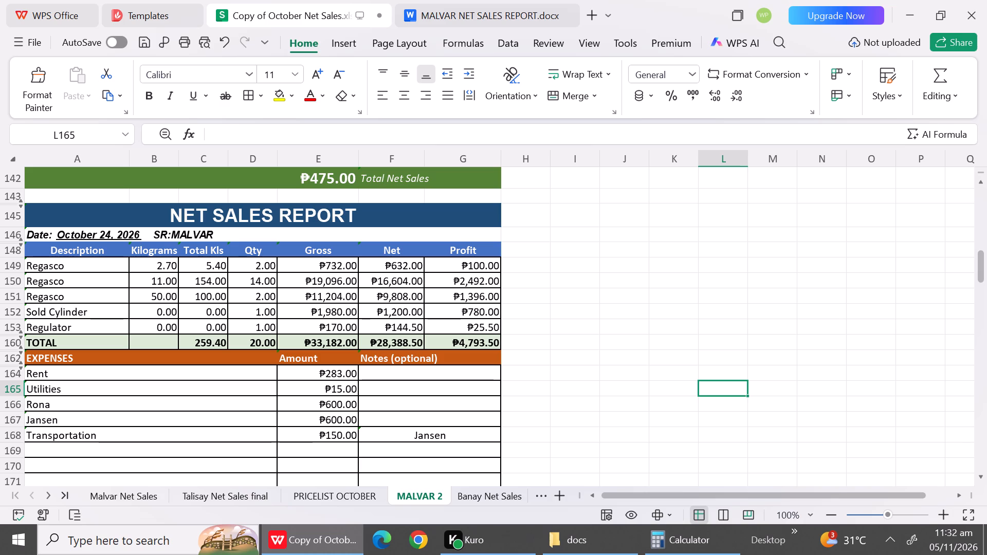
Replace the expense names in the October 24 report: Rona with Lovely and Jansen with Jerome.
left_click(50, 401)
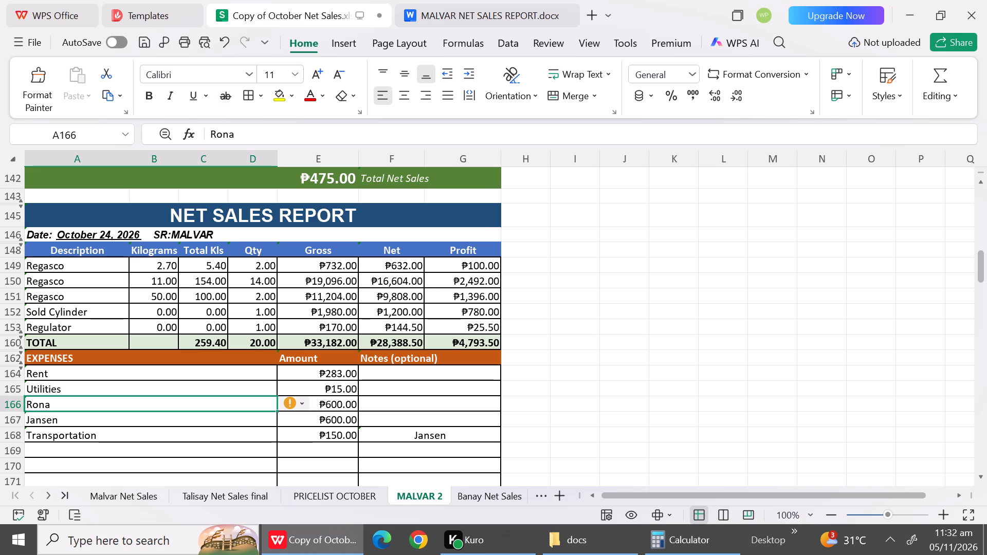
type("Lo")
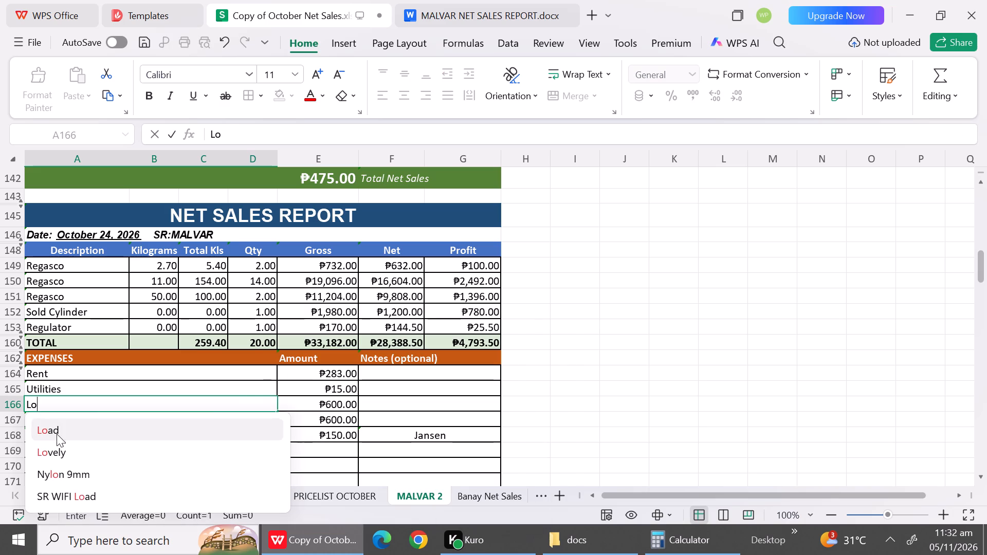
left_click(58, 448)
left_click(44, 423)
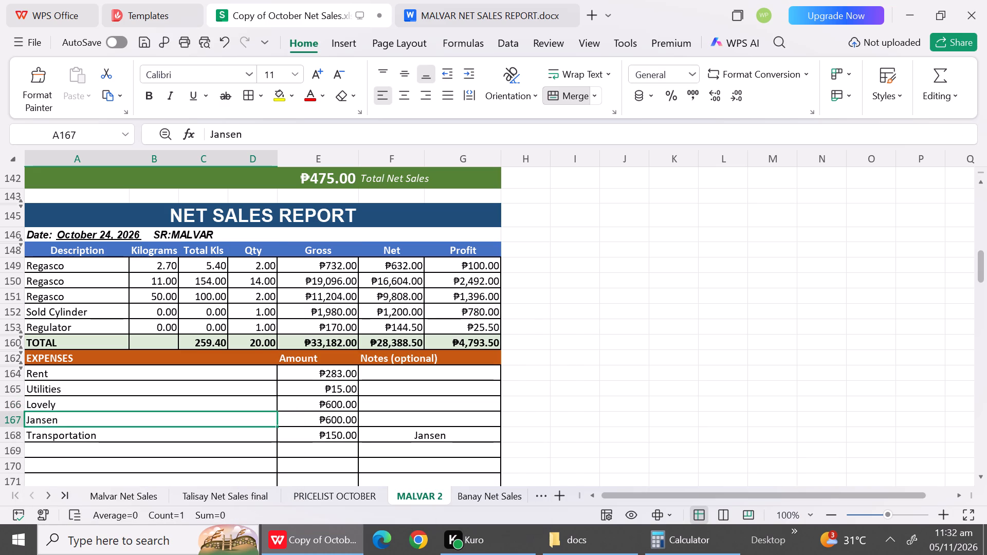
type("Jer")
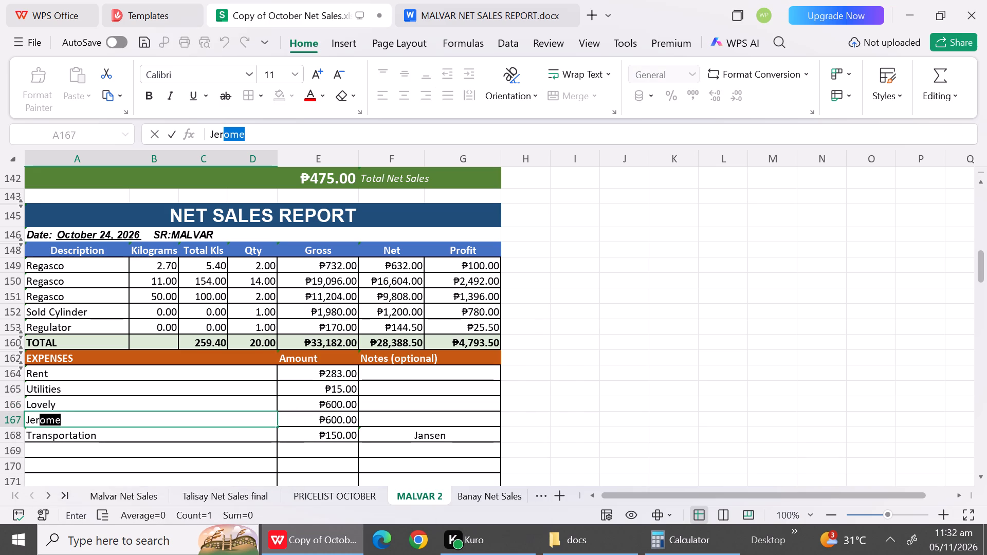
left_click(85, 420)
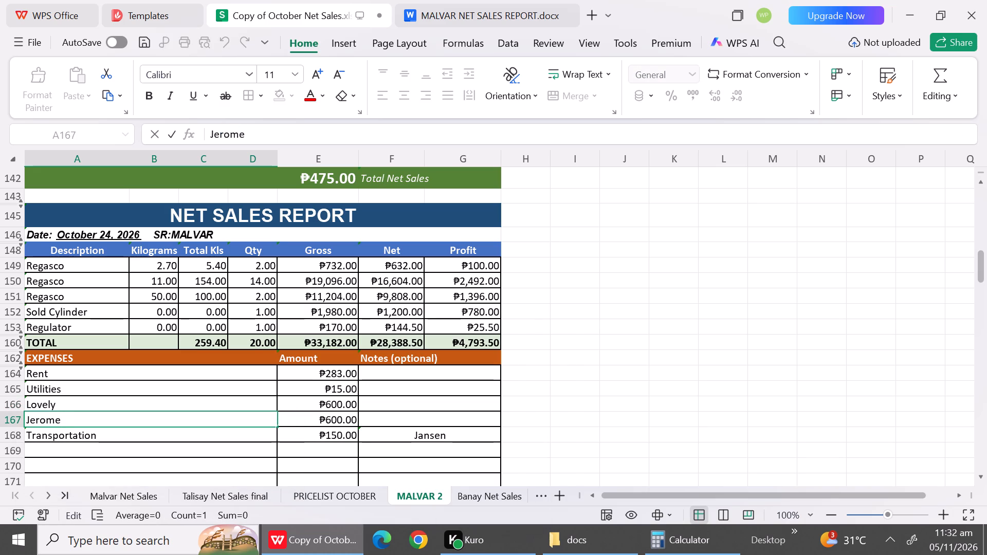
Set the expense amount in the Lovely row to 550.
left_click(331, 402)
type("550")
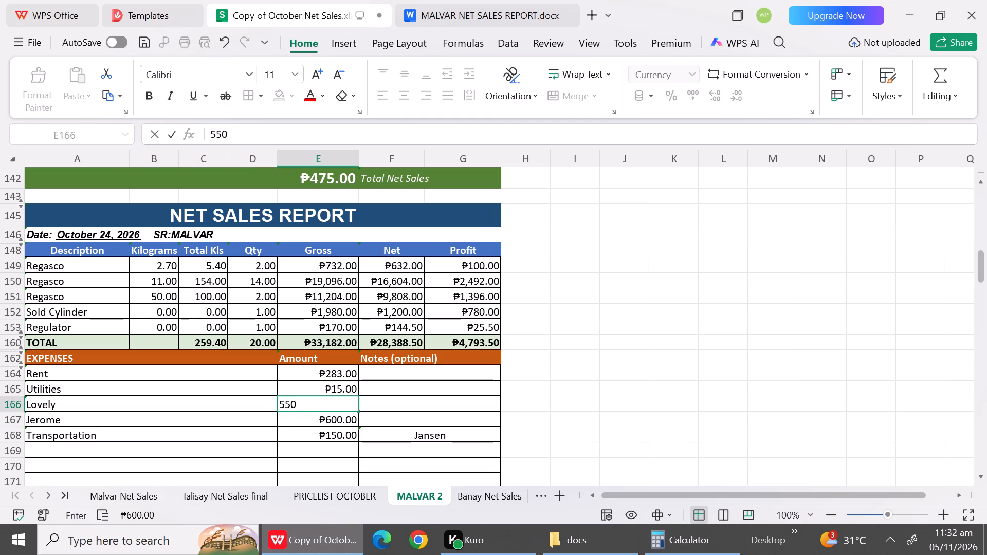
left_click(131, 441)
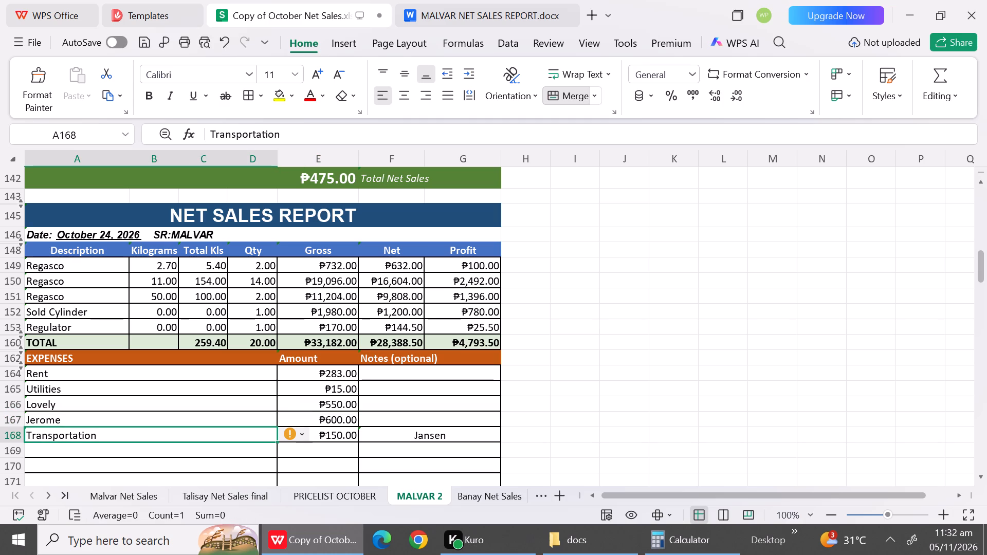
Replace the Transportation expense in row 168 with Sold Cylinder Incentive at an amount of 200, and clear its note.
key("BackSpace")
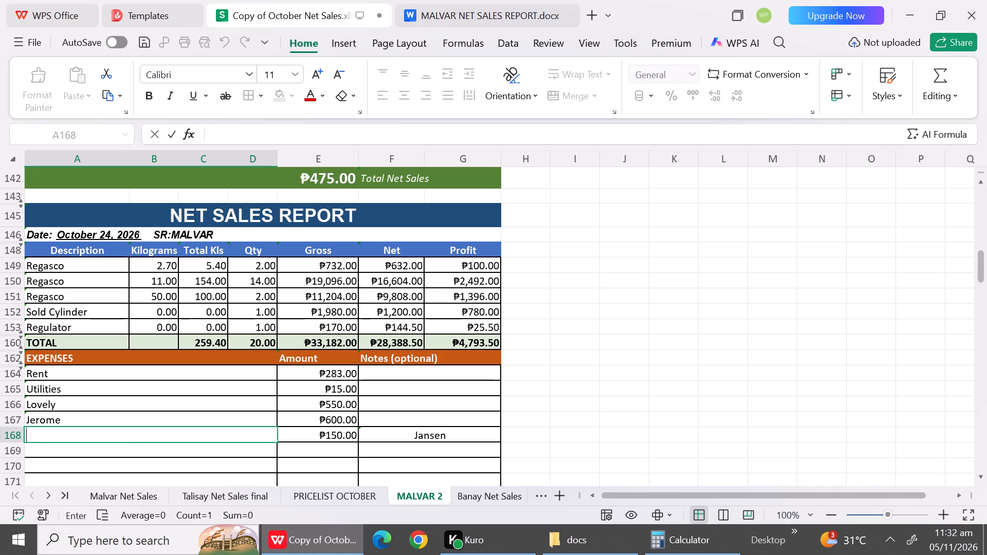
type("Sol,")
key("BackSpace")
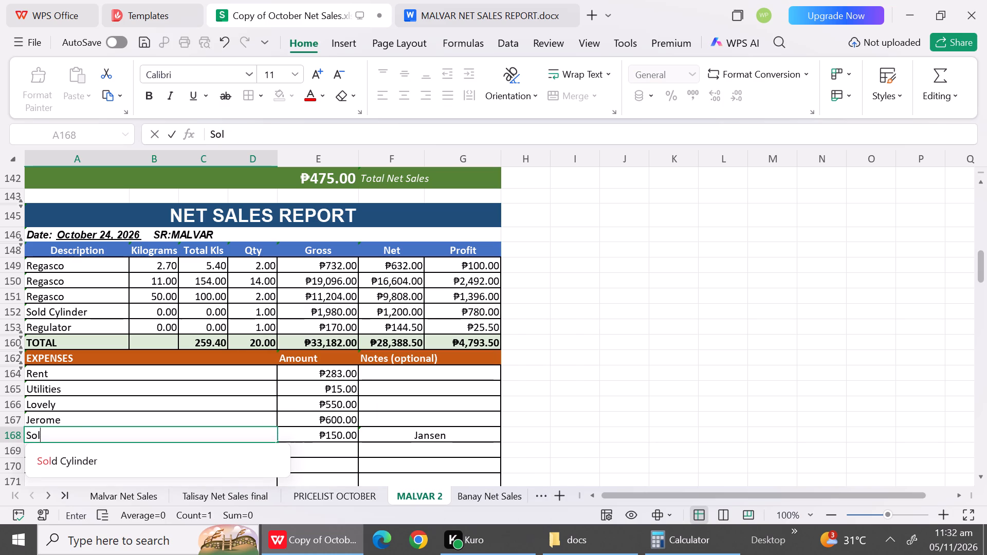
key("d")
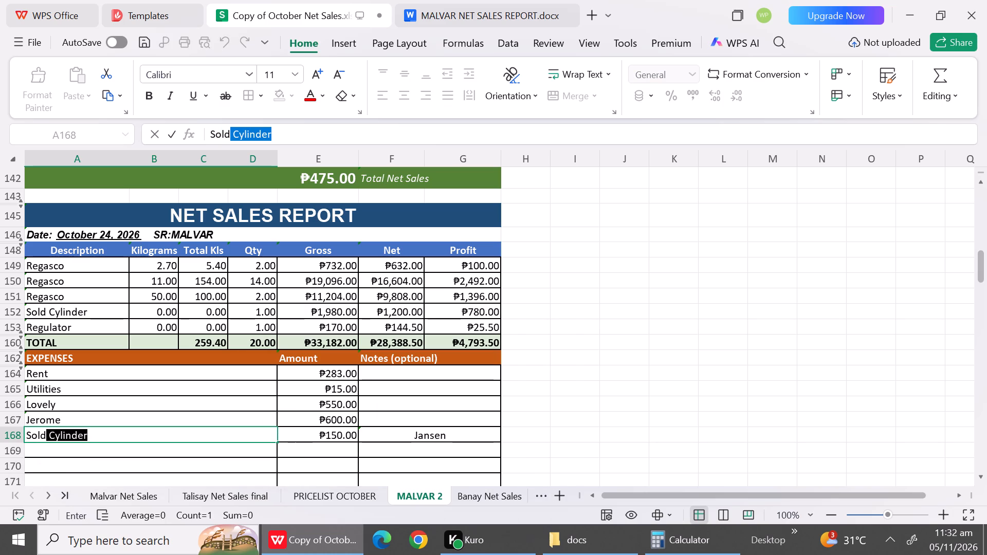
left_click(131, 441)
key("space")
type("Ince")
type("ntive")
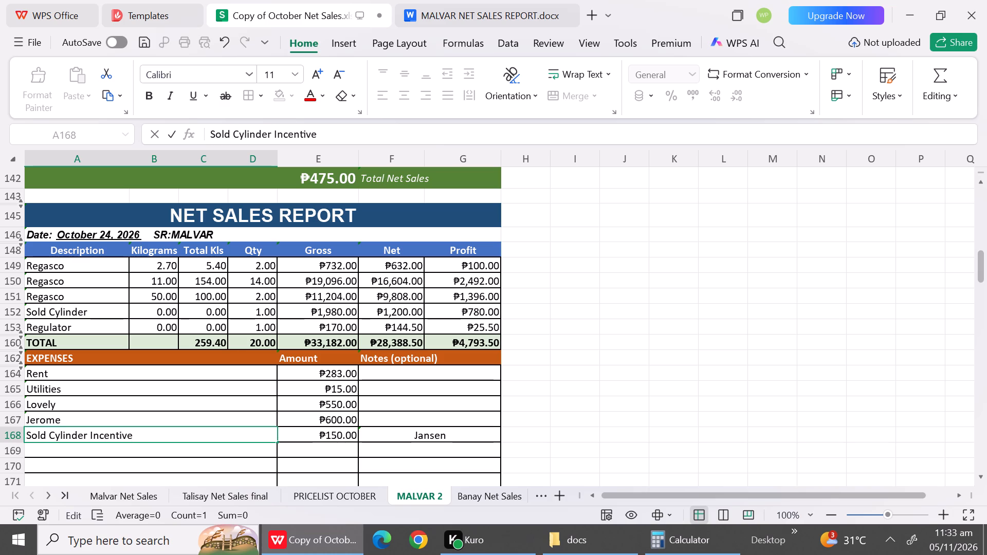
left_click(346, 442)
type("200")
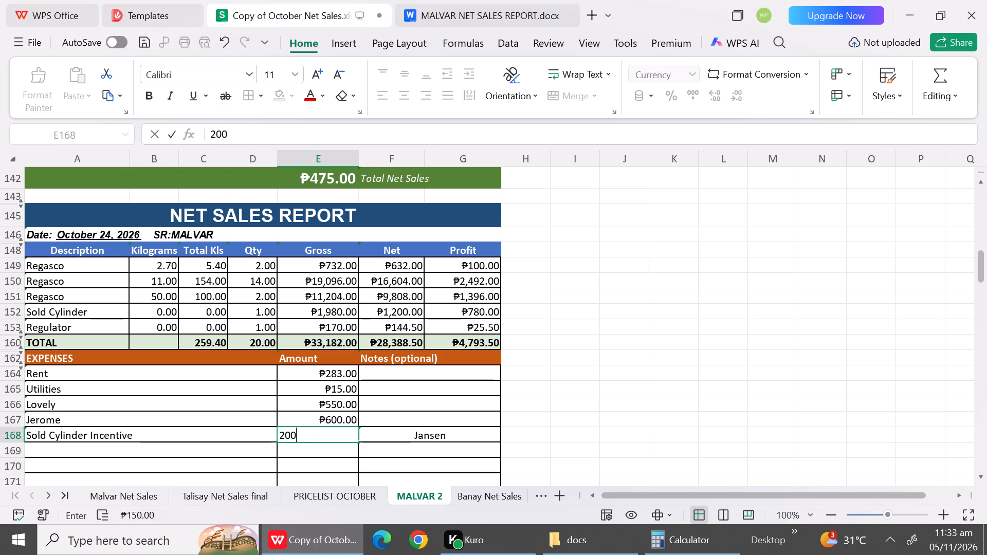
left_click(460, 435)
key("BackSpace")
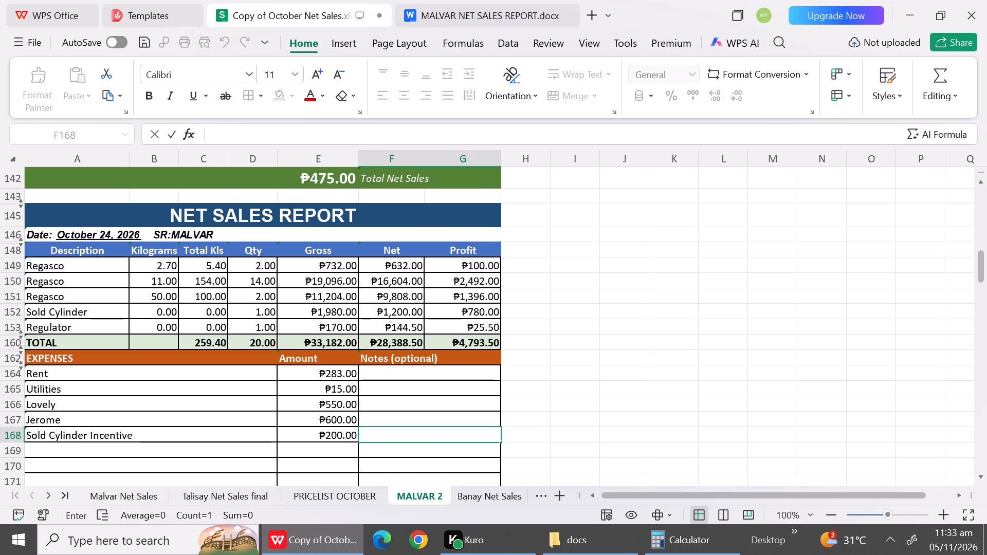
Add a Welding expense of 300 in row 169, below the Sold Cylinder Incentive.
left_click(56, 451)
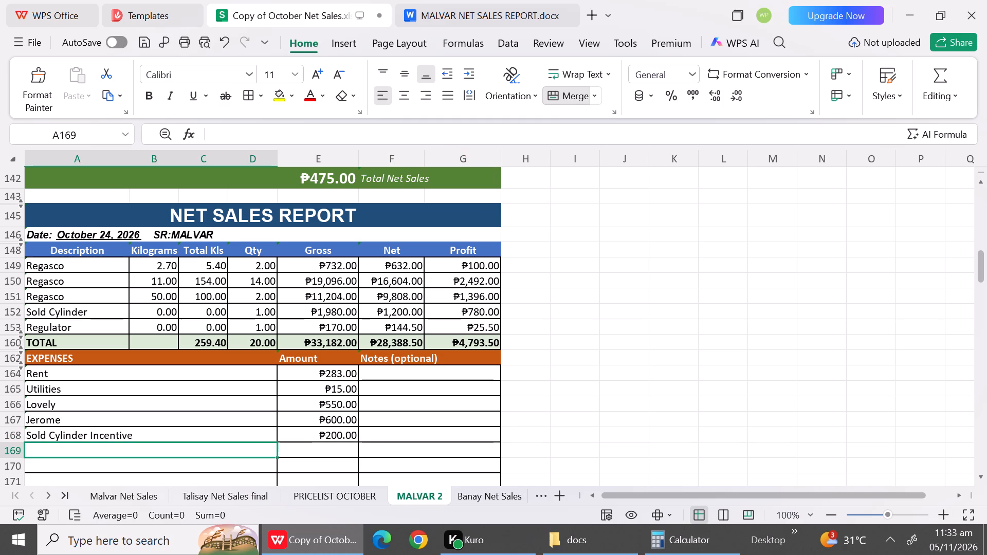
type("Welding")
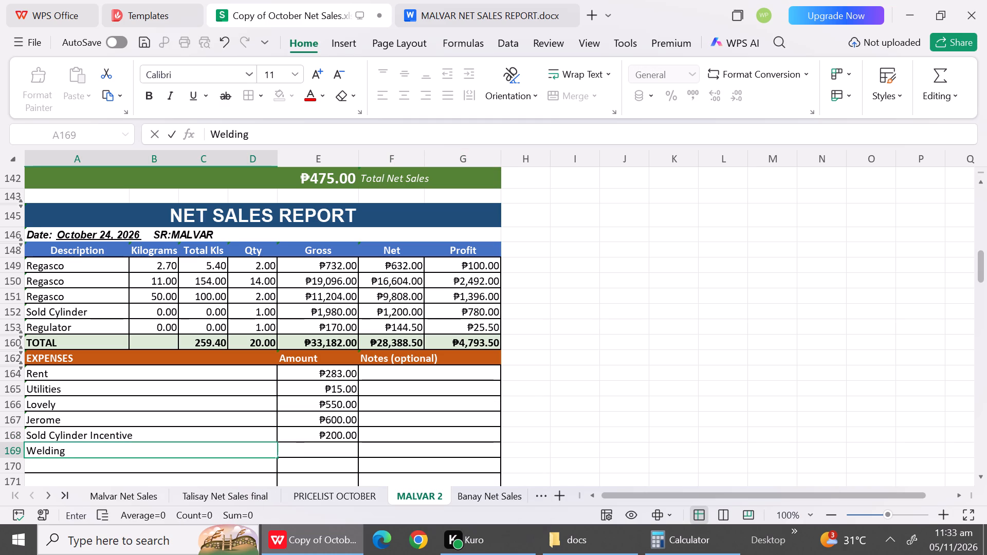
left_click(330, 451)
type("300")
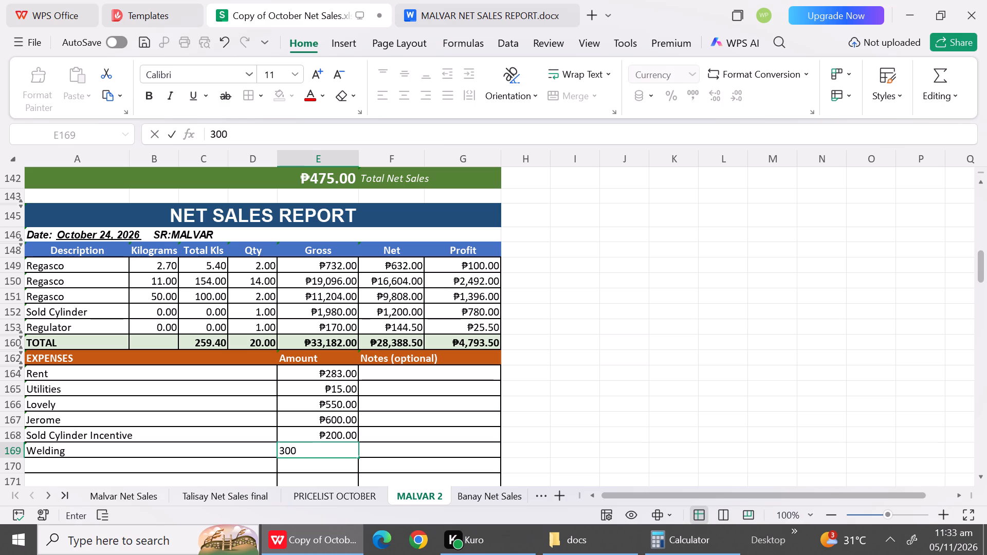
Add a Kilohan expense of 200 in row 170, below Welding.
left_click(267, 464)
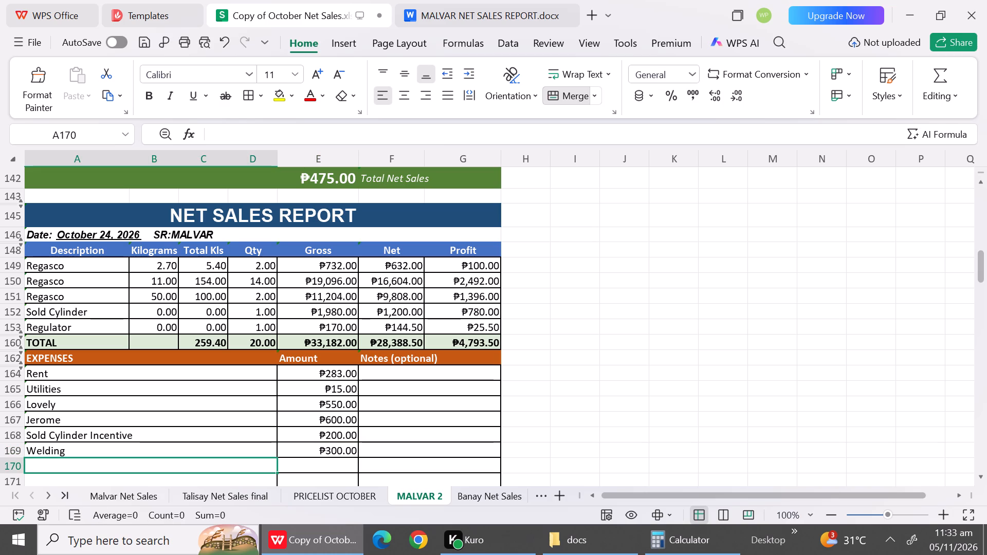
type("Kilo")
type("han")
left_click(343, 467)
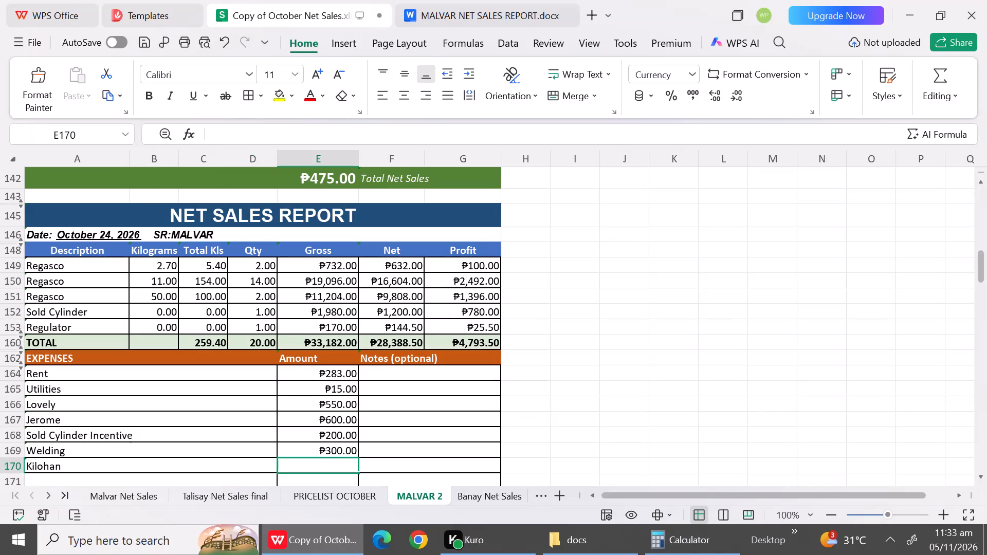
type("200")
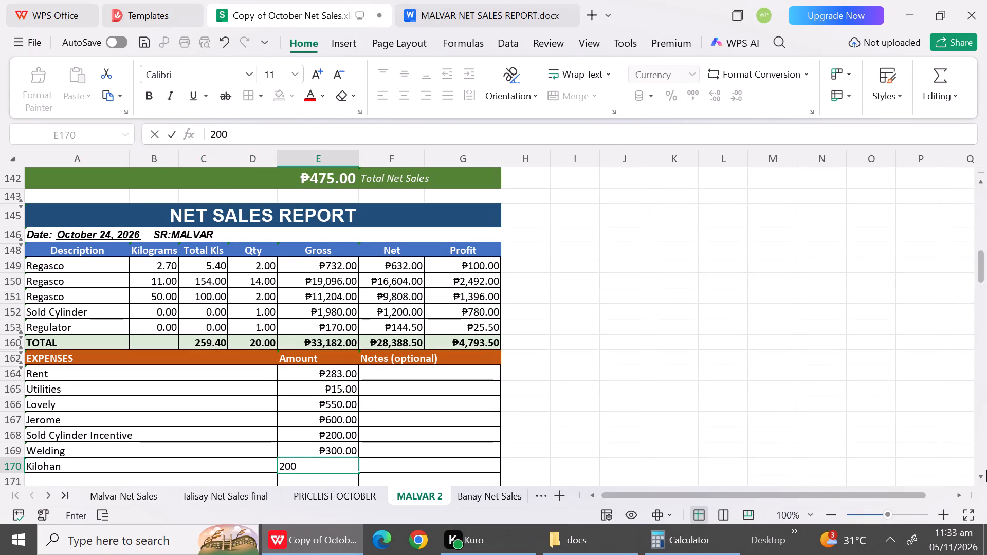
triple_click(977, 477)
double_click(977, 477)
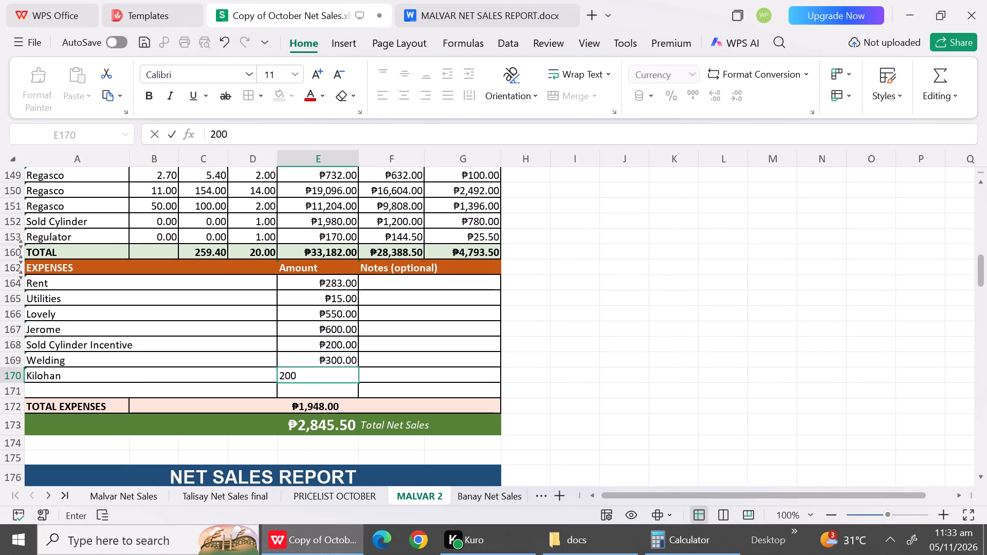
left_click(209, 382)
Hide the blank expense row 171 above Total Expenses.
left_click(9, 391)
right_click(9, 391)
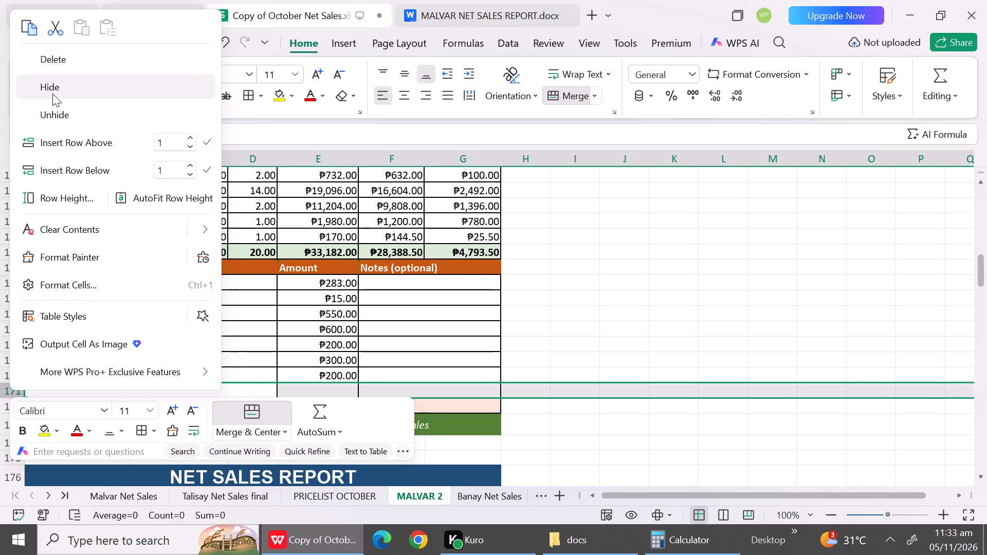
left_click(52, 94)
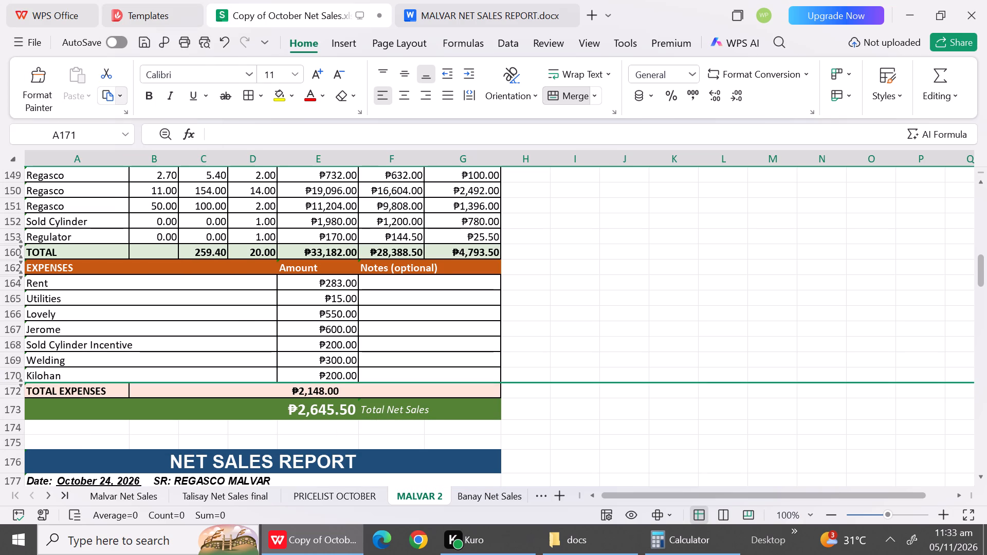
Hide blank row 175 just above the following Net Sales Report header.
double_click(986, 478)
left_click(986, 478)
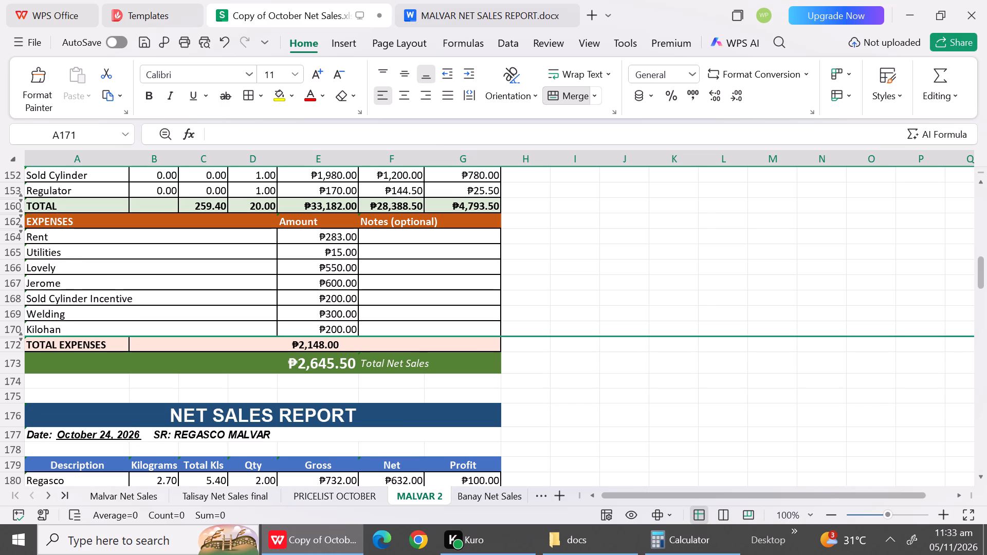
left_click(11, 394)
right_click(11, 394)
left_click(80, 89)
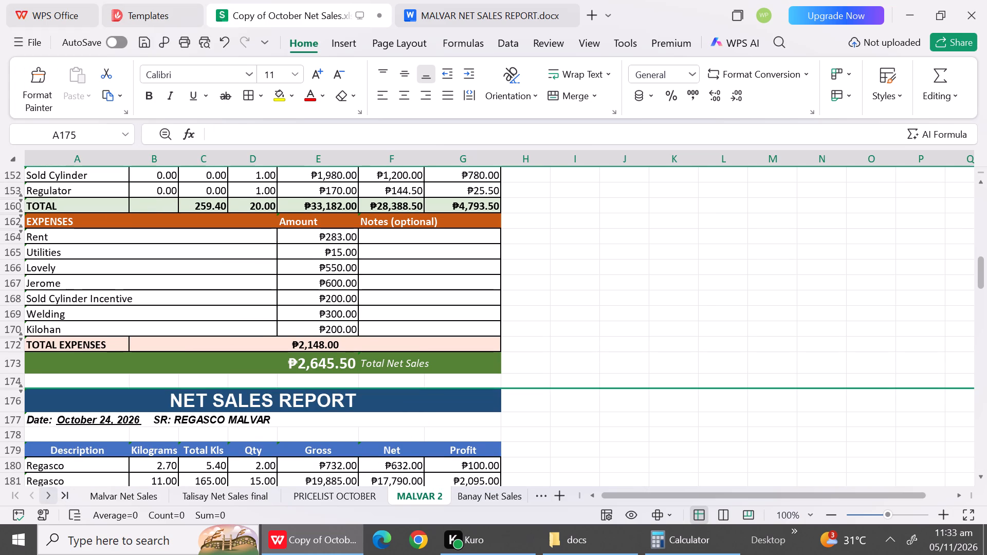
Change the date of the following Net Sales Report in row 177 to October 25, 2026.
double_click(110, 420)
key("BackSpace")
key("5")
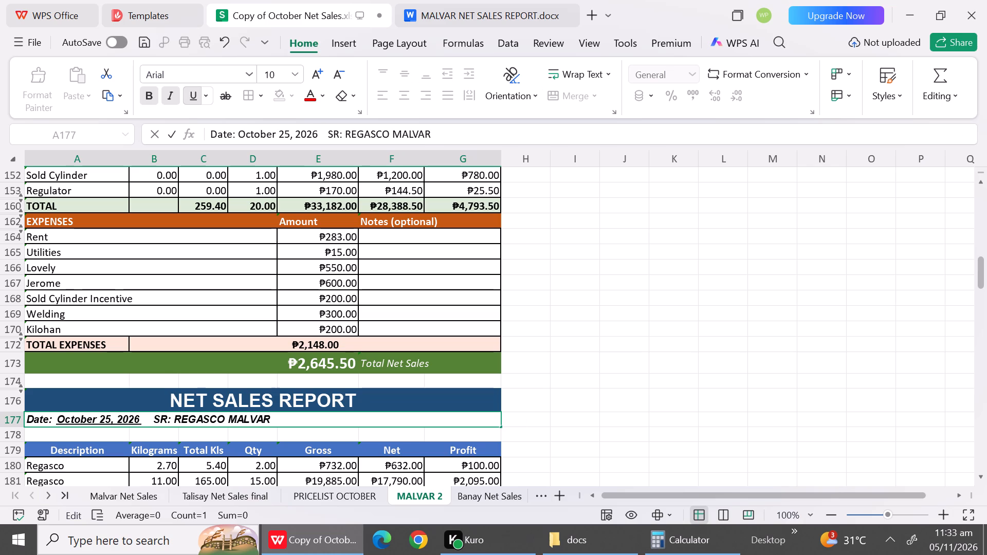
Hide blank row 178 between the date line and the table header of the October 25 report.
left_click(10, 437)
right_click(10, 437)
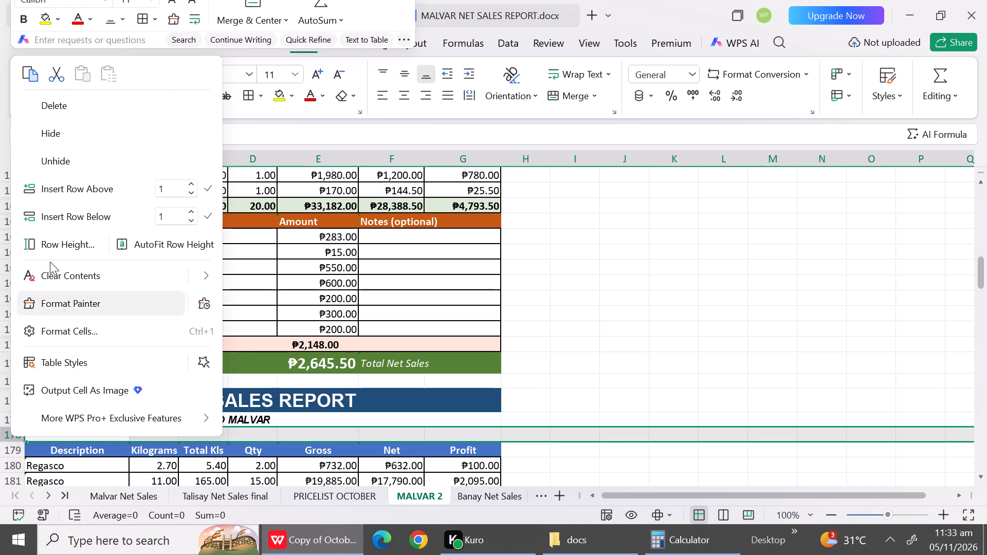
left_click(66, 142)
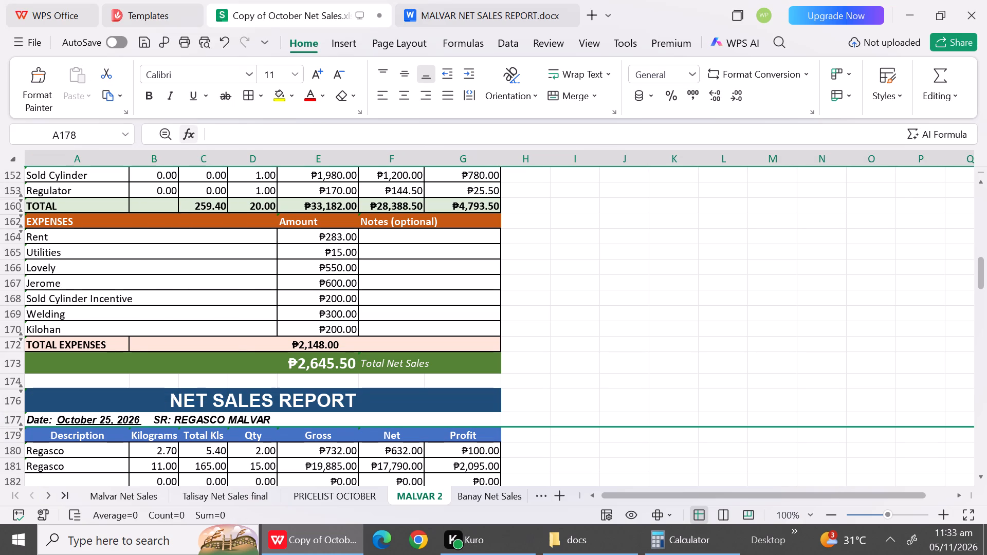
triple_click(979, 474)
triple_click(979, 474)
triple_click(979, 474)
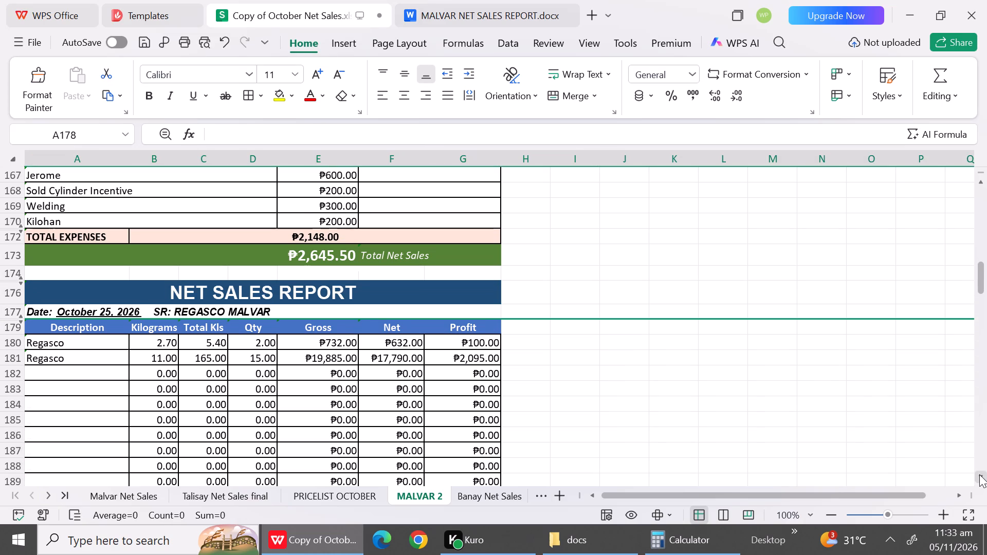
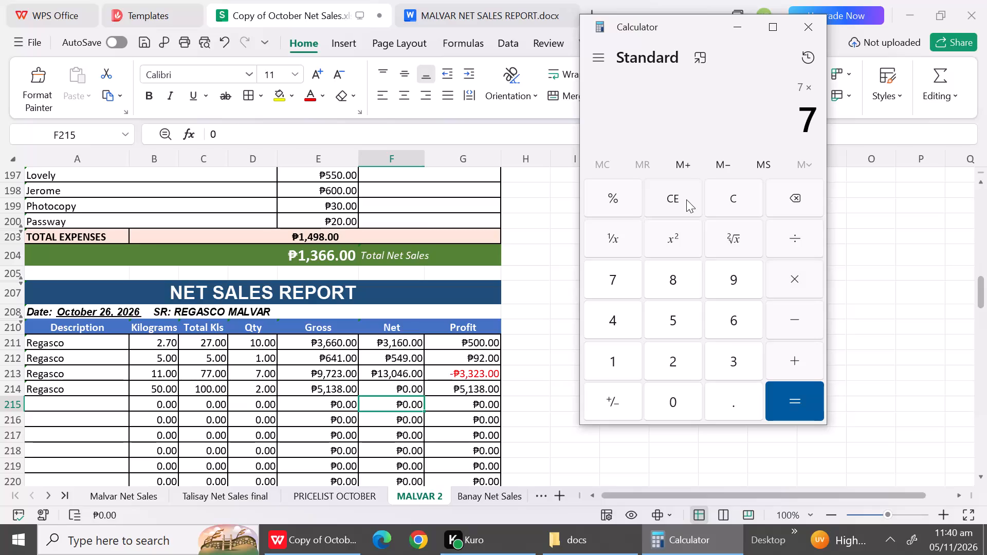
Multiply 7 by 1186 in Calculator and enter 8302 as the Net of the 11 kg row in the October 26 report.
type("1186")
key("Return")
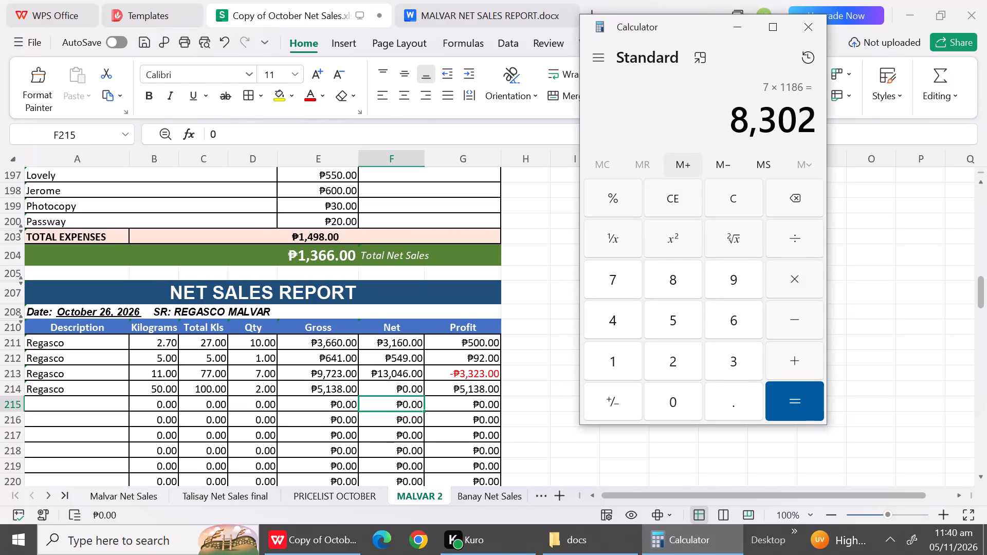
left_click(397, 378)
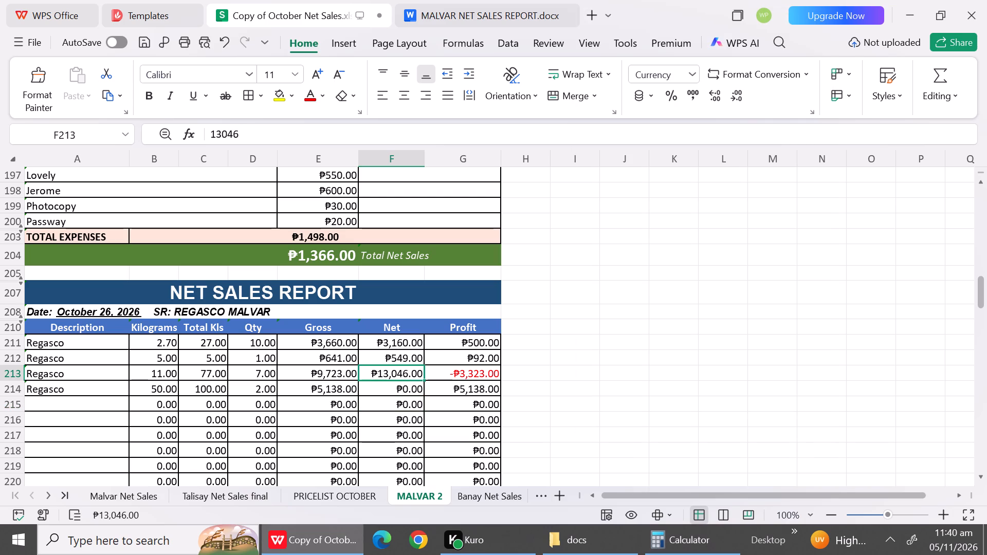
type("8302")
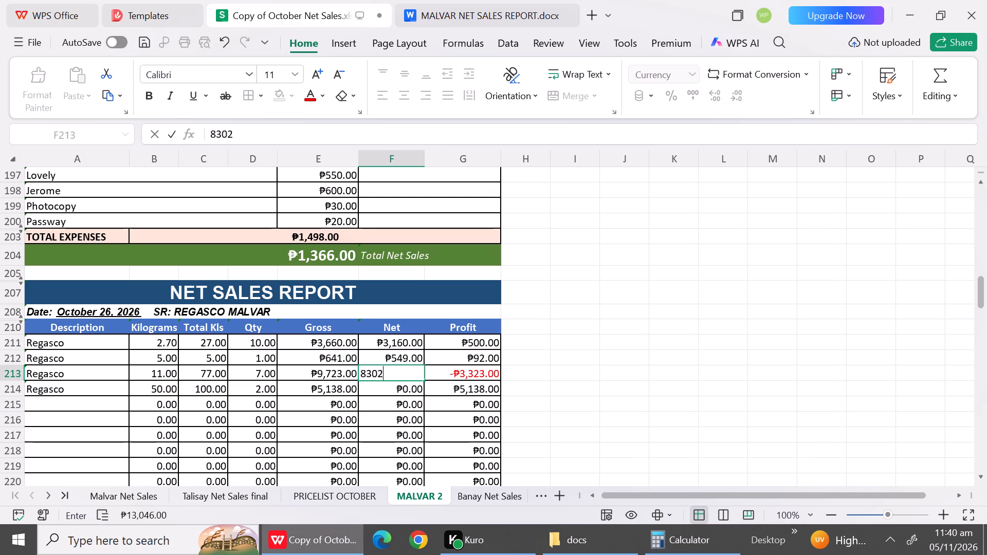
left_click(405, 402)
left_click(396, 397)
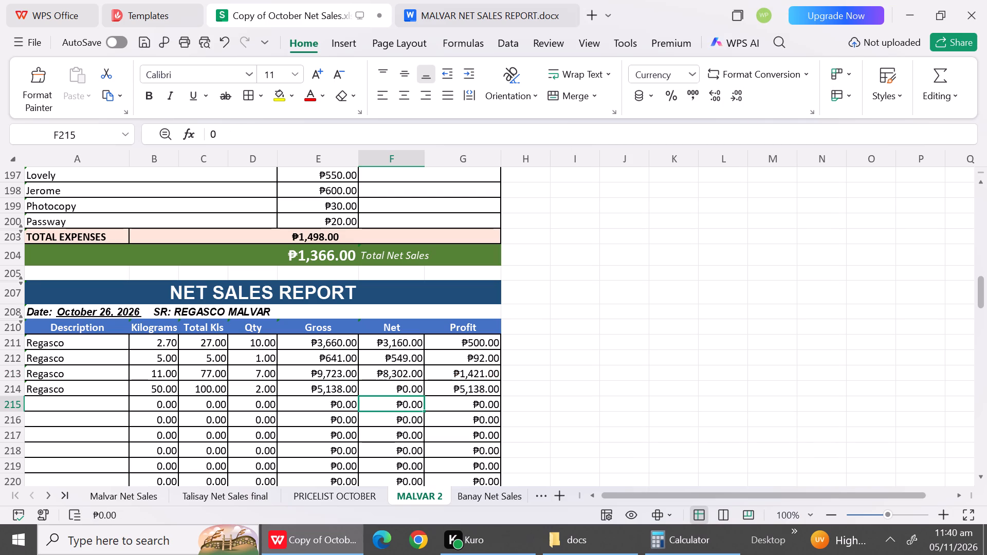
Set the 50 kg row of the October 26 report to Qty 1 and Net 4904.
left_click(393, 393)
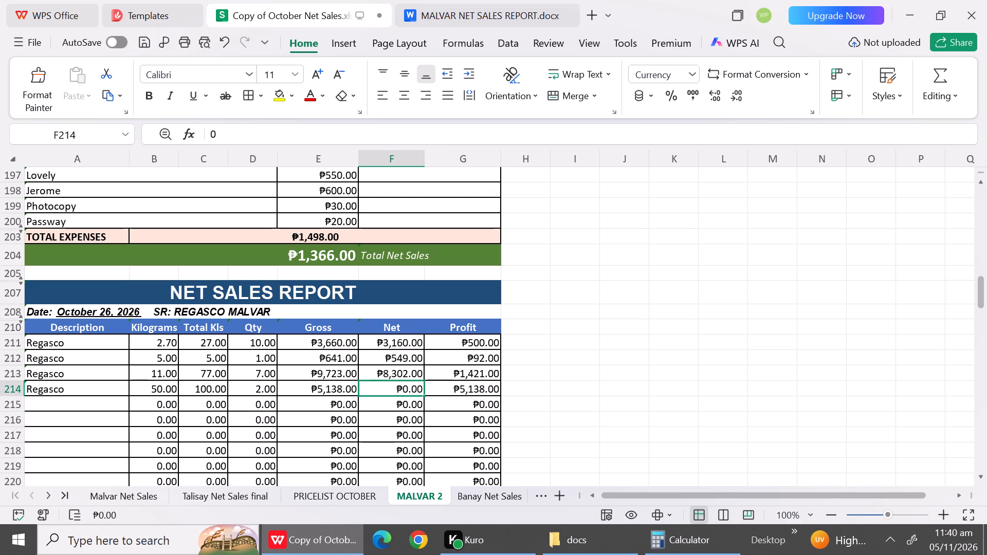
left_click(255, 391)
key("1")
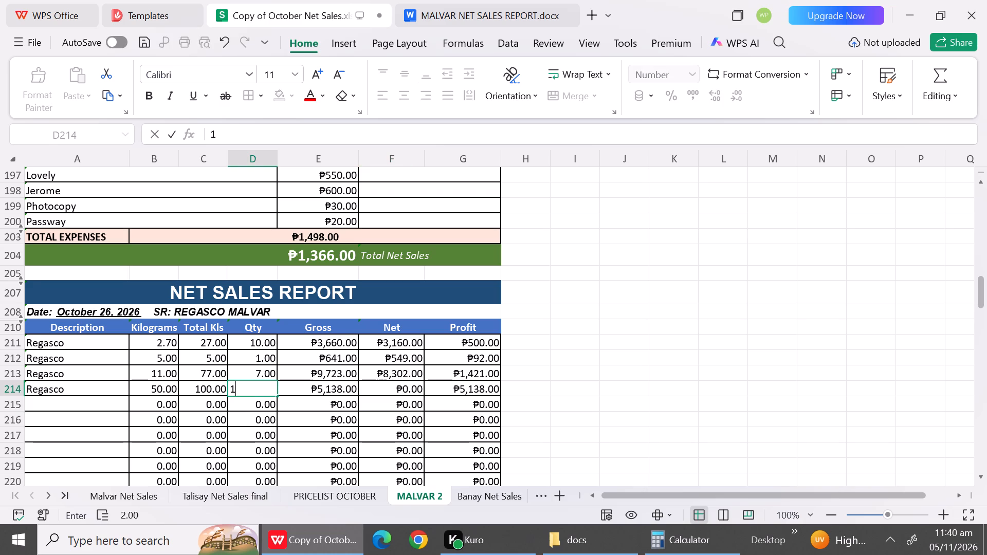
left_click(413, 392)
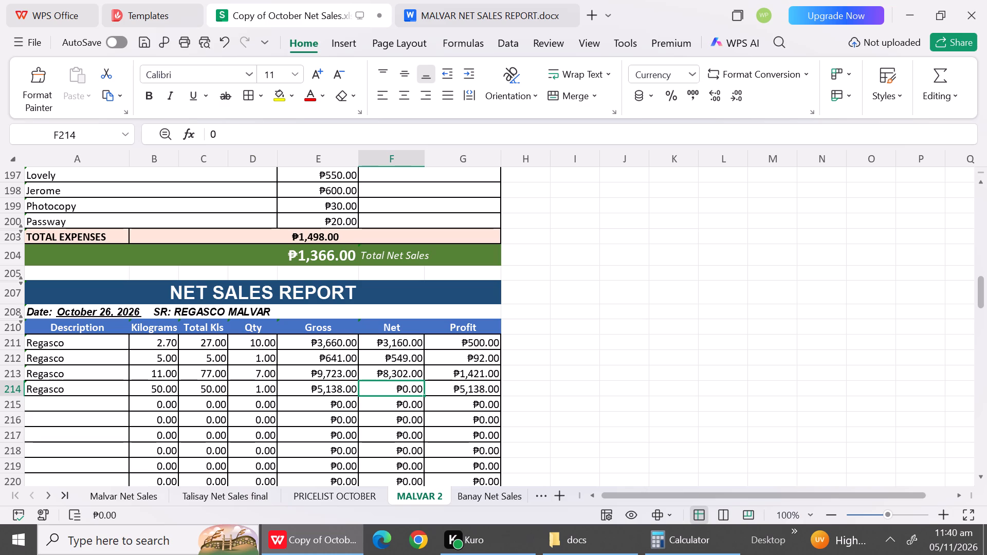
type("4904")
left_click(393, 442)
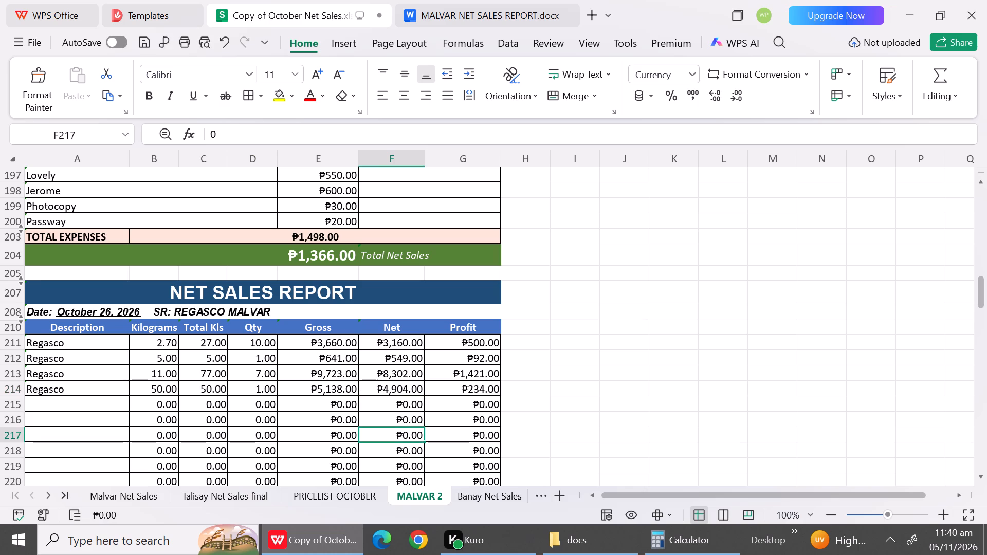
Hide the blank sales rows 215 to 221 above the TOTAL row of the October 26 report.
triple_click(983, 472)
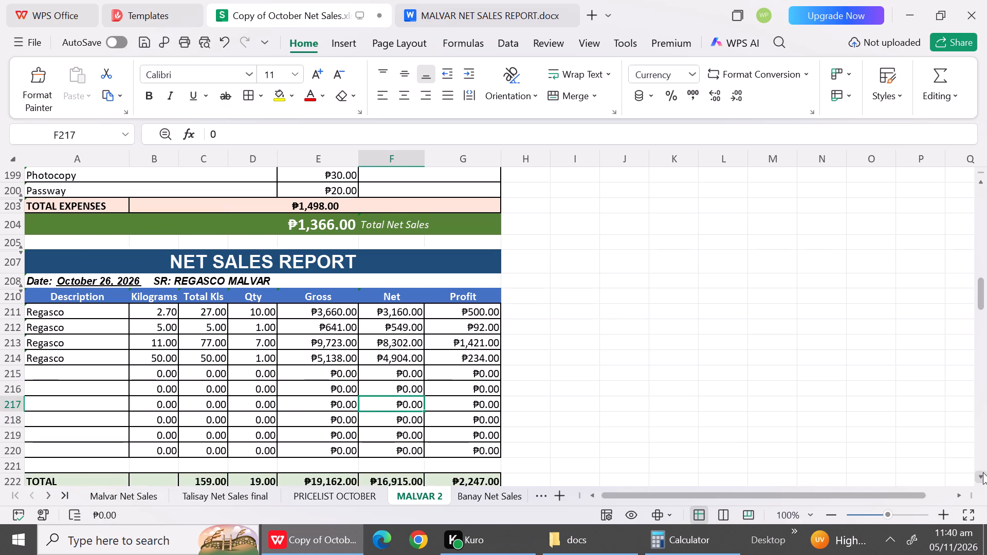
triple_click(983, 472)
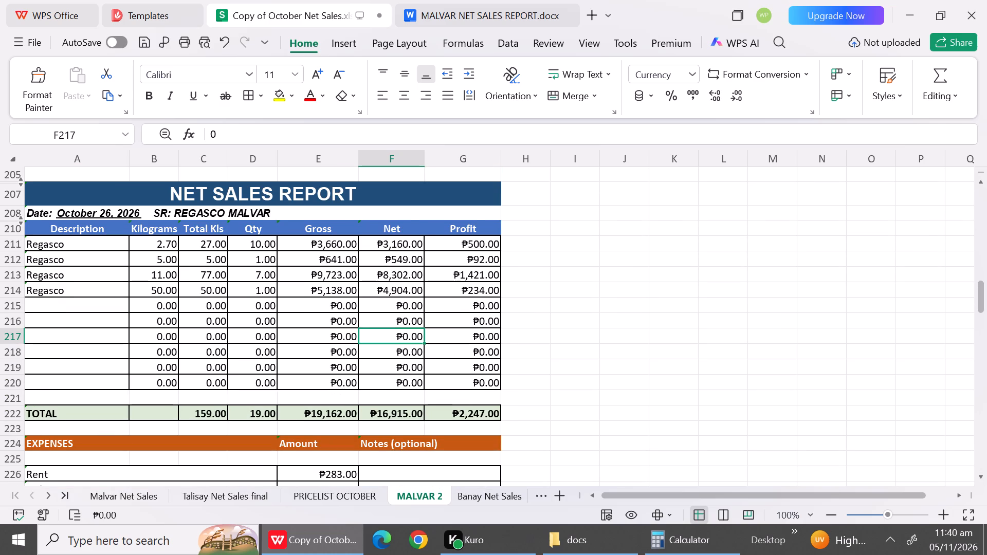
left_click_drag(14, 304, 8, 397)
right_click(8, 397)
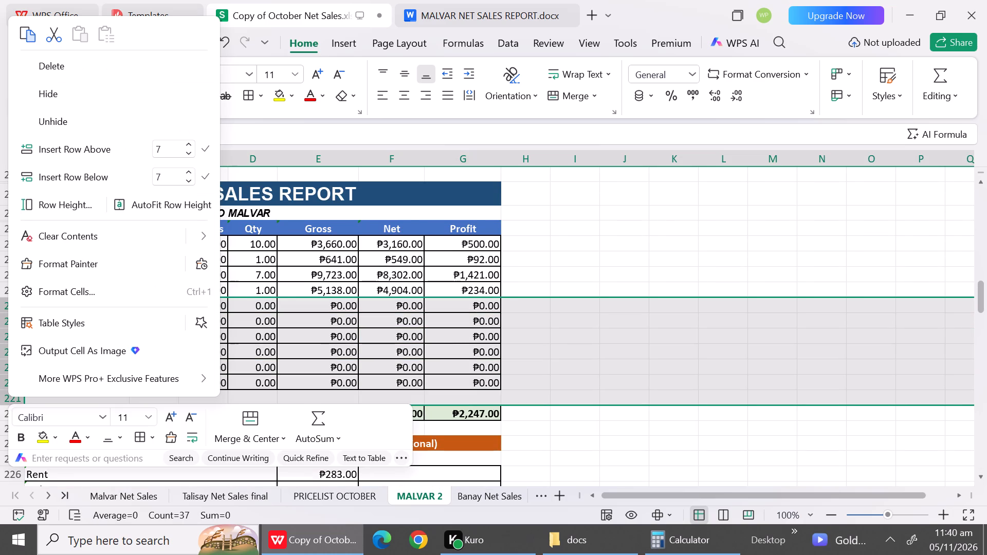
left_click(59, 119)
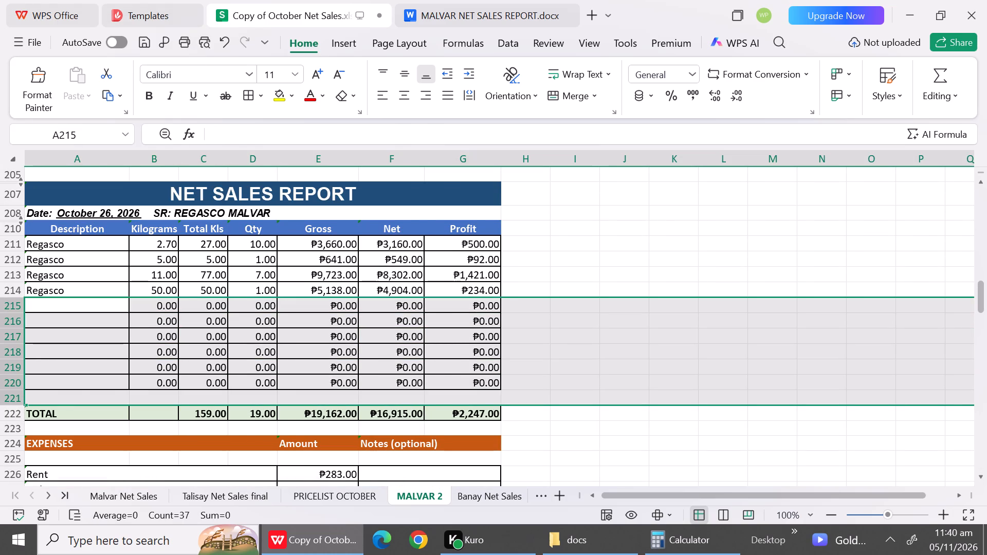
right_click(10, 303)
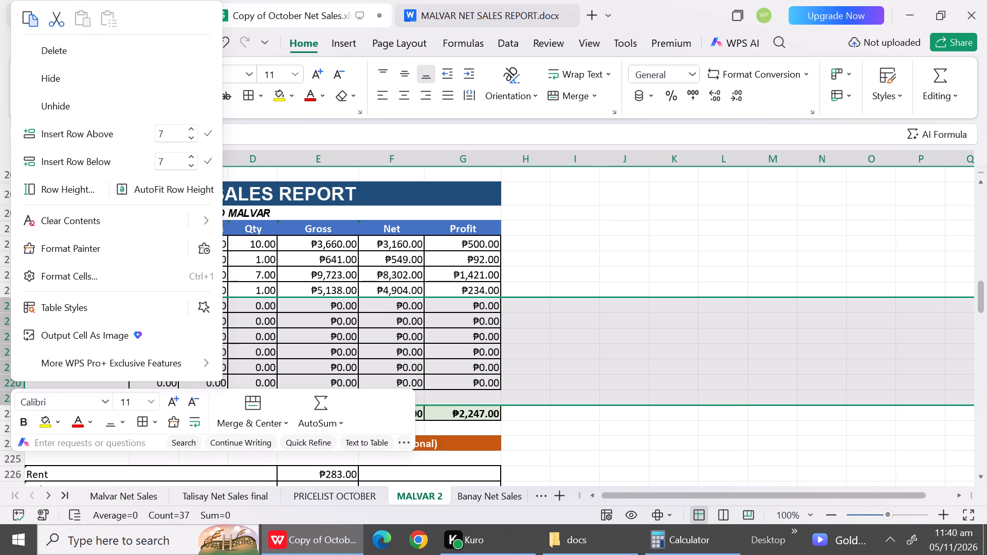
left_click(62, 87)
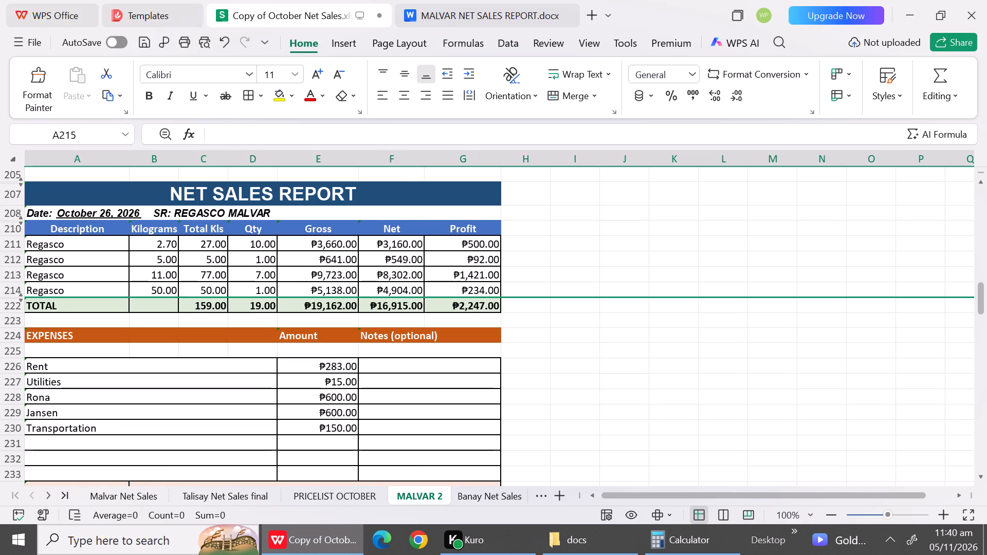
left_click(538, 414)
Hide blank rows 223 and 225 above and below the October 26 Expenses header.
left_click(11, 322)
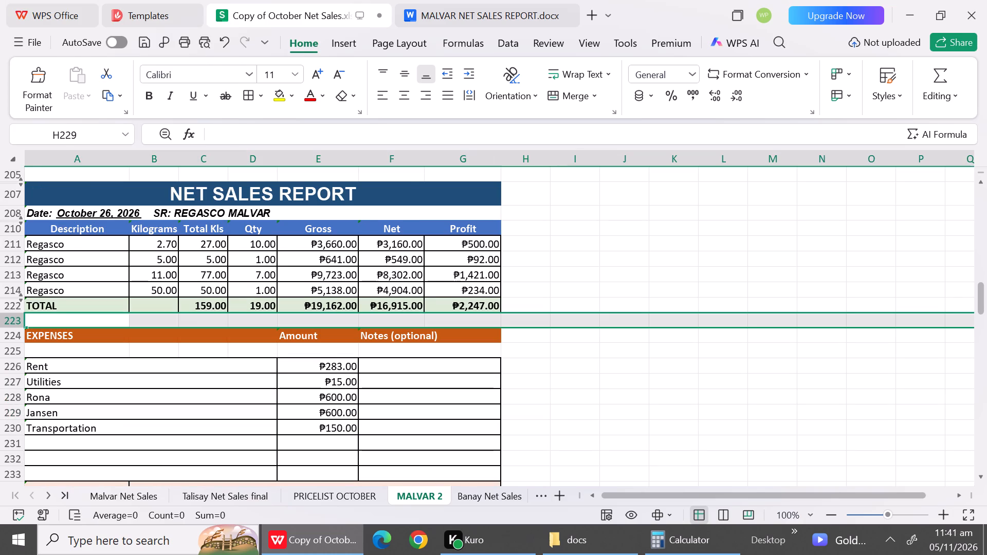
right_click(11, 322)
left_click(74, 76)
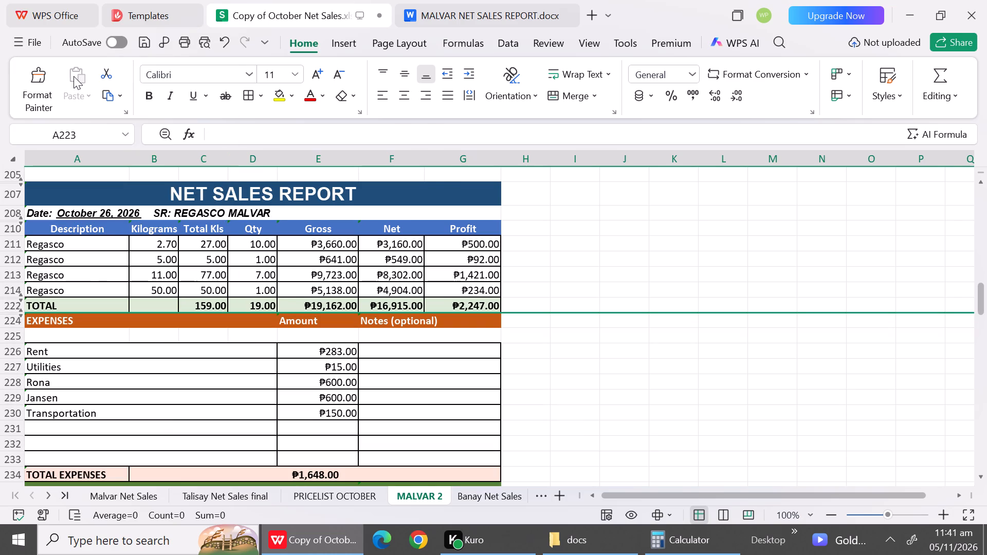
left_click(18, 334)
right_click(18, 334)
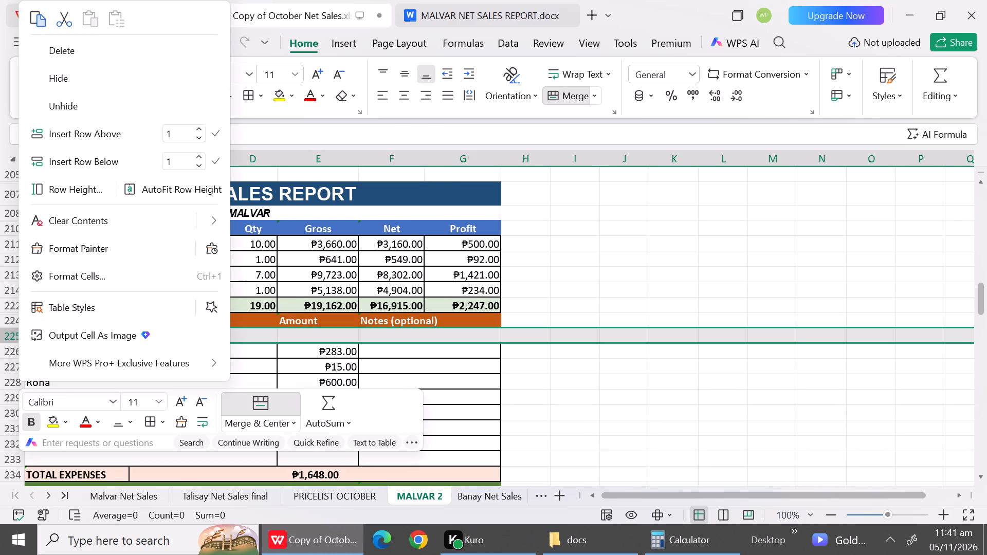
left_click(65, 90)
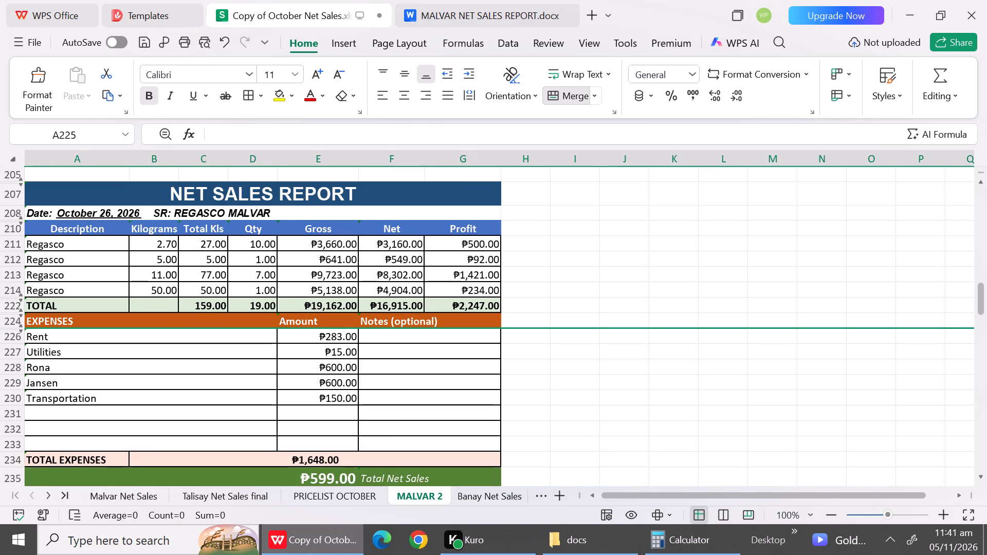
Change the Transportation expense in row 230 to Fuel with an amount of 145, and set the row 229 amount to 600.
left_click(61, 401)
type("Fuel")
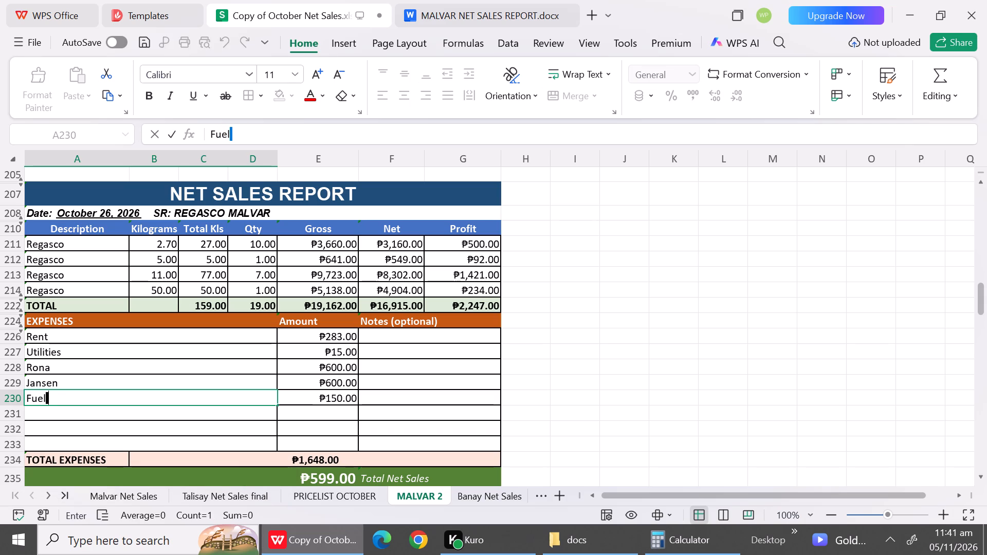
left_click(338, 388)
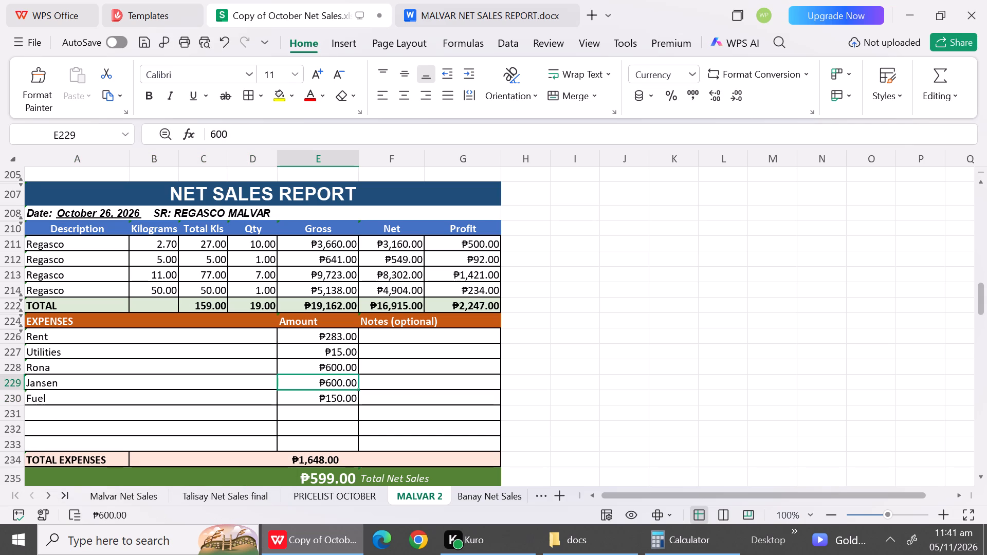
type("145")
left_click(307, 399)
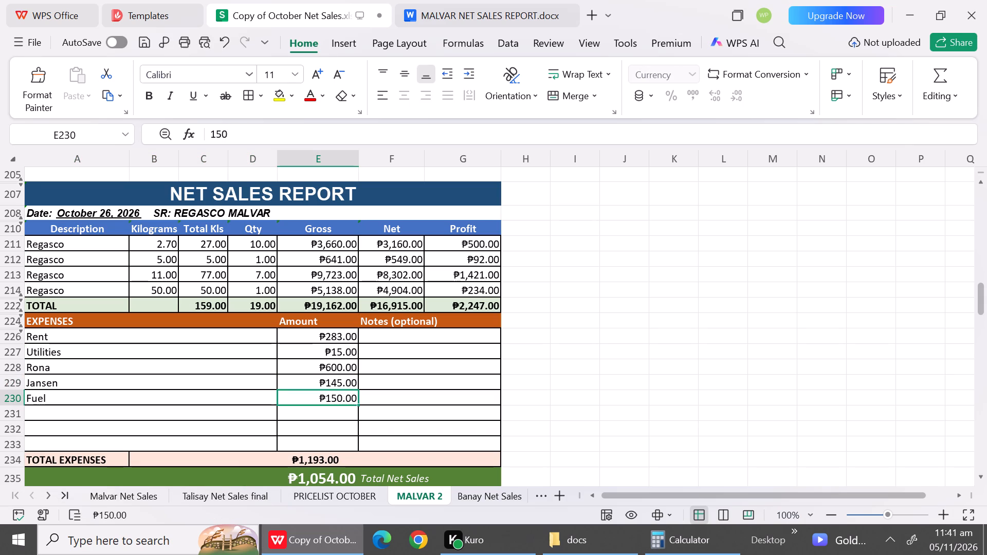
key("BackSpace")
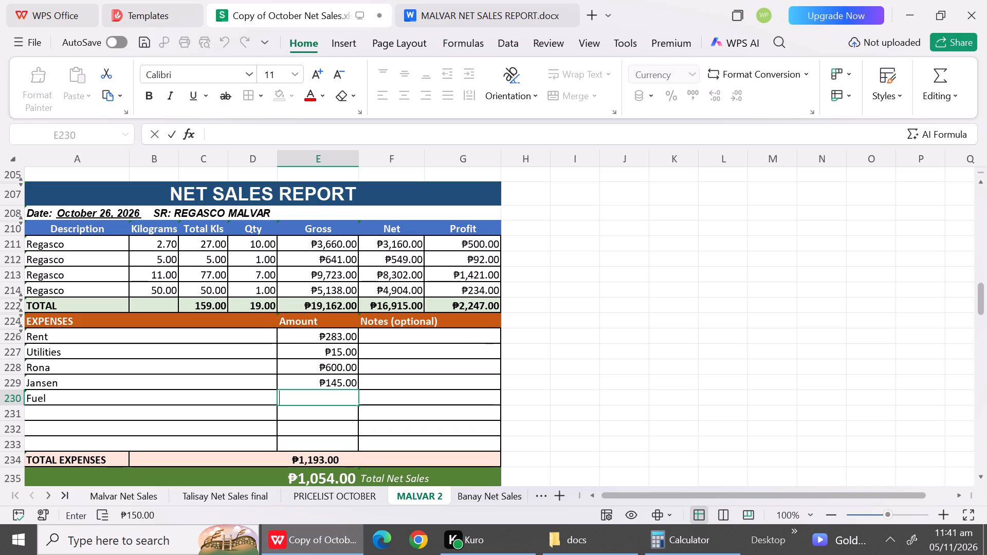
left_click(173, 415)
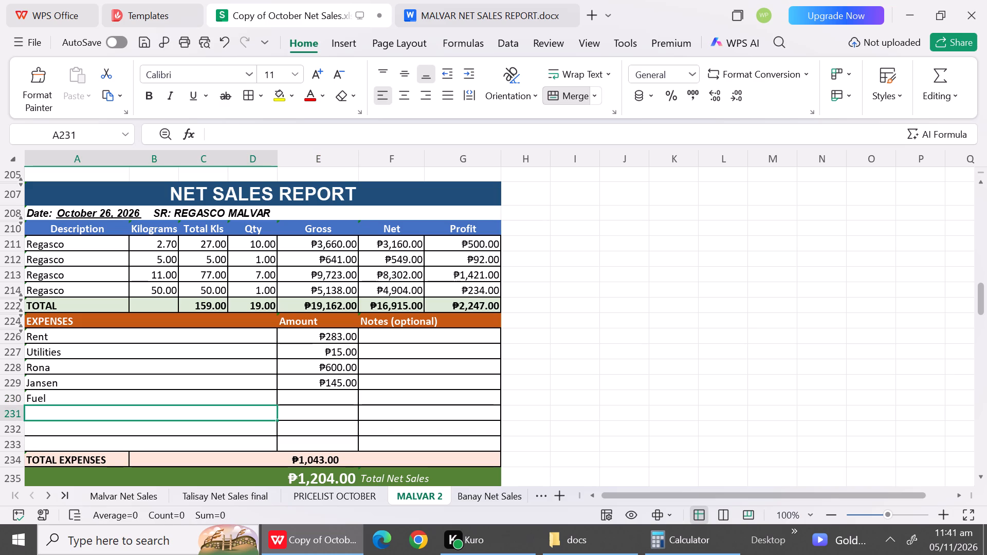
left_click(314, 399)
type("145")
left_click(327, 382)
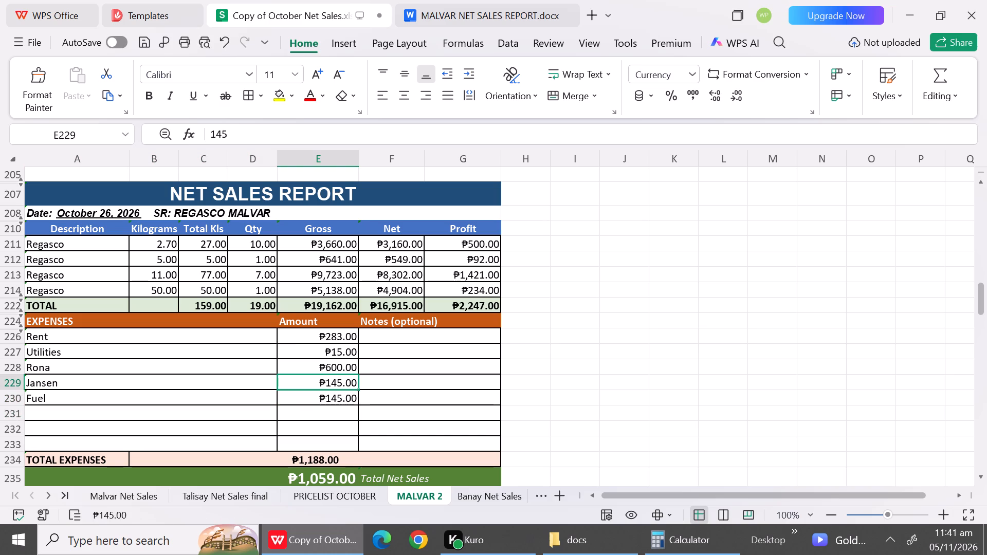
type("600")
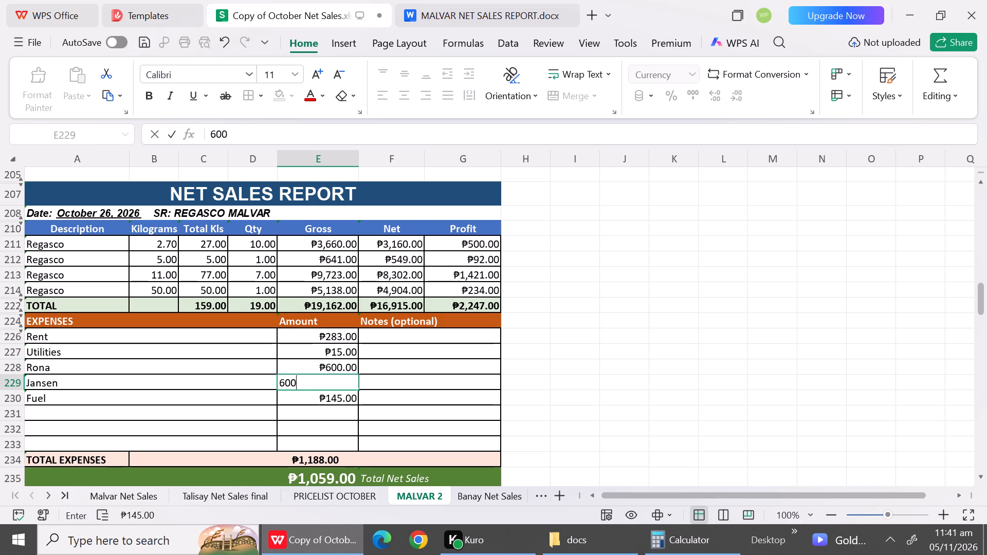
Change the expense in row 228 to Lovely with an amount of 550, and relabel row 229 as Rona.
left_click(331, 364)
type("550")
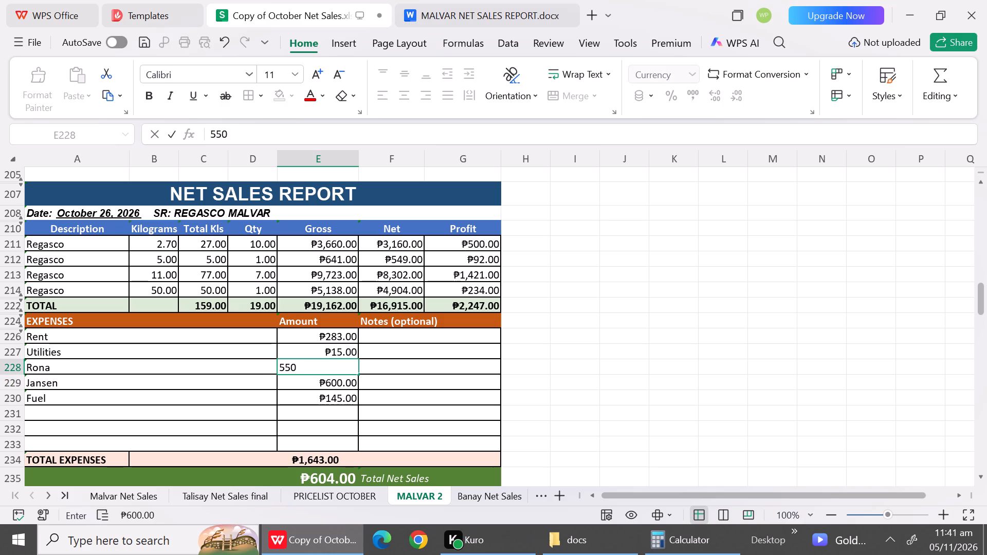
left_click(139, 366)
type("Lo")
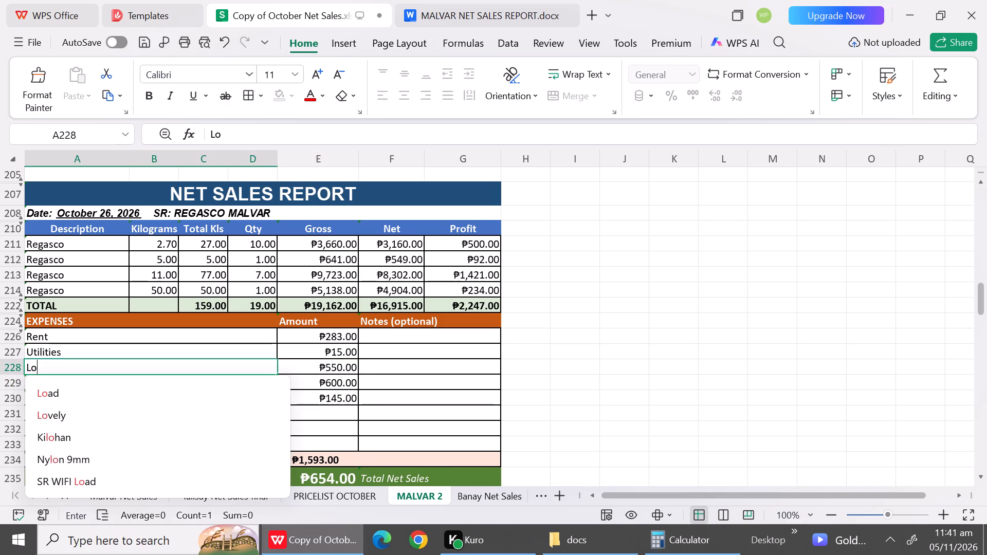
left_click(119, 418)
left_click(100, 386)
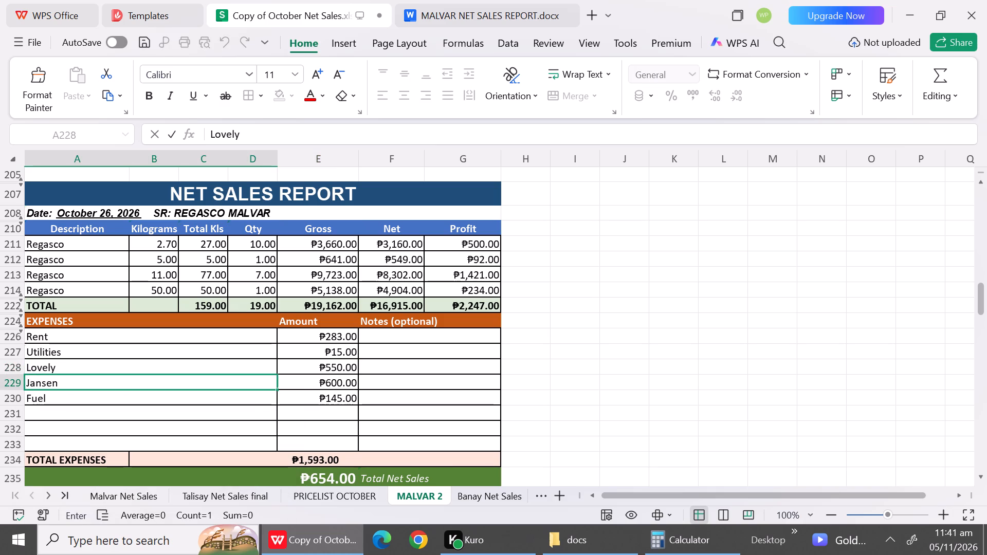
type("Ronb")
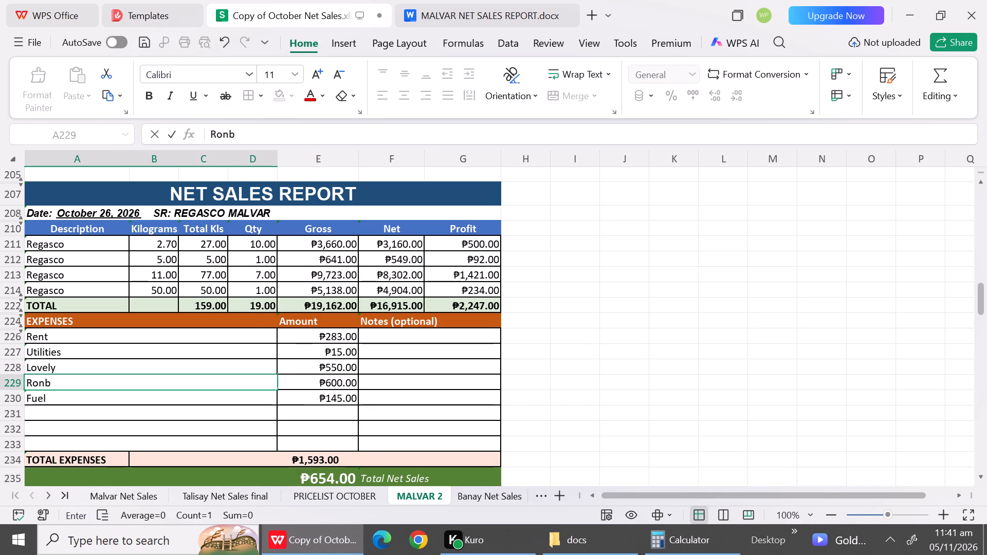
key("BackSpace")
key("a")
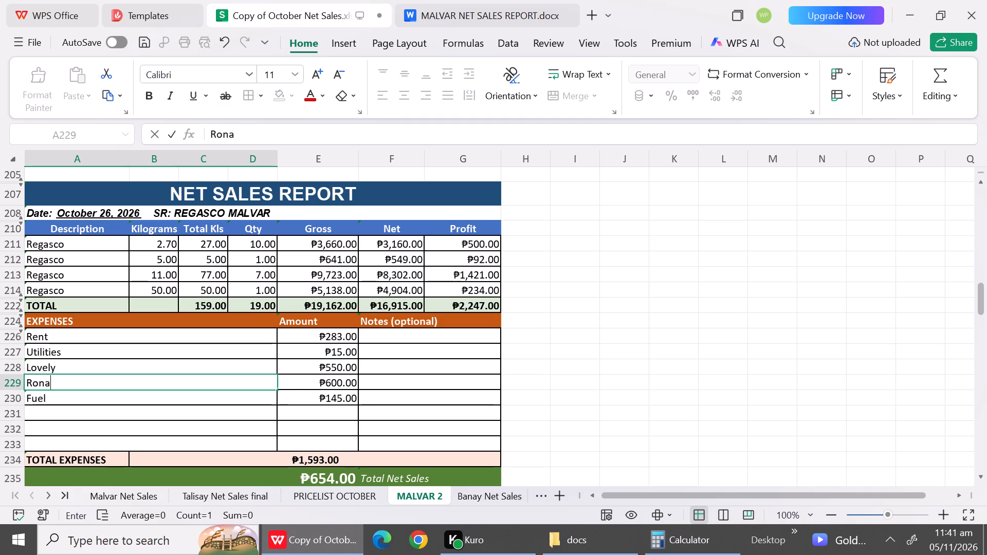
Set the October 26 Rent expense to 200 and the Utilities expense to 12.
left_click(337, 340)
key("2")
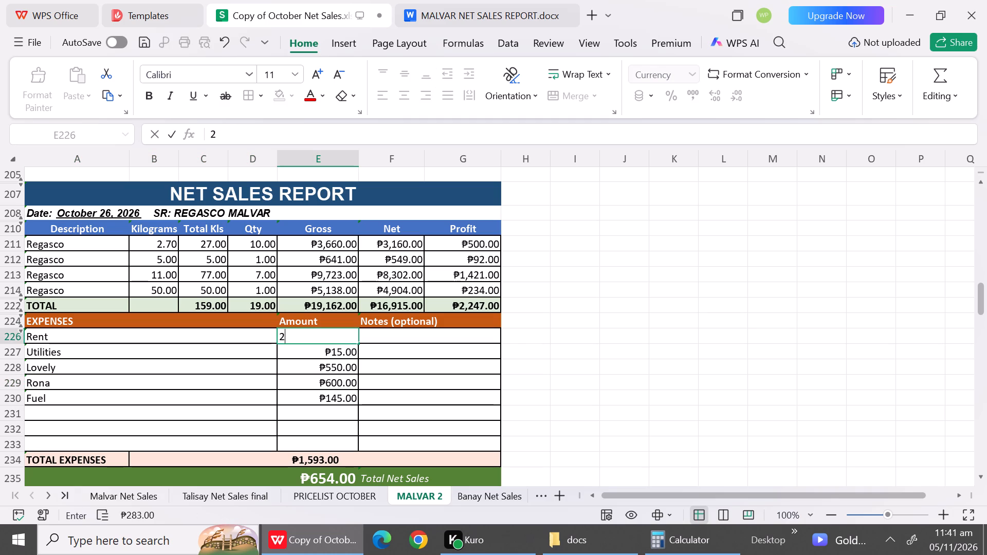
type("00")
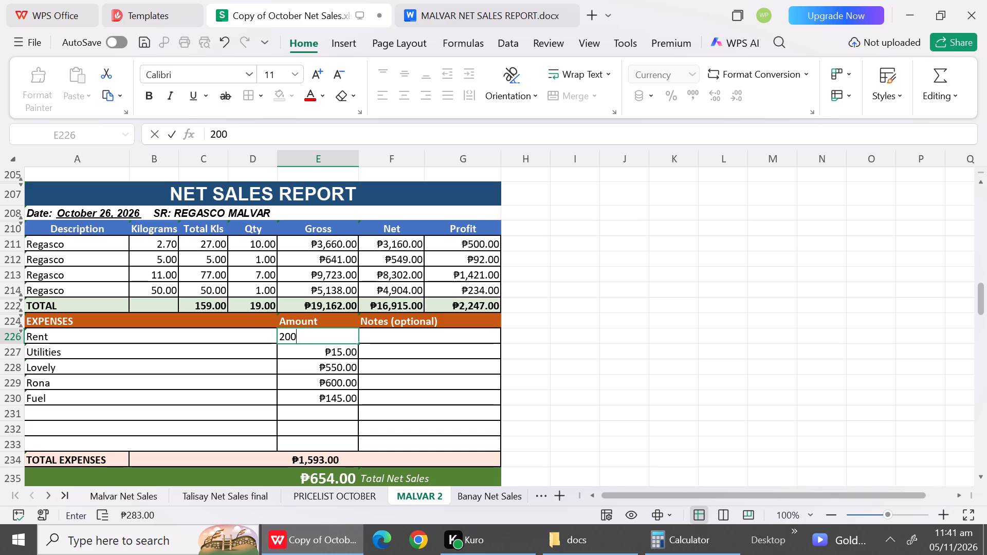
left_click(336, 352)
type("12")
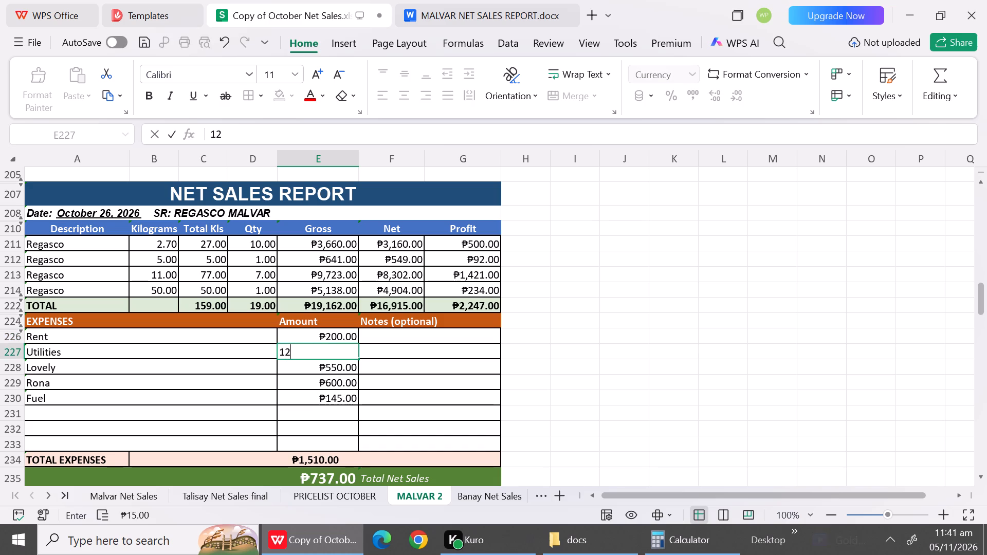
left_click(597, 348)
Set the Utilities expense in the October 20 report to 12.
triple_click(981, 215)
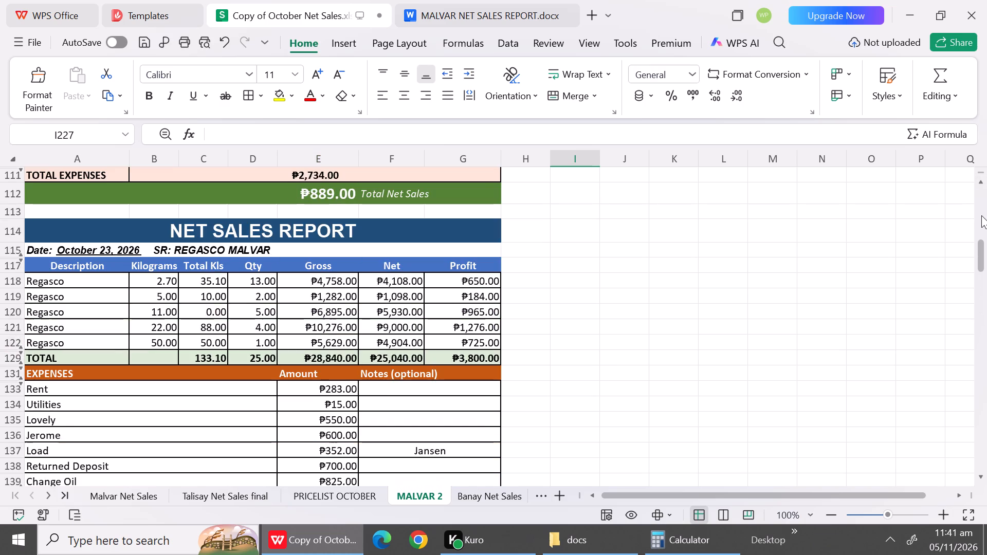
double_click(981, 215)
left_click_drag(981, 215, 973, 154)
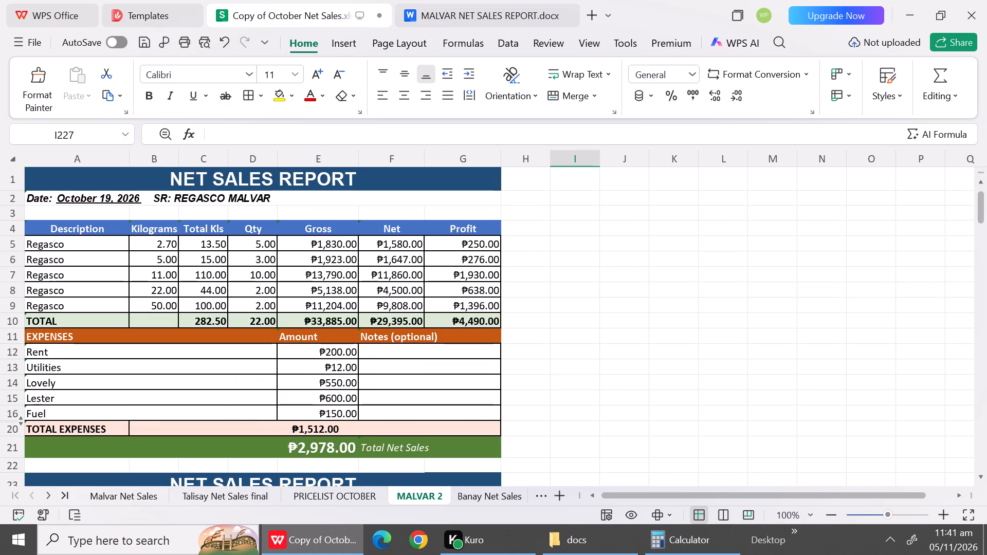
left_click(978, 437)
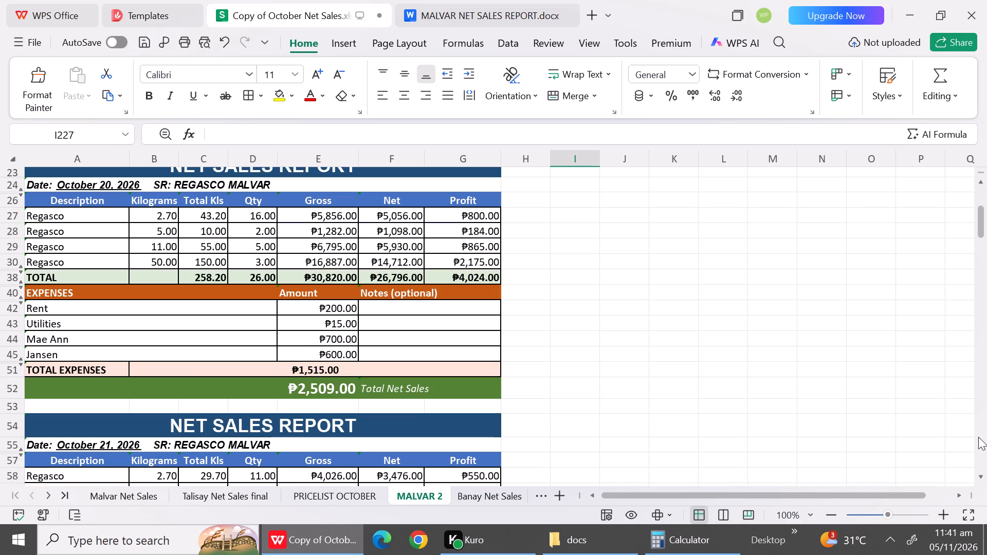
left_click(349, 323)
type("12")
left_click(605, 372)
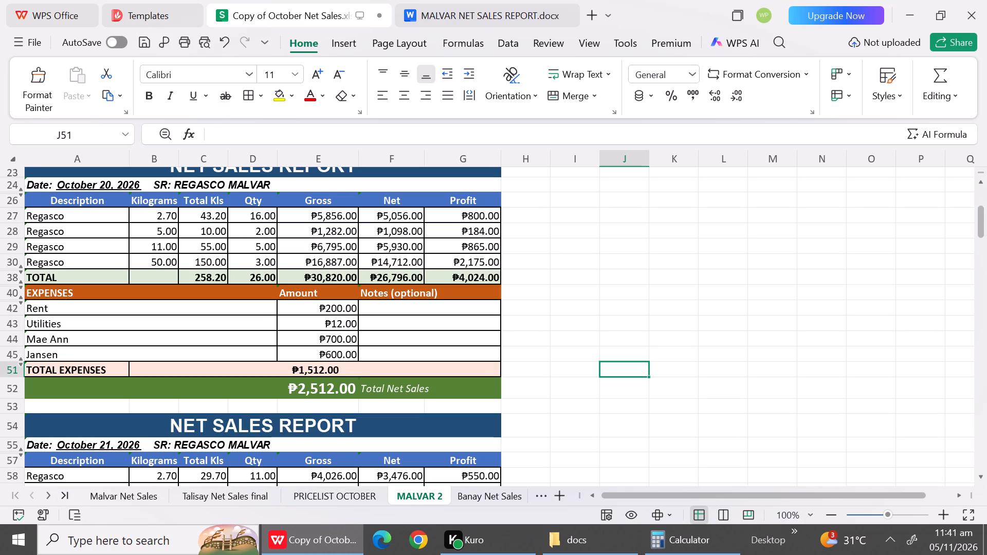
Set the Utilities expense in the October 21 report to 12.
triple_click(980, 471)
triple_click(980, 471)
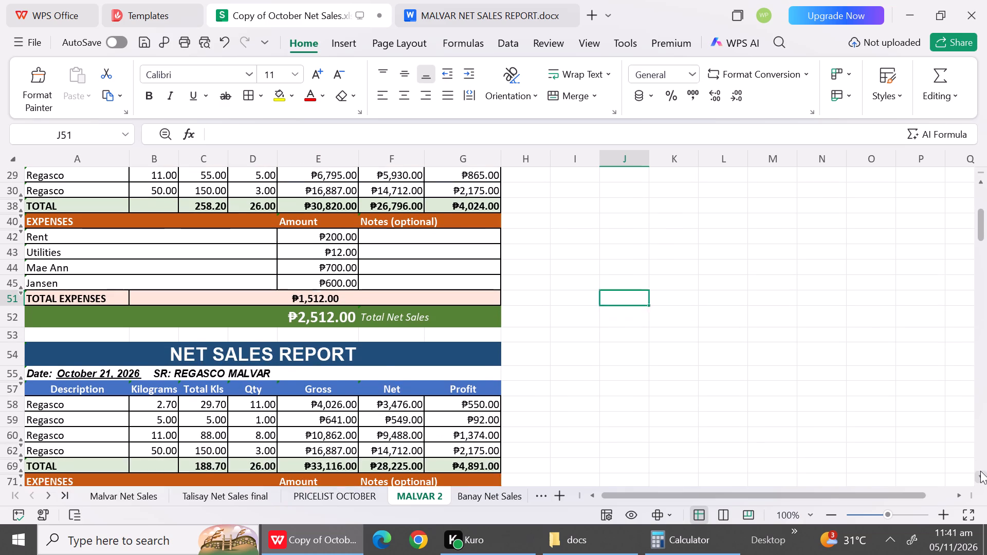
triple_click(980, 471)
left_click(980, 471)
left_click_drag(980, 471, 396, 479)
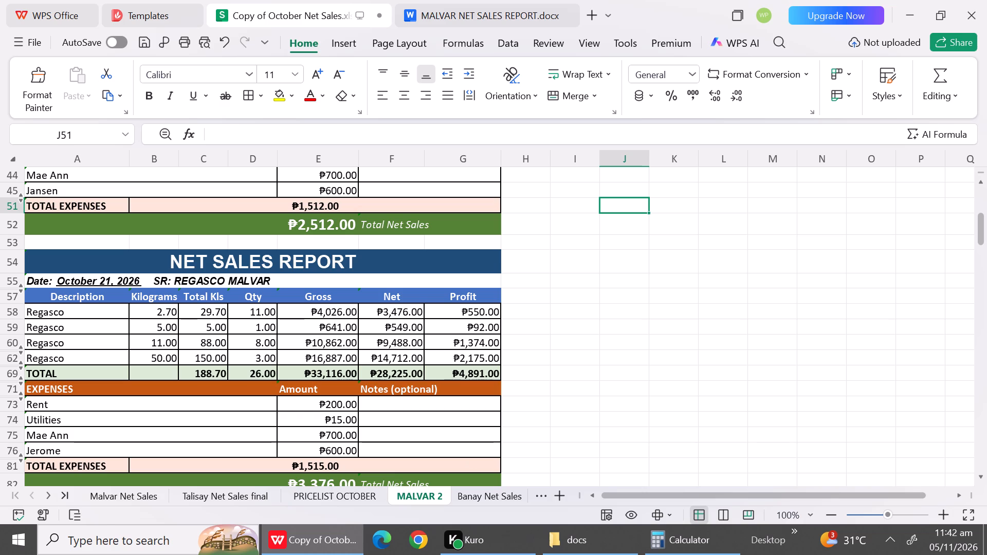
left_click(338, 417)
type("12")
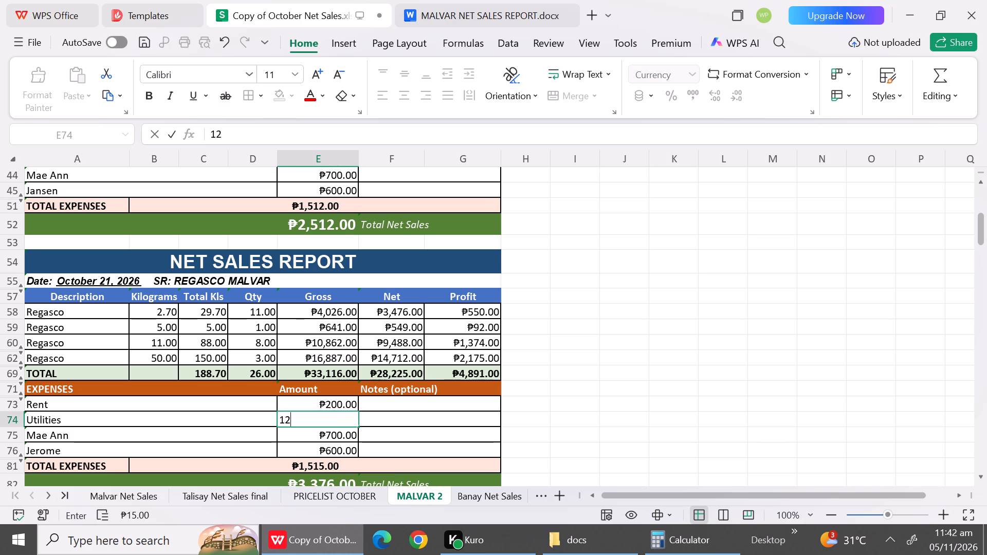
left_click(593, 417)
Set the Utilities expense in the October 22 report to 12.
triple_click(979, 473)
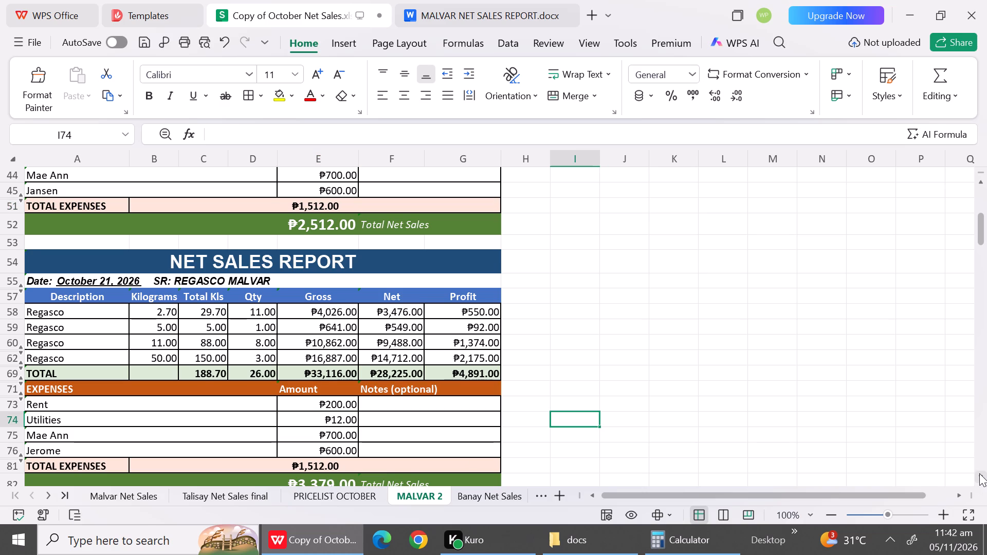
triple_click(979, 473)
triple_click(979, 473)
triple_click(979, 473)
triple_click(979, 473)
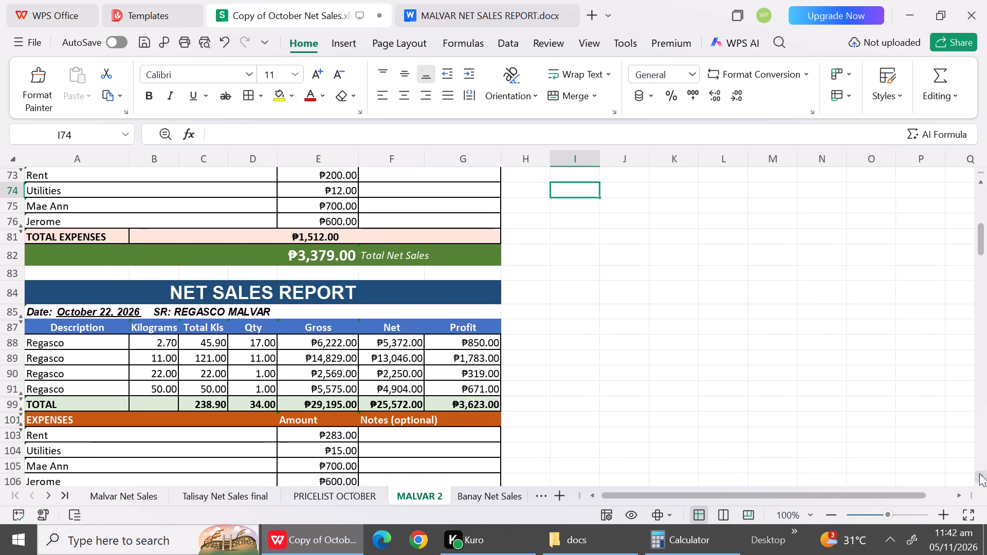
triple_click(979, 473)
triple_click(979, 473)
left_click(979, 473)
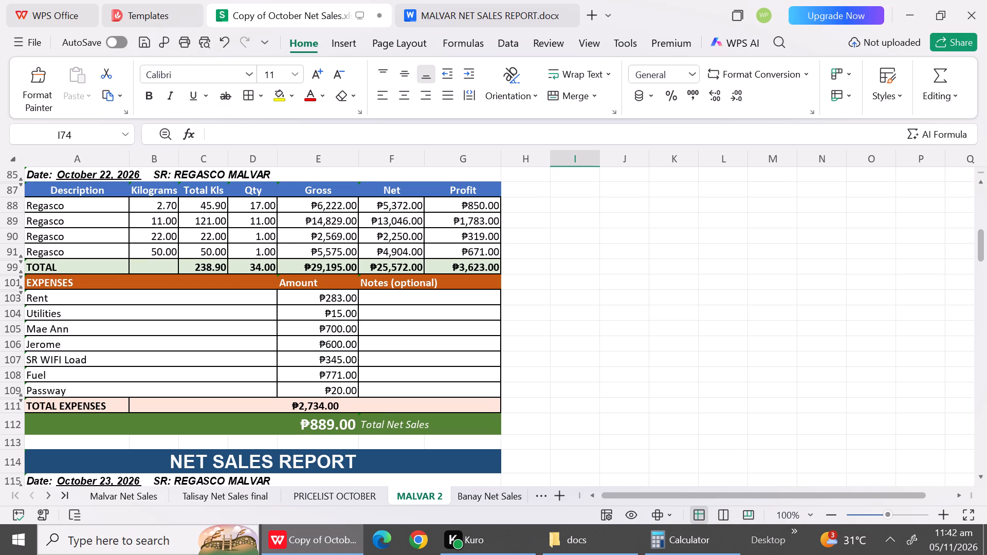
left_click(354, 315)
type("12")
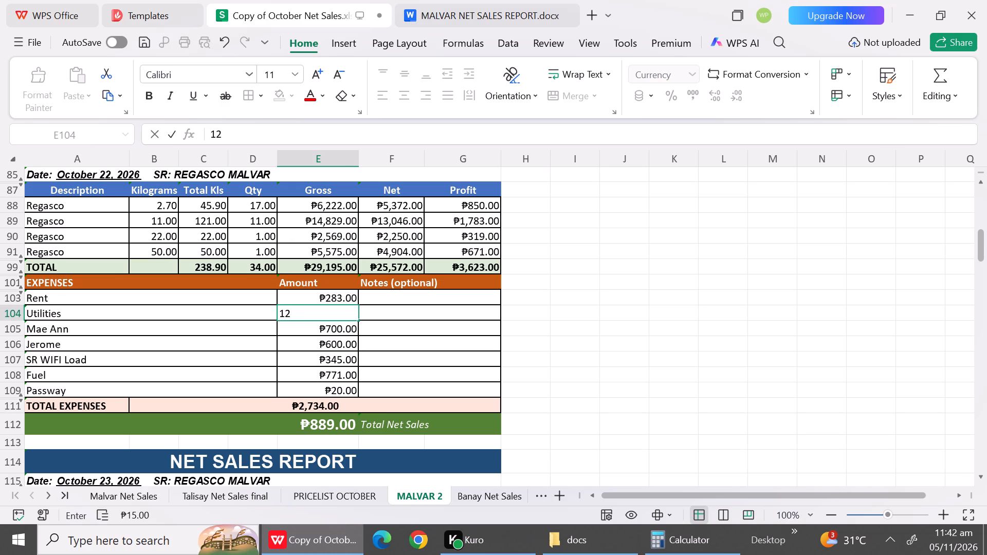
Set the October 23 Rent expense to 200 and the Utilities expense to 12.
triple_click(983, 472)
triple_click(983, 472)
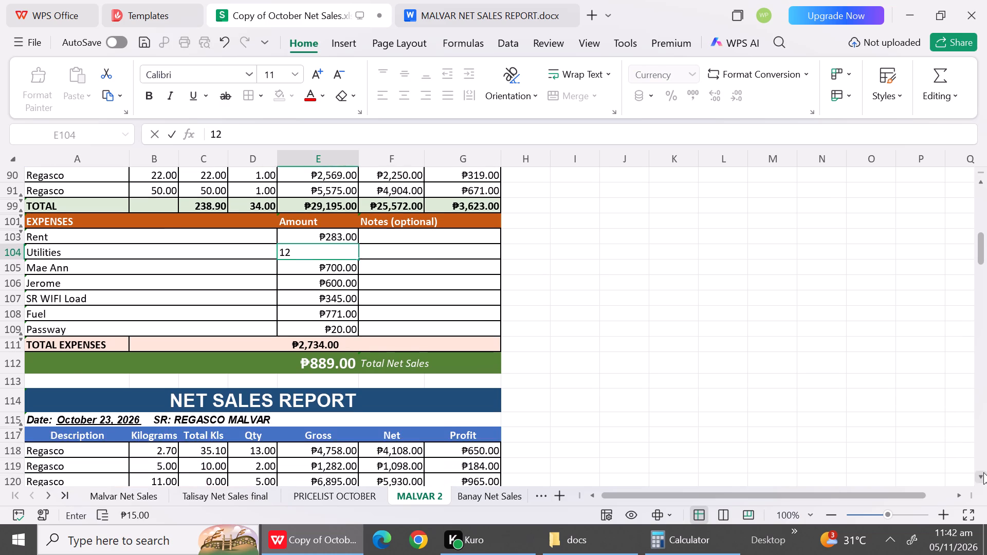
triple_click(983, 472)
double_click(983, 472)
left_click(983, 472)
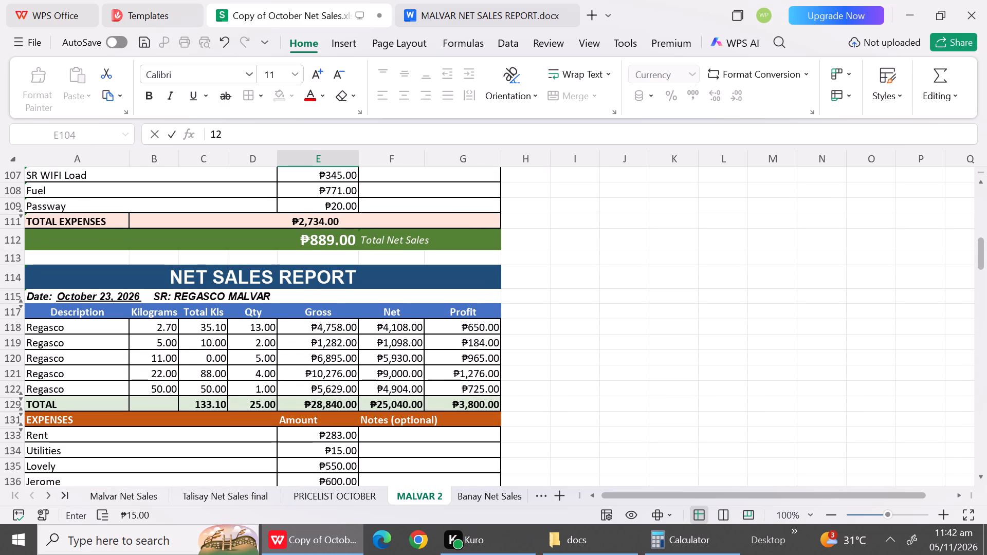
left_click(348, 438)
type("200")
key("Down")
type("12")
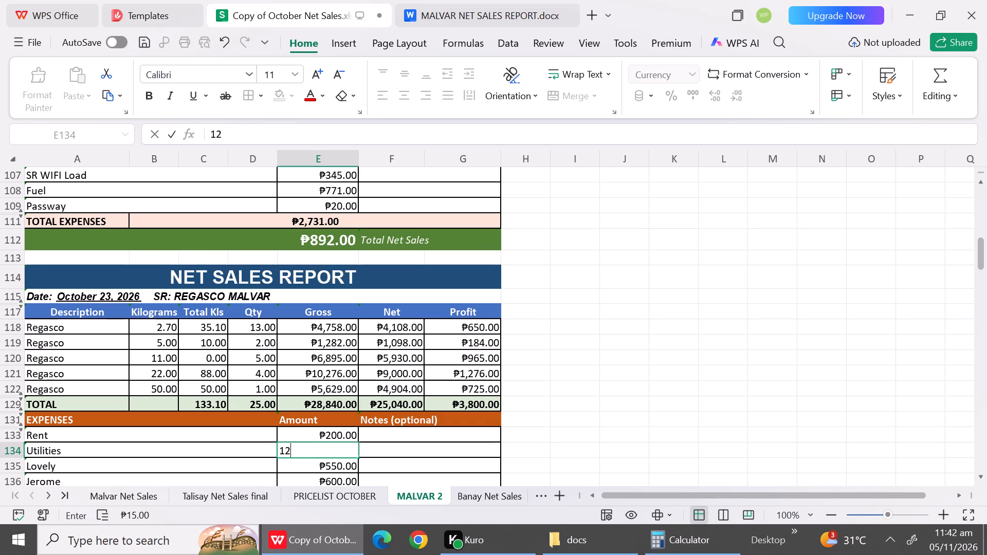
Go back to the October 22 report and set its Rent expense to 200.
triple_click(981, 182)
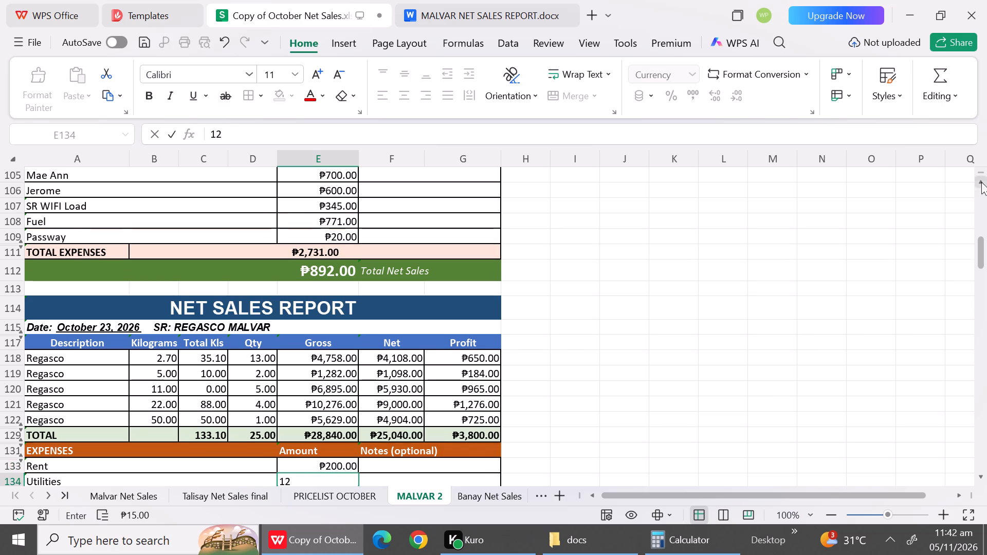
double_click(981, 182)
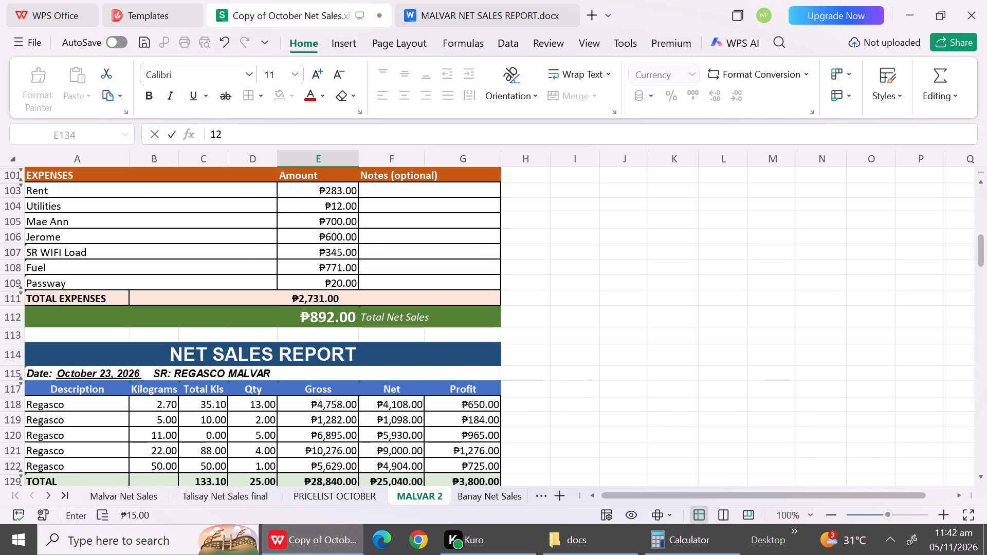
left_click(337, 197)
type("200")
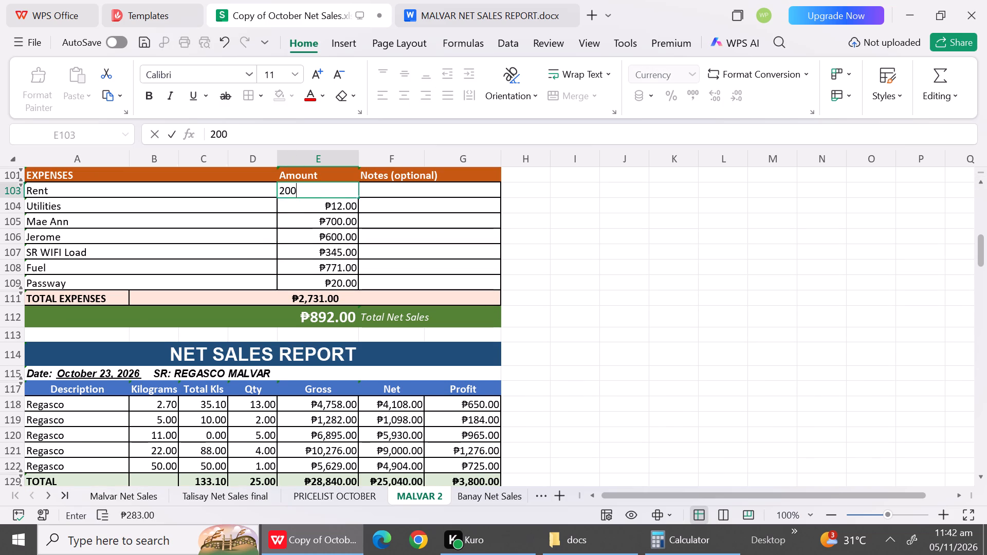
left_click(608, 298)
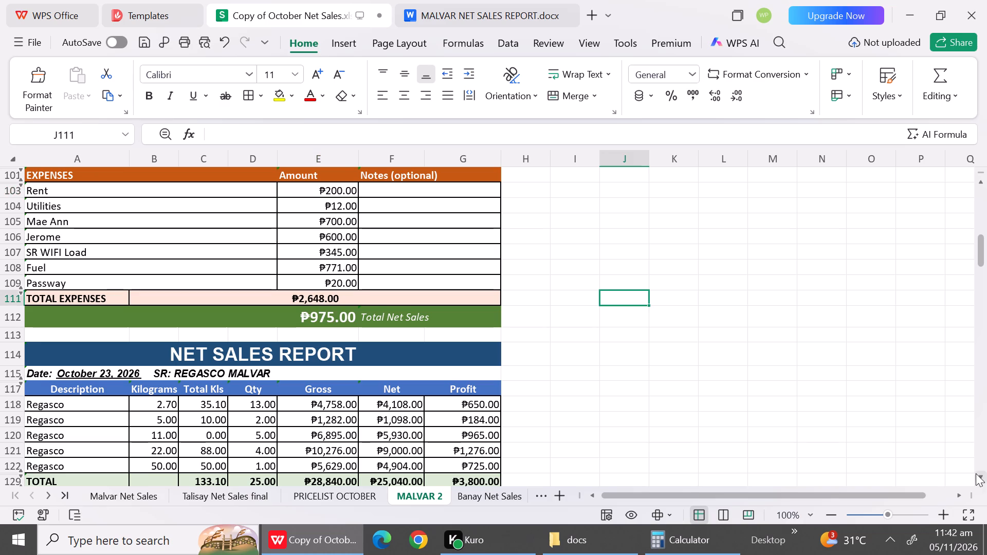
Set the October 24 Rent expense to 200 and the Utilities expense to 12.
triple_click(984, 476)
triple_click(984, 476)
triple_click(984, 476)
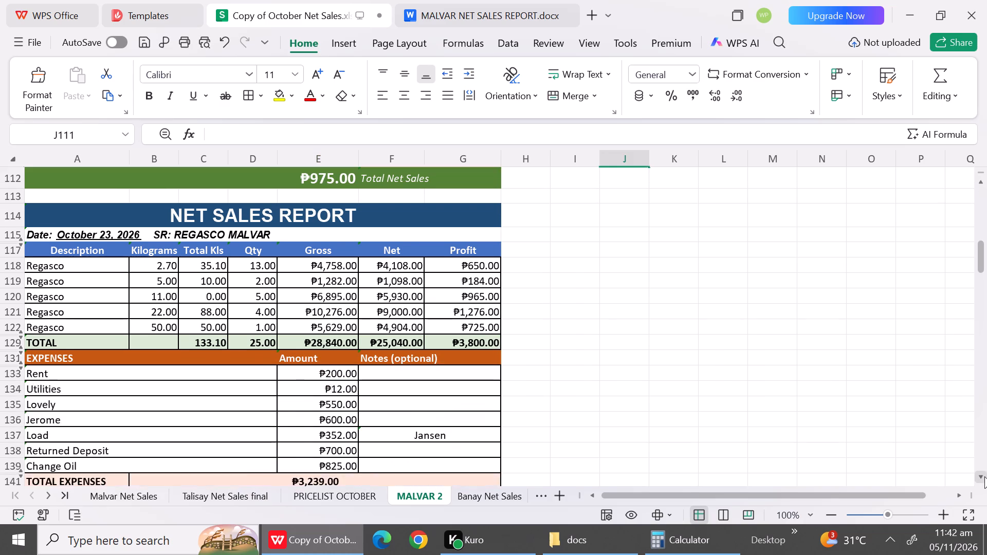
triple_click(984, 476)
triple_click(984, 476)
triple_click(984, 476)
triple_click(984, 476)
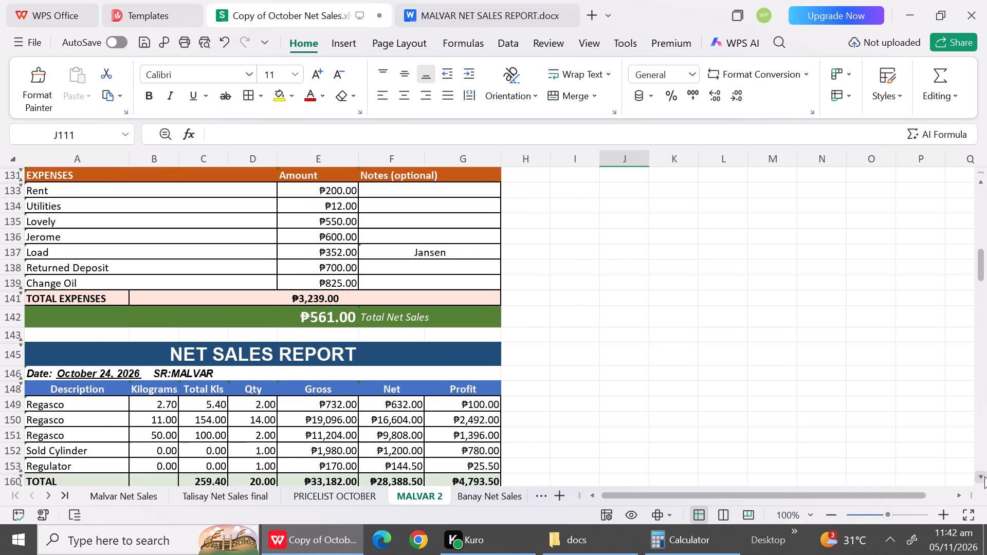
triple_click(984, 476)
triple_click(984, 476)
left_click(984, 476)
left_click_drag(984, 476, 813, 384)
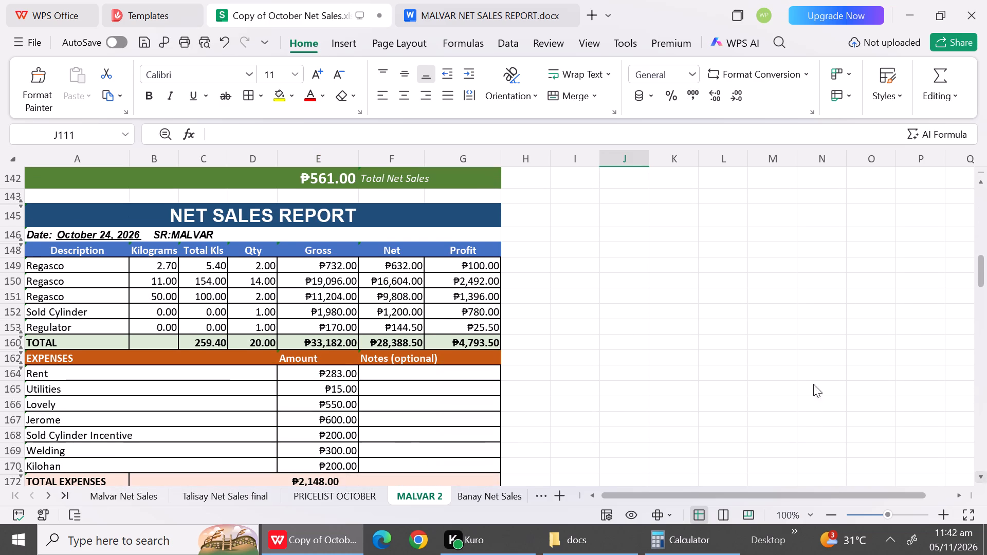
left_click_drag(813, 384, 316, 361)
left_click(334, 379)
type("200")
left_click(338, 386)
type("12")
left_click(612, 375)
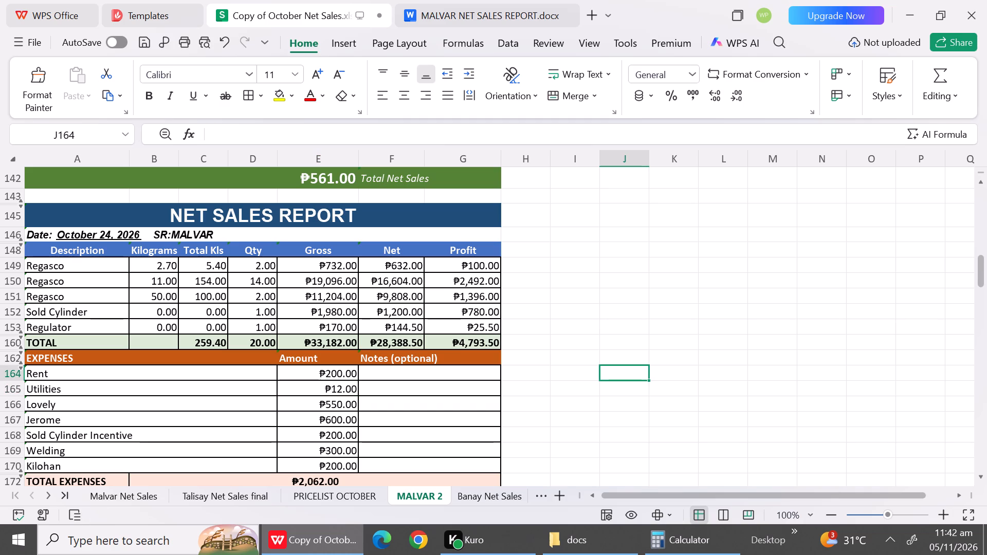
Set the October 25 Rent expense to 200 and the Utilities expense to 12.
triple_click(978, 478)
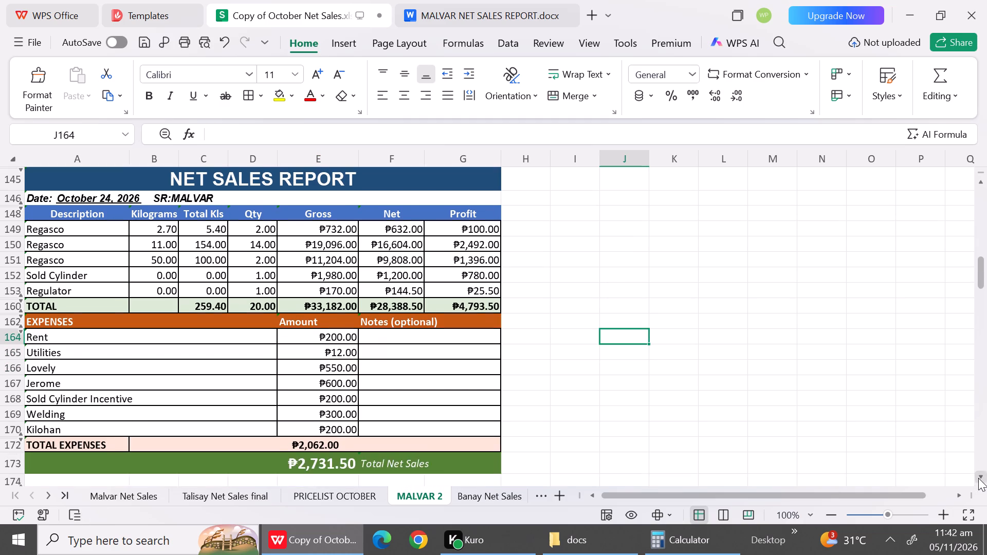
triple_click(978, 478)
triple_click(978, 478)
triple_click(978, 478)
triple_click(978, 478)
triple_click(978, 478)
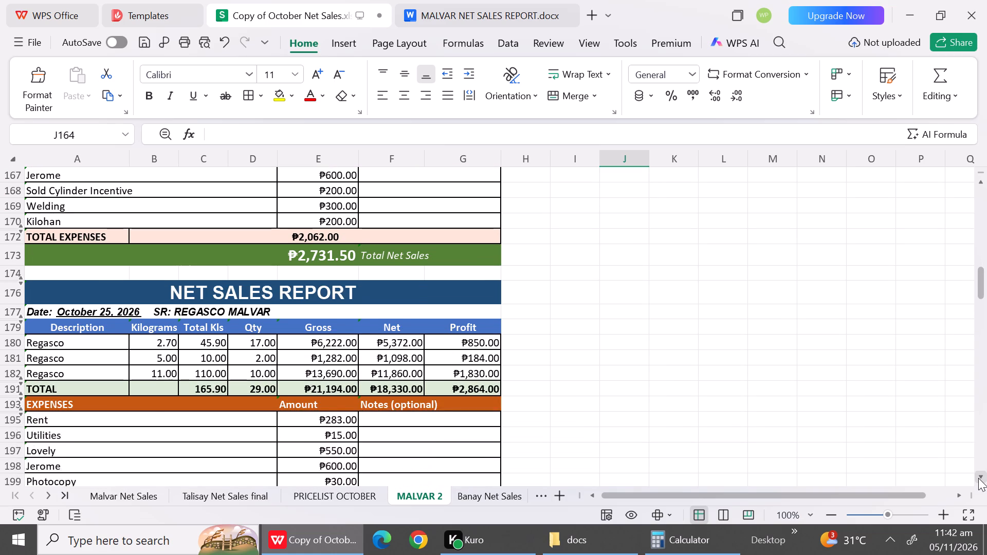
triple_click(978, 478)
left_click(978, 478)
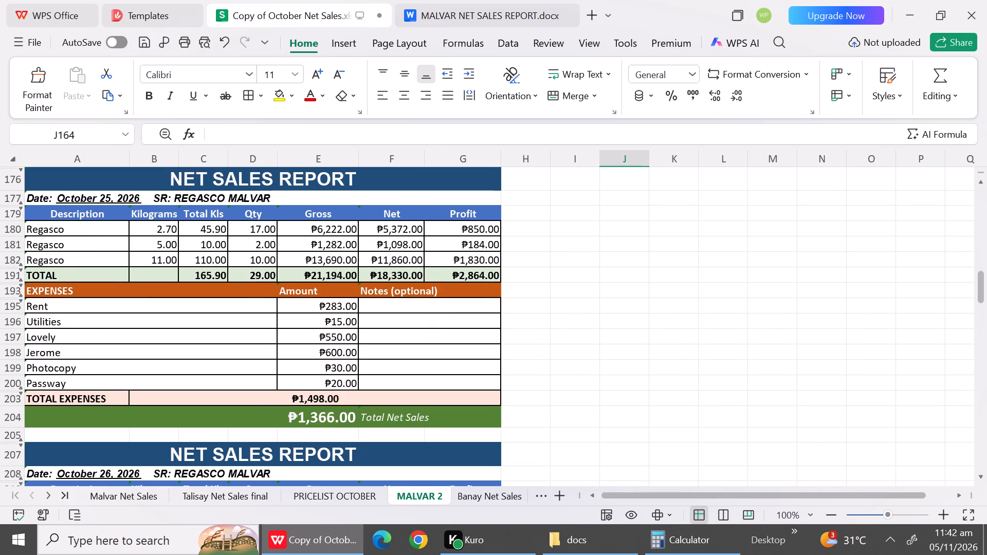
left_click(346, 306)
type("200")
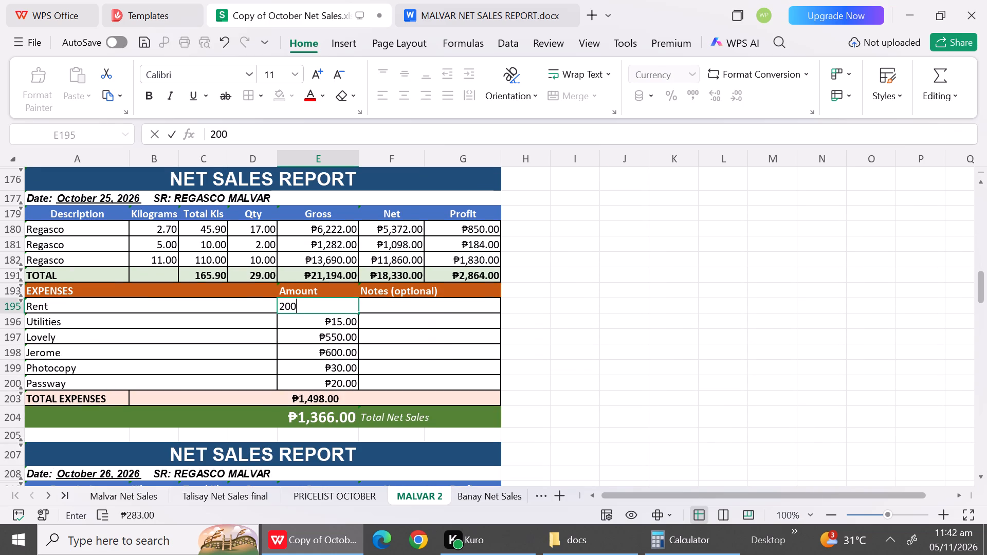
key("Down")
type("12")
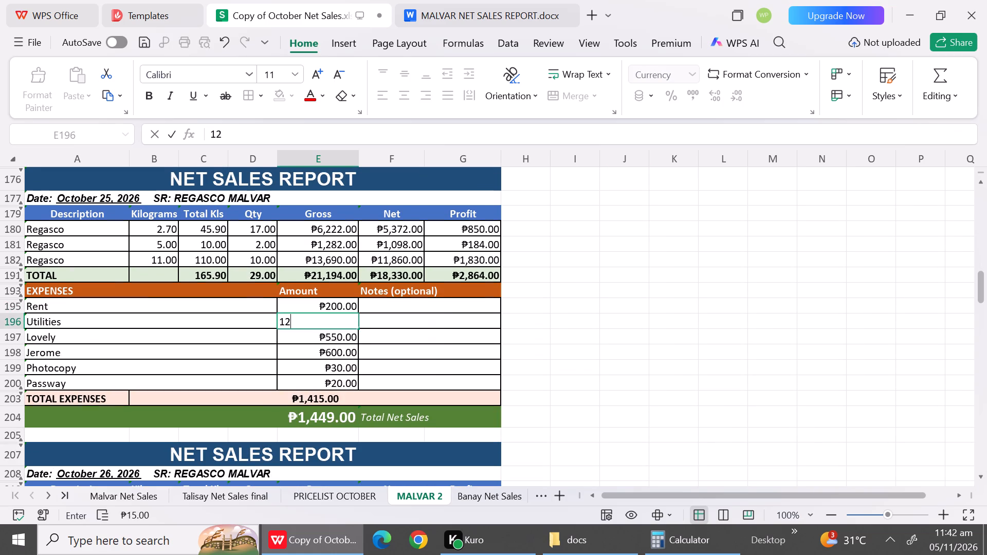
left_click(714, 374)
Hide the blank expense rows 231 to 233 above Total Expenses in the October 26 report.
triple_click(977, 476)
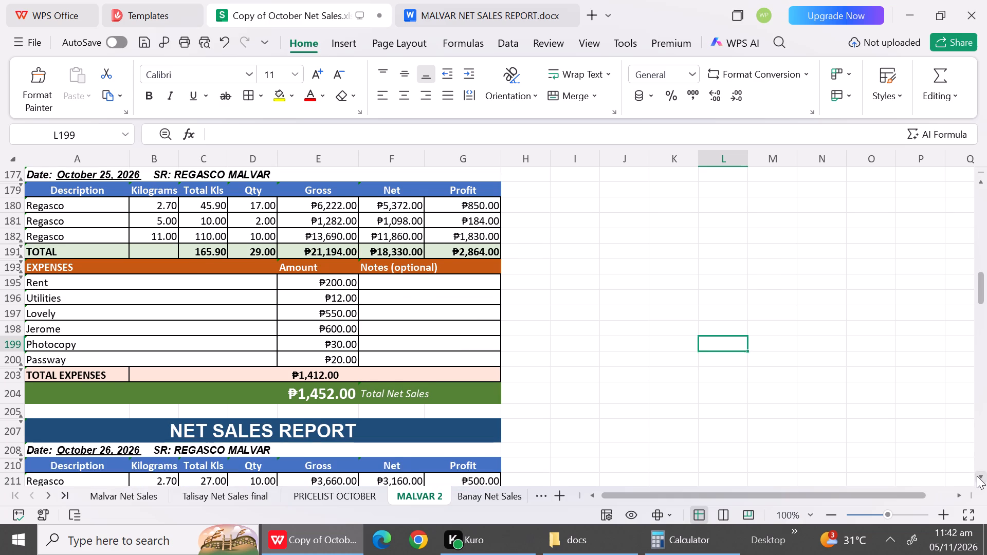
triple_click(977, 476)
triple_click(977, 476)
triple_click(977, 476)
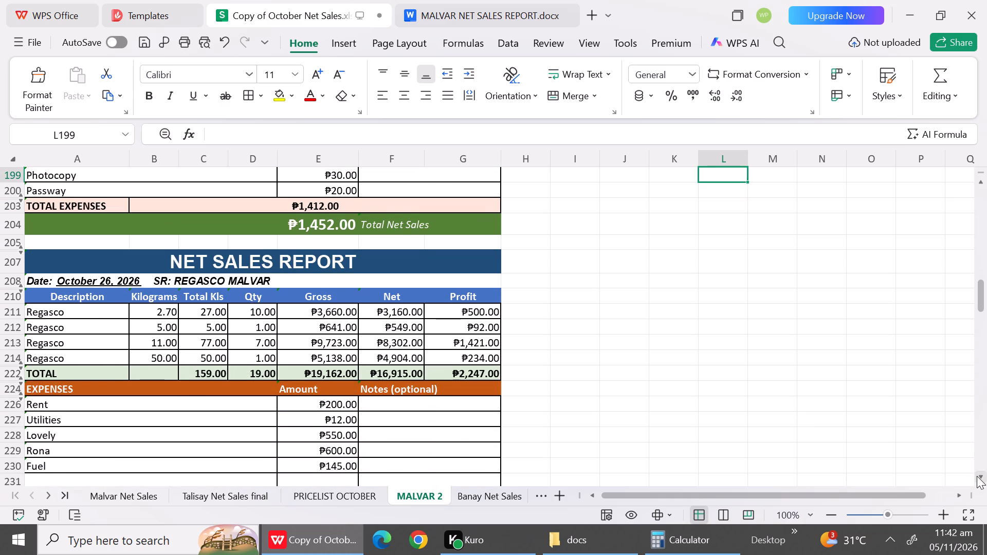
triple_click(977, 476)
triple_click(977, 476)
left_click(977, 476)
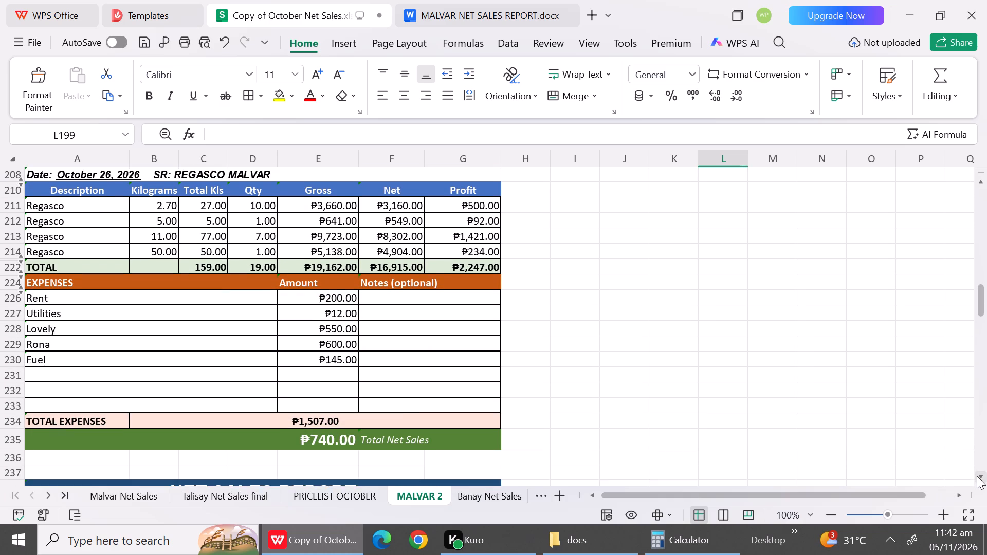
left_click_drag(10, 357, 16, 390)
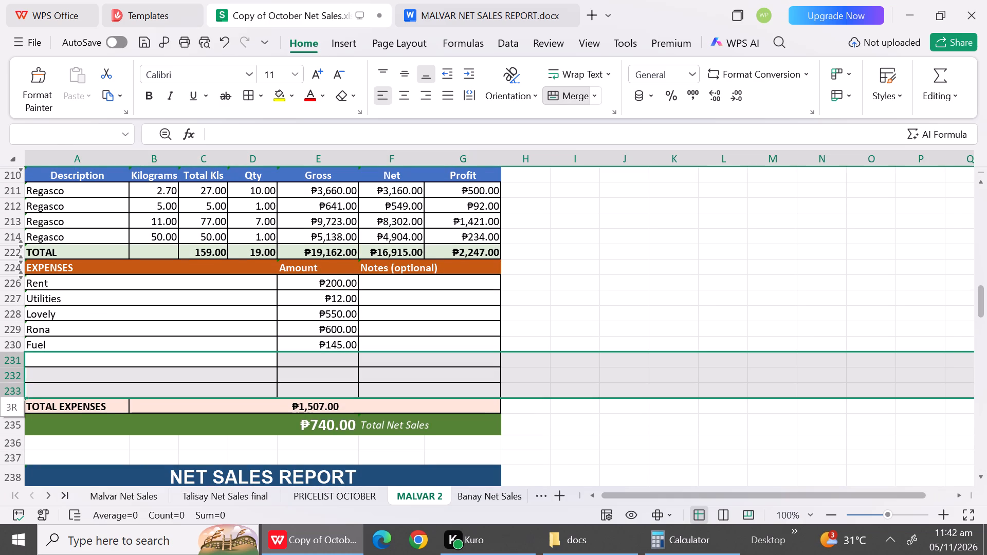
left_click_drag(16, 390, 16, 392)
right_click(16, 392)
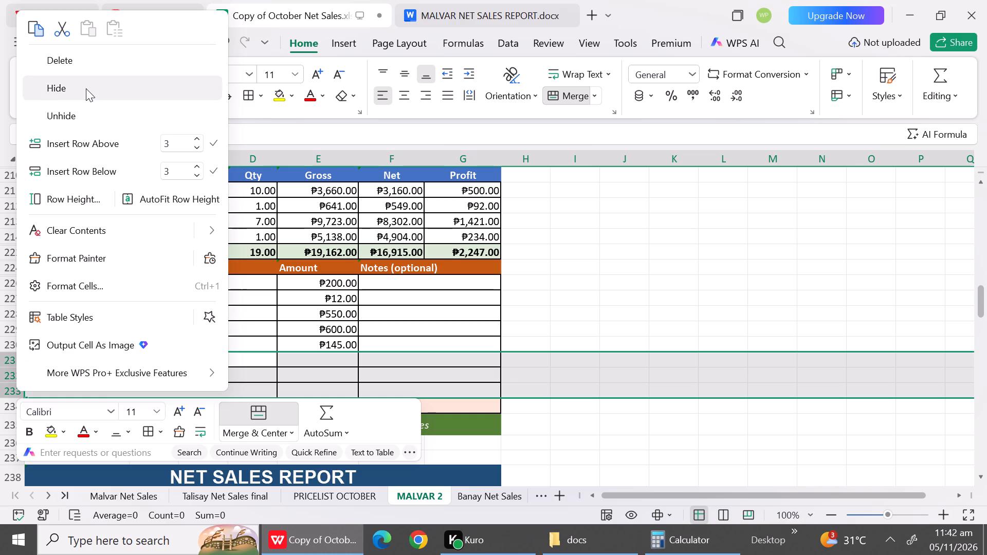
left_click(86, 88)
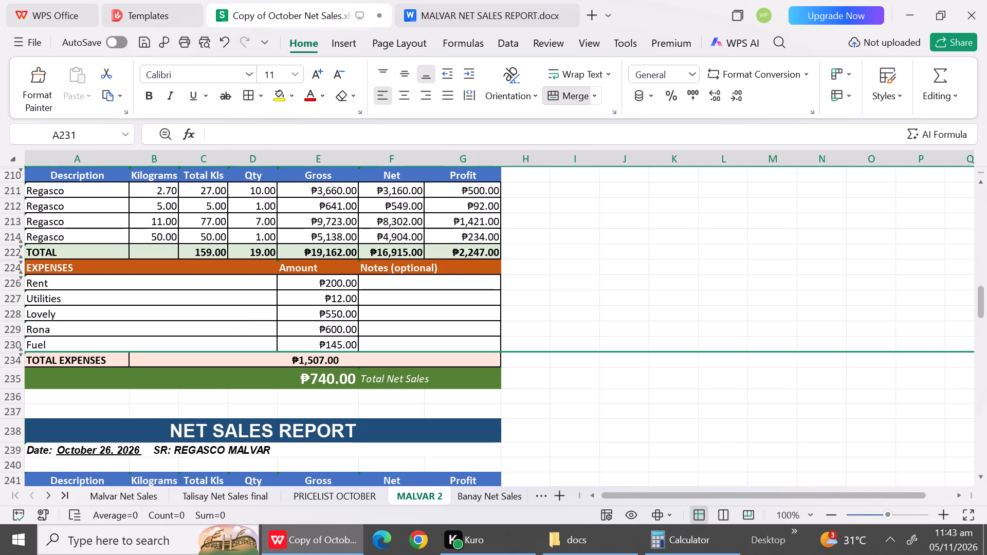
Hide blank row 237 between the October 26 report and the next report block below it.
left_click(9, 412)
right_click(9, 412)
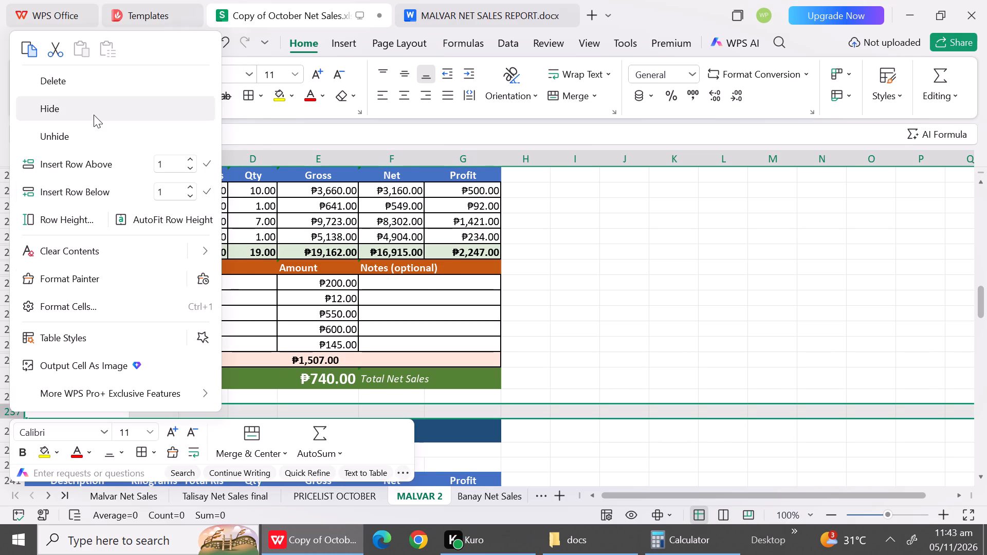
left_click(94, 115)
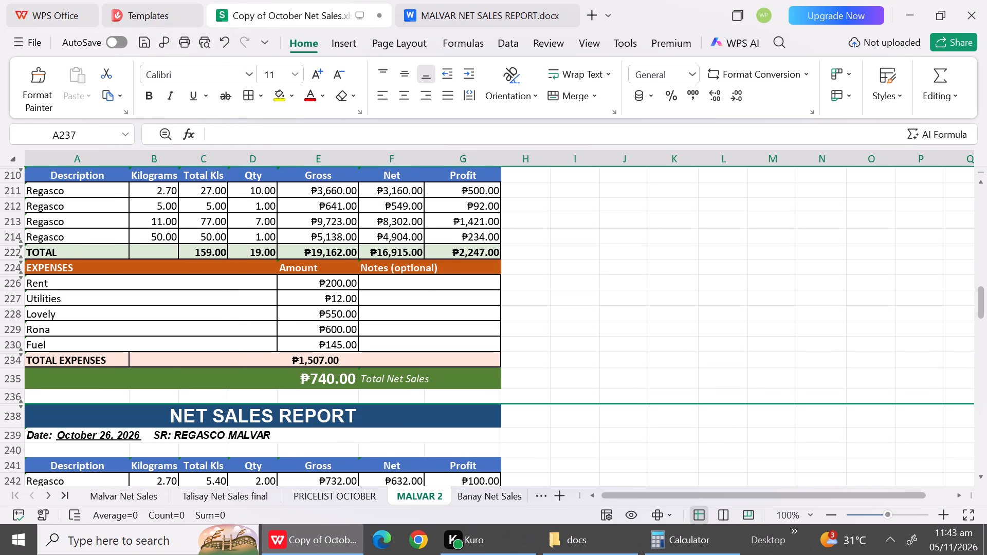
Hide blank row 240 between the date line and the table header of the last report block.
right_click(11, 451)
left_click(66, 153)
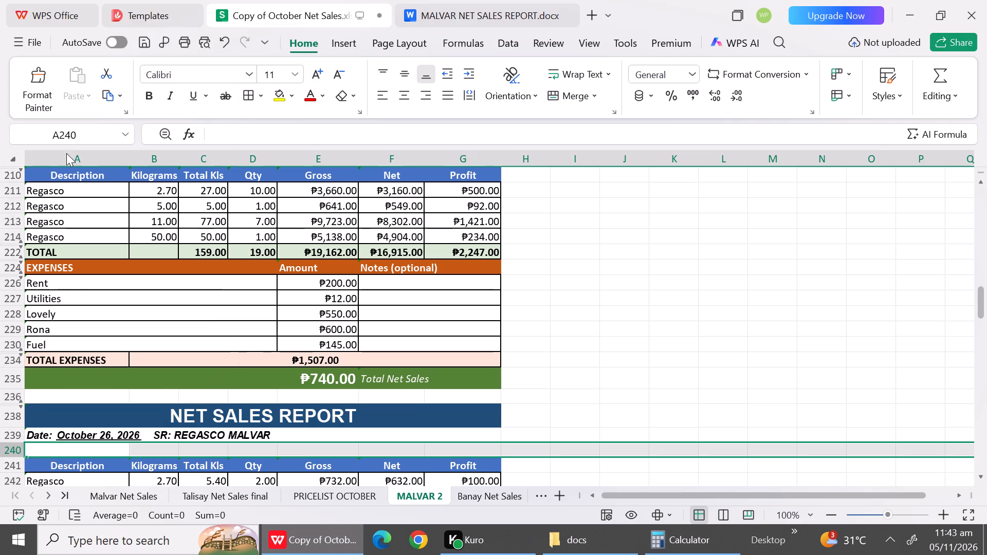
left_click(763, 305)
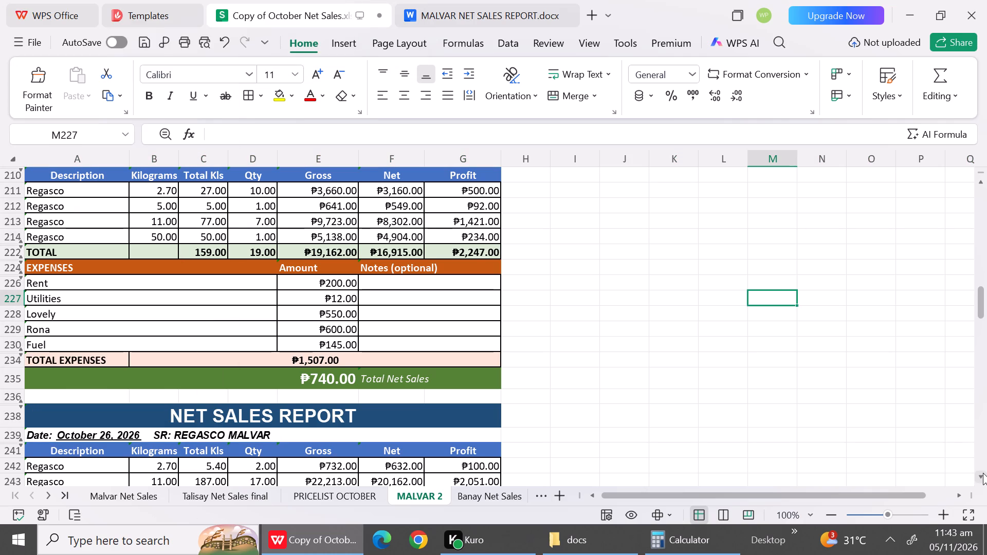
Change the date in the row 239 report heading to October 27, 2026.
triple_click(983, 472)
triple_click(983, 472)
triple_click(983, 472)
left_click(983, 472)
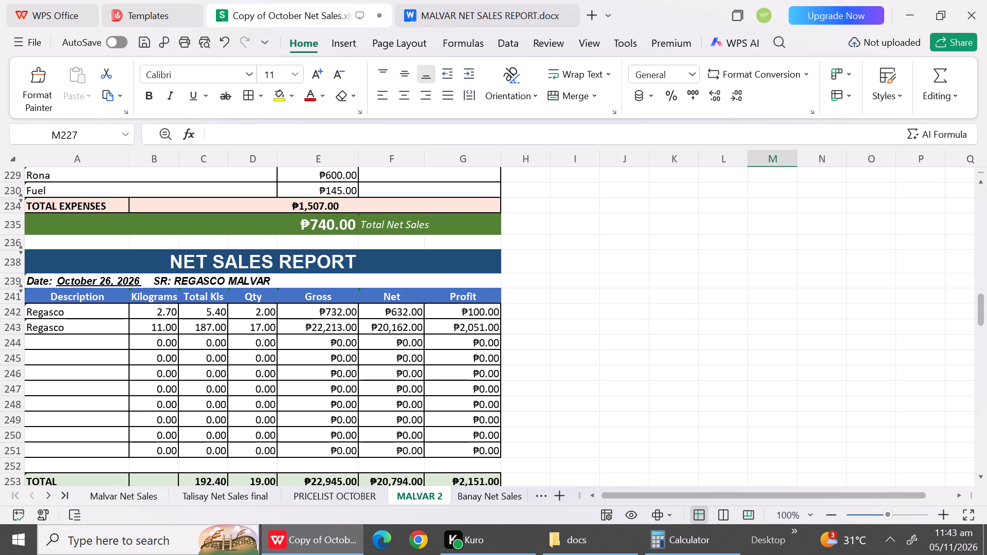
double_click(109, 281)
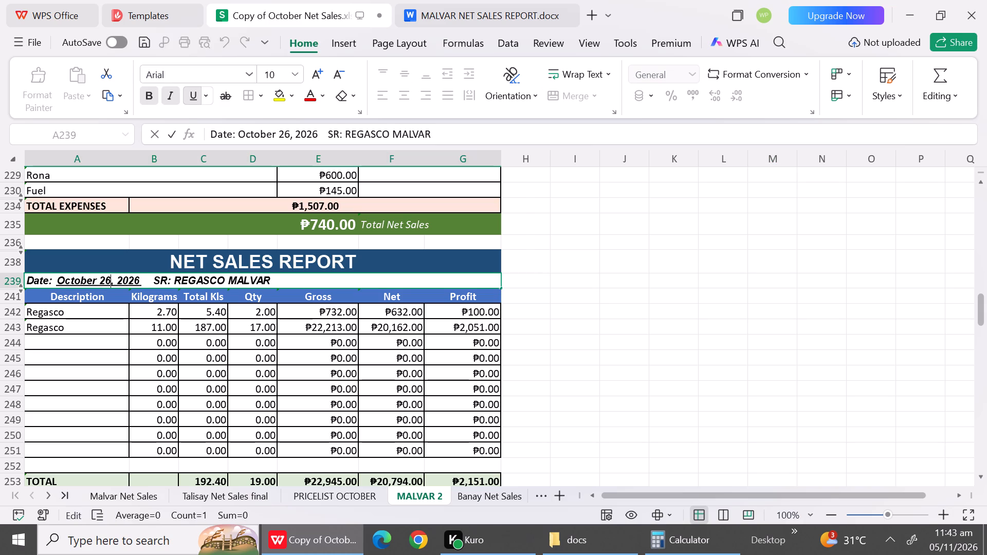
key("BackSpace")
key("7")
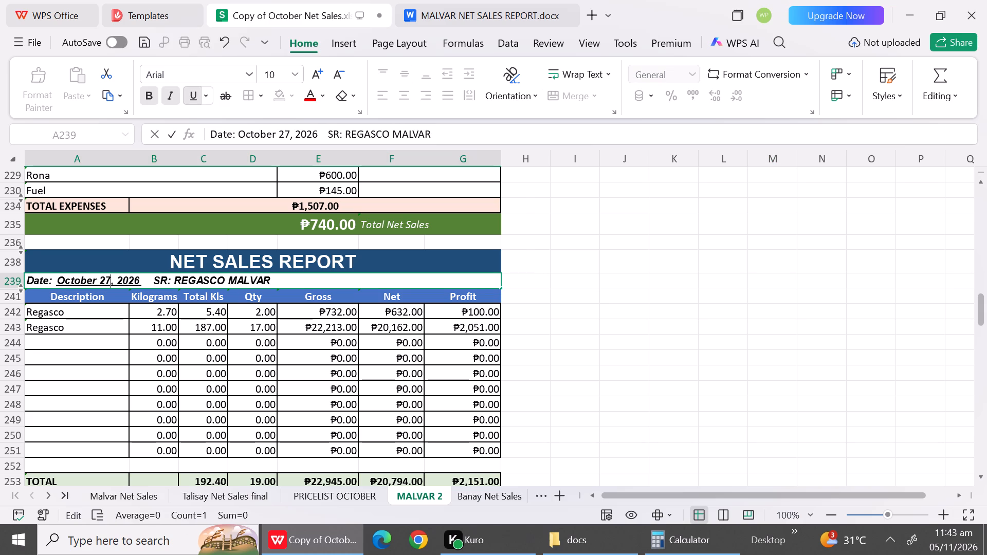
left_click(101, 350)
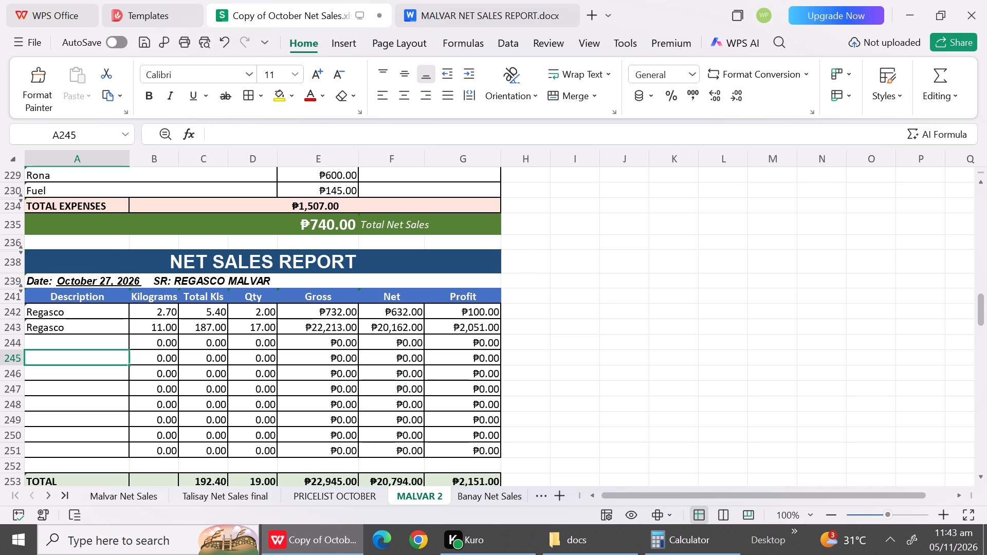
In the October 27 report, enter Kilograms values of 5, 11 and 50 in rows 243 to 245.
left_click(162, 329)
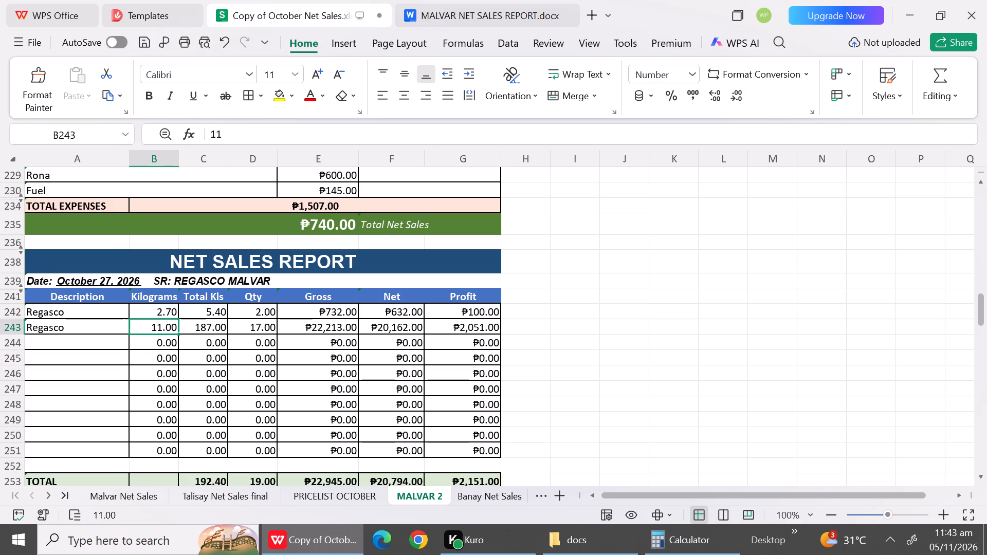
key("5")
key("Down")
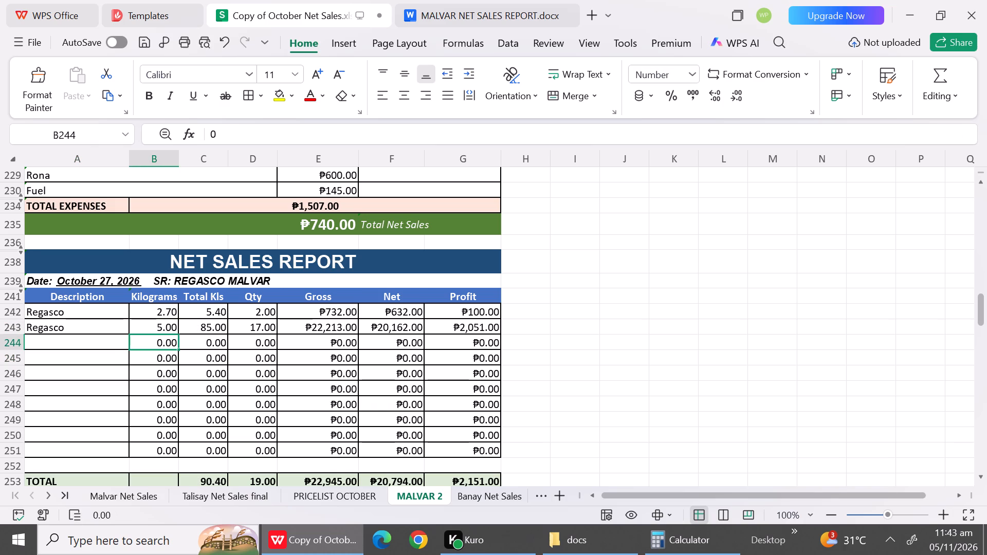
type("11")
key("Down")
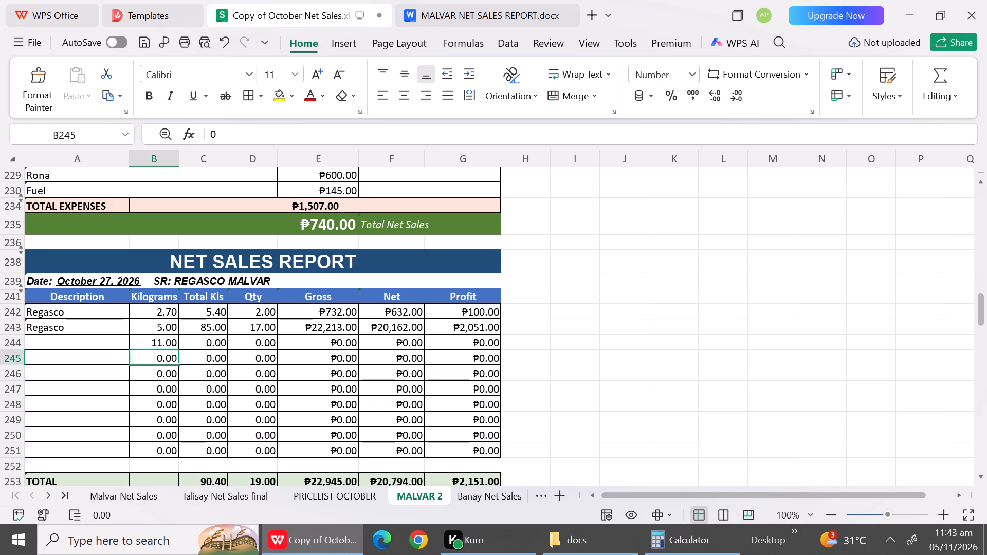
type("50")
Enter October 27 quantities of 11, 2, 8 and 6 for the 2.70, 5, 11 and 50 kg rows.
left_click(265, 308)
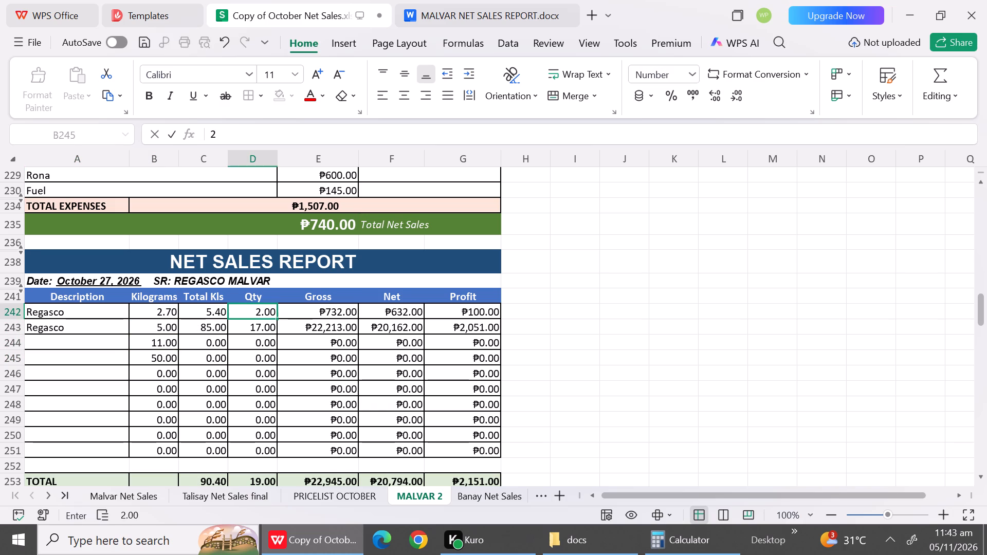
type("11")
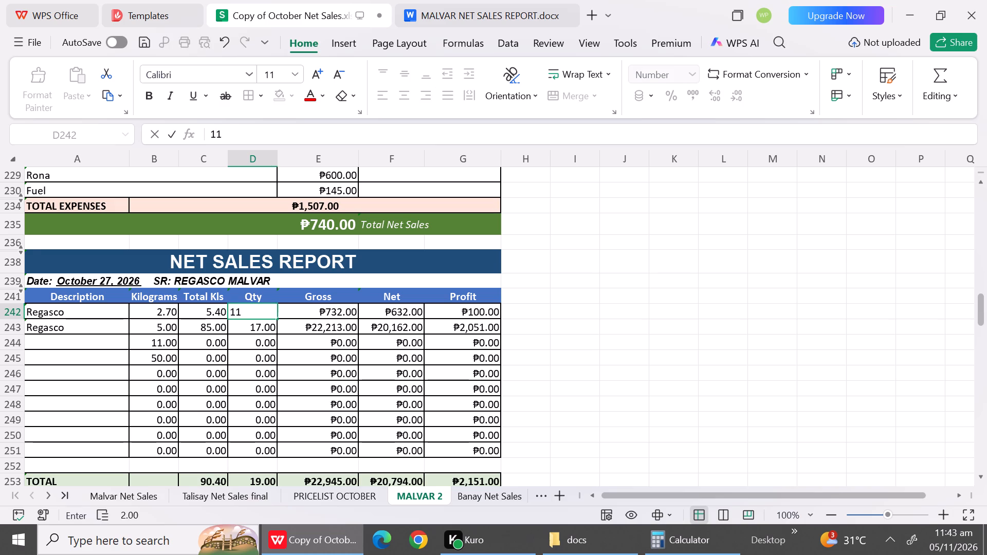
key("Down")
key("2")
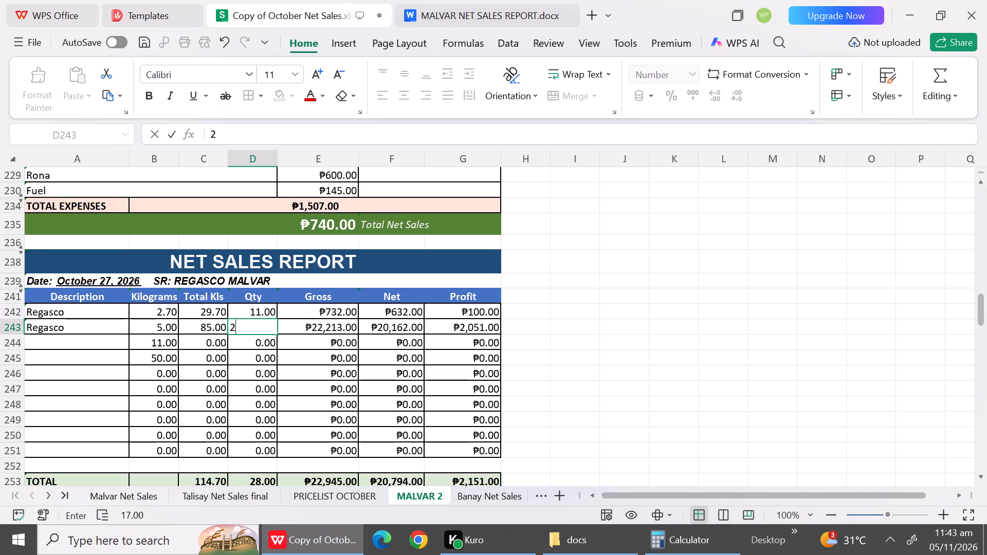
key("Down")
key("8")
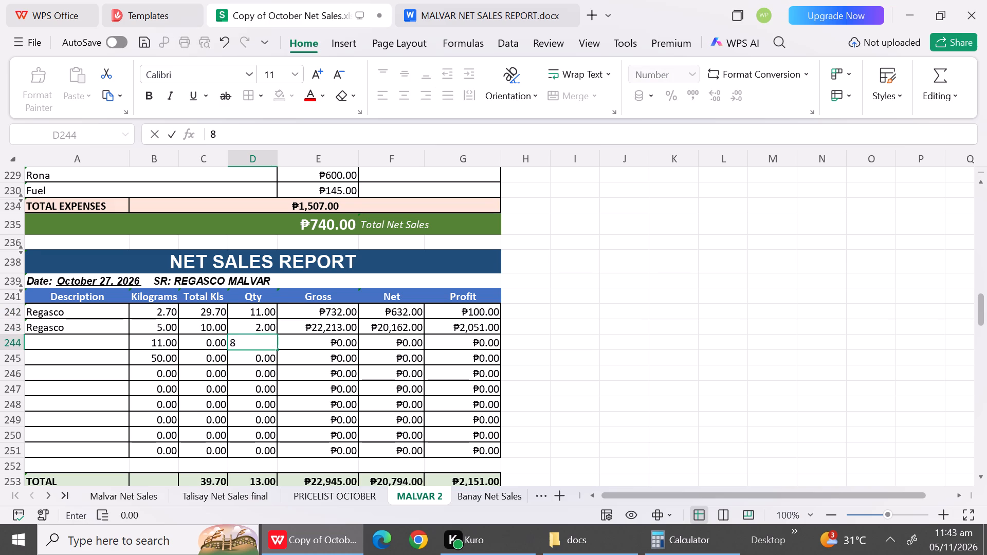
key("Down")
key("6")
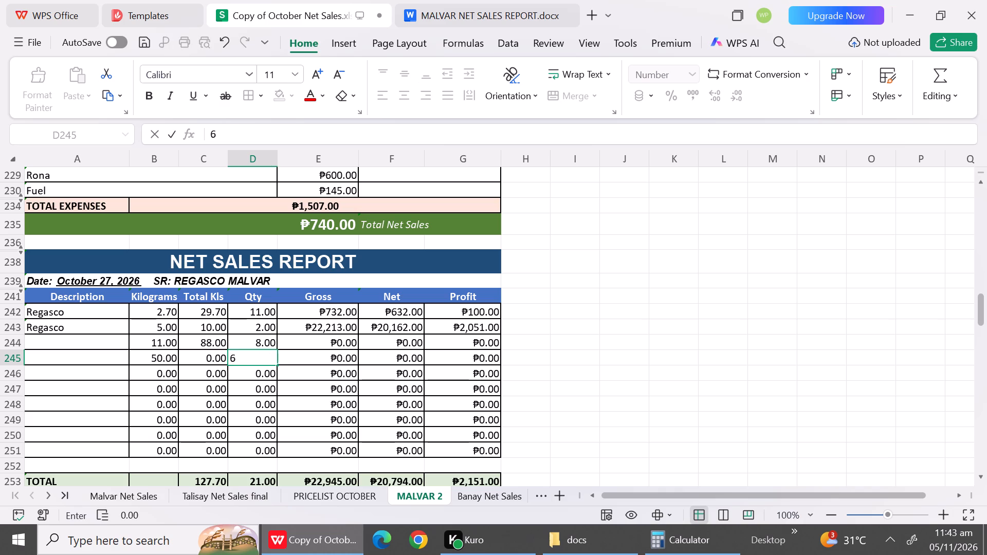
left_click(287, 410)
Enter October 27 Gross amounts of 4026, 1282, 10862 and 33720 for the 2.70, 5, 11 and 50 kg rows.
left_click(344, 310)
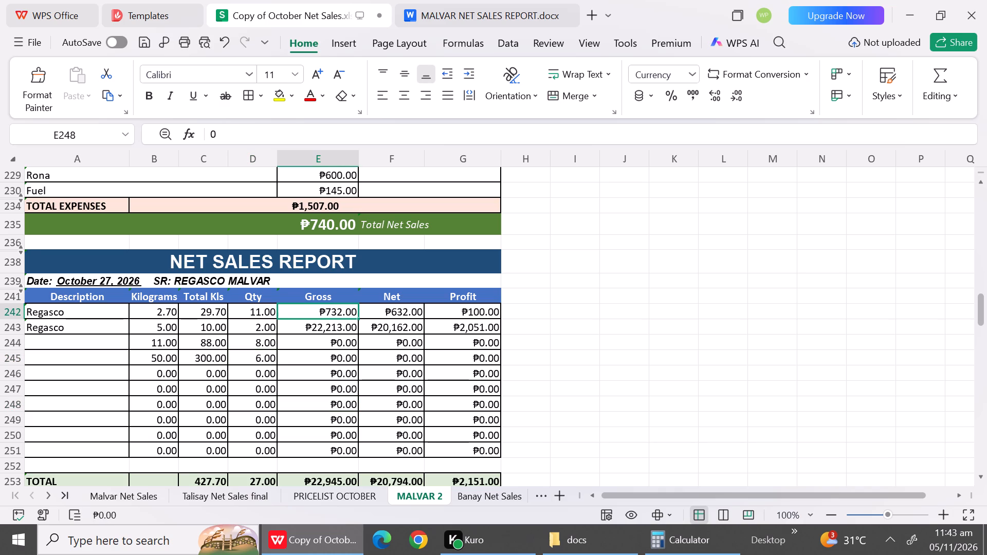
type("4026")
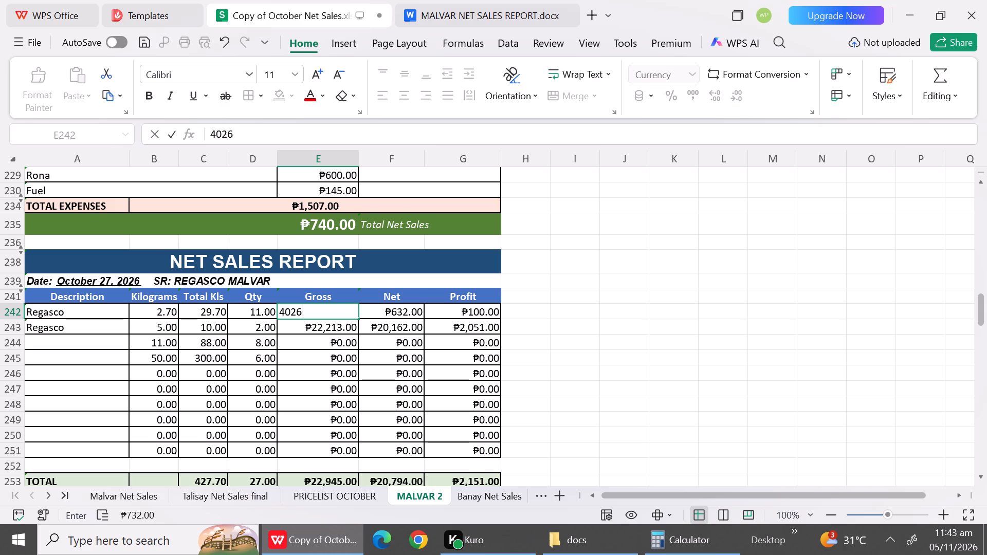
key("Down")
type("1282")
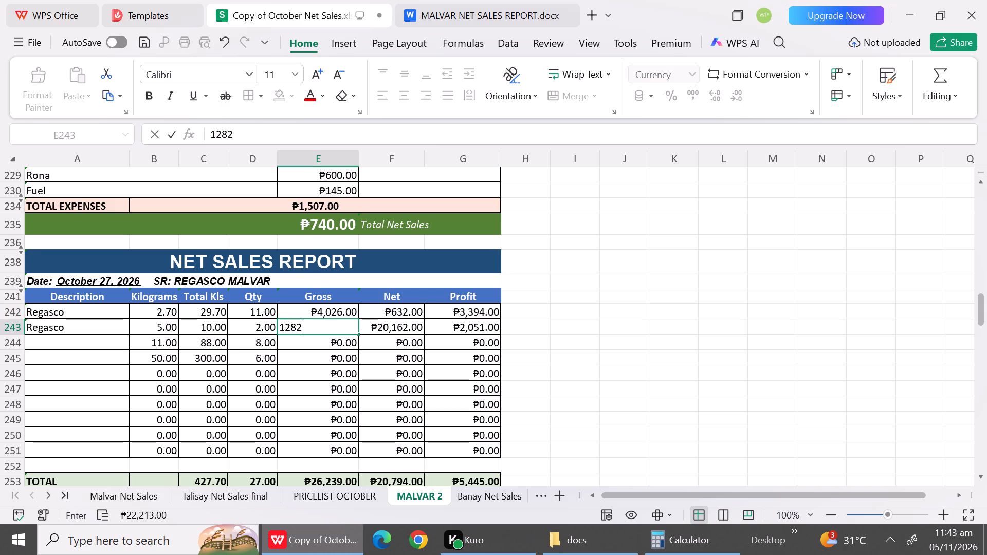
key("Down")
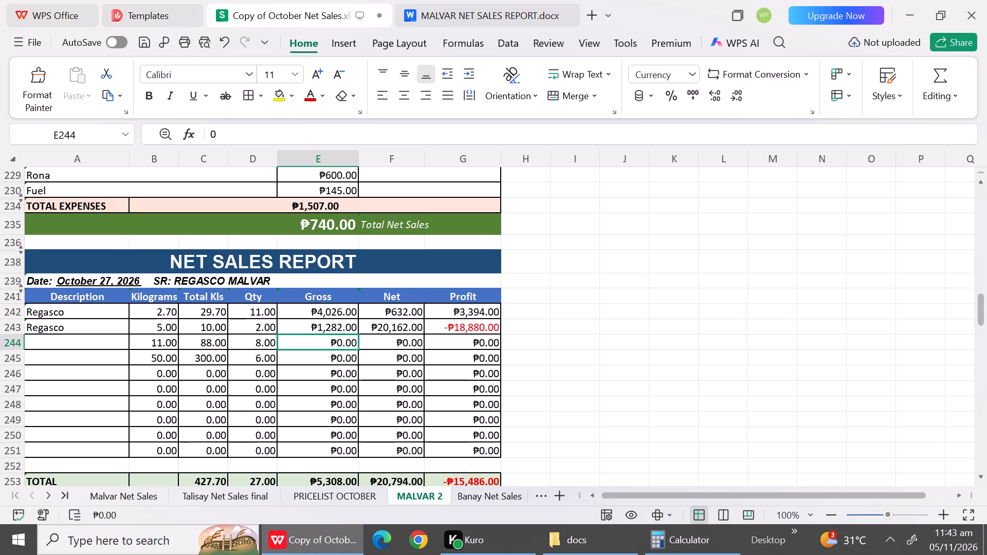
type("10")
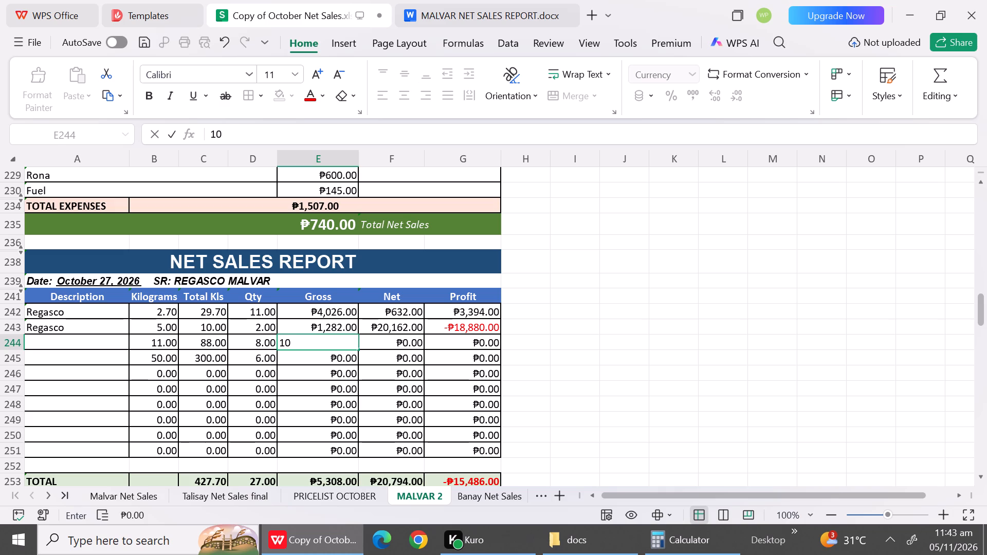
type("862")
key("Down")
type("33")
type("720")
left_click(269, 416)
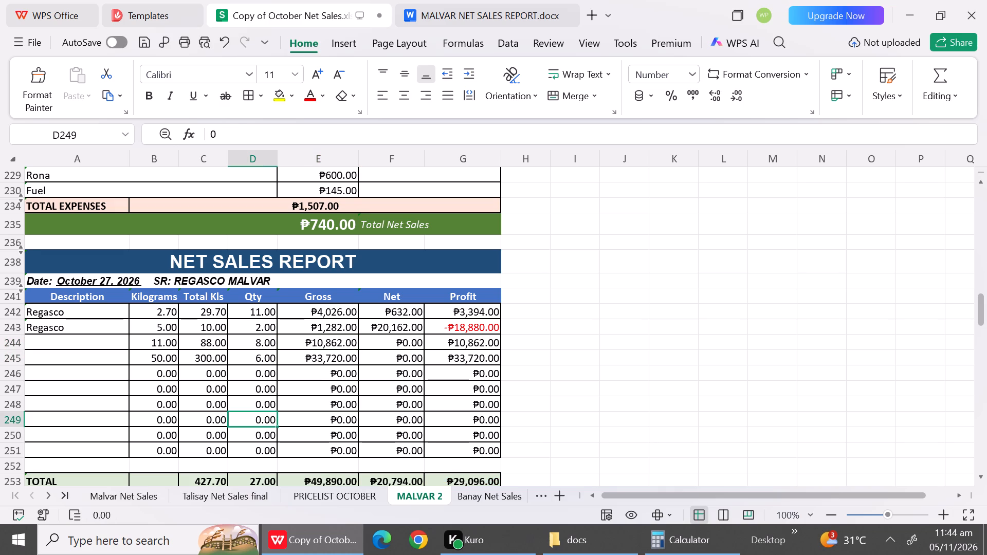
Calculate 316 × 11 in Calculator and enter 3476 as the October 27 Net amount for the 2.70 kg row.
left_click(396, 316)
left_click(704, 538)
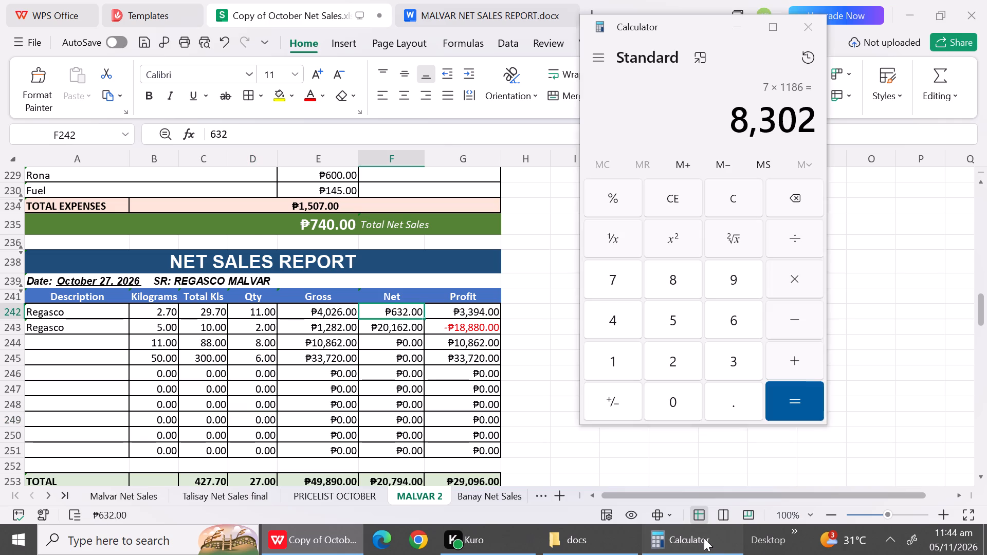
left_click(683, 186)
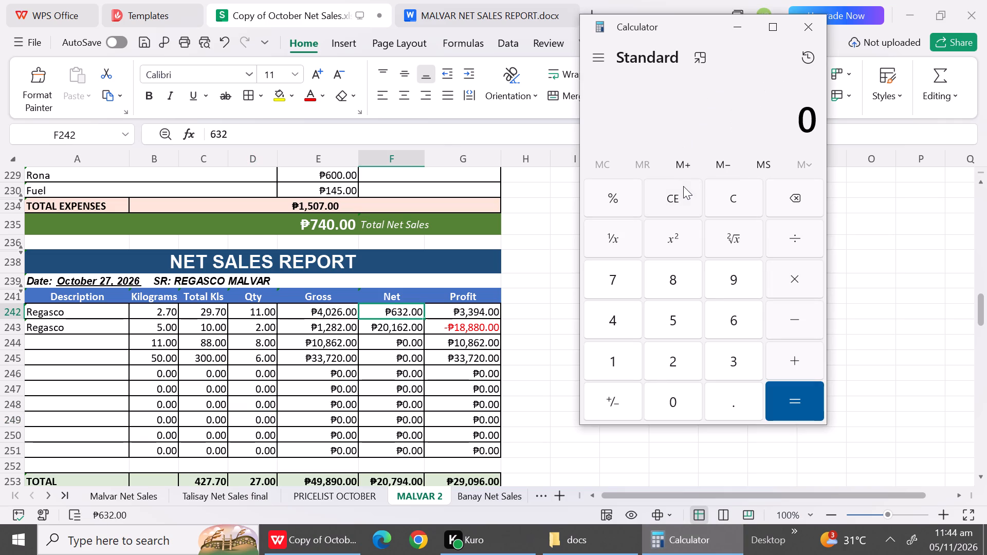
type("316")
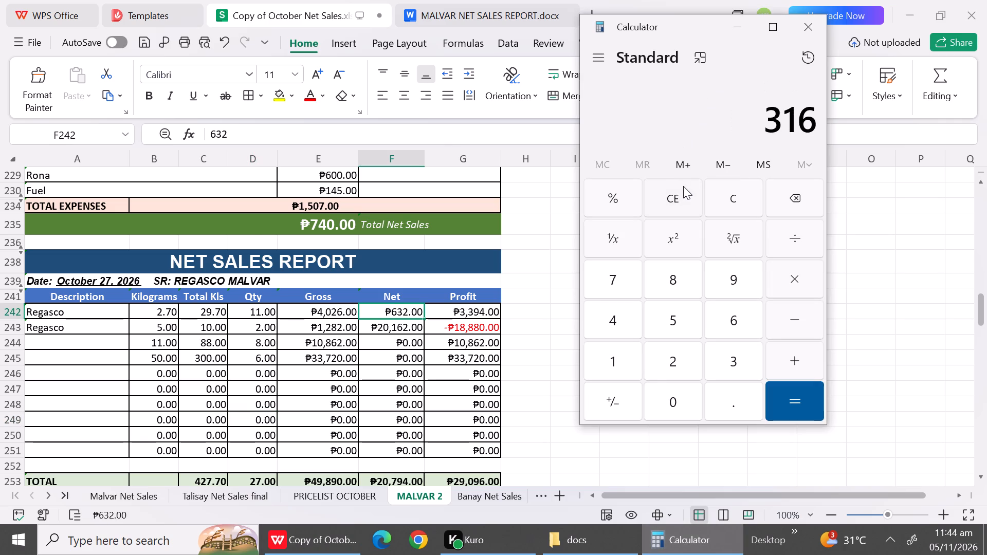
type("*11")
key("Return")
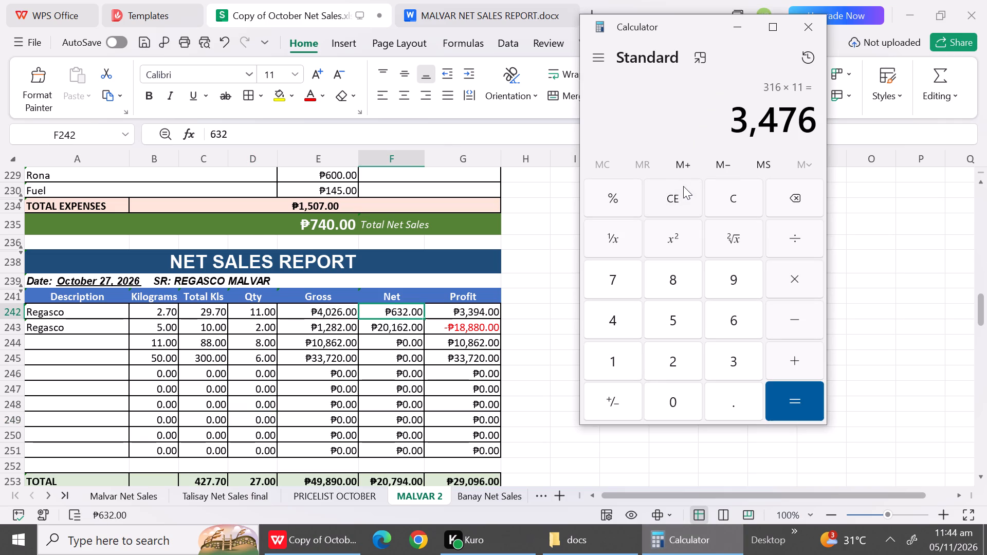
left_click(392, 307)
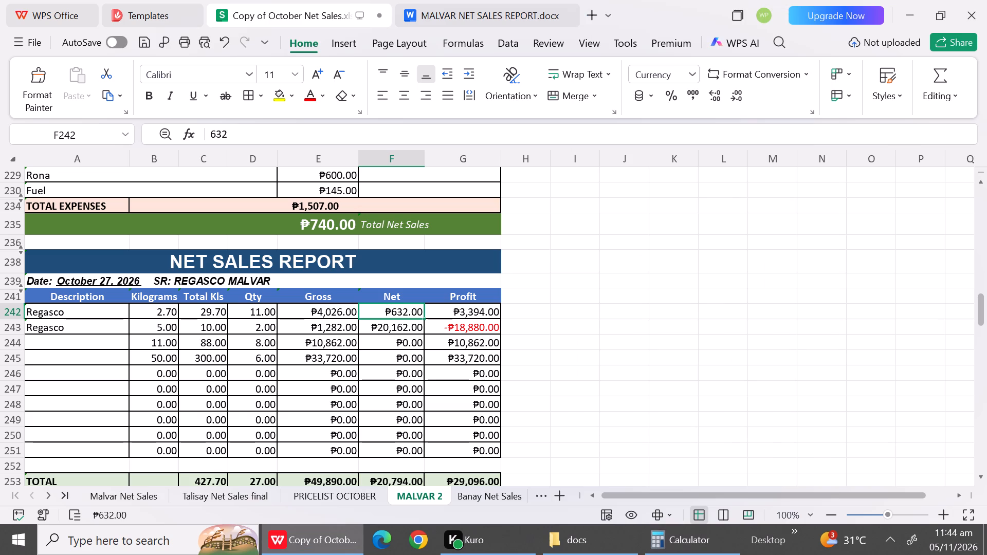
type("3476")
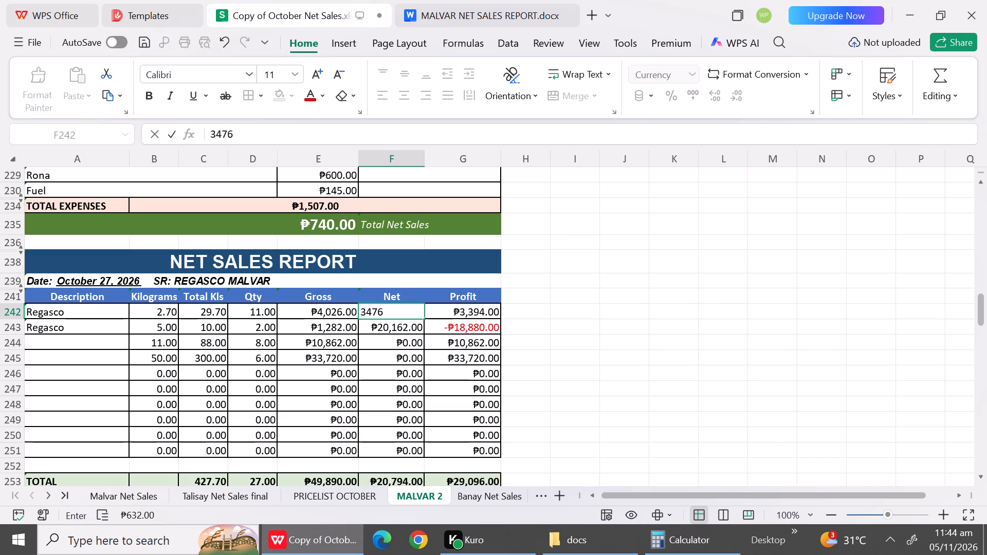
left_click(392, 319)
Calculate 549 × 2 in Calculator and enter 1098 as the October 27 Net amount for the 5 kg row.
left_click(390, 329)
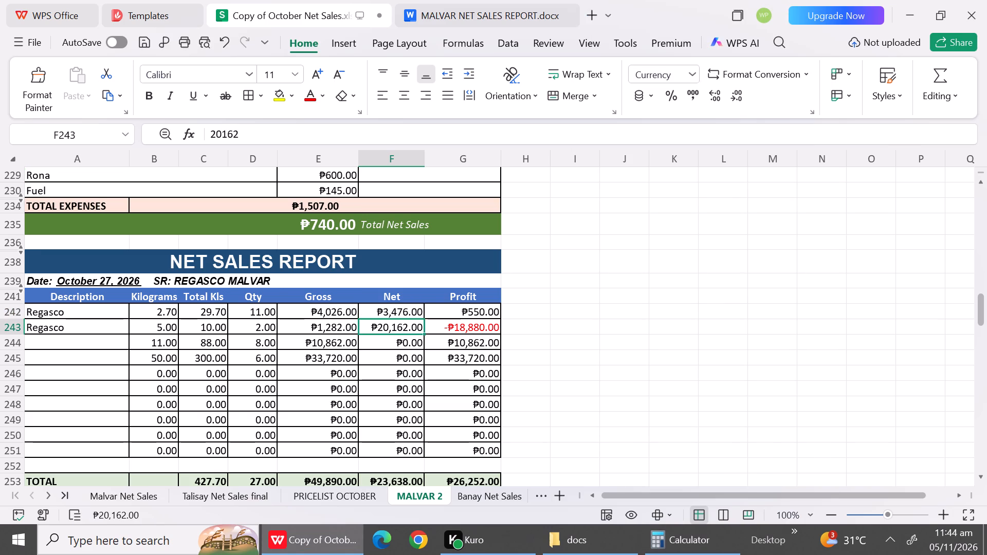
left_click(710, 553)
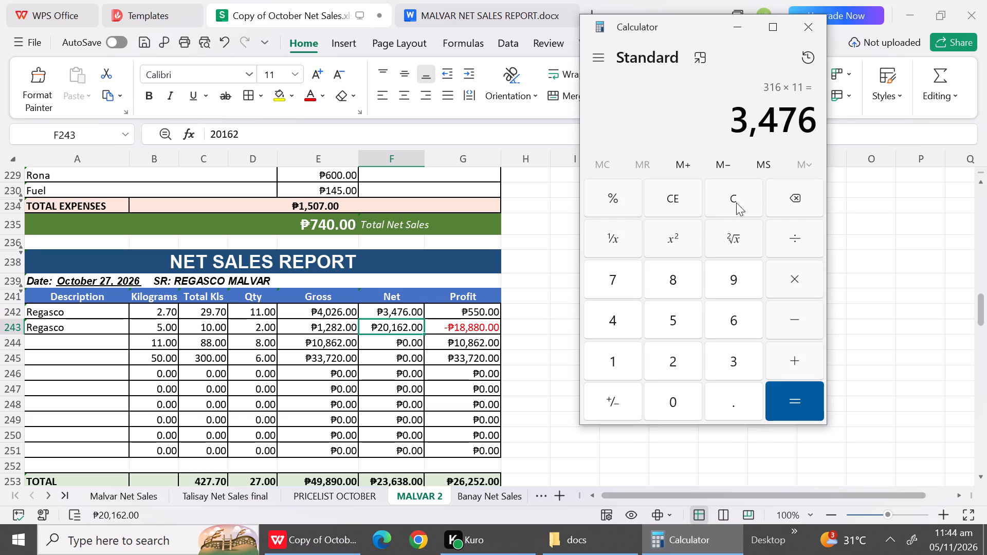
left_click(745, 201)
type("548")
key("BackSpace")
key("9")
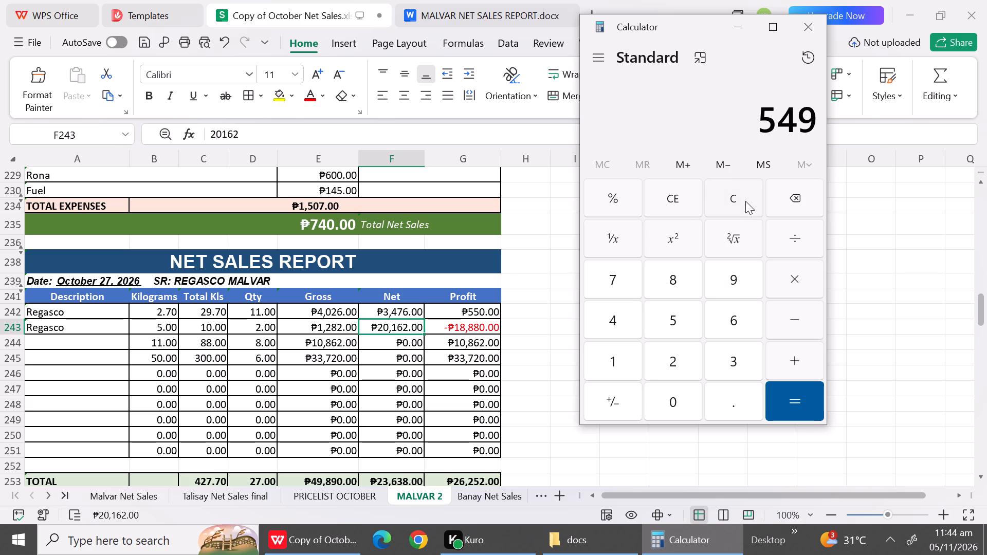
type("*2")
key("Return")
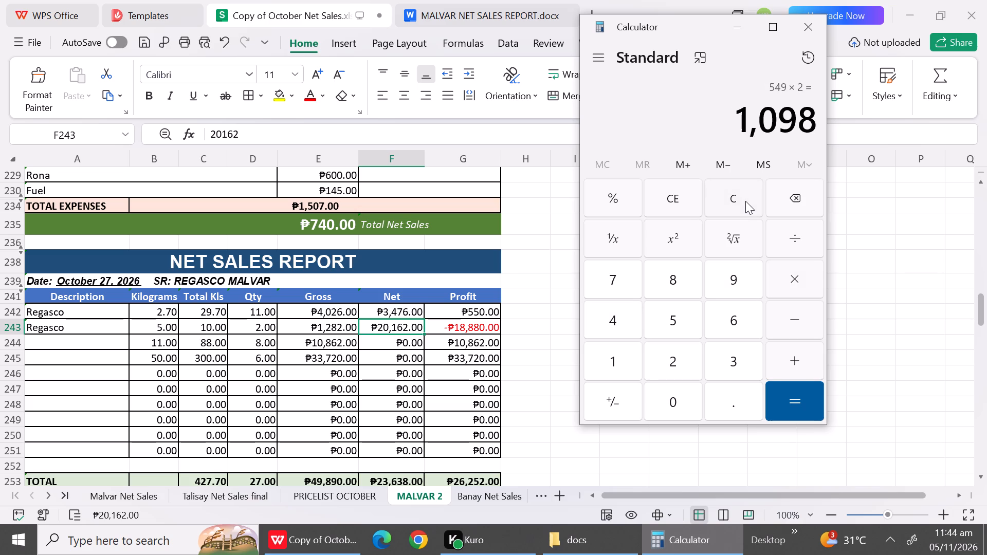
left_click(403, 329)
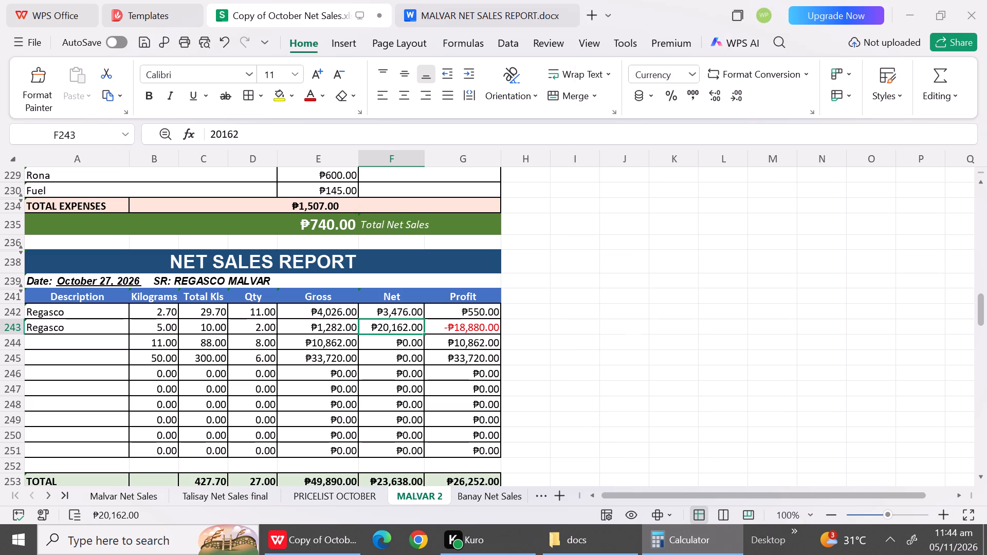
type("1098")
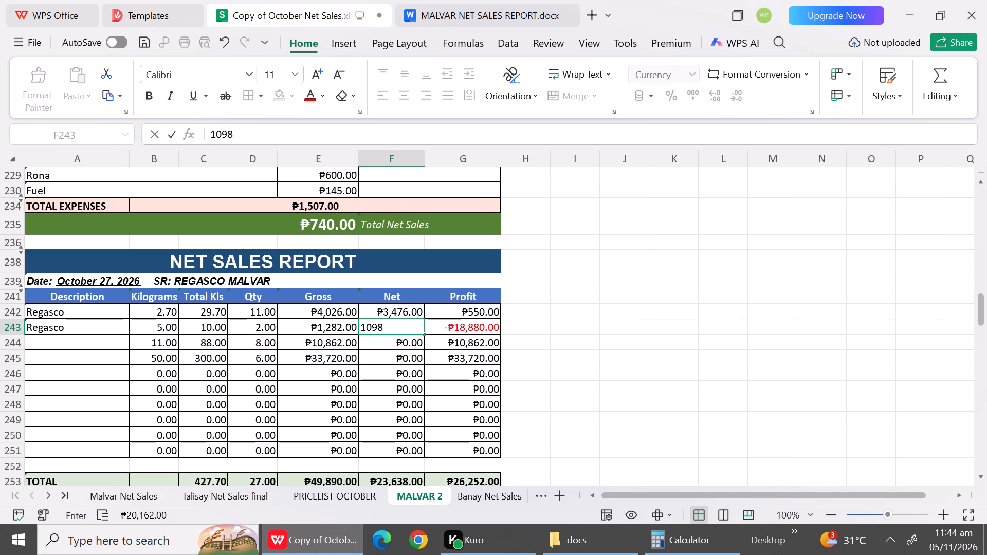
Calculate 8 × 1186 in Calculator and enter 9488 as the October 27 Net amount for the 11 kg row.
left_click(387, 347)
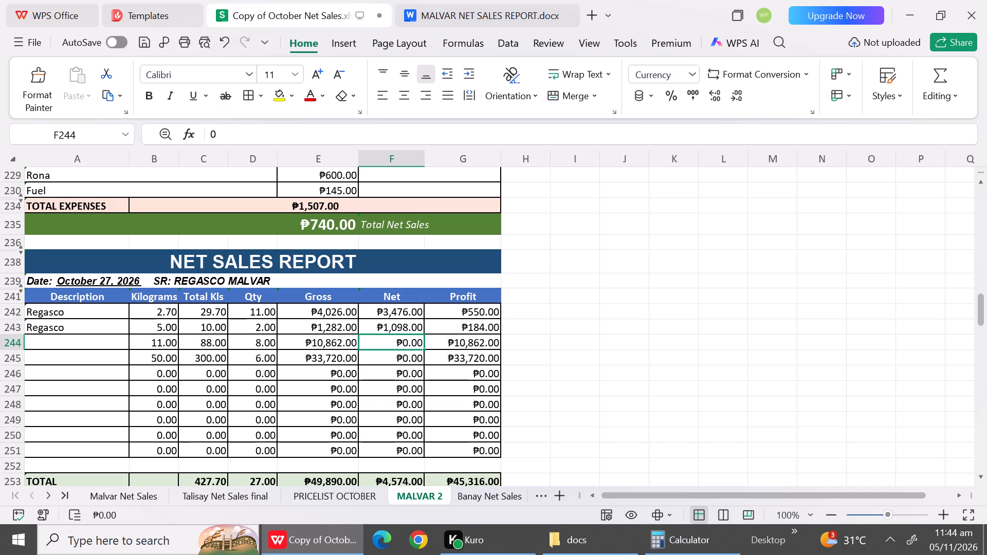
left_click(691, 550)
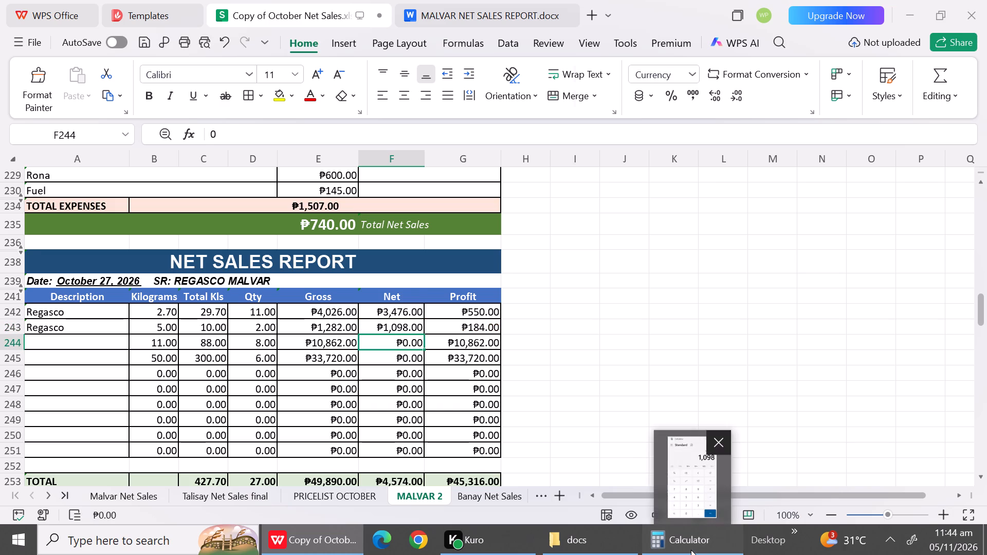
left_click(669, 197)
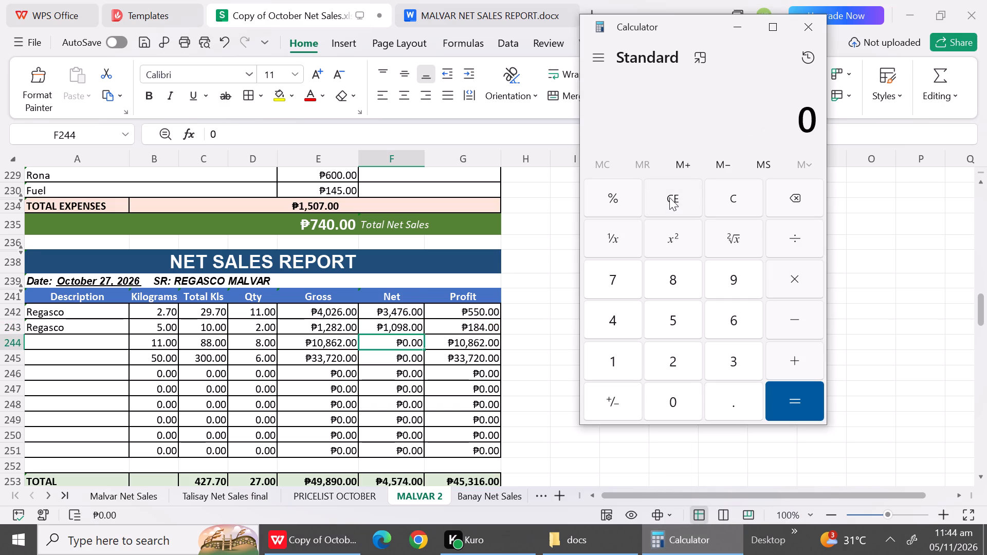
key("7")
key("BackSpace")
key("8")
key("shift+asterisk")
type("1186")
key("Return")
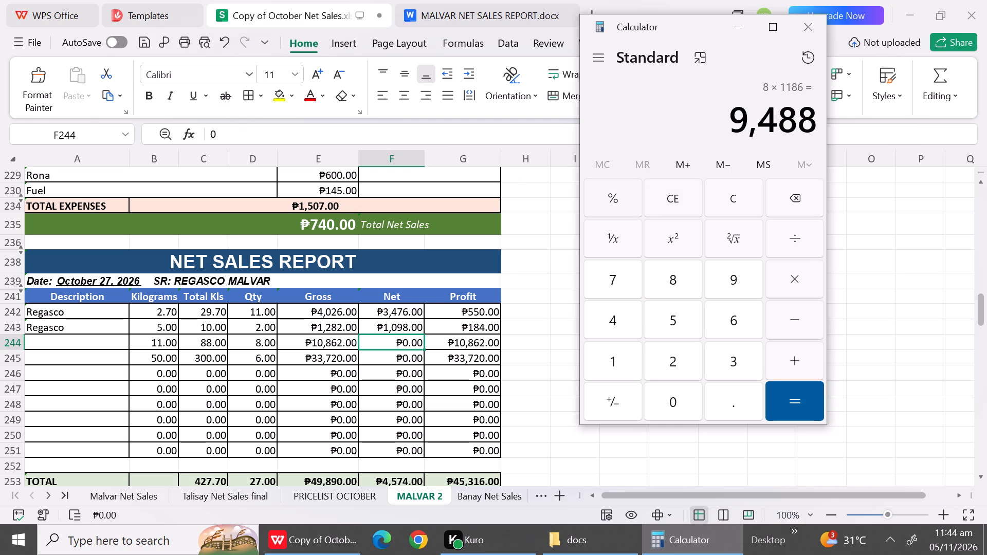
left_click(388, 344)
type("94")
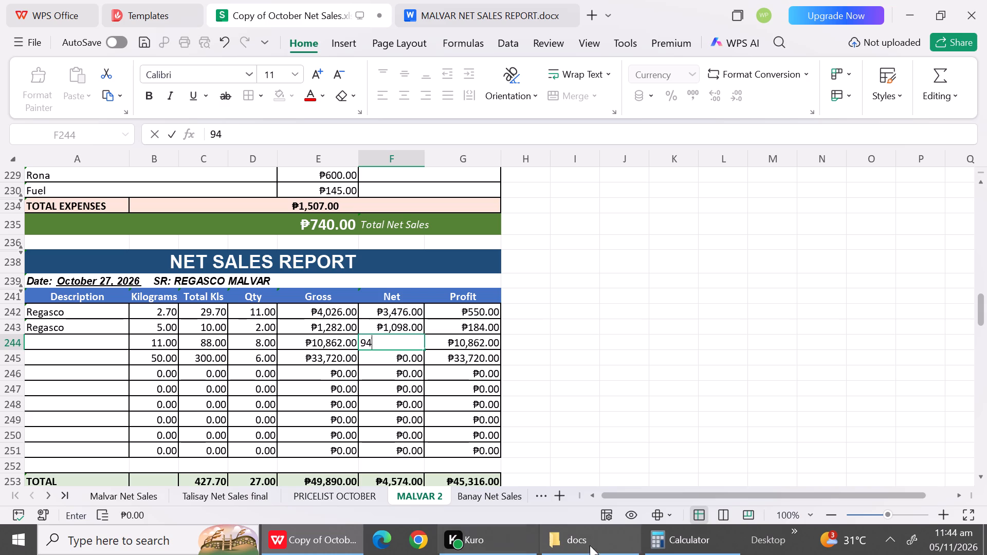
left_click(698, 554)
left_click(698, 554)
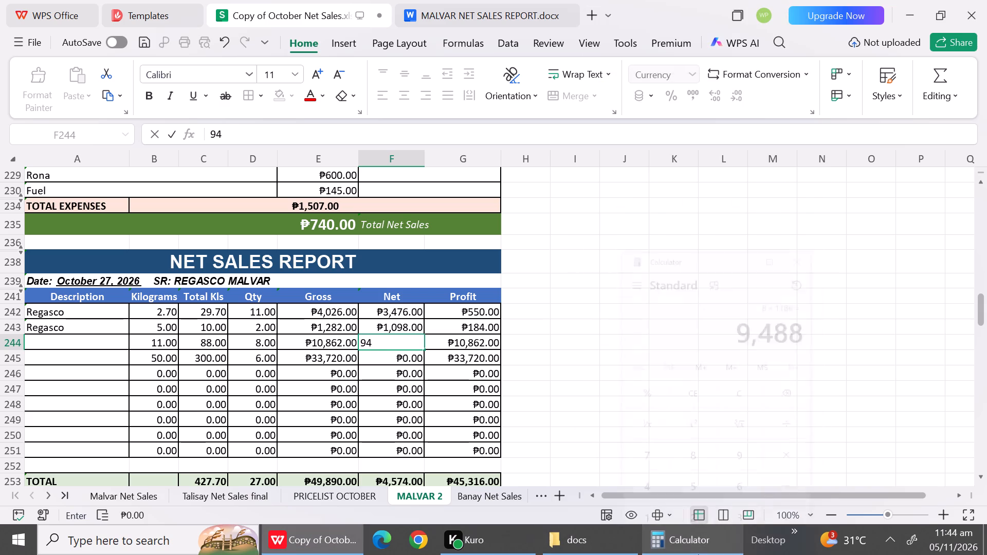
type("88")
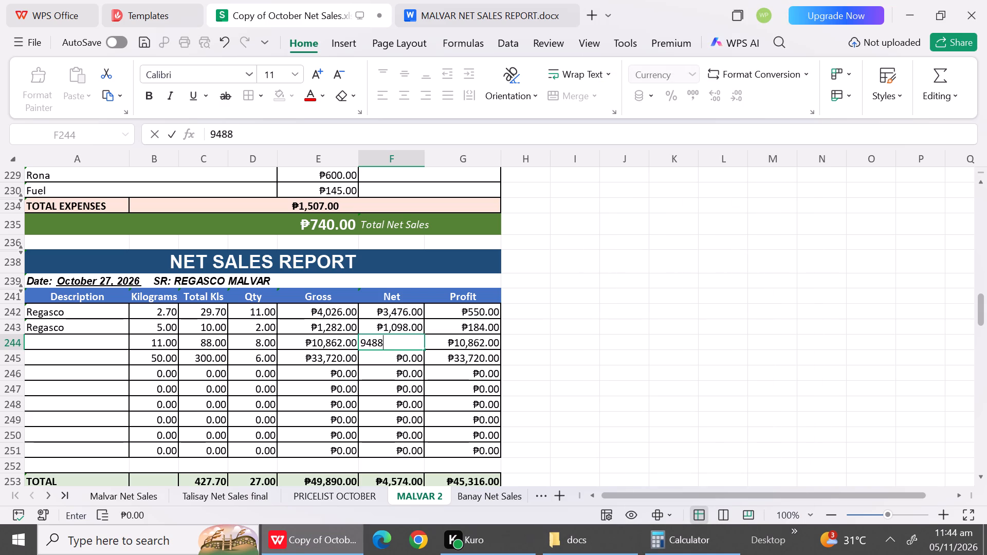
Calculate 6 × 4904 in Calculator and enter 29424 as the October 27 Net amount for the 50 kg row.
left_click(392, 359)
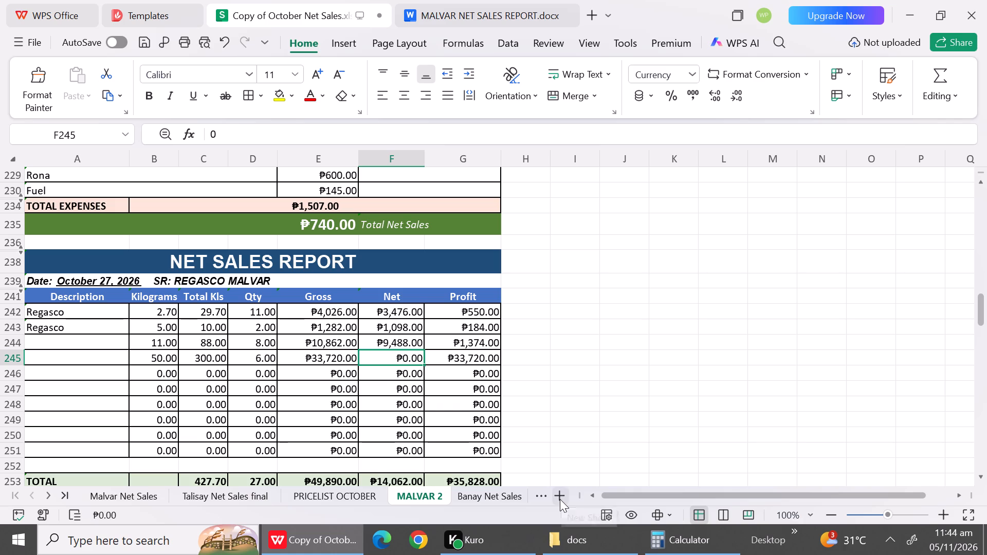
left_click(687, 547)
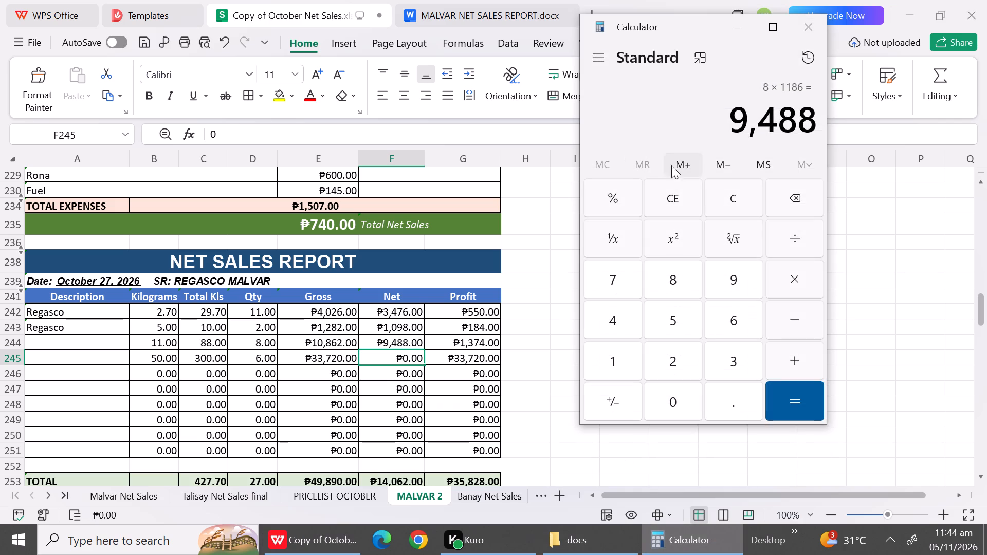
left_click(729, 206)
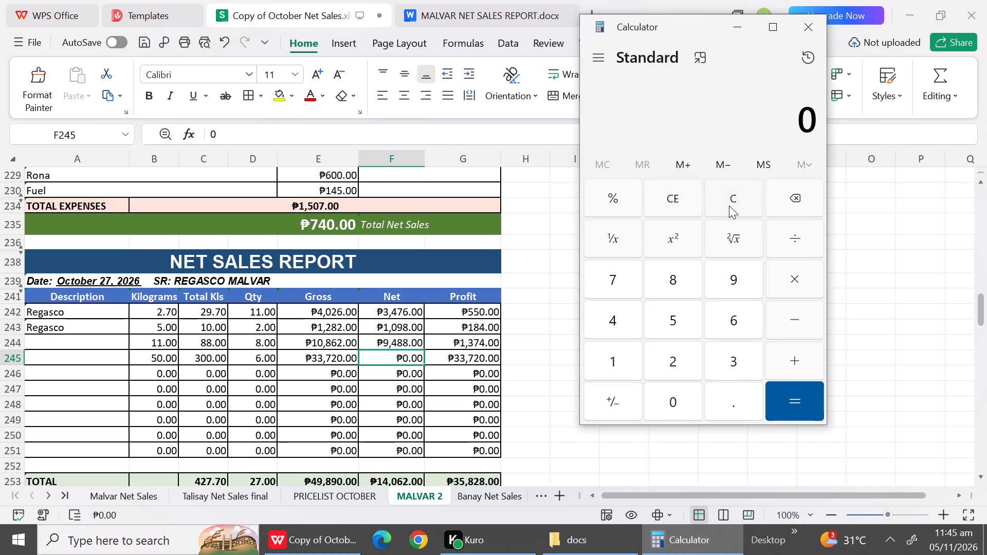
type("6*")
type("4904")
key("Return")
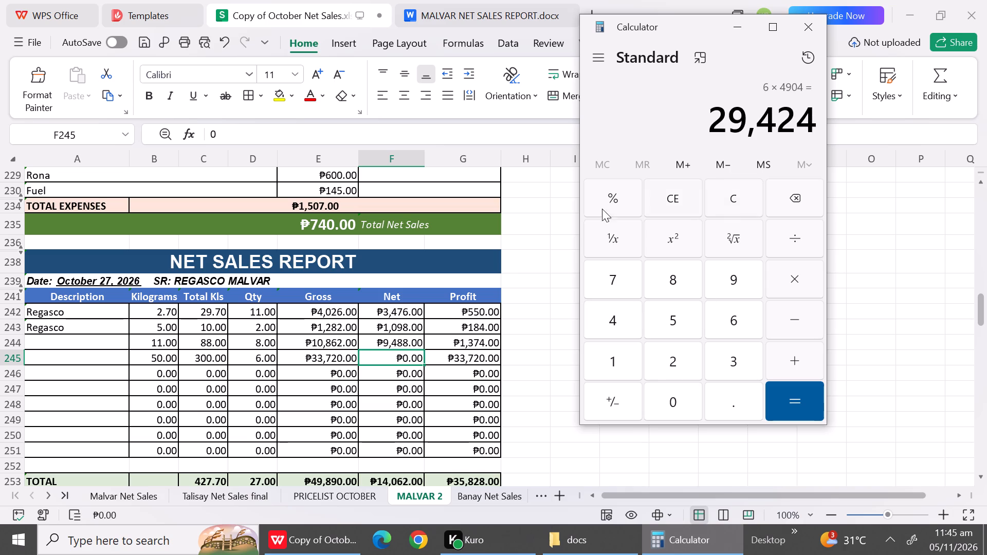
left_click(388, 360)
type("29424")
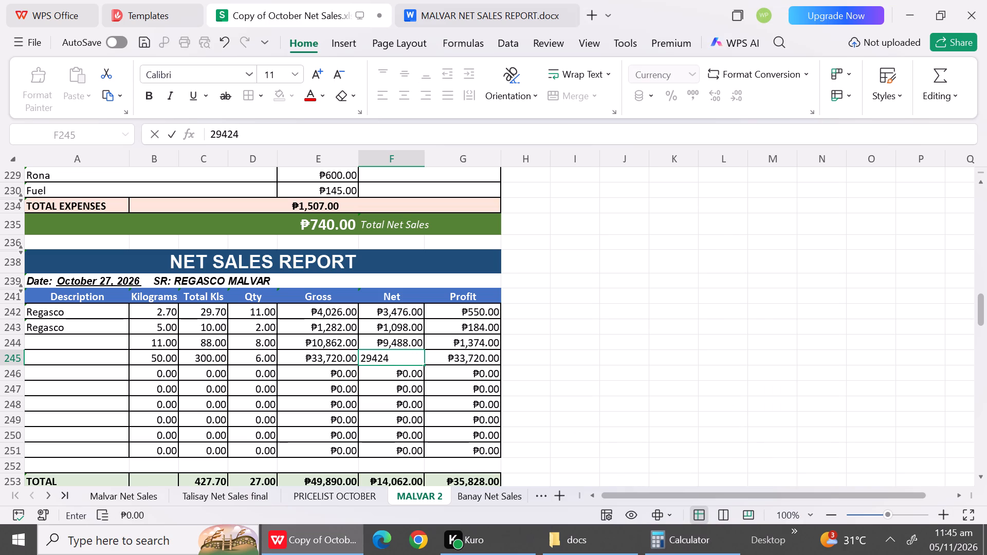
left_click(643, 408)
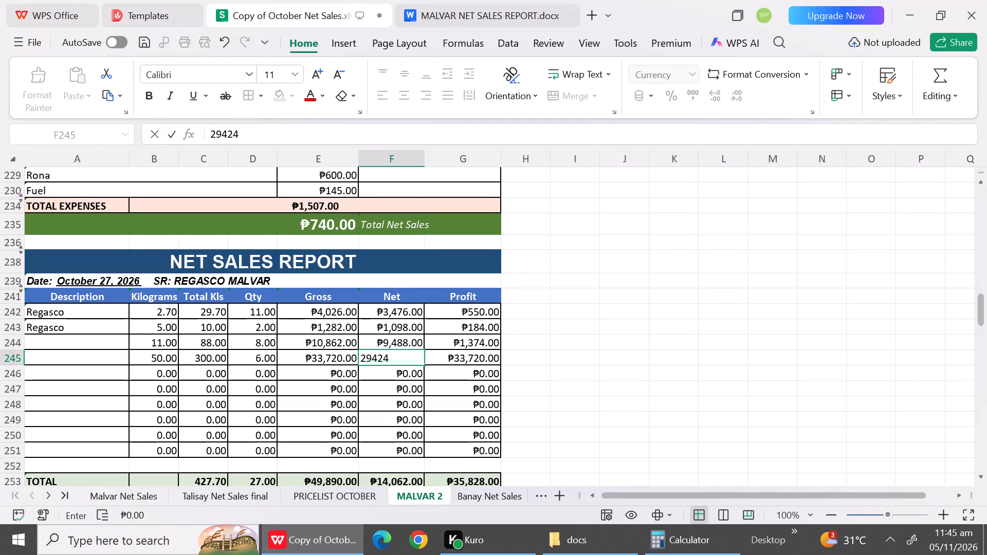
Enter Regasco as the description for the 11 kg and 50 kg rows of the October 27 report.
left_click(82, 347)
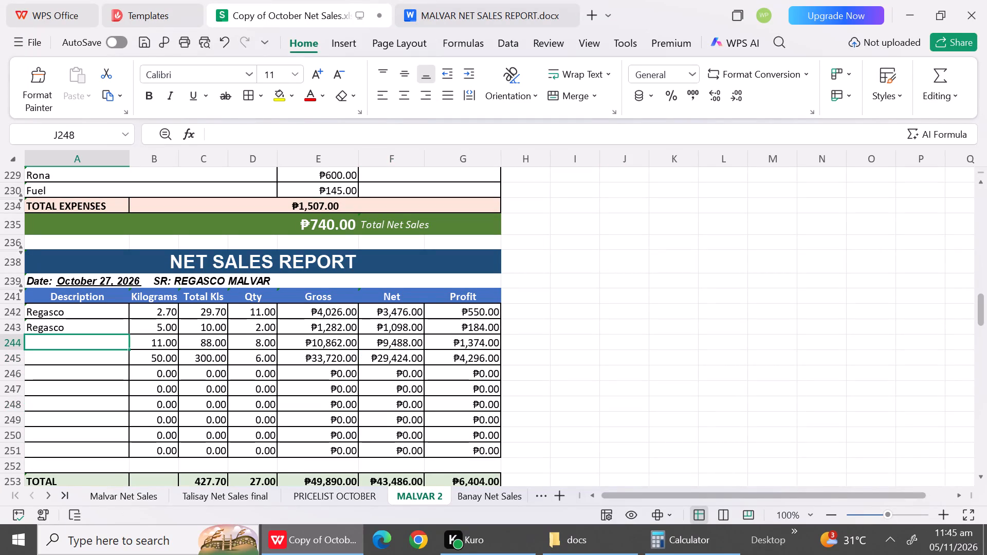
type("re")
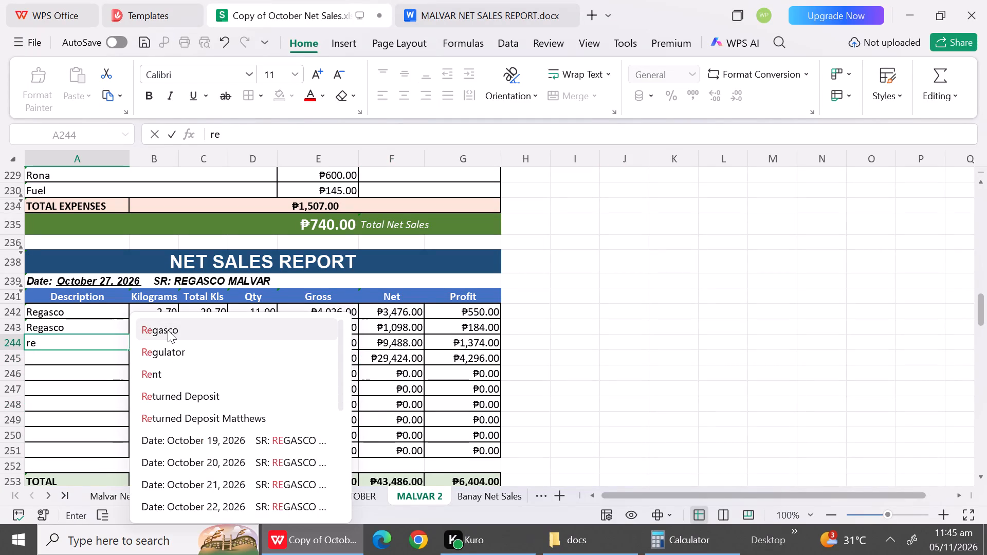
left_click(168, 330)
left_click(115, 359)
key("r")
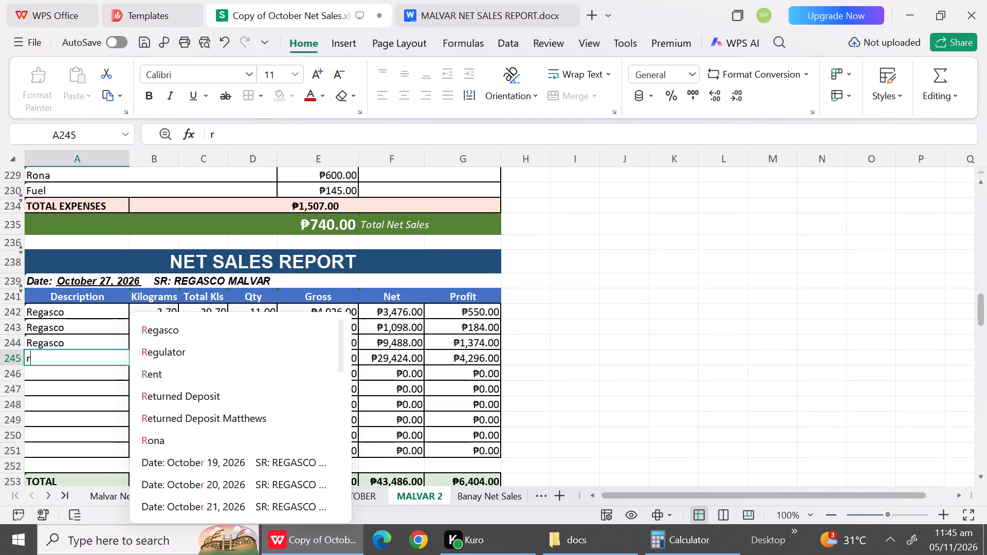
left_click(160, 328)
scroll(5, 379, "right", 1)
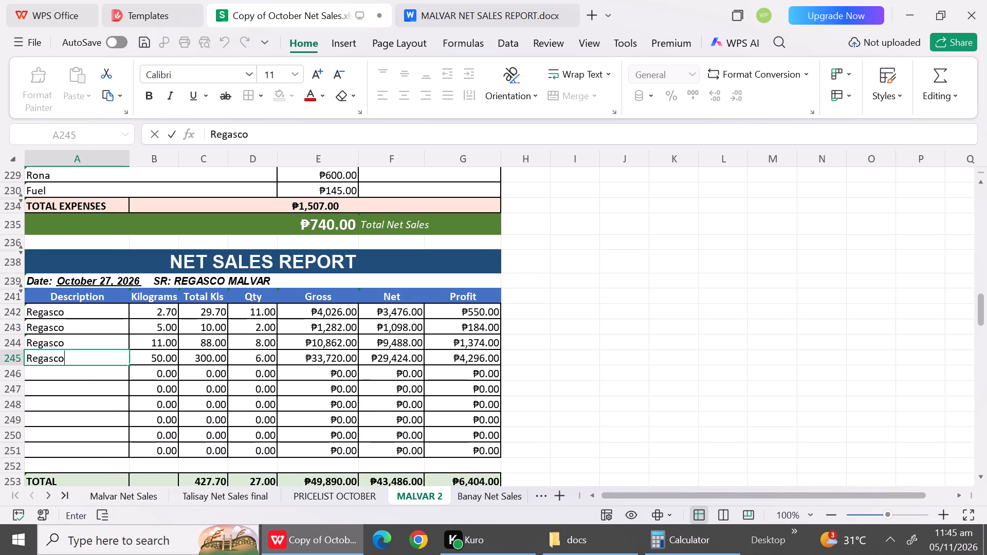
scroll(12, 374, "right", 1)
Hide the unused rows 246 to 252 above the October 27 TOTAL row.
left_click_drag(12, 374, 13, 462)
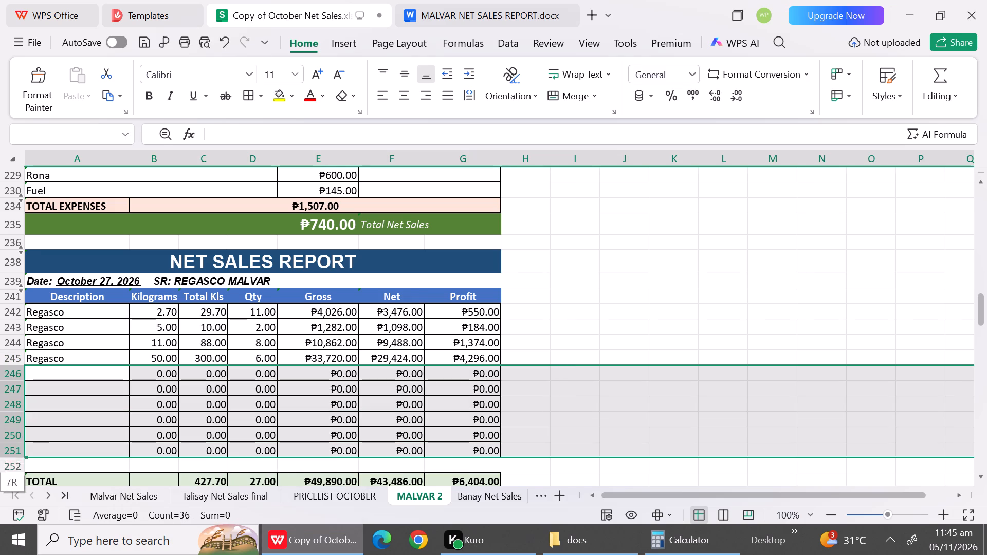
left_click_drag(13, 462, 14, 464)
right_click(14, 464)
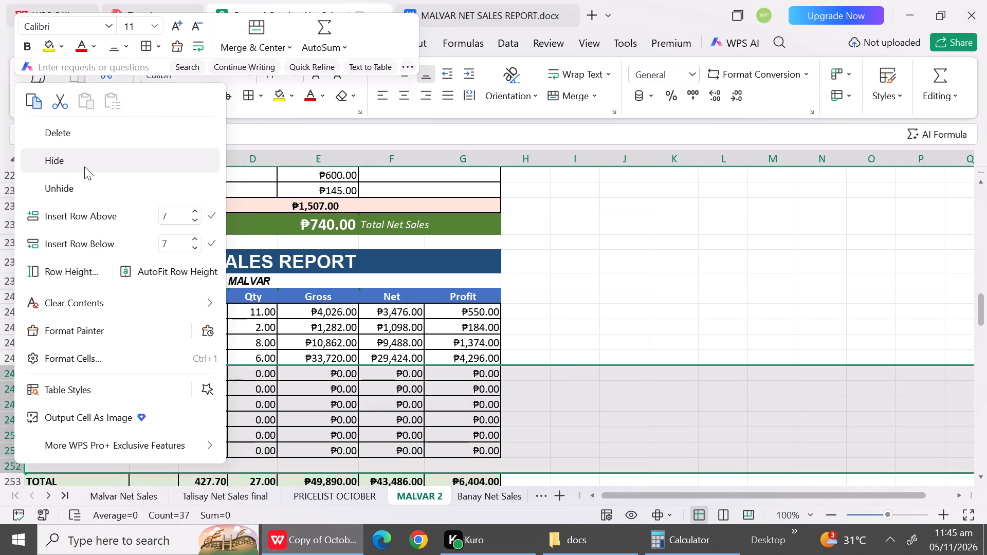
left_click(84, 166)
left_click(750, 349)
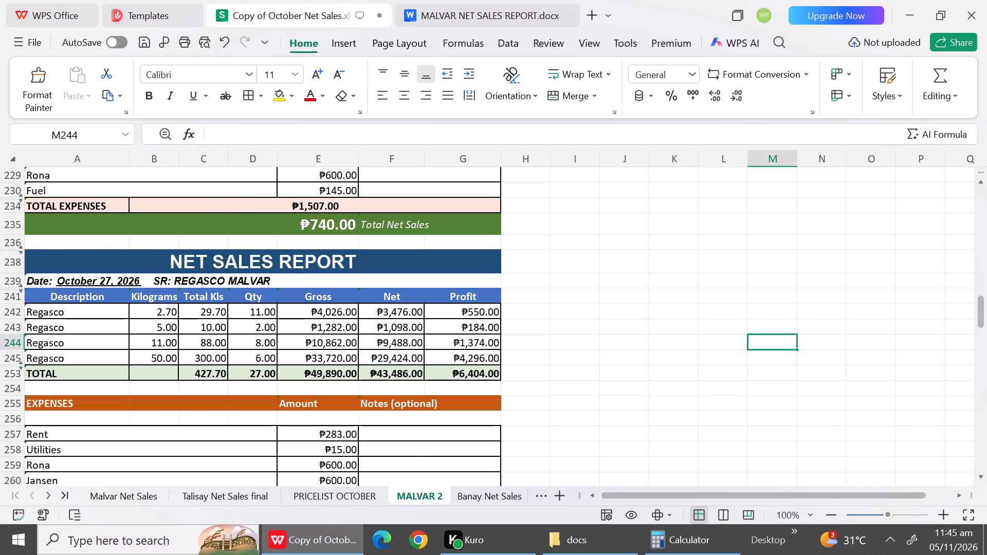
Hide blank rows 254 and 256 above and below the October 27 EXPENSES header.
left_click(15, 391)
right_click(15, 391)
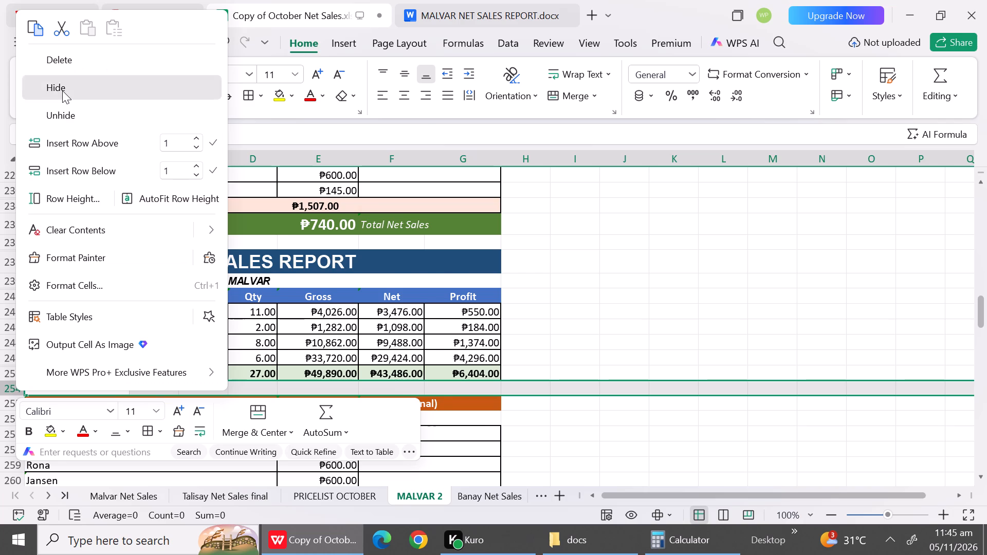
left_click(62, 90)
left_click(18, 403)
right_click(18, 403)
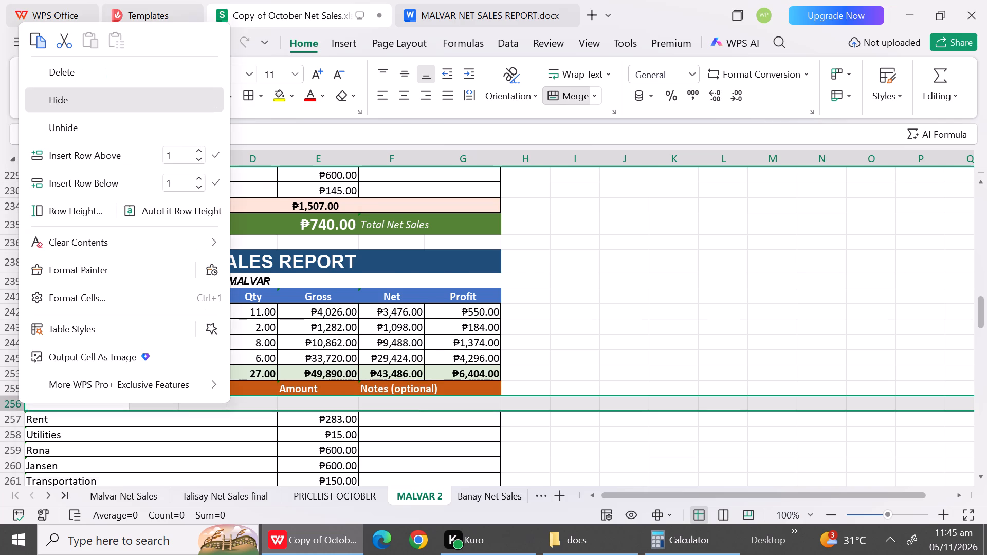
left_click(99, 103)
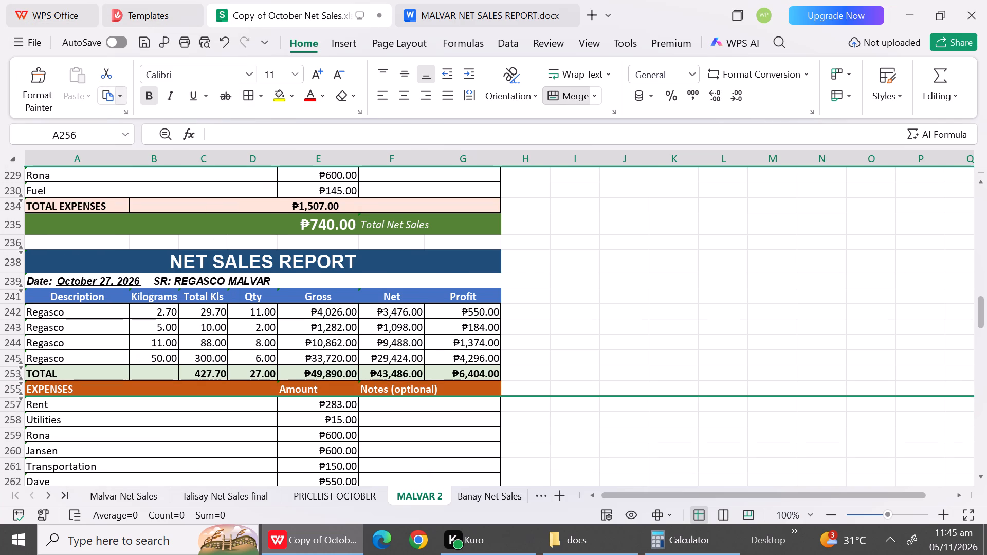
Replace the October 27 expense names Rona and Jansen with Lovely and Jerome.
triple_click(983, 481)
triple_click(983, 481)
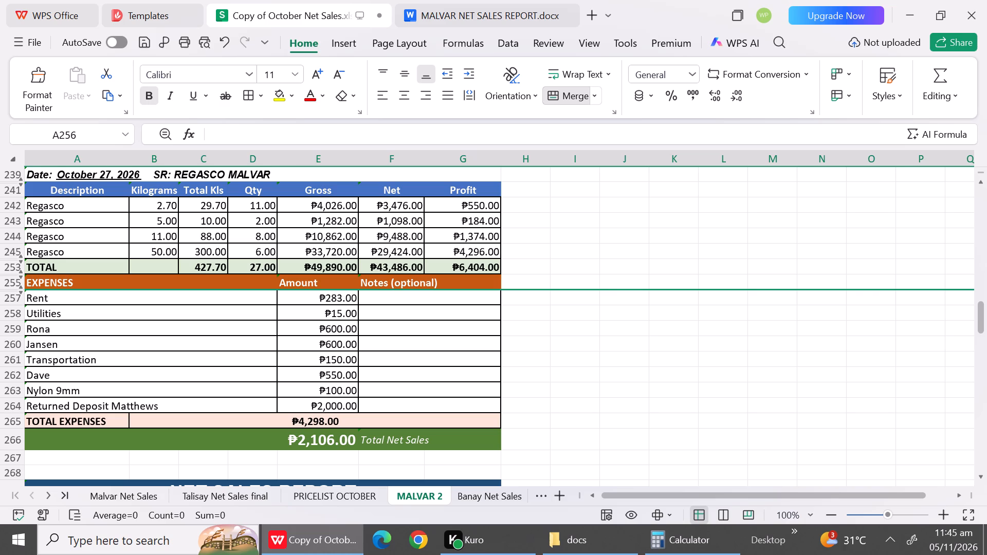
left_click(60, 346)
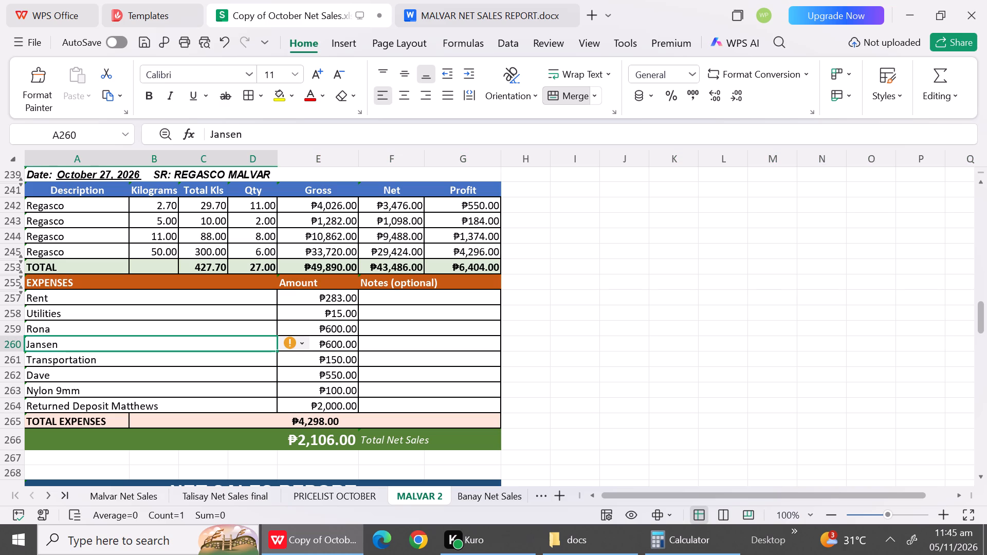
left_click(57, 330)
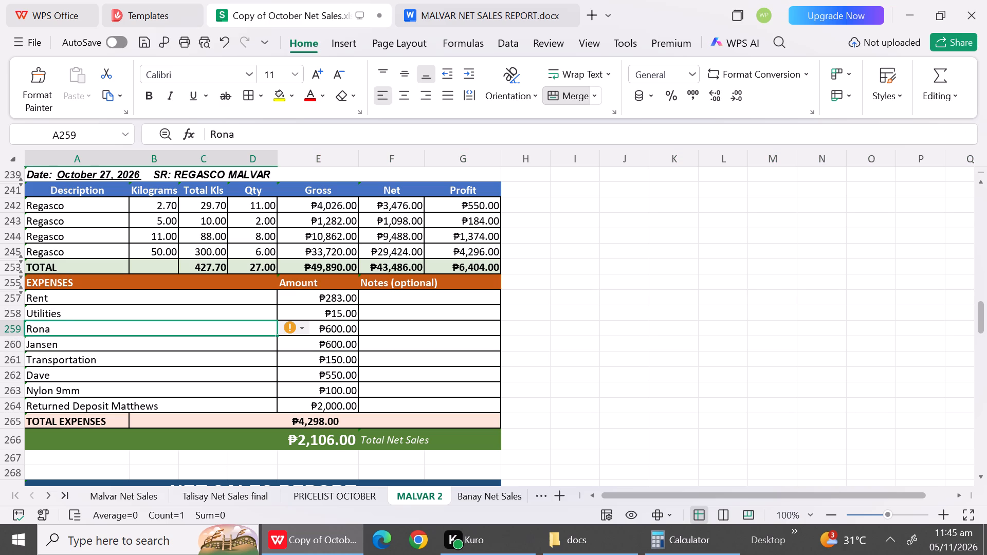
key("shift+l")
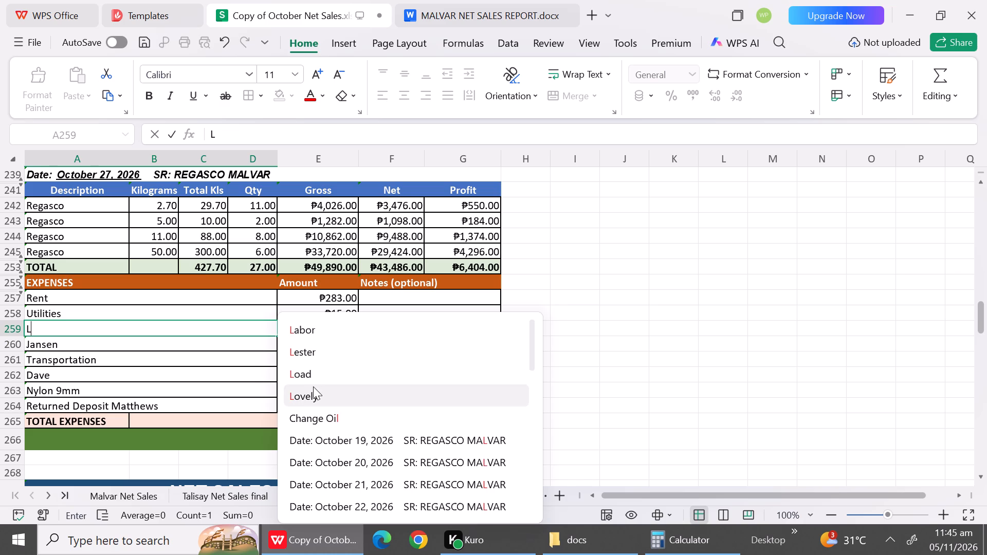
left_click(312, 402)
left_click(98, 347)
key("shift+j")
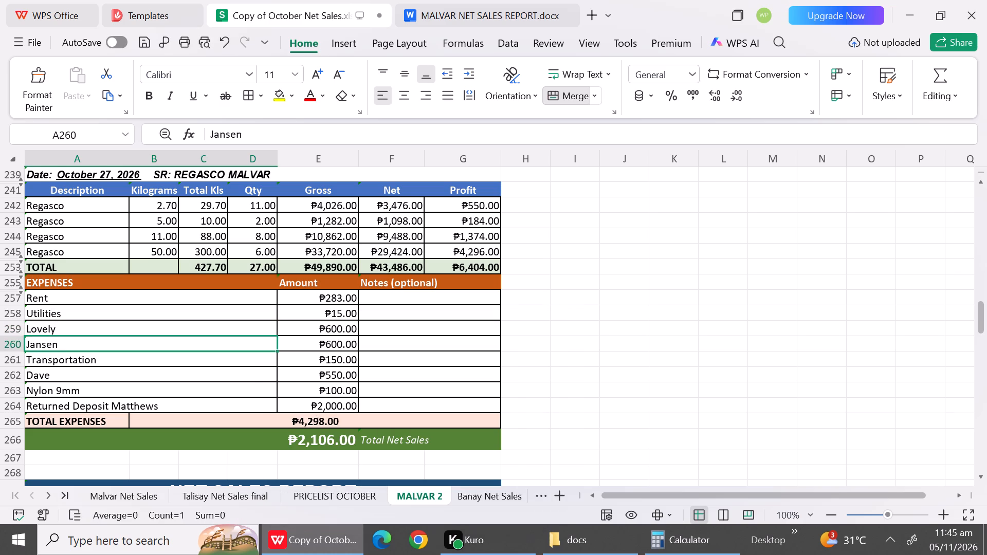
left_click(95, 401)
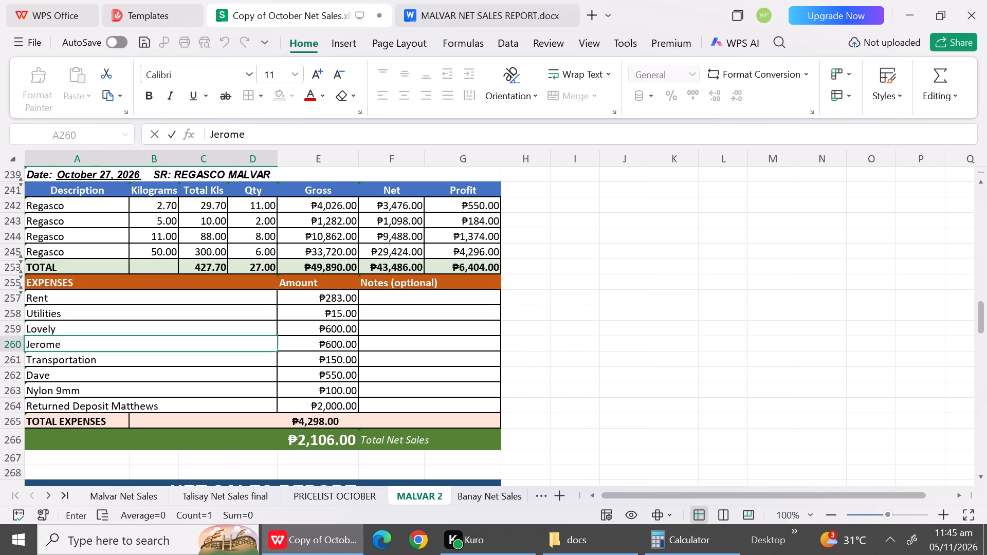
Set the October 27 expense amounts to 200 for Rent, 12 for Utilities and 550 for Lovely.
left_click(338, 297)
type("200")
key("Down")
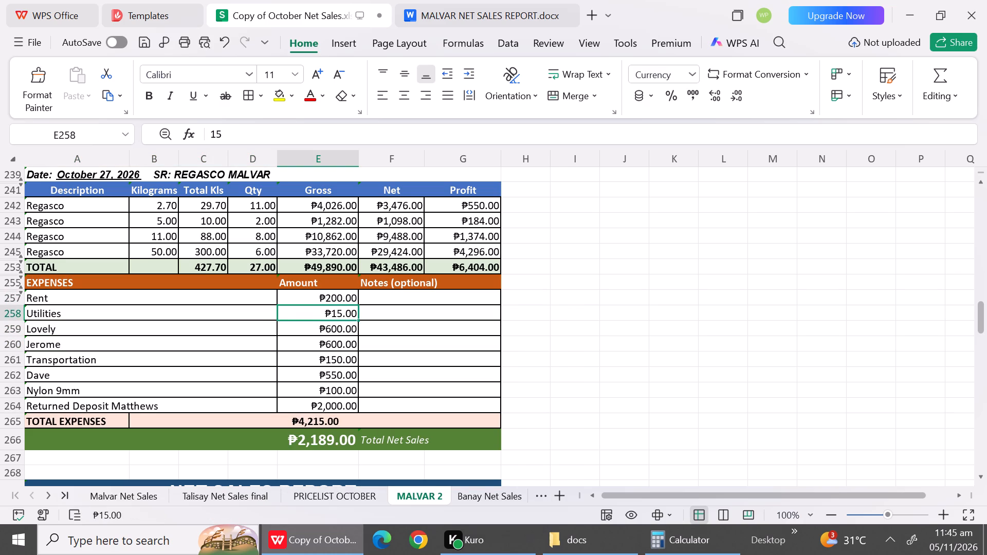
type("12")
key("Down")
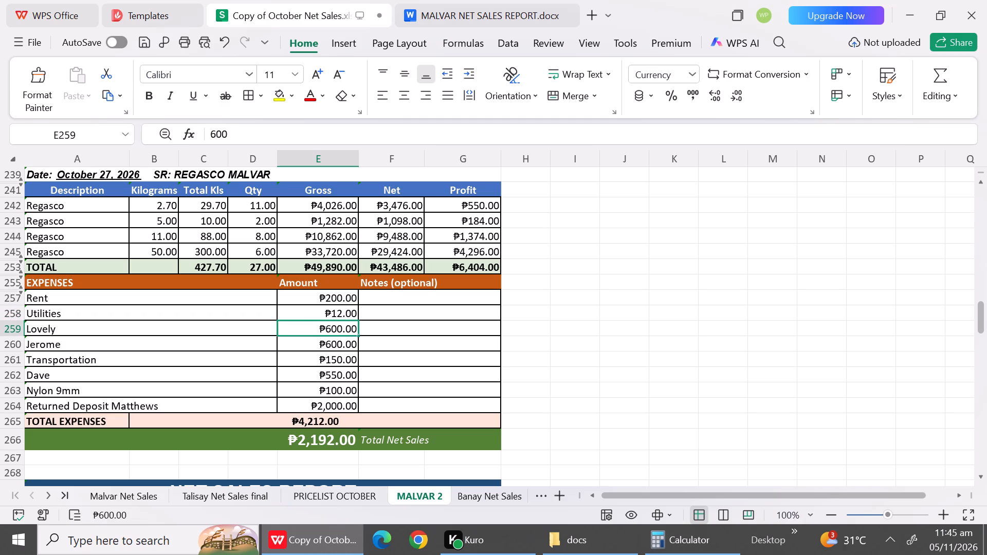
type("550")
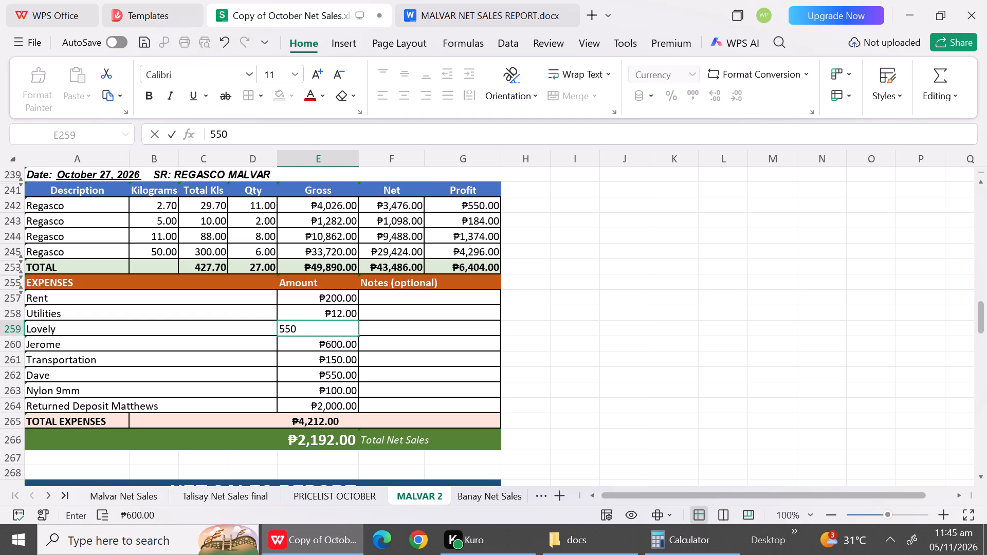
left_click(98, 358)
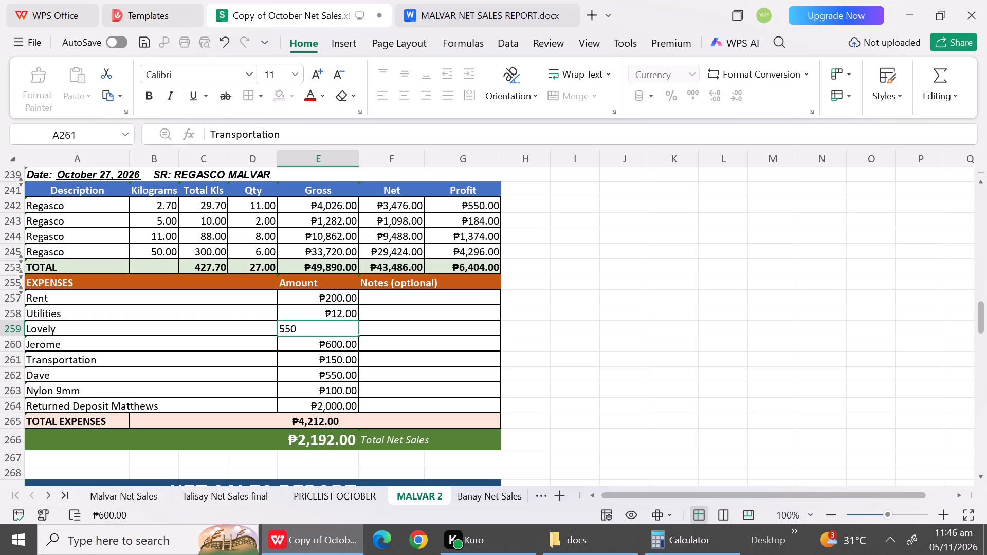
Replace the October 27 Transportation expense with Photocopy cla and set its amount to 60.
type("Pho")
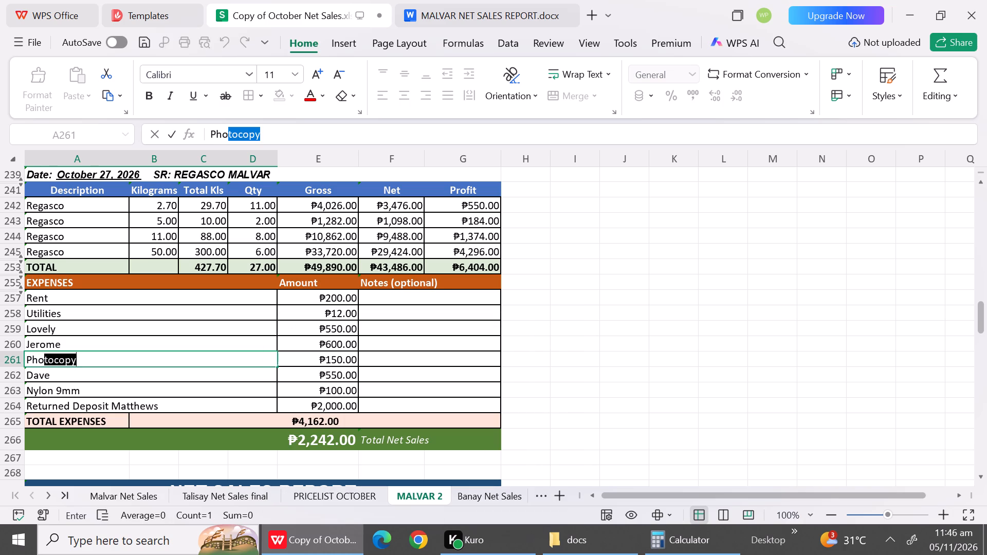
double_click(98, 358)
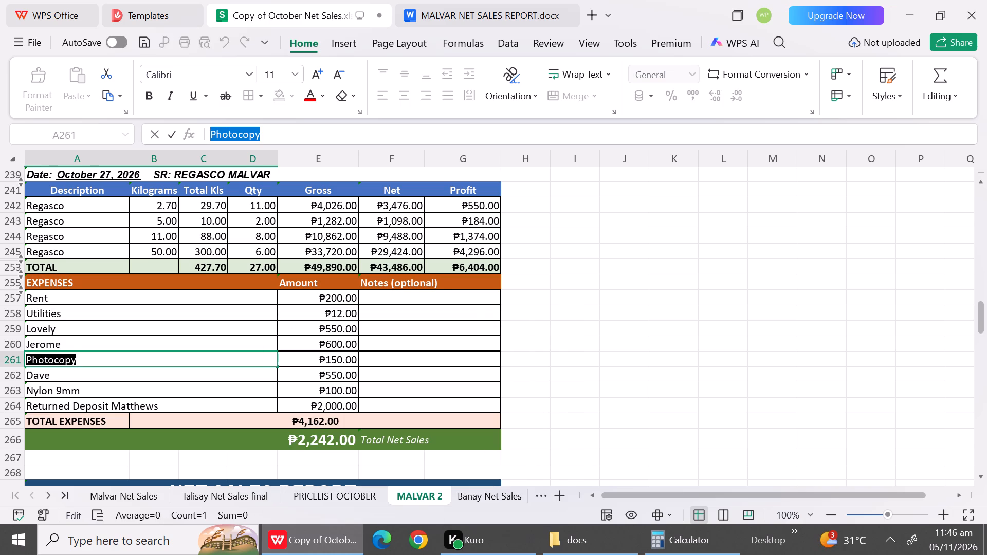
key("space")
type("Ph")
key("o")
key("t")
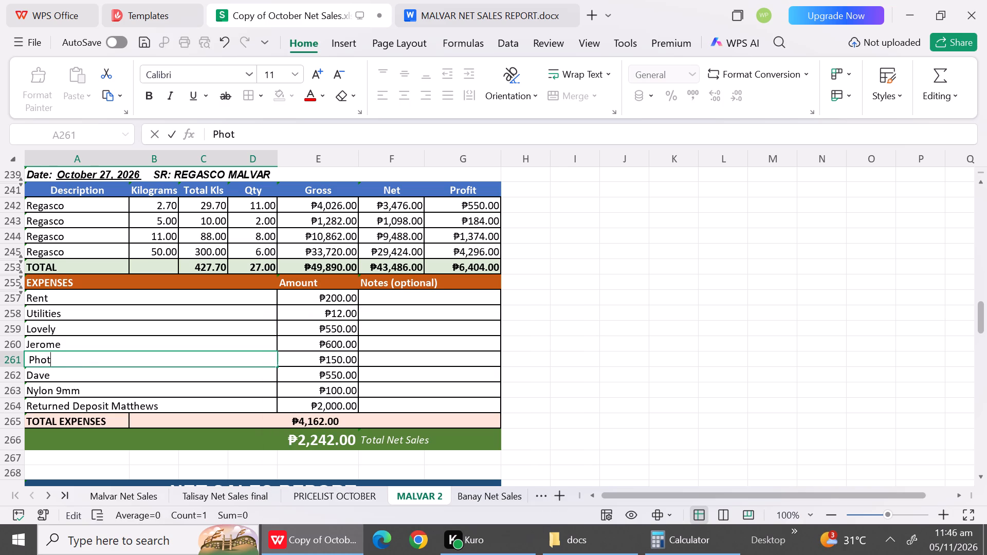
type("ocopy")
key("space")
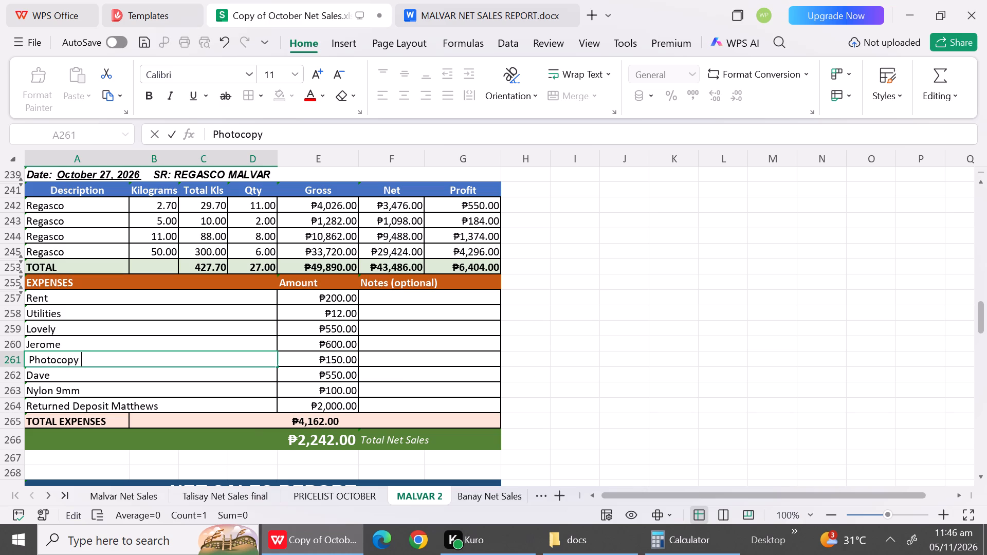
key("c")
type("la")
left_click(335, 360)
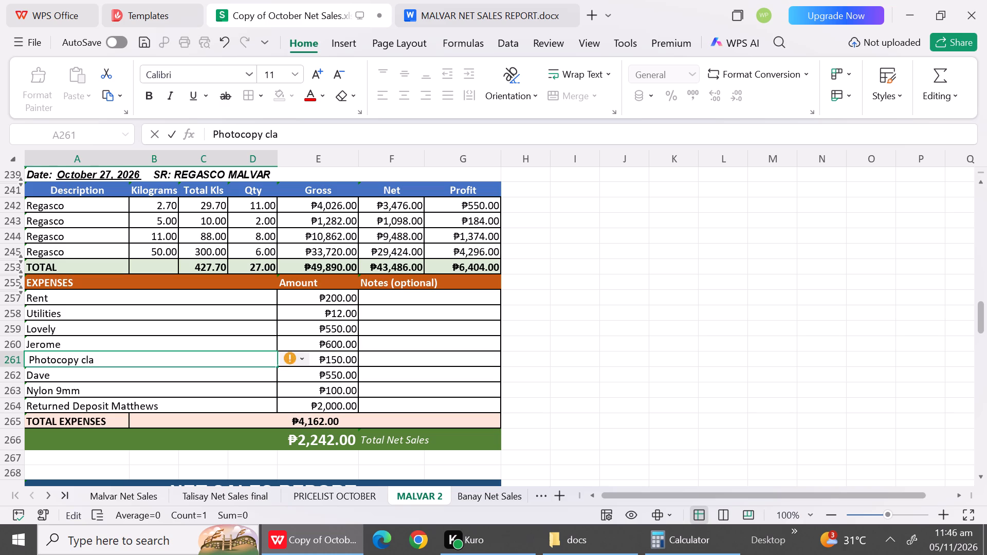
type("60")
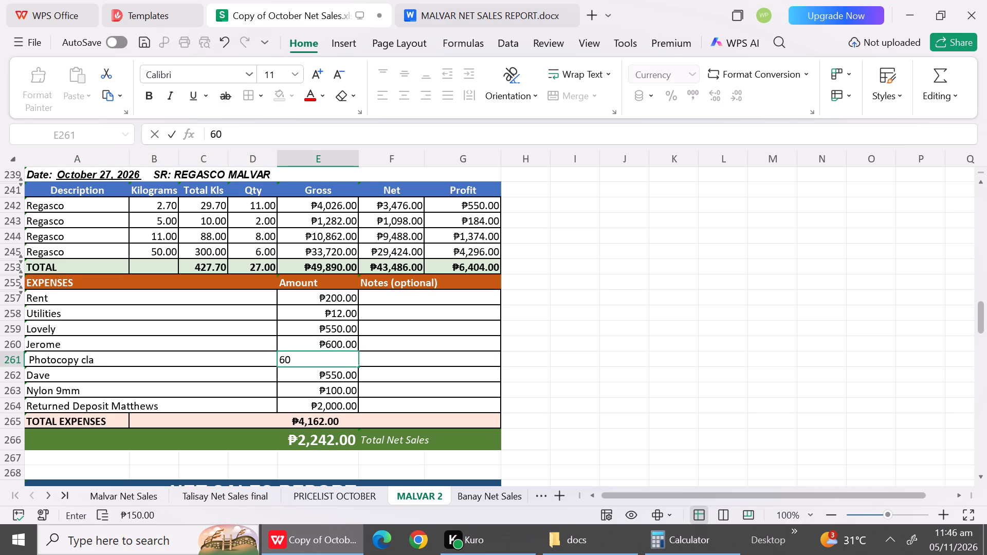
key("Down")
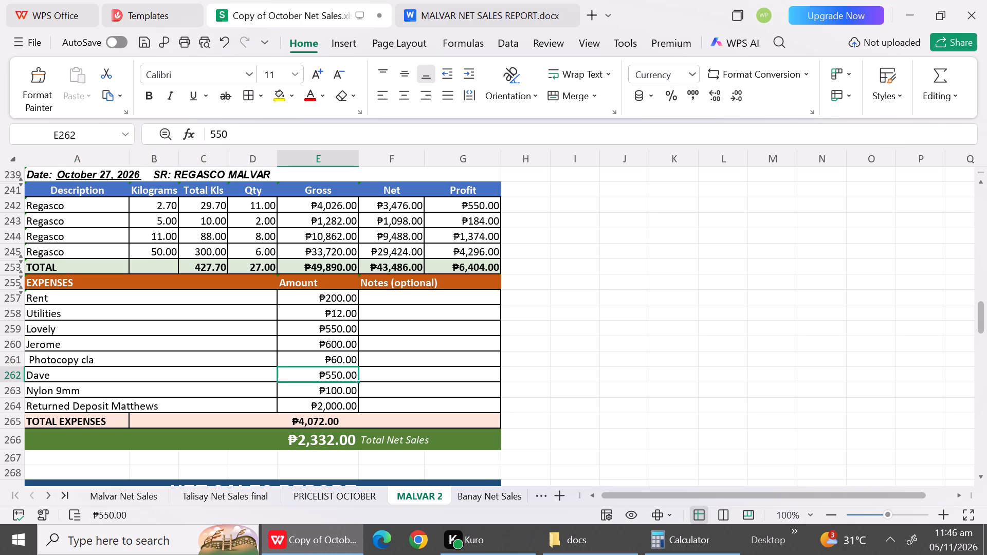
Clear the names and amounts of the October 27 expenses Dave, Nylon 9mm and Returned Deposit Matthews.
key("BackSpace")
key("Down")
key("BackSpace")
key("Down")
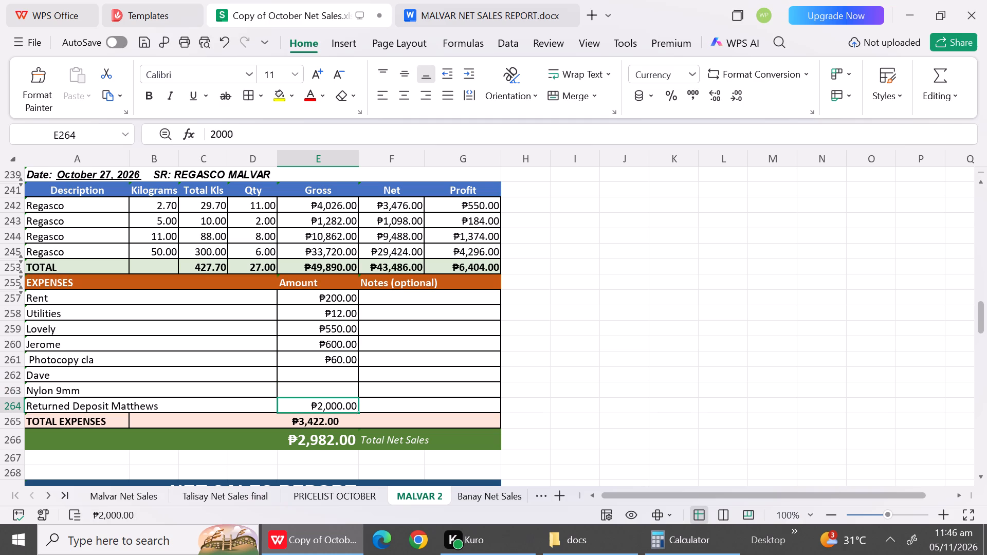
key("BackSpace")
left_click(85, 385)
key("BackSpace")
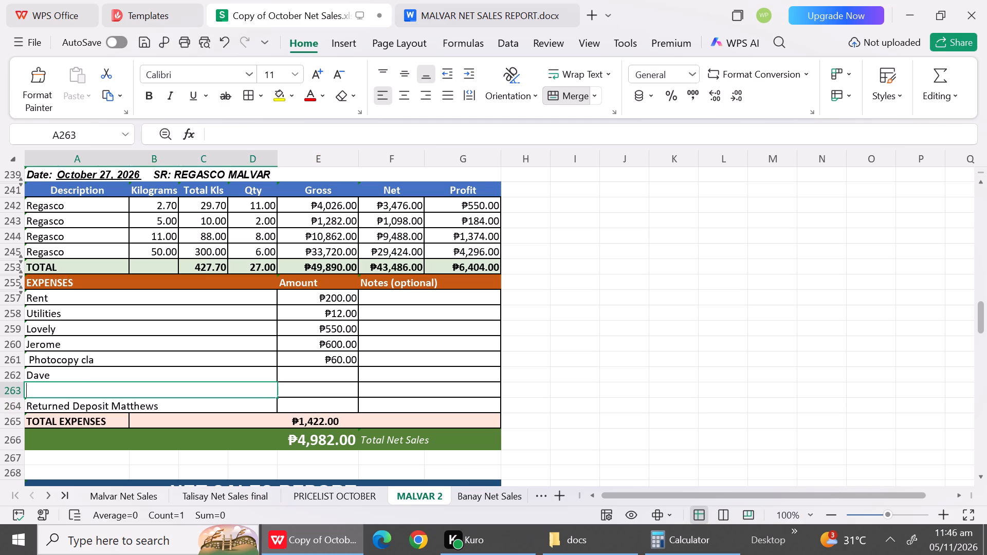
left_click(72, 376)
key("BackSpace")
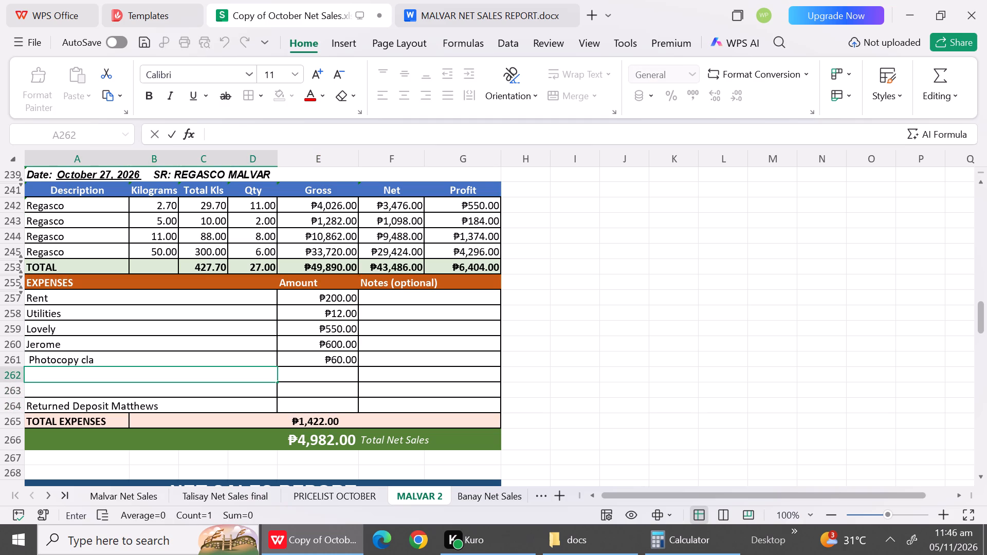
left_click(84, 410)
key("BackSpace")
left_click(413, 378)
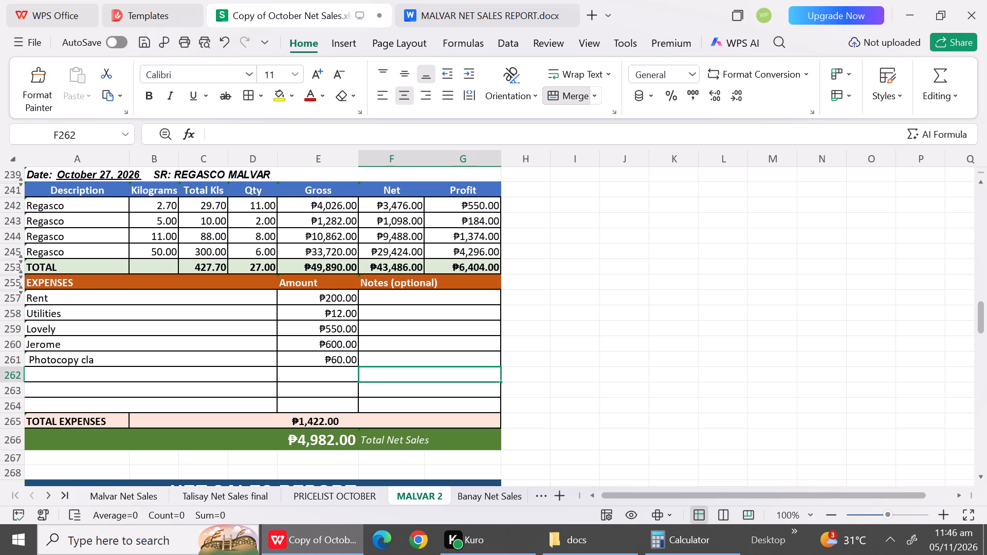
Hide the emptied expense rows 262 to 264 above the October 27 TOTAL EXPENSES row.
left_click_drag(11, 377, 10, 408)
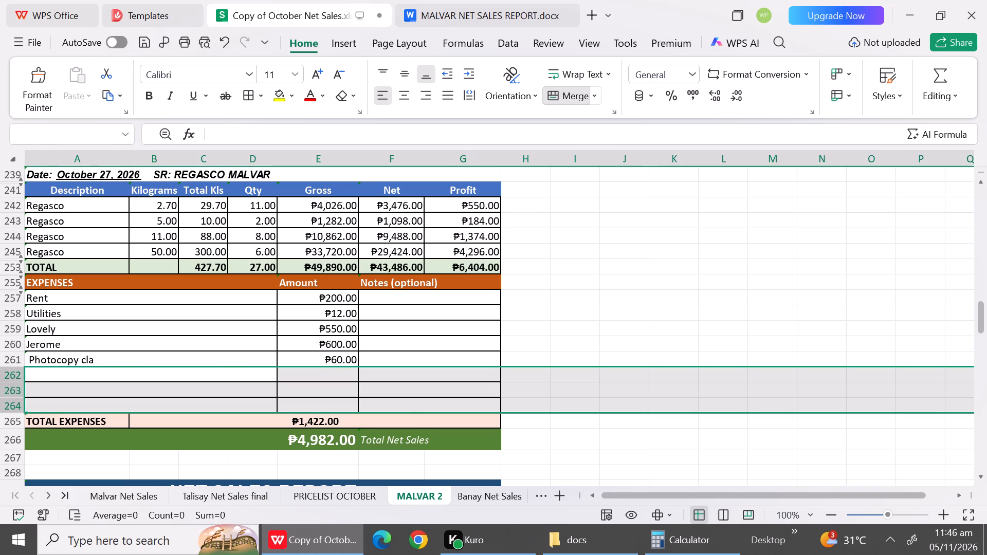
right_click(10, 408)
left_click(82, 106)
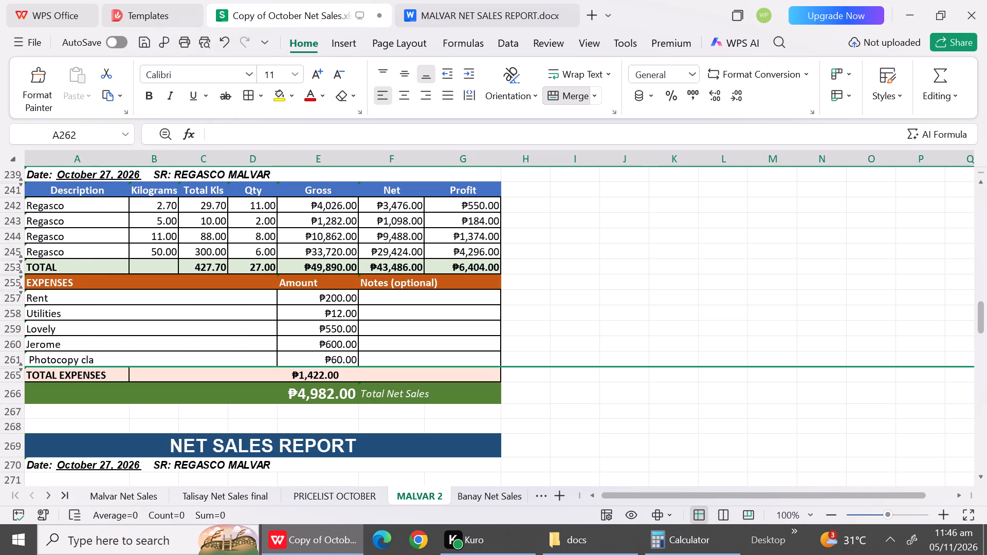
left_click(677, 356)
Hide blank rows 268 and 271 above the next report's title and below its date line.
triple_click(981, 477)
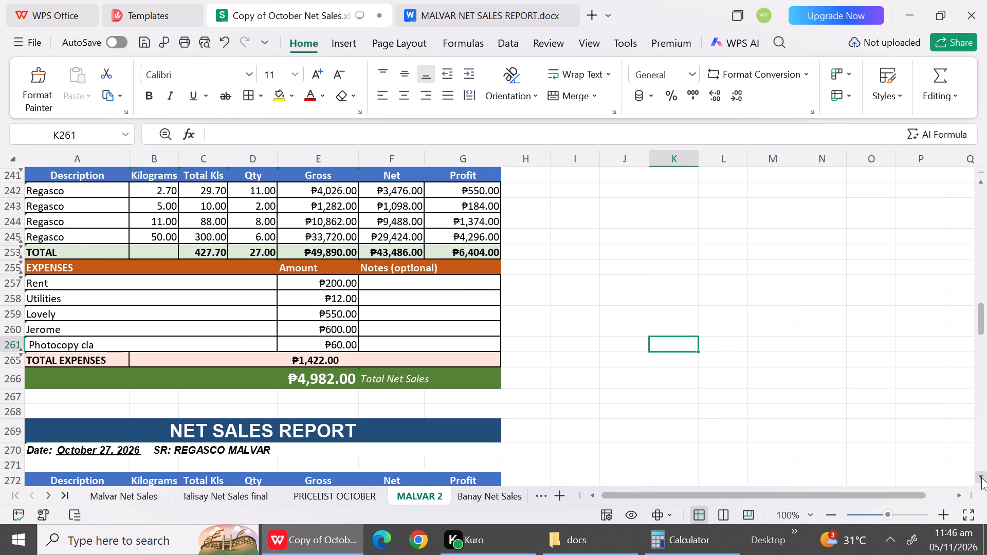
double_click(981, 477)
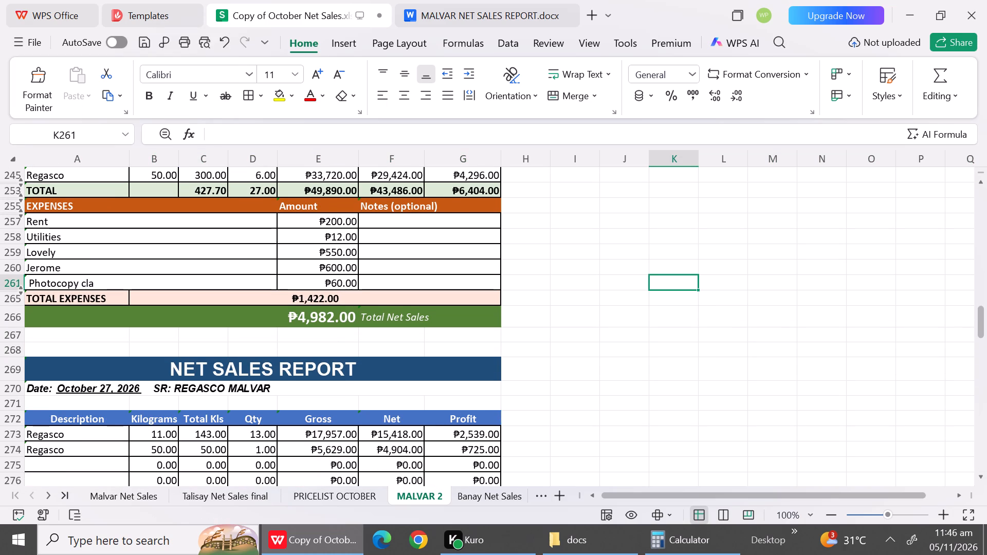
left_click(8, 351)
right_click(8, 351)
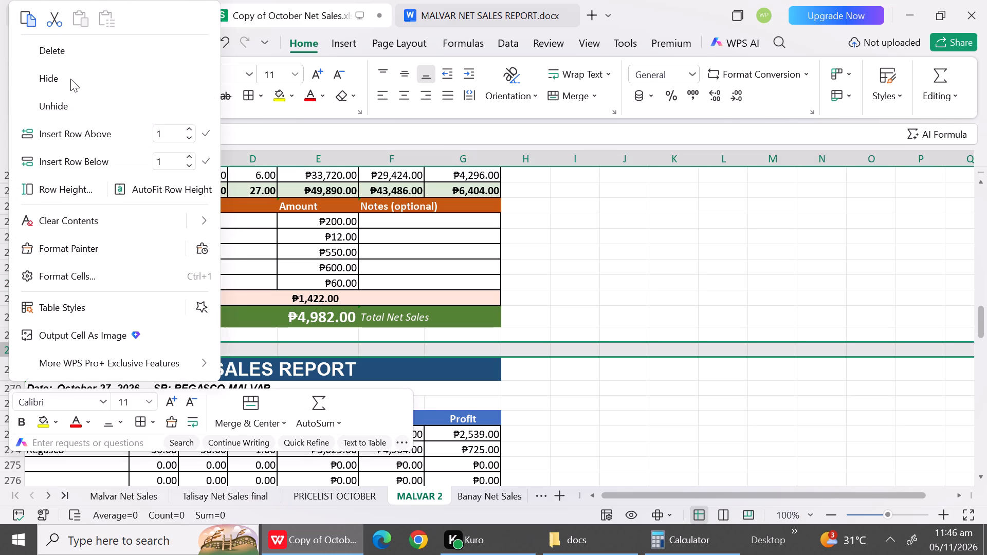
left_click(67, 75)
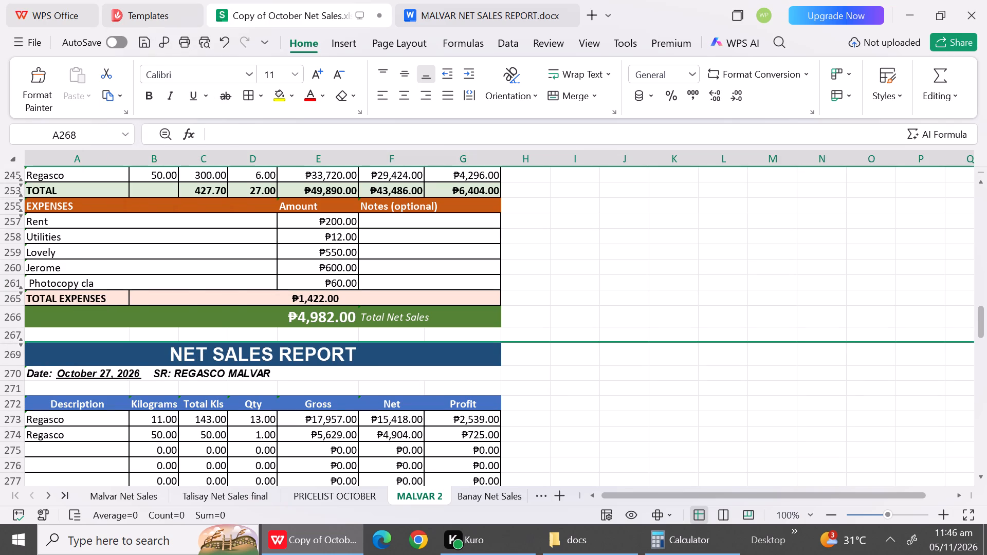
left_click(10, 387)
right_click(10, 387)
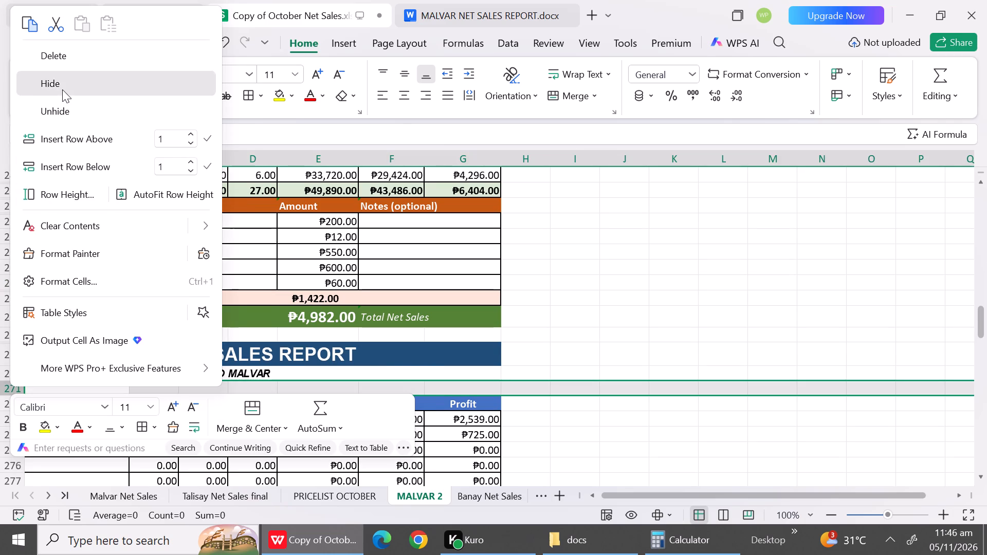
left_click(62, 89)
Change the date of the report in row 270 to October 28, 2026.
triple_click(985, 478)
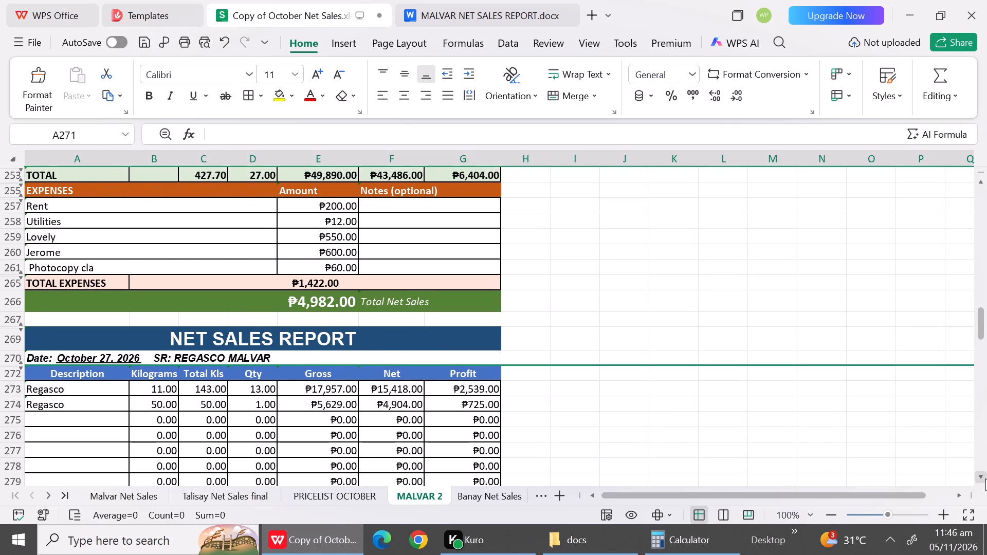
left_click(985, 478)
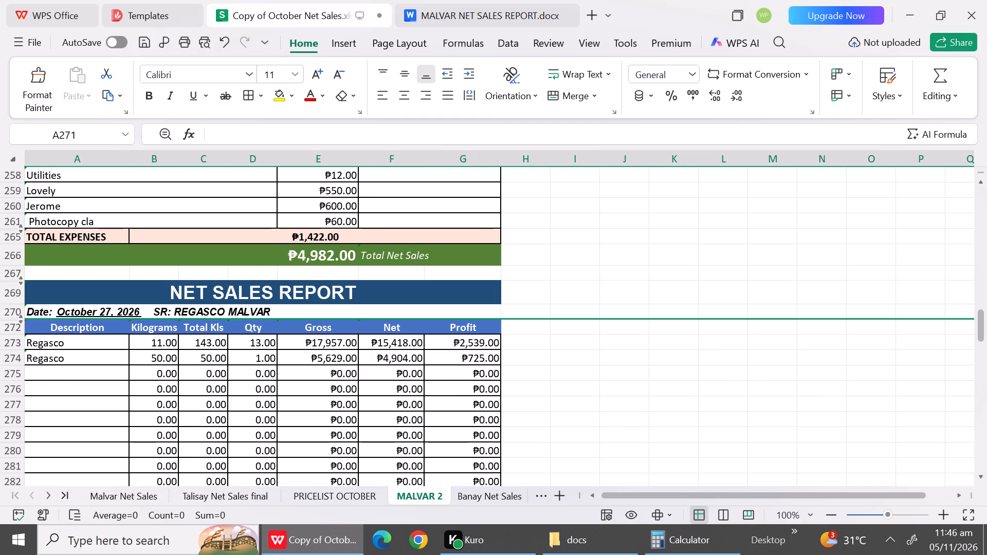
left_click(112, 310)
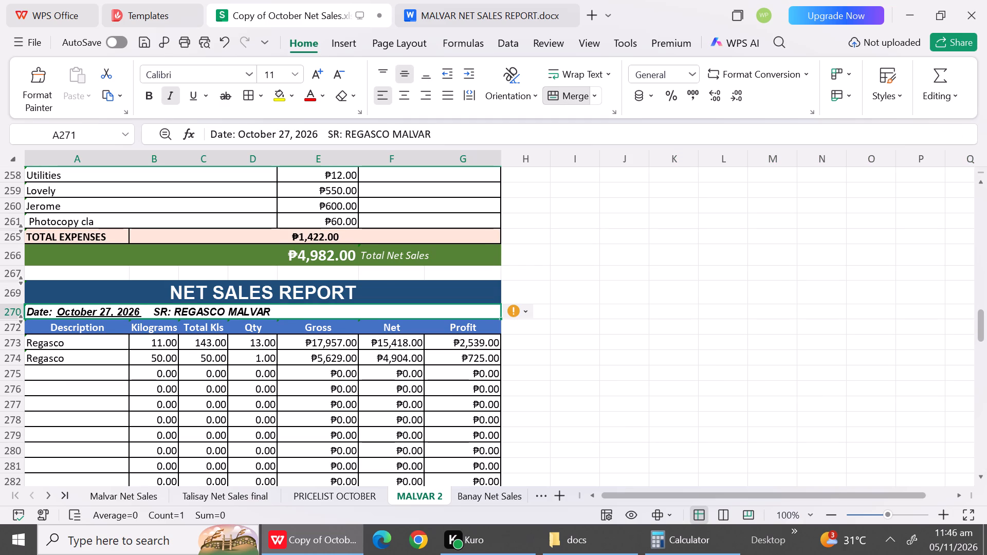
double_click(110, 311)
key("BackSpace")
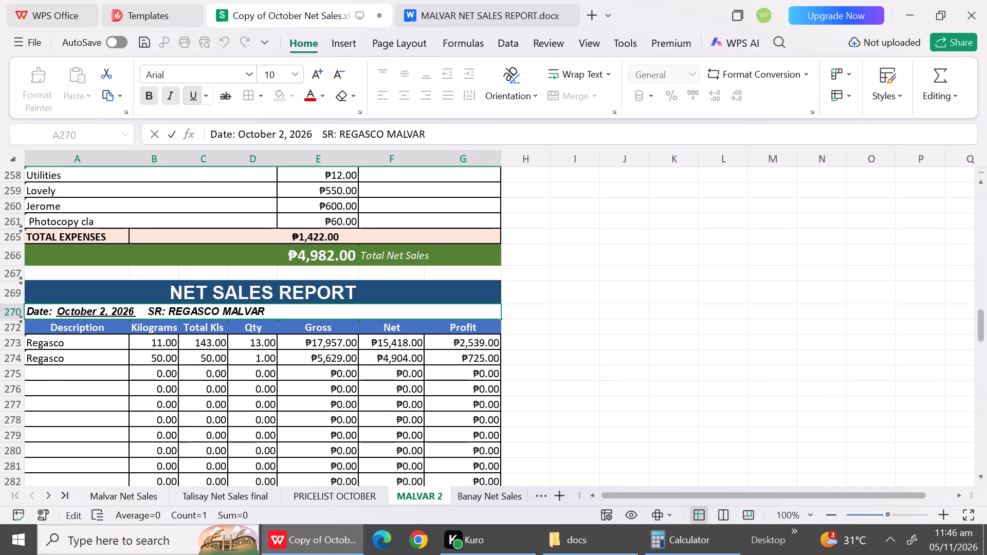
key("8")
left_click(579, 342)
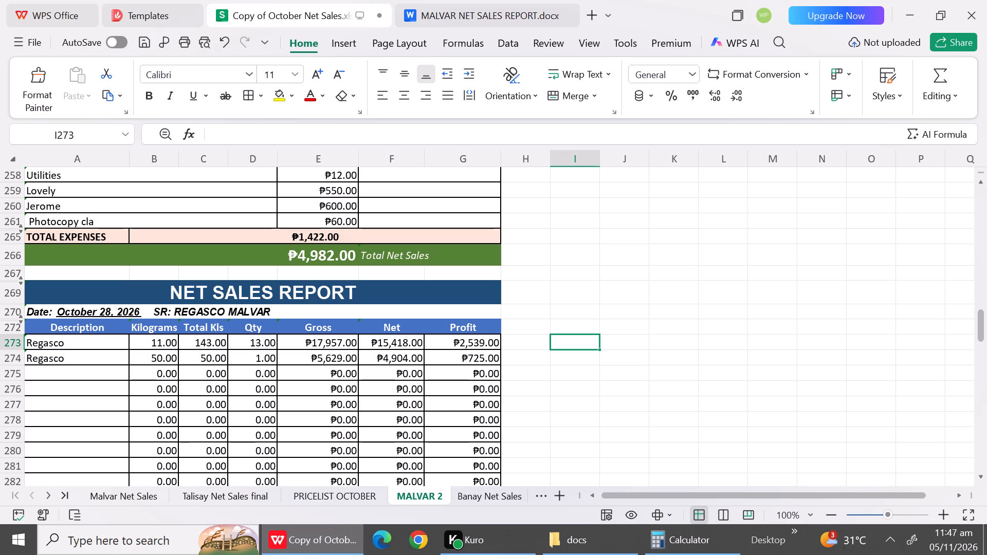
Enter the October 28 Kilograms values 2.7, 5, 11 and 22 in rows 273 to 276.
left_click(160, 344)
type("2.7")
key("Down")
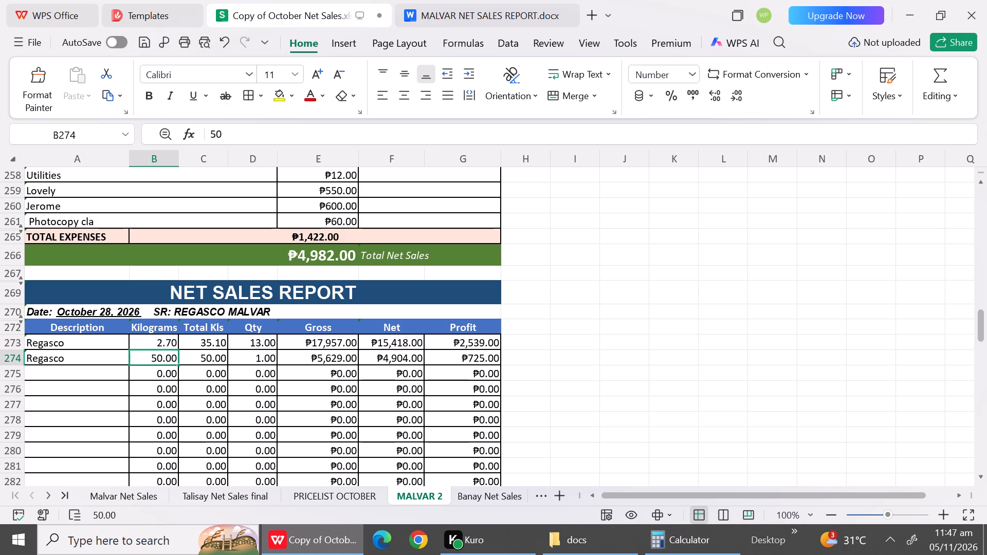
key("5")
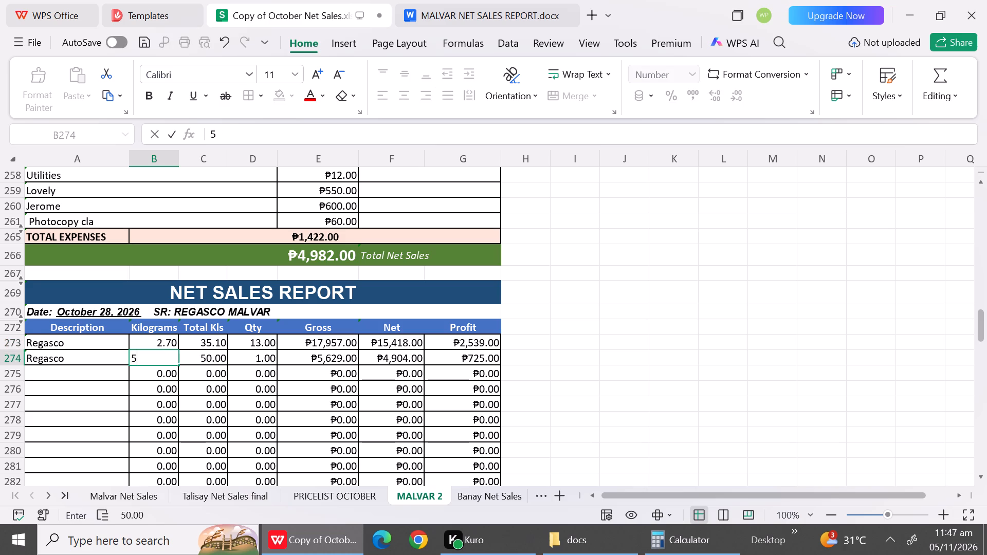
key("Down")
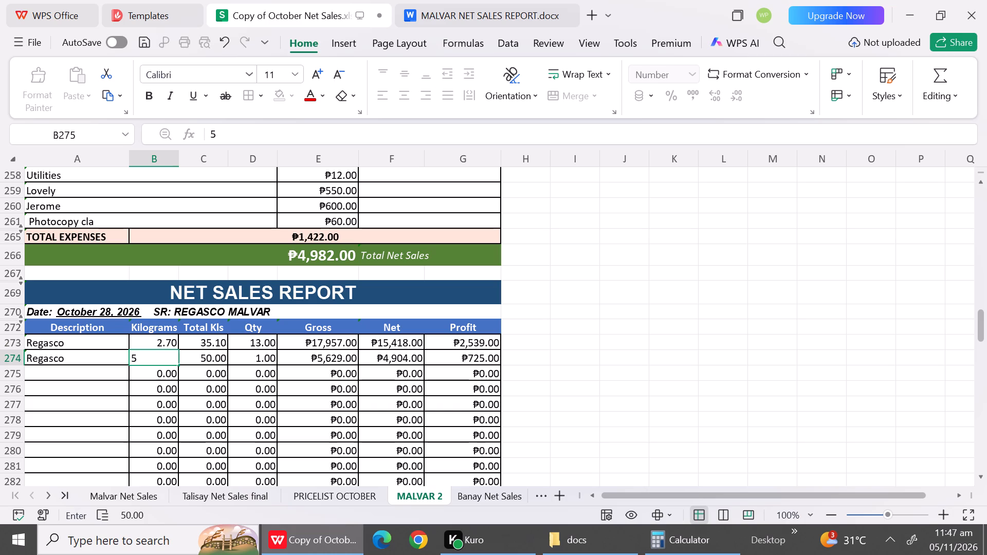
type("11")
key("Down")
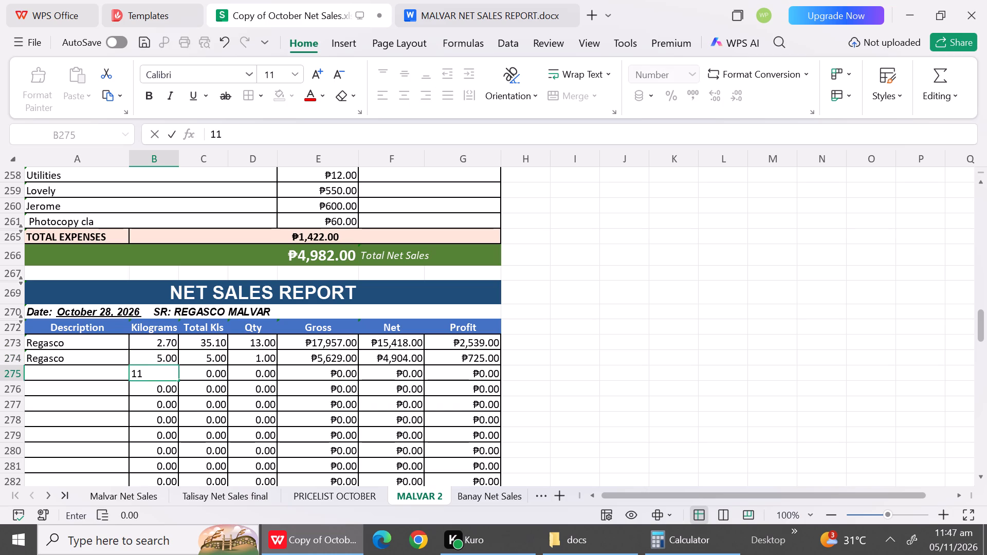
type("22")
key("Down")
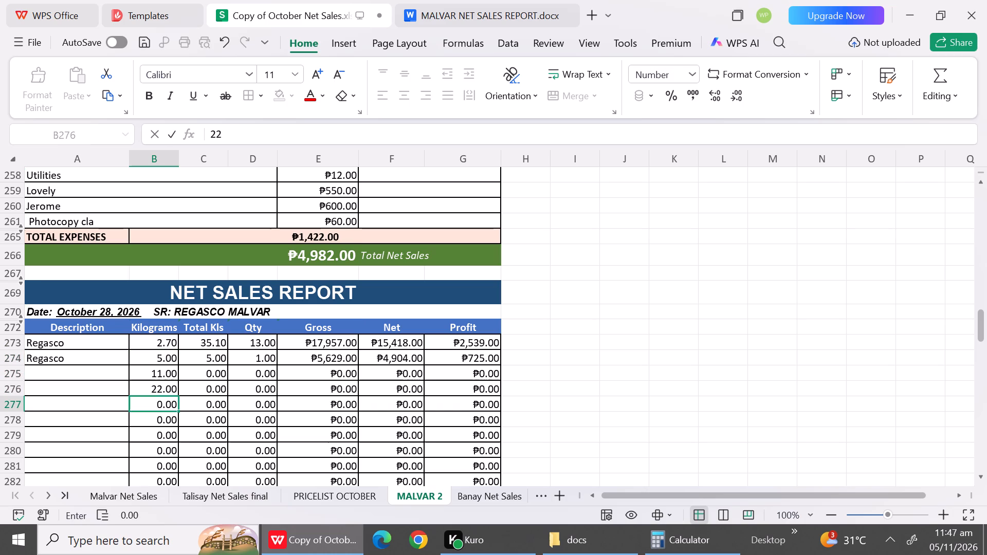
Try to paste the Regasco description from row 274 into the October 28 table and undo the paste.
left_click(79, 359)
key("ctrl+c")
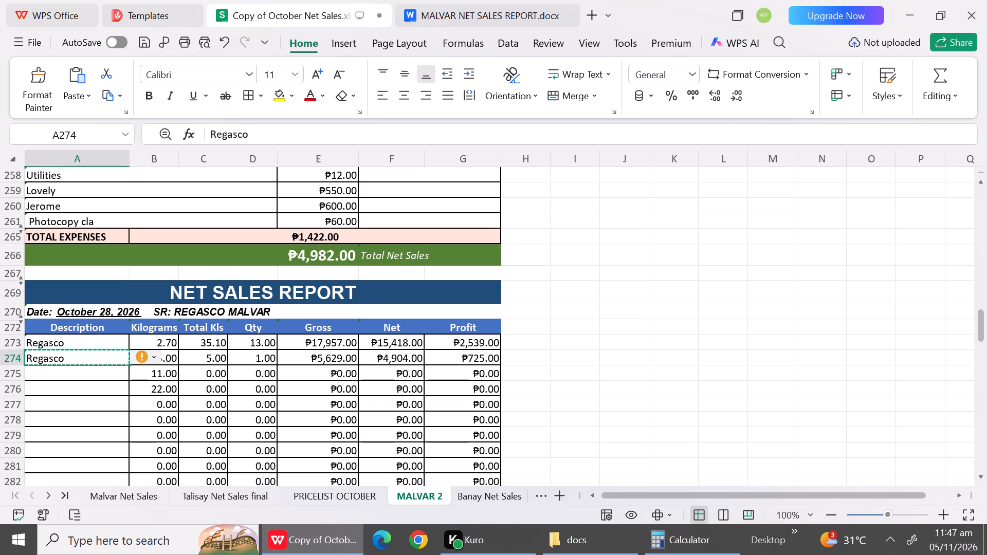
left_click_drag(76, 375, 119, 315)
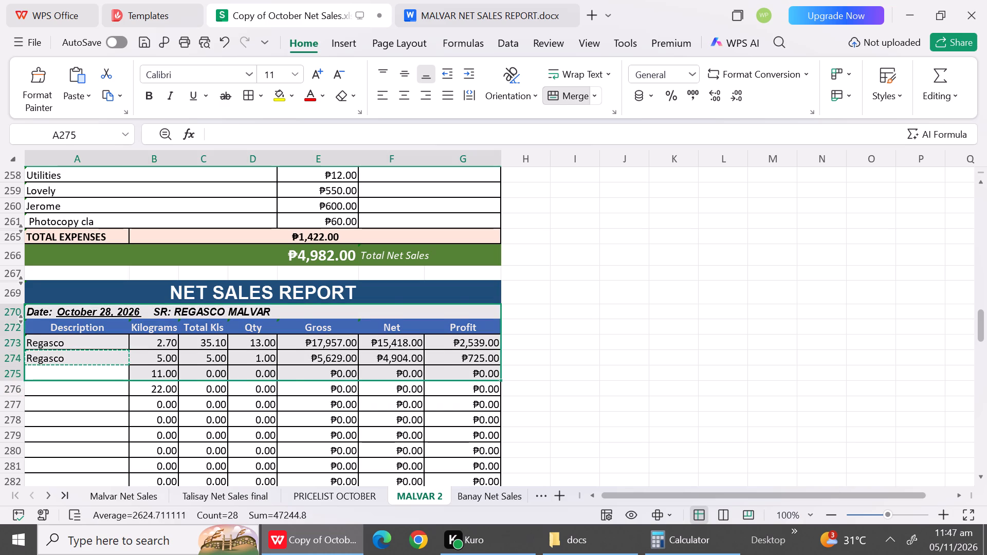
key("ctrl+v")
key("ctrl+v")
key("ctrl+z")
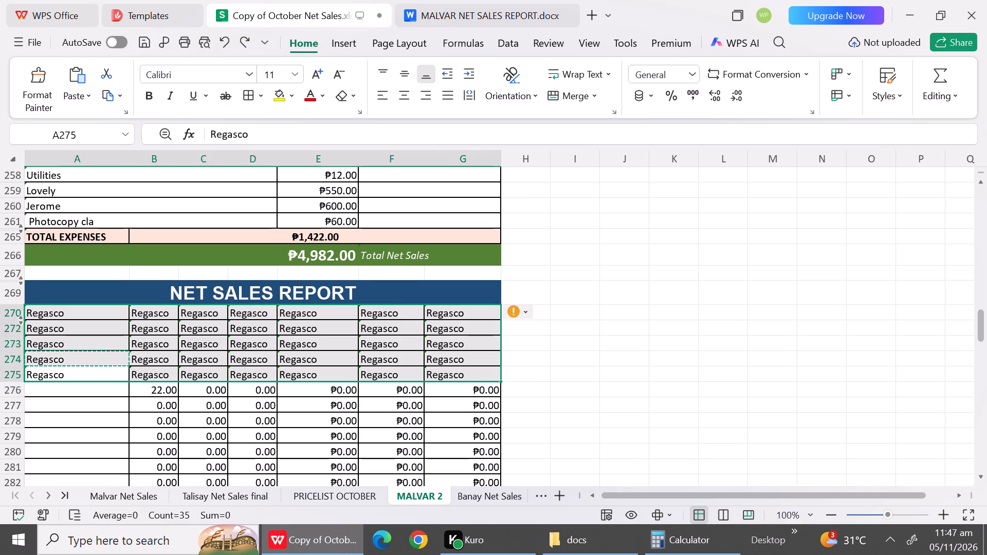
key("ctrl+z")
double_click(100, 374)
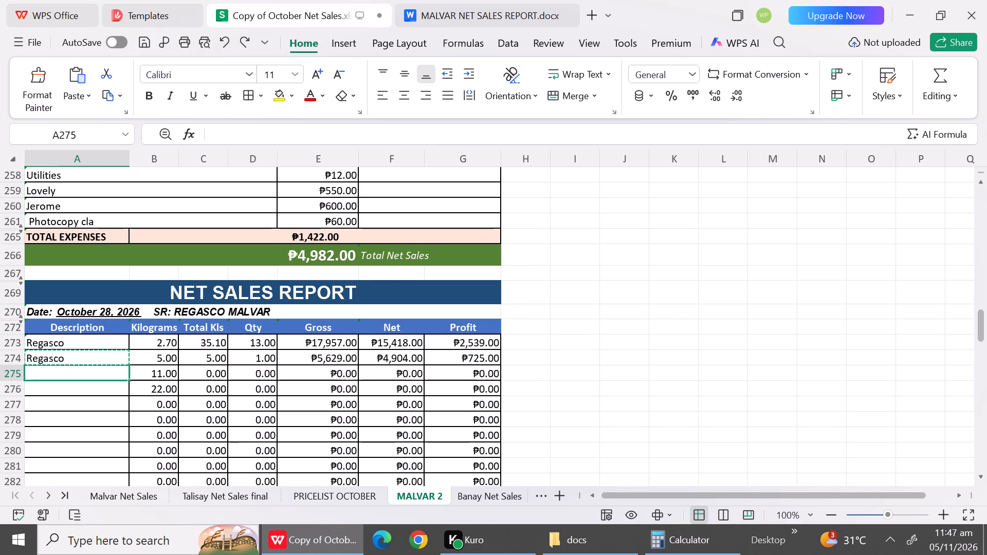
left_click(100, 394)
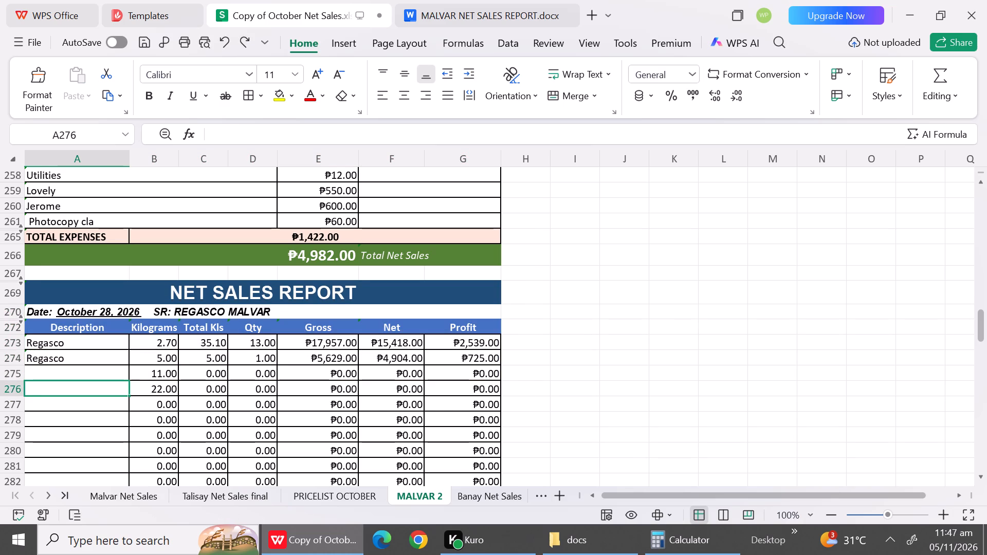
Copy the Regasco description from row 274 into rows 275 and 276 of the October 28 table.
left_click(79, 359)
key("ctrl+c")
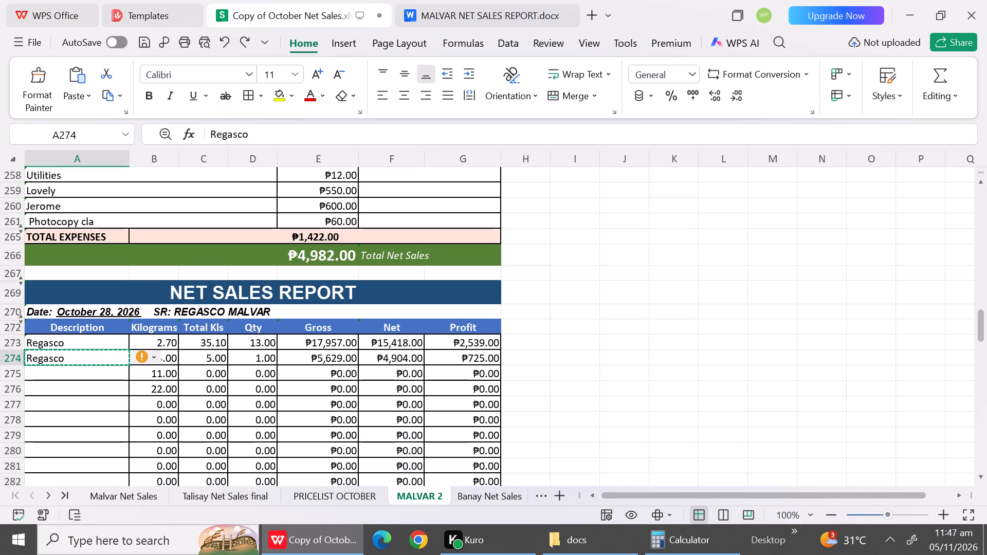
left_click_drag(76, 374, 75, 385)
key("ctrl+v")
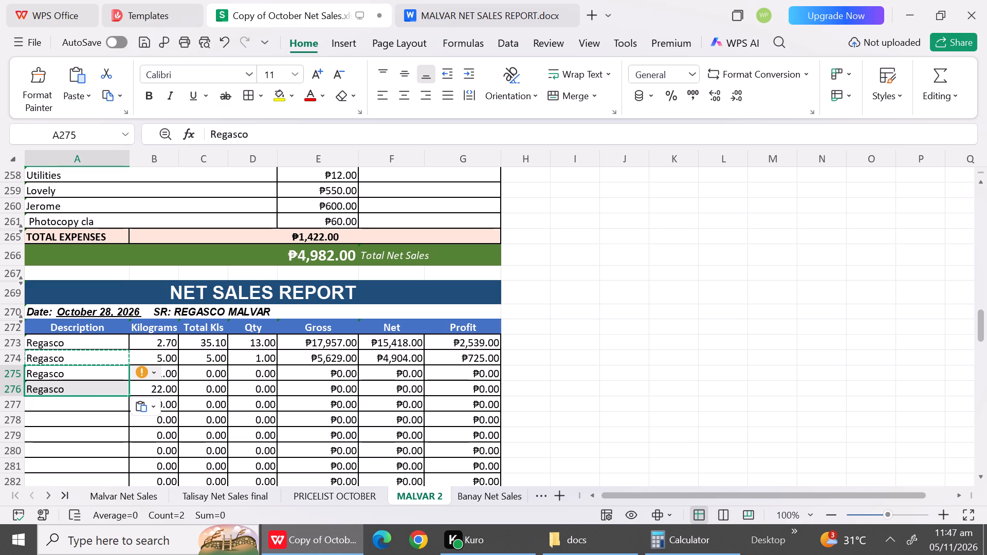
left_click(98, 436)
Enter the October 28 Qty values 14, 10, 11 and 44 in rows 273 to 276.
left_click(251, 344)
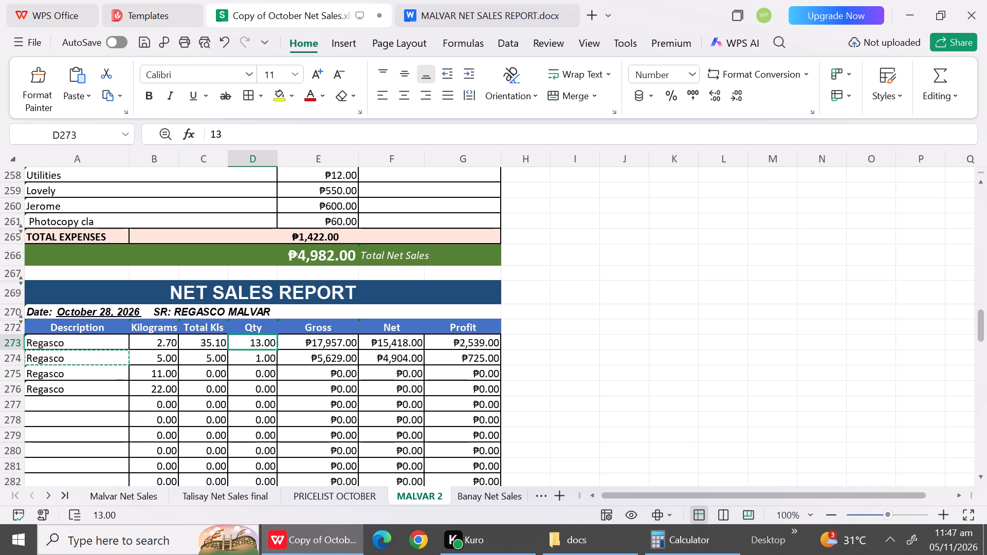
type("14")
key("Down")
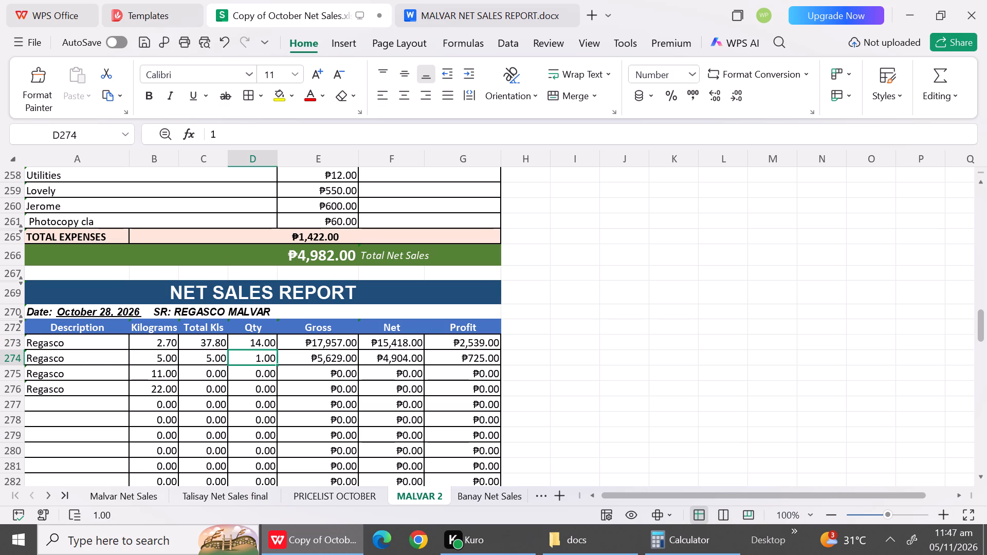
type("10")
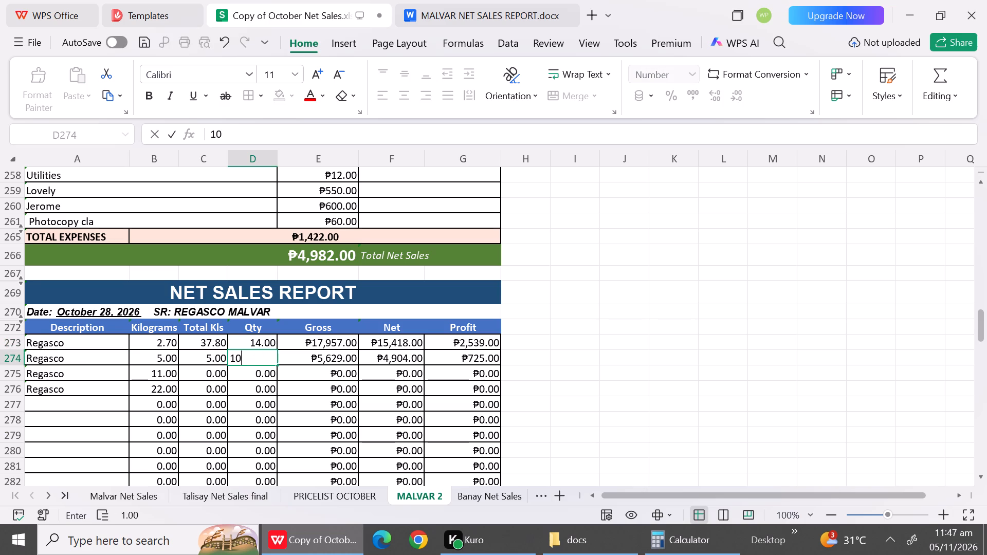
key("Down")
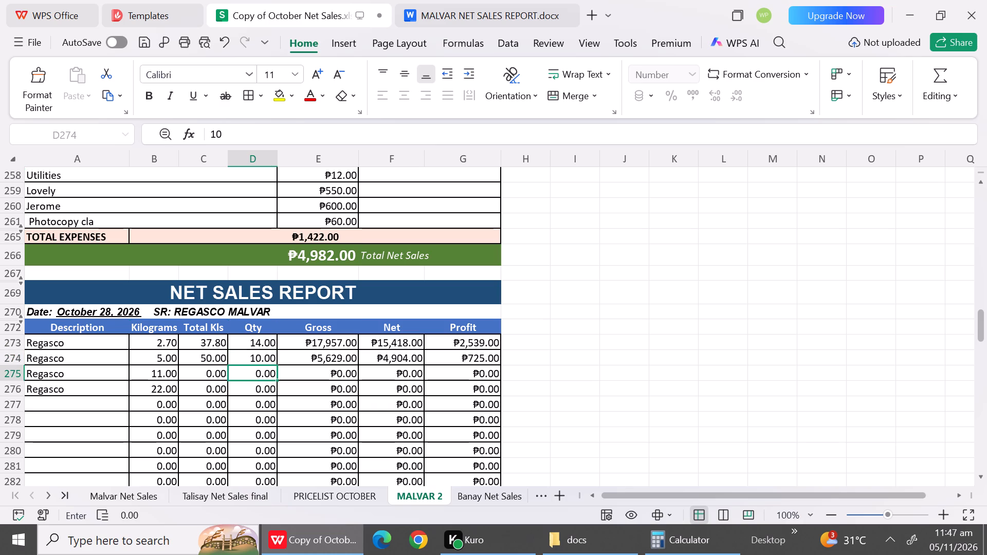
type("121")
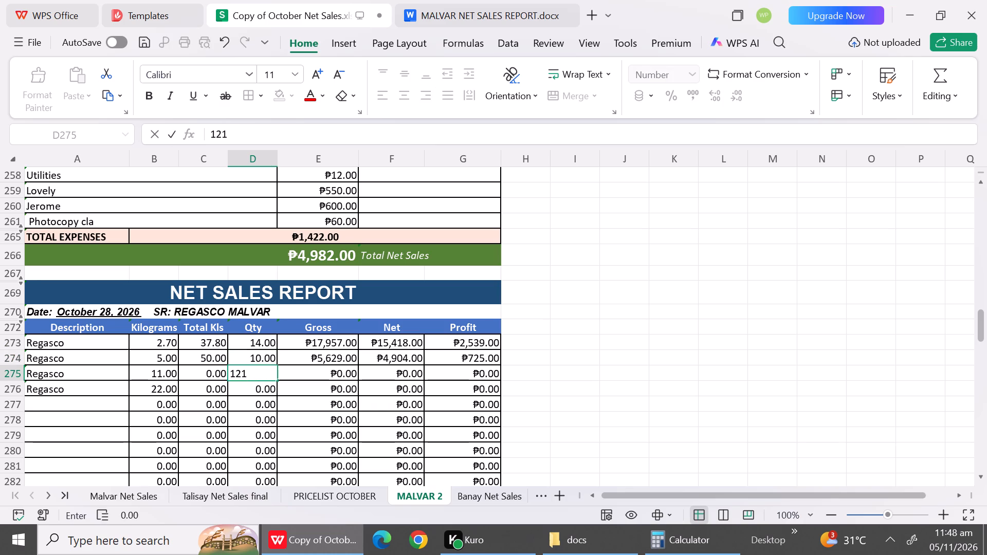
key("Down")
type("44")
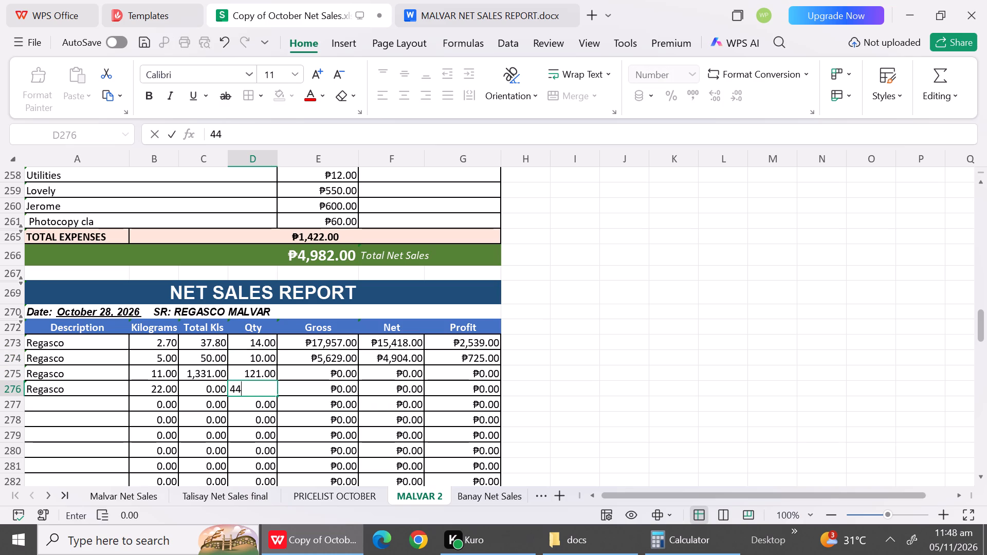
left_click(261, 372)
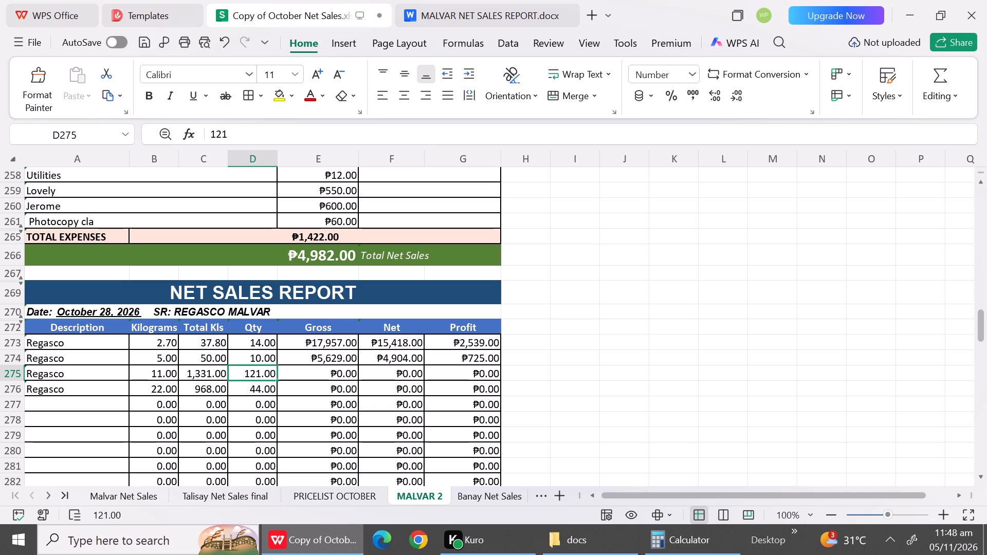
type("11")
key("Down")
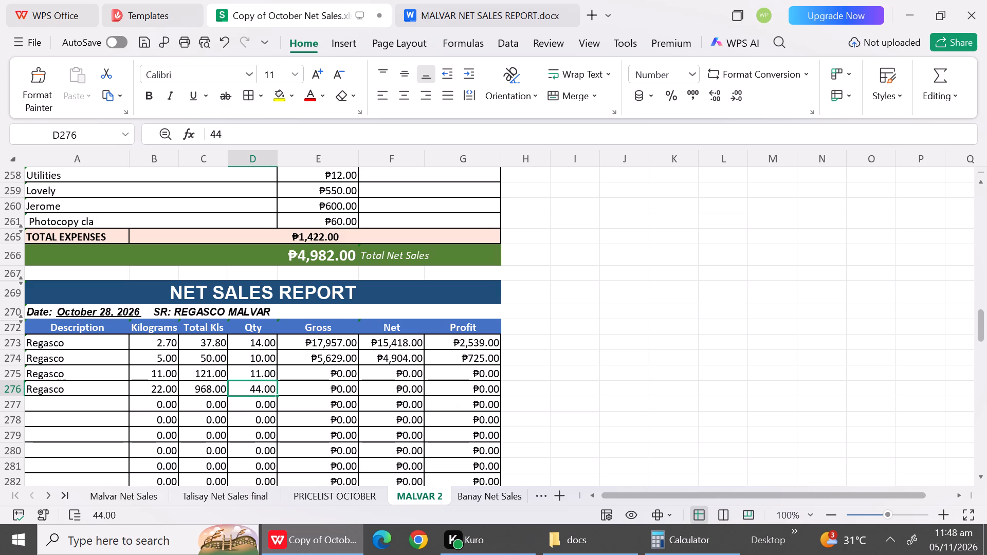
Enter the October 28 Gross amounts 5124, 1282, 14829 and 5138 in rows 273 to 276.
left_click(330, 348)
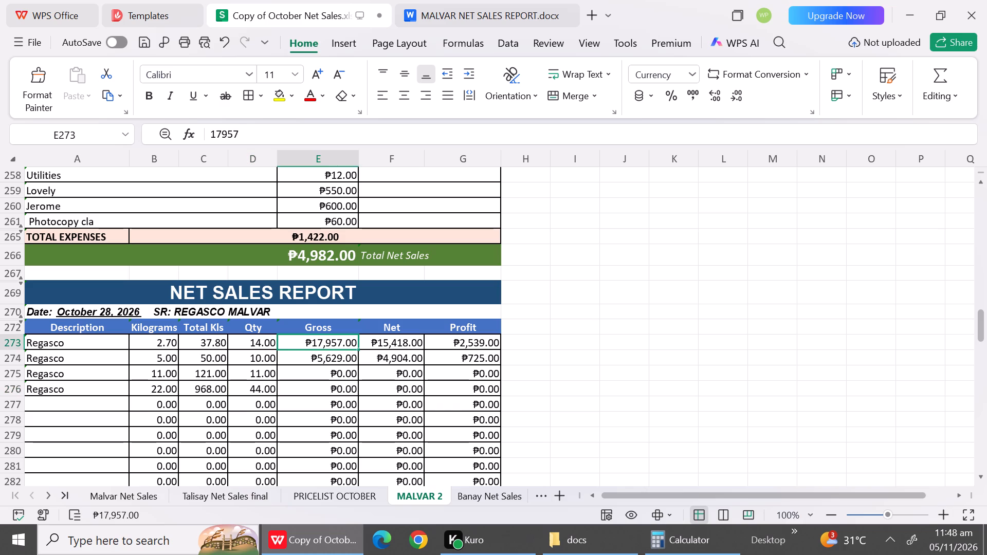
key("5")
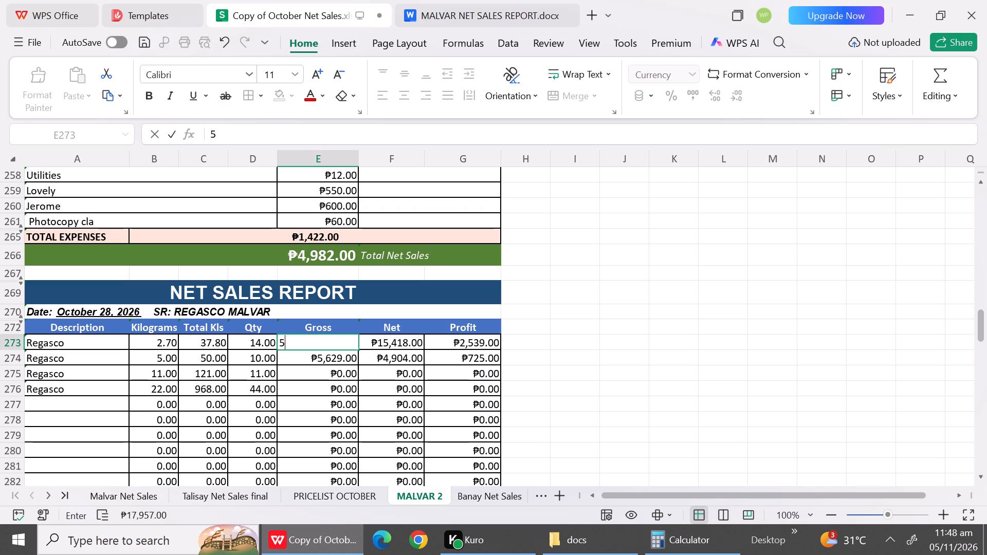
type("124")
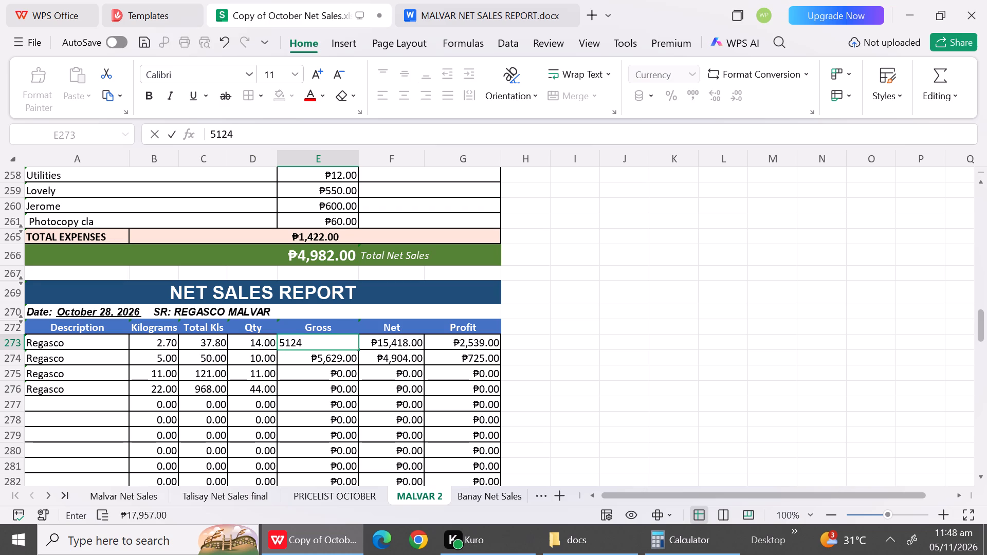
left_click(329, 359)
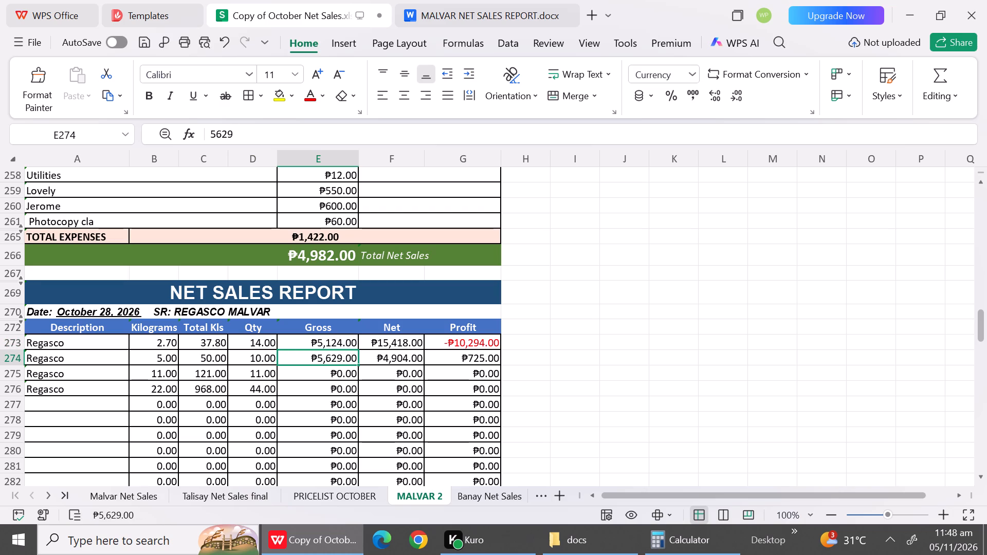
key("q")
key("BackSpace")
type("12")
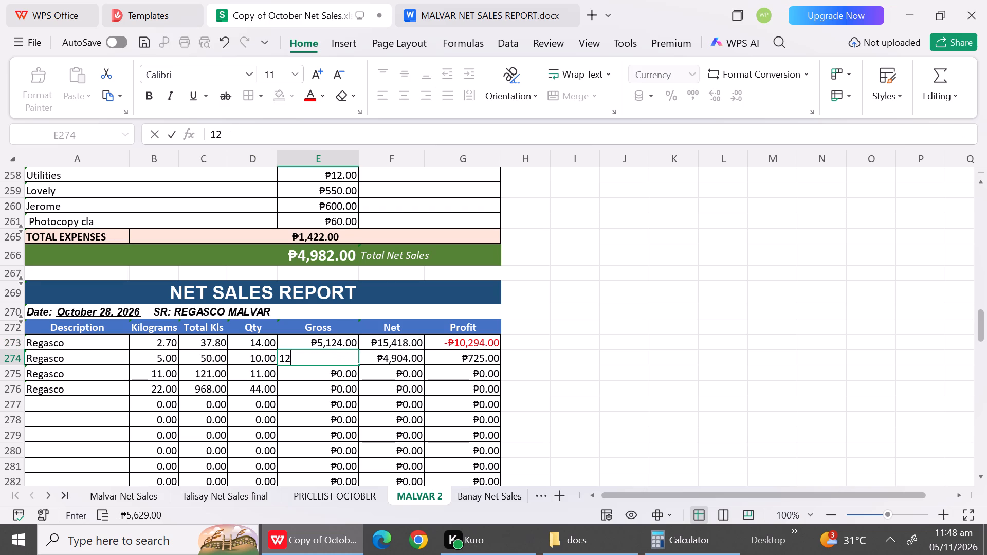
type("82")
key("Down")
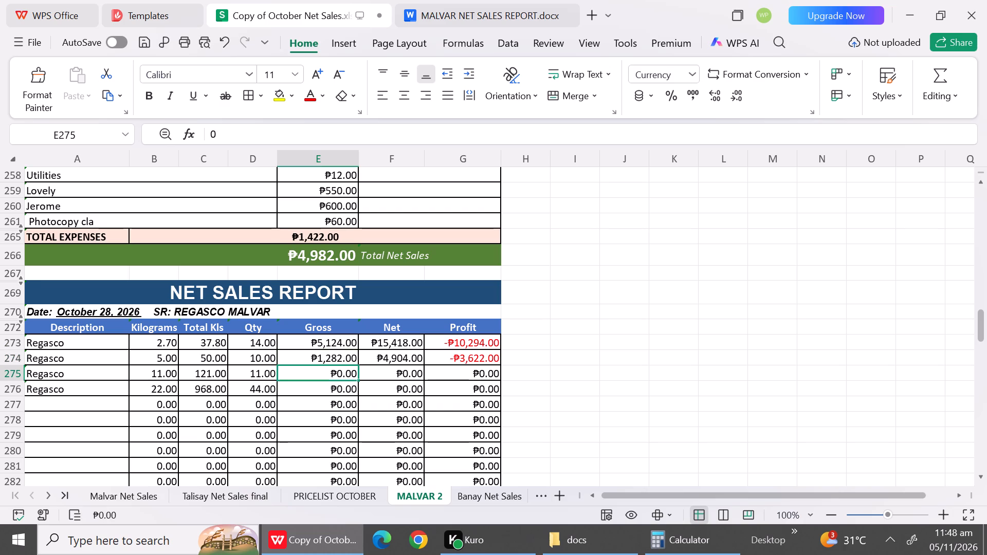
type("14")
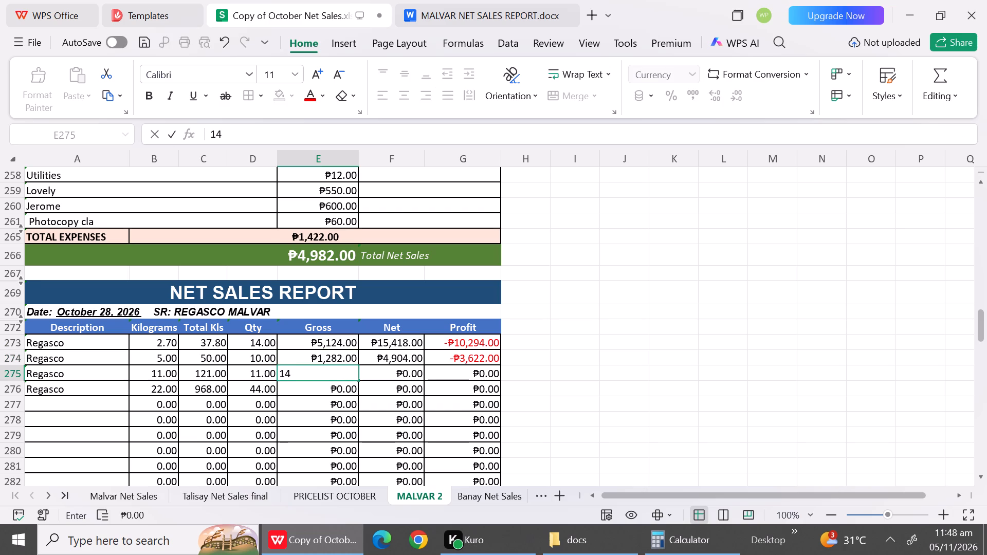
type("828")
key("BackSpace")
key("9")
key("Down")
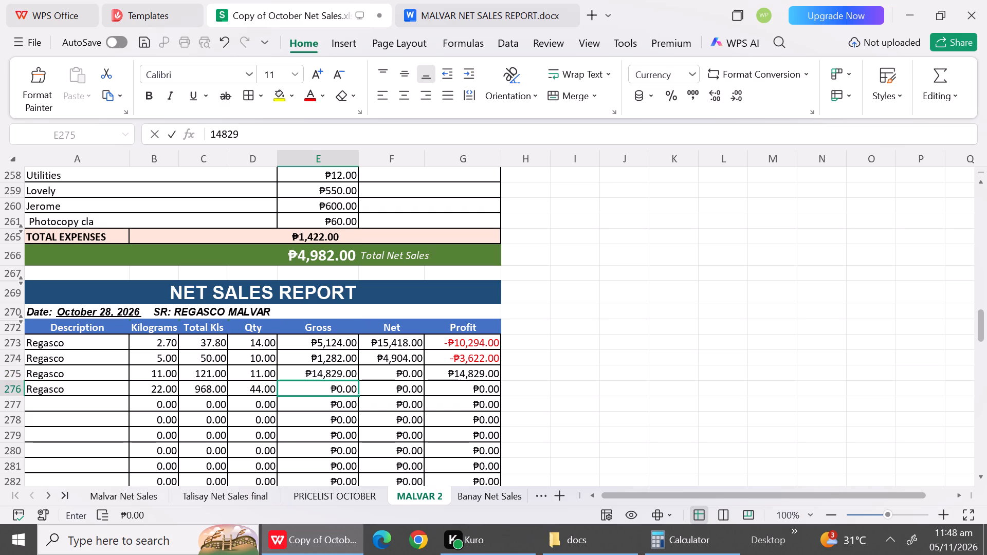
type("51")
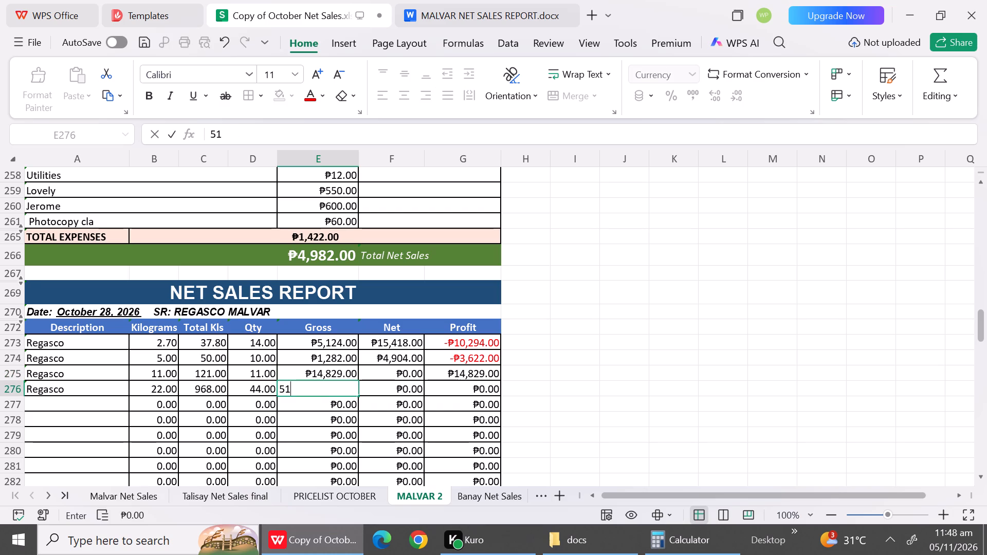
type("38")
left_click(332, 430)
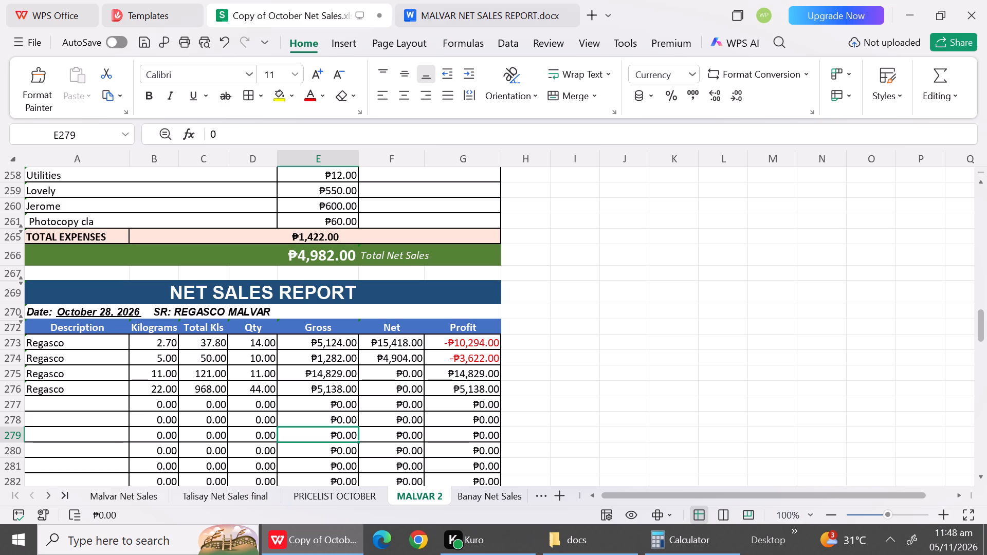
Work out 14 × 316 in Calculator and enter 4424 as the Net amount in row 273.
left_click(383, 343)
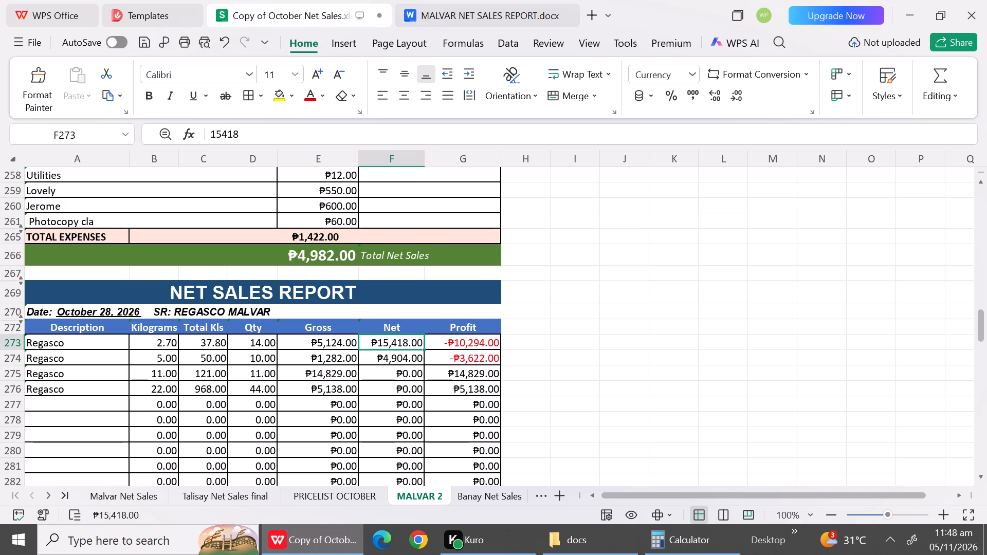
left_click(689, 538)
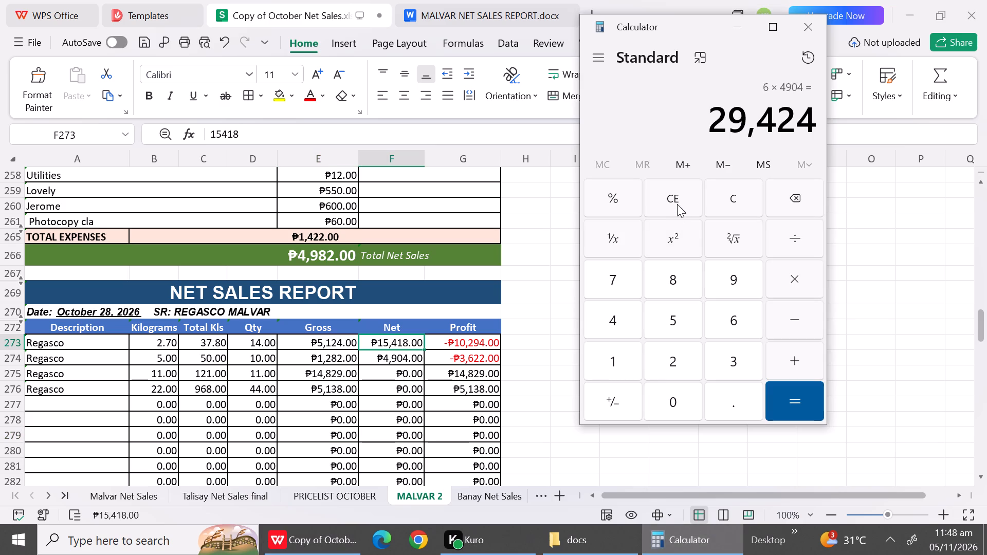
left_click(677, 204)
key("1")
key("4")
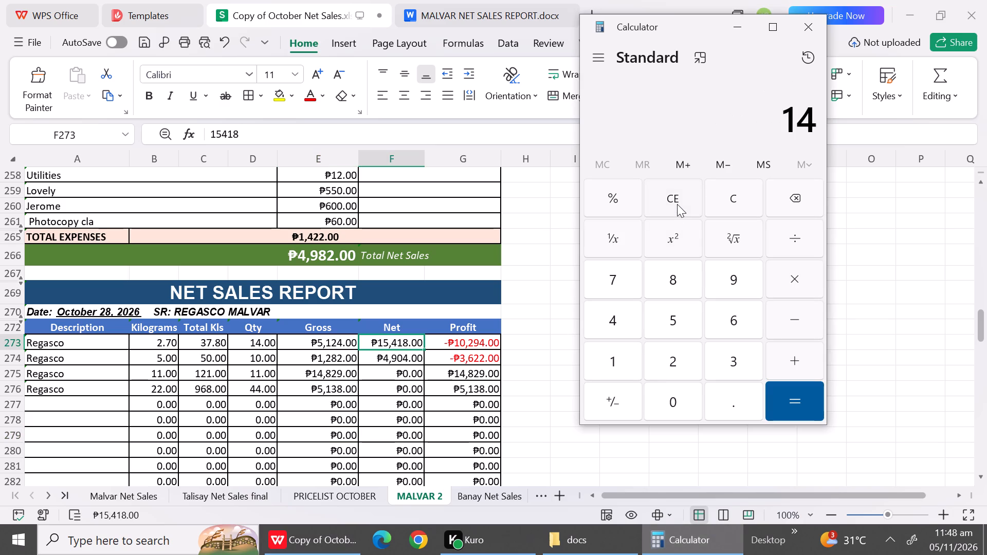
key("shift+asterisk")
type("316")
key("Return")
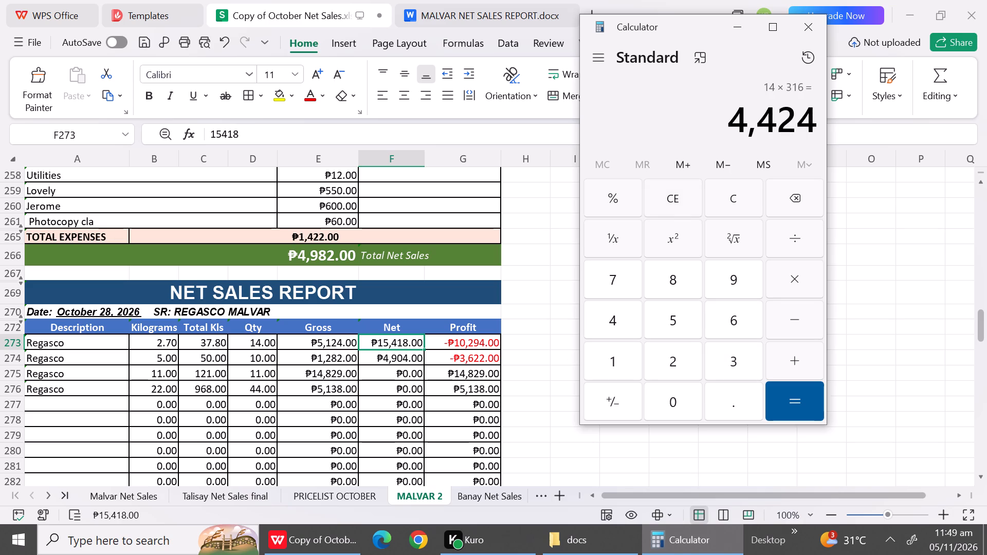
left_click(409, 345)
type("4424")
left_click(397, 361)
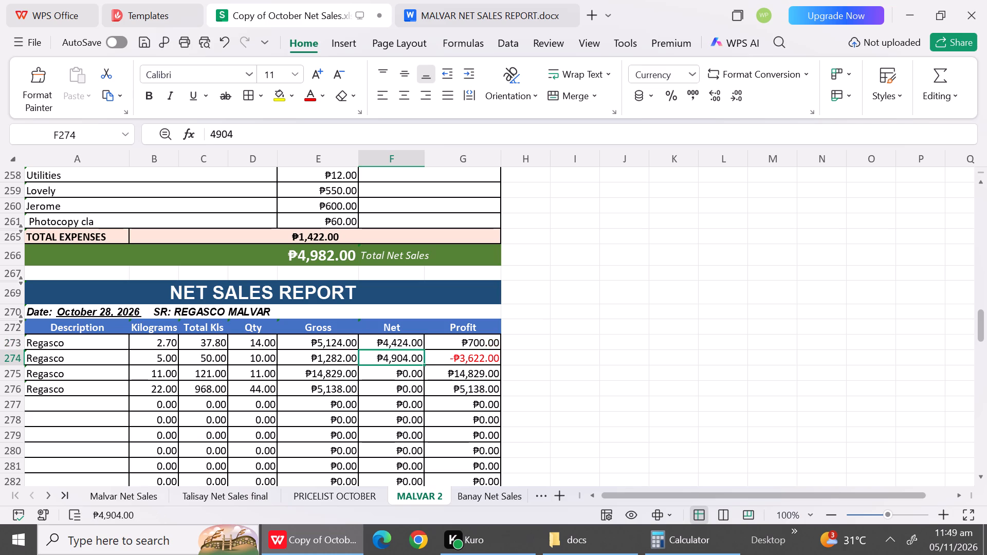
Correct the Qty in rows 274 and 276 to 2 each.
left_click(273, 365)
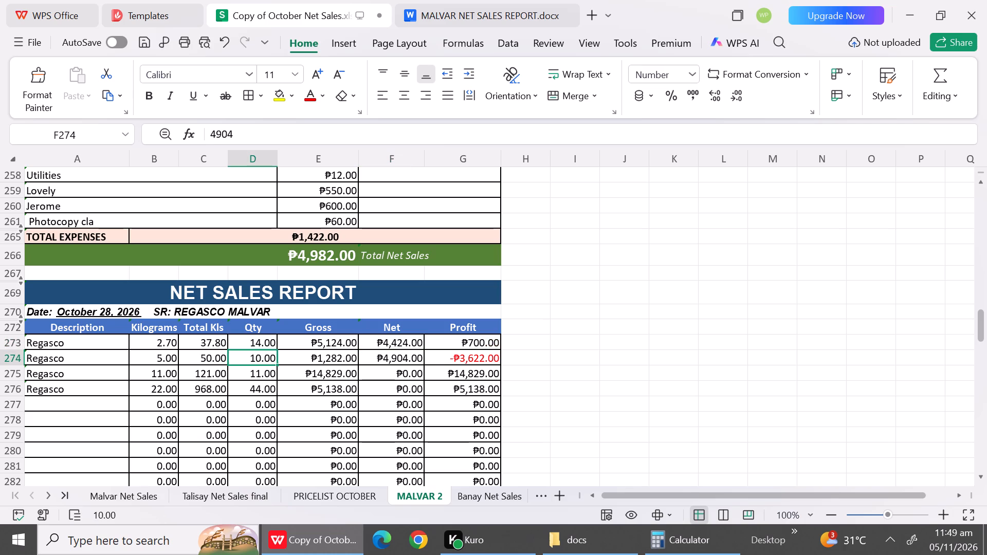
key("2")
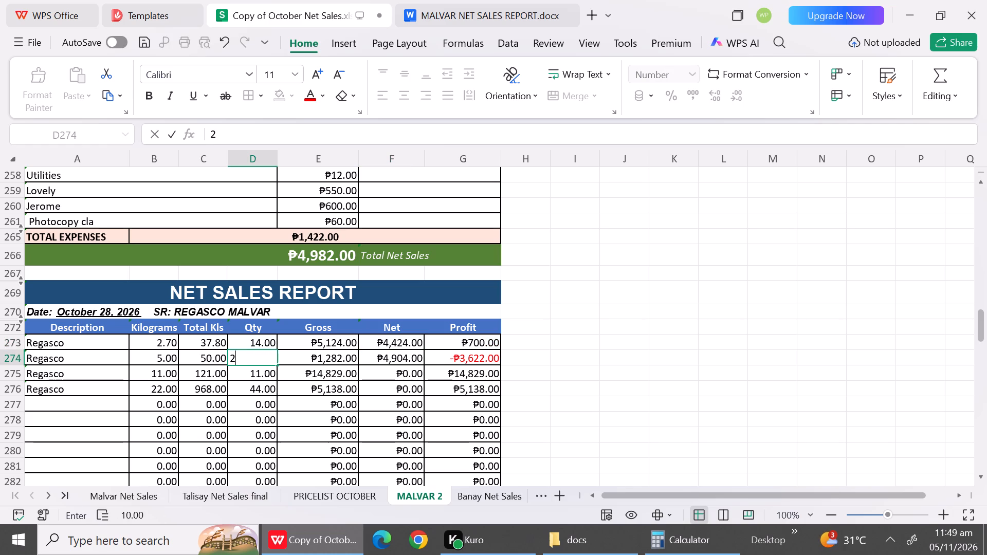
left_click(279, 396)
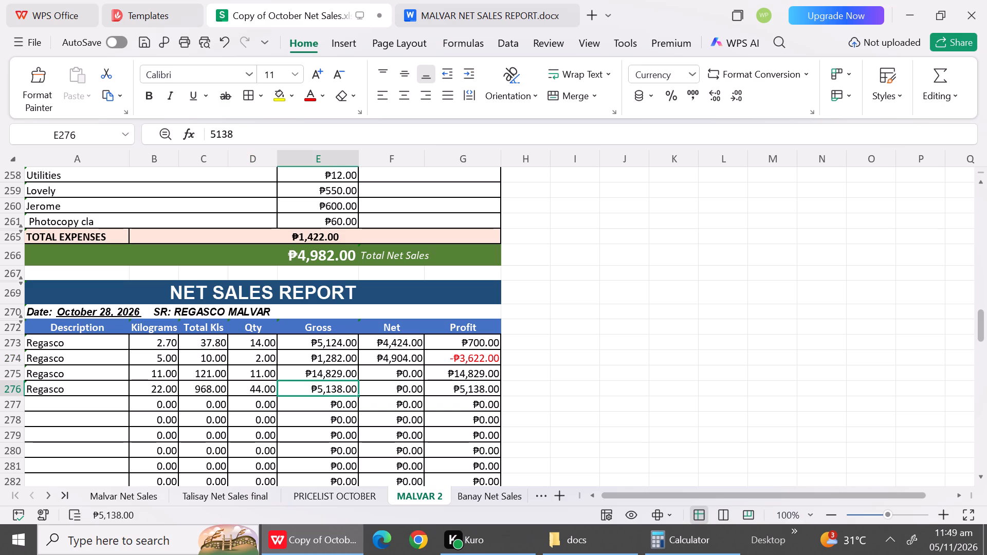
left_click(265, 388)
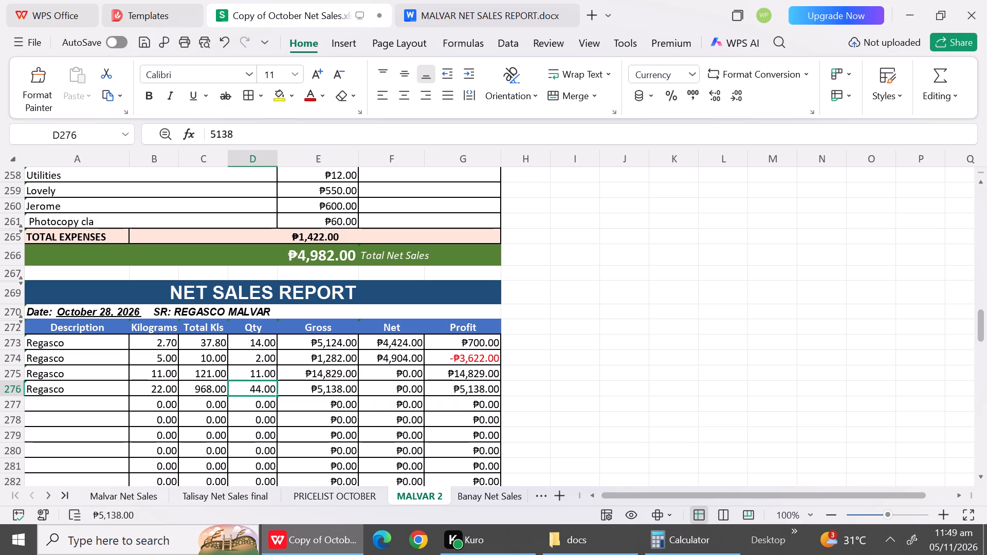
key("2")
left_click(273, 431)
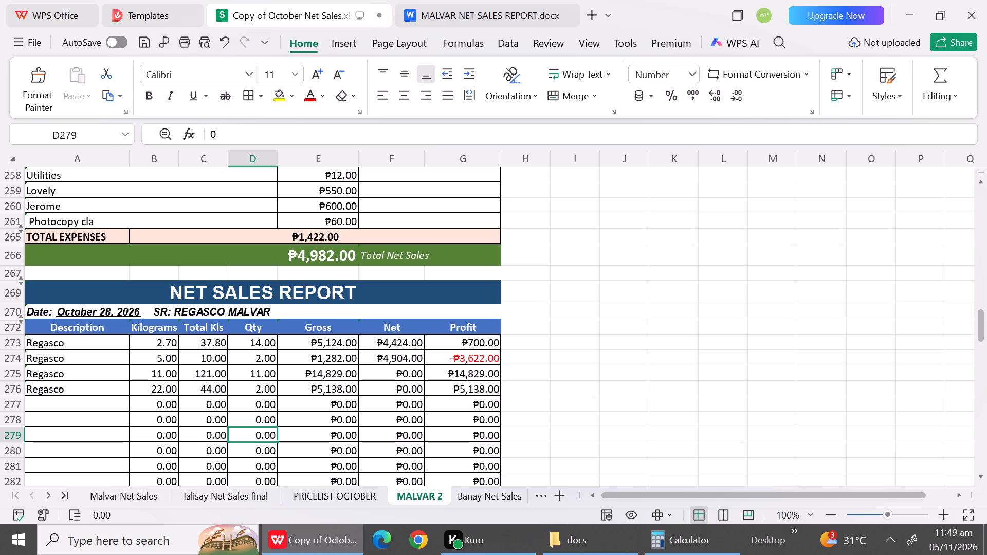
Work out 549 × 2 in Calculator and enter 1098 as the October 28 Net amount in row 274.
left_click(694, 554)
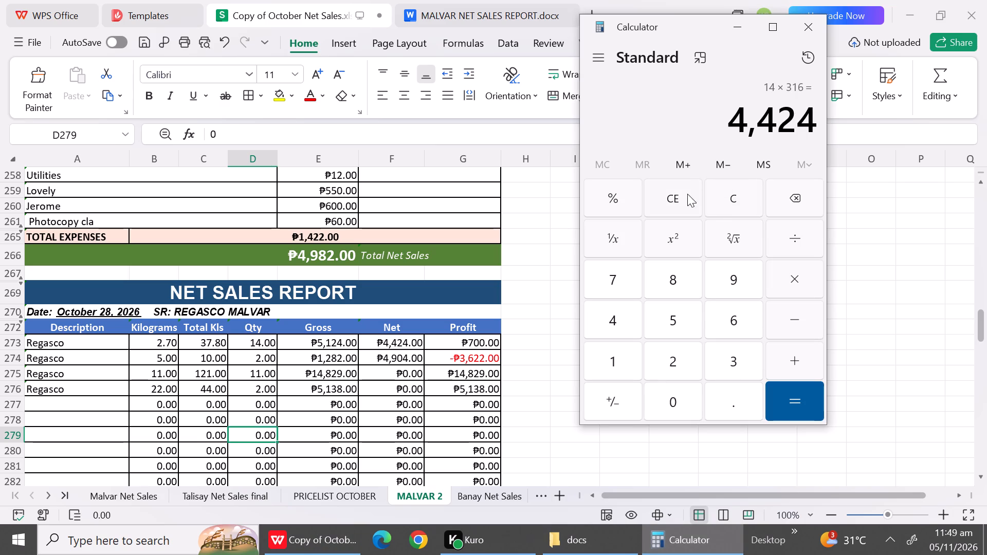
left_click(720, 203)
type("540")
key("BackSpace")
type("9*2")
key("Return")
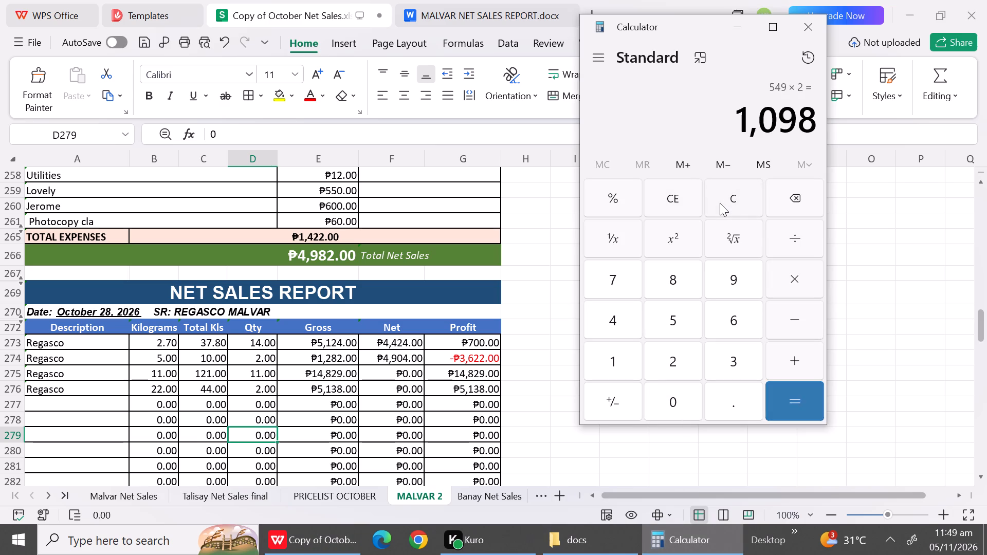
left_click(405, 357)
type("1098")
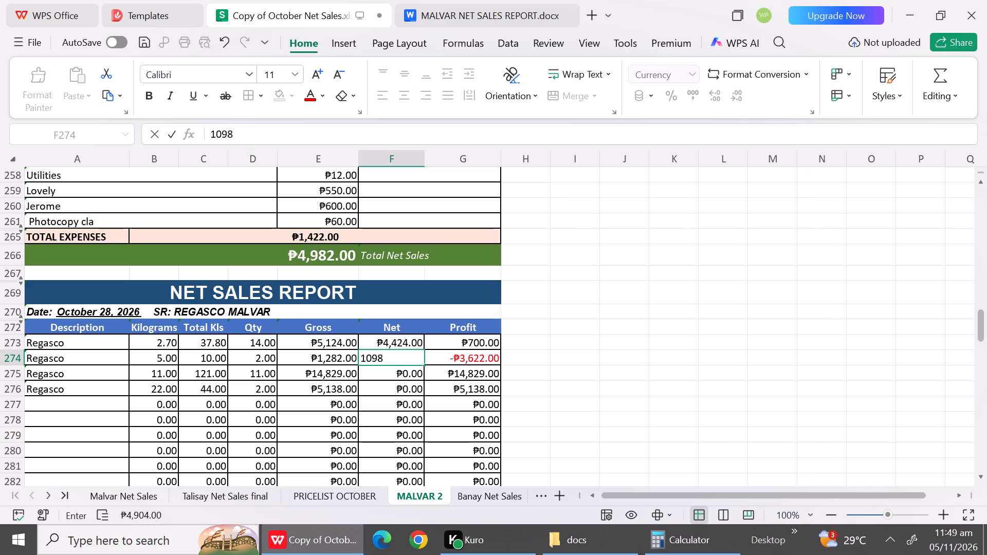
left_click(399, 389)
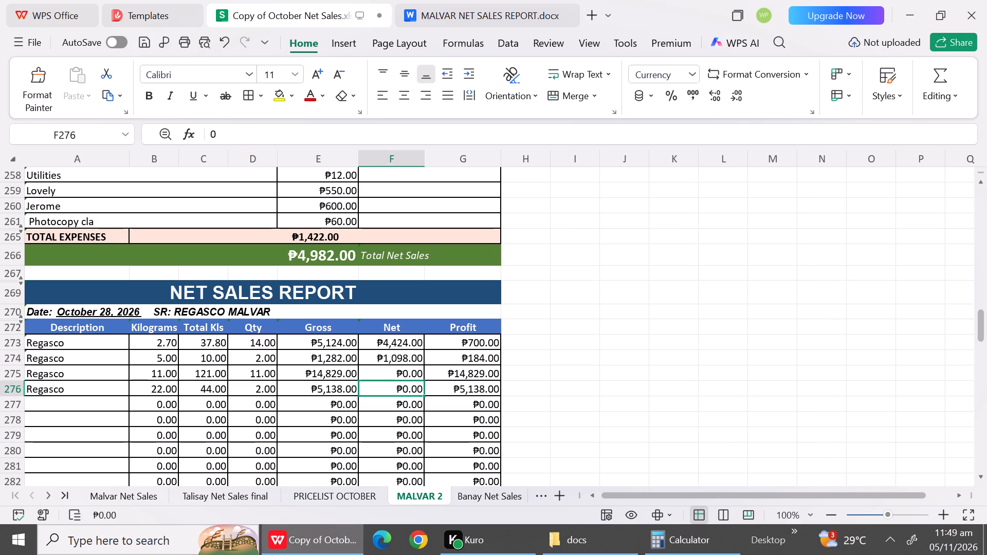
Work out 1186 × 11 in Calculator and enter 13046 as the Net amount in row 275.
left_click(383, 371)
left_click(688, 549)
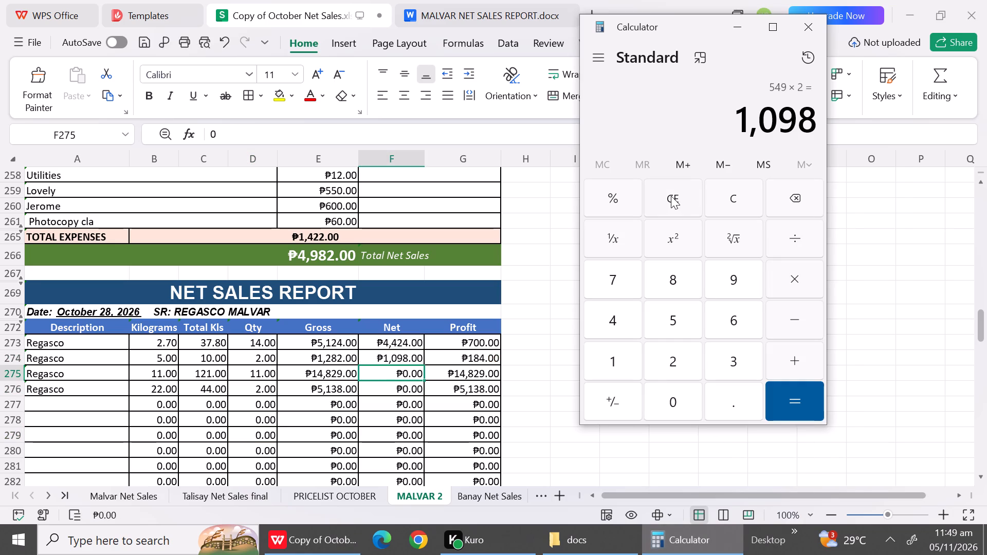
left_click(671, 196)
type("1186")
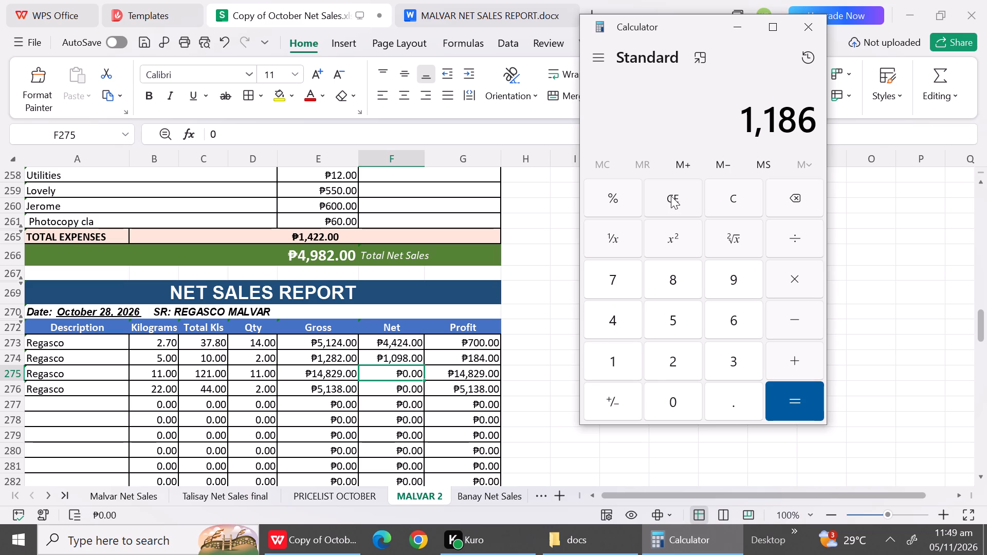
type("*11")
key("Return")
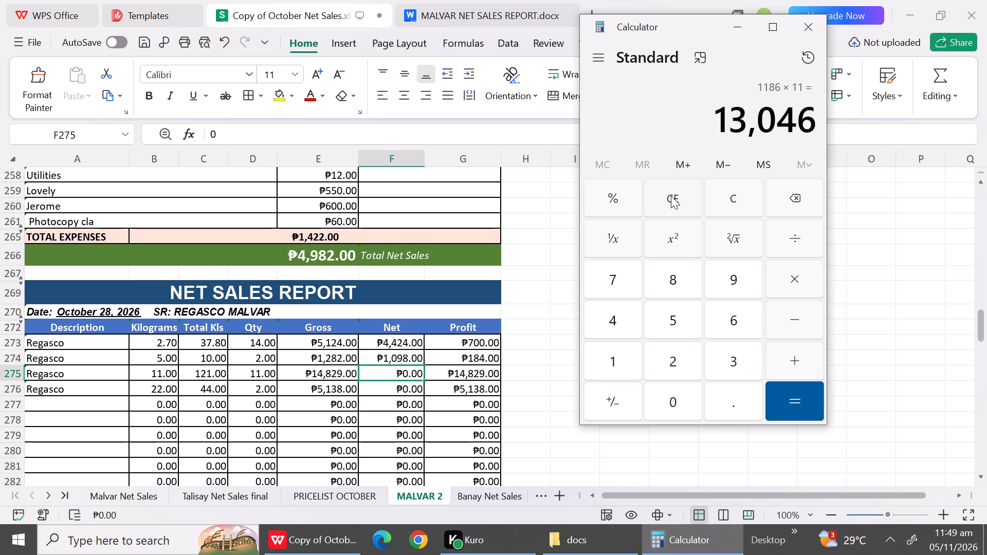
left_click(389, 376)
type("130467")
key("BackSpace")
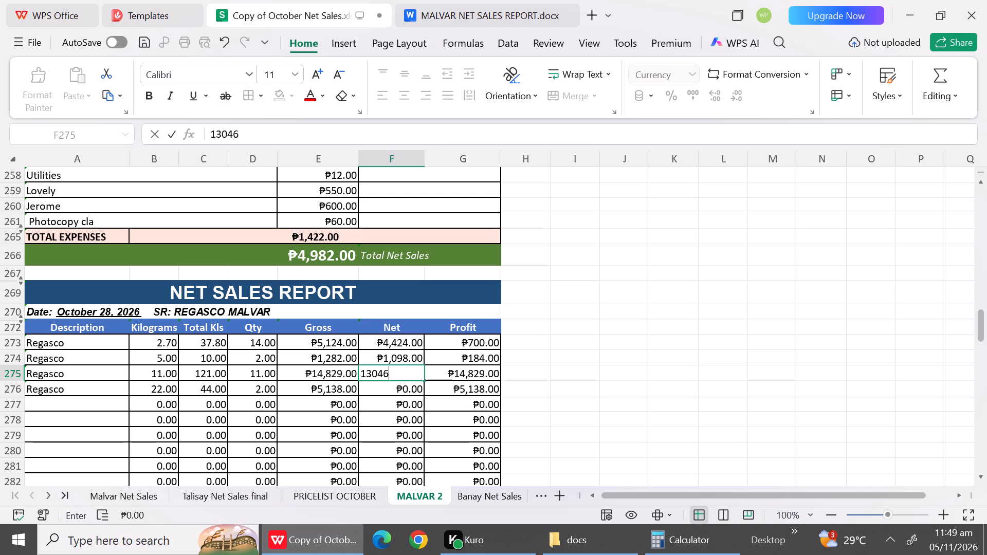
left_click(392, 395)
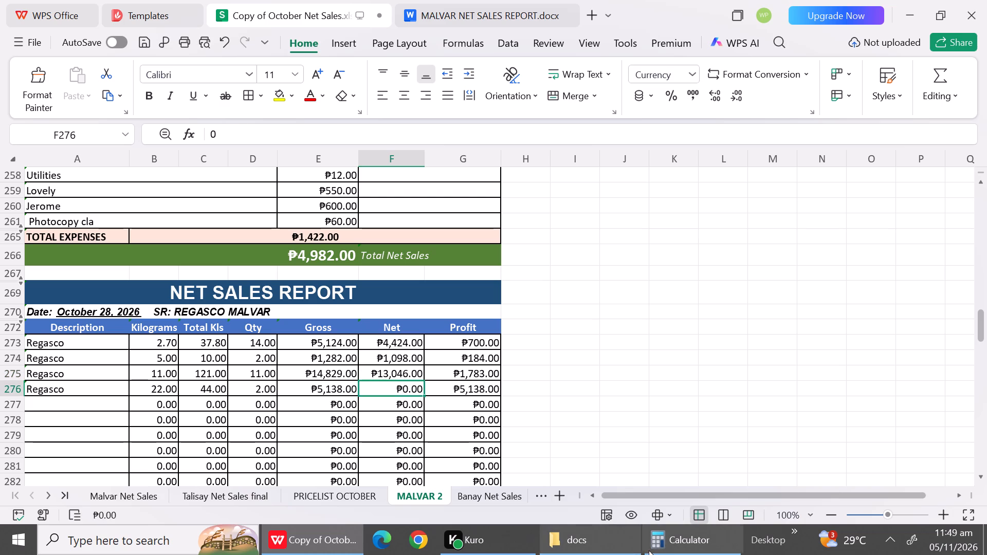
Work out 2250 × 2 in Calculator and enter 4500 as the Net amount in row 276.
left_click(682, 547)
left_click(673, 207)
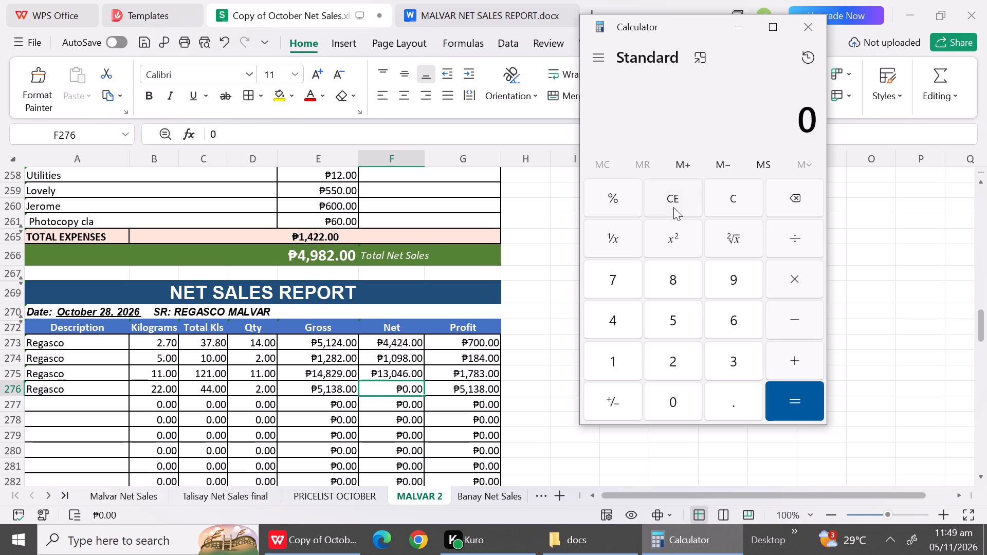
type("2250")
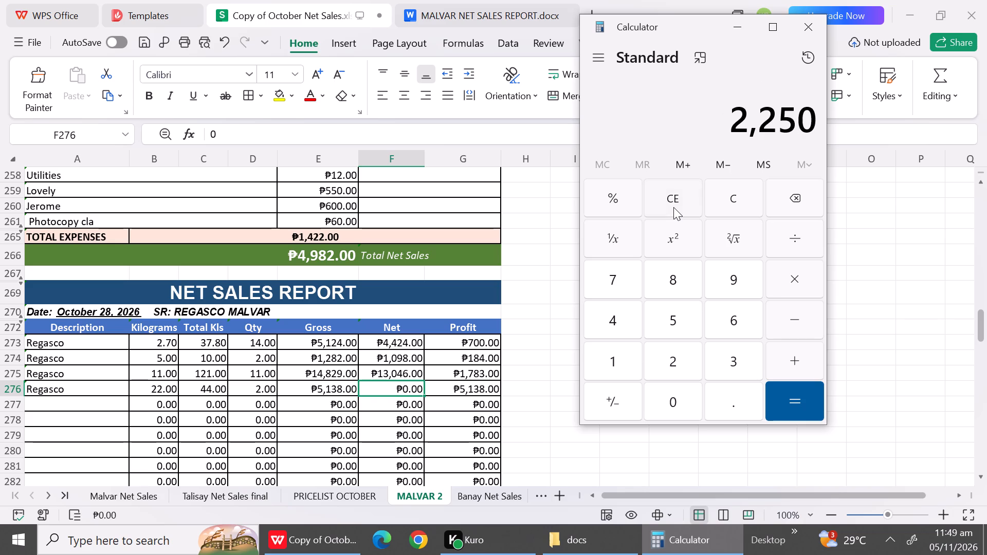
type("*2")
key("Return")
left_click(391, 391)
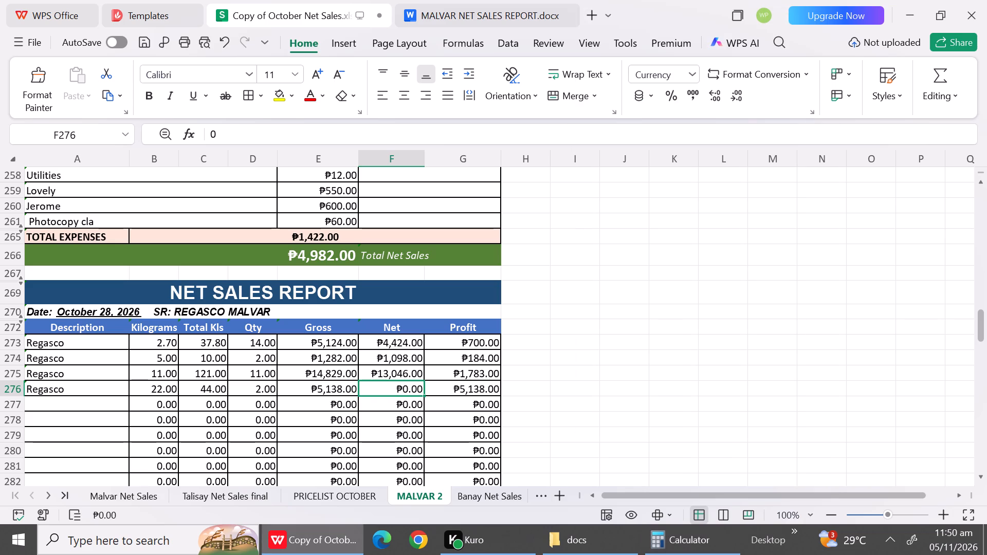
type("45-")
key("BackSpace")
type("00")
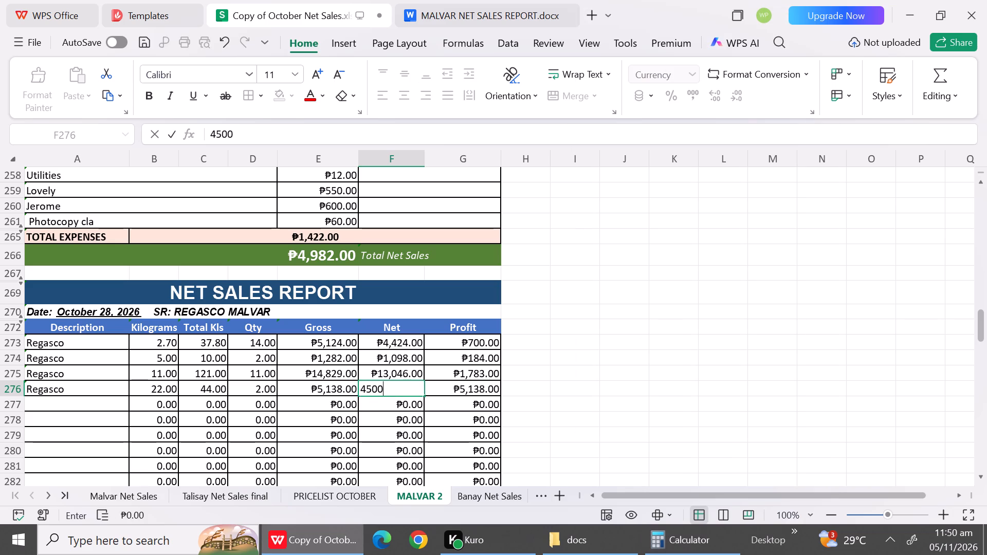
left_click(387, 424)
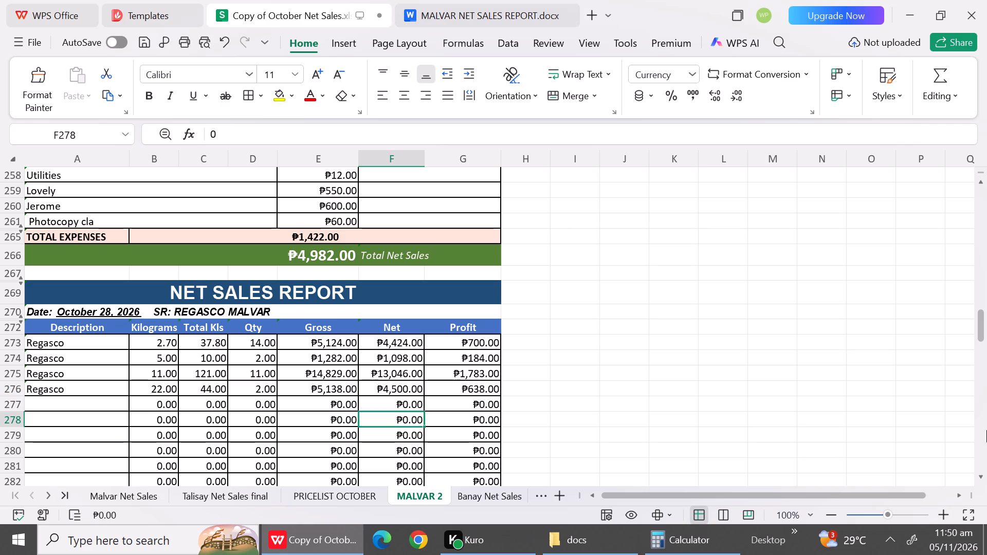
Hide the unused rows 277 to 283 between the last October 28 sales entry and the TOTAL row.
triple_click(979, 478)
left_click(979, 478)
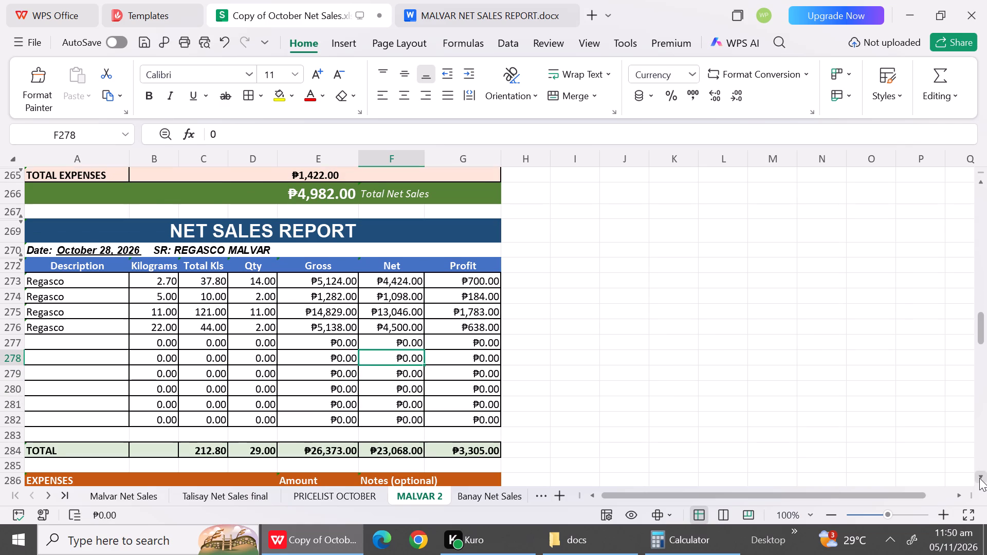
left_click_drag(11, 342, 11, 349)
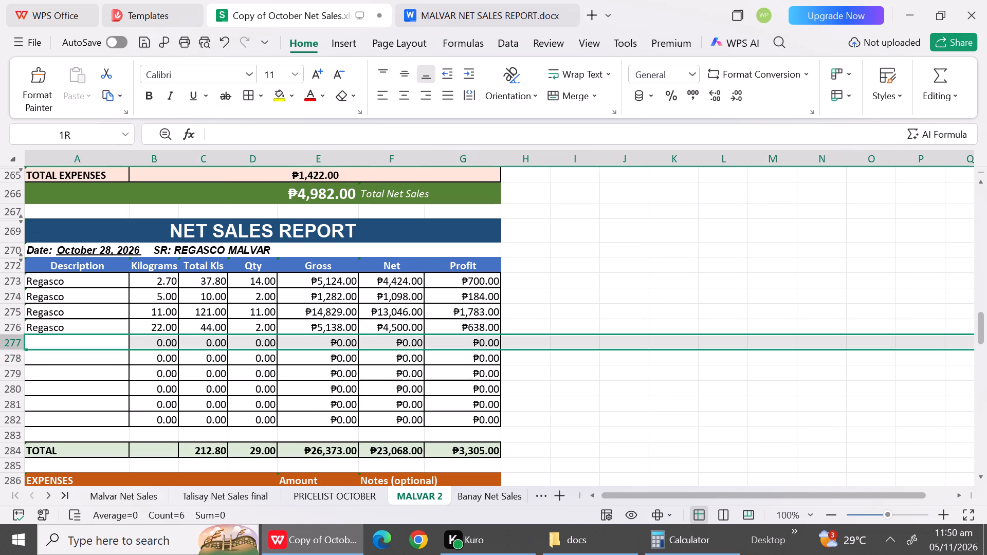
left_click_drag(11, 349, 16, 432)
right_click(16, 432)
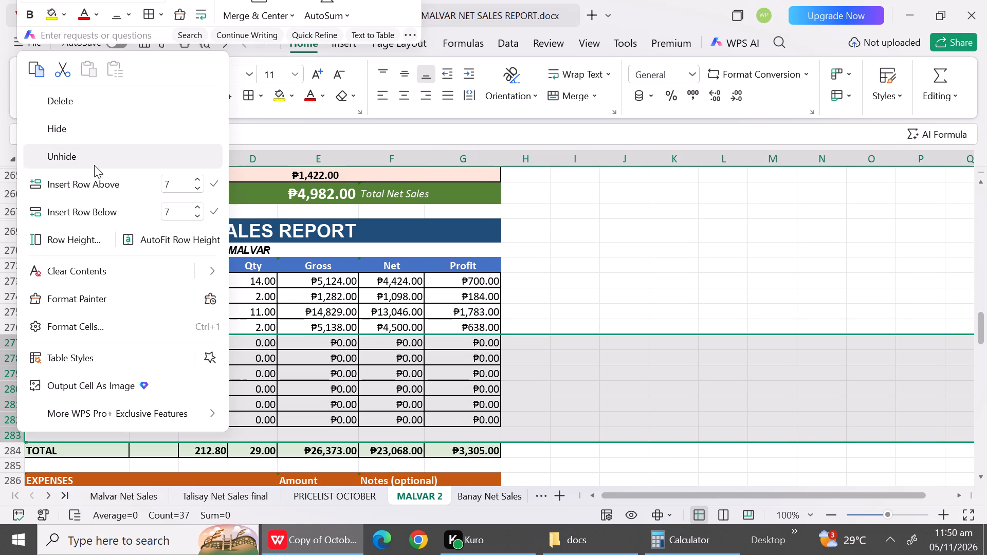
left_click(77, 129)
left_click(651, 359)
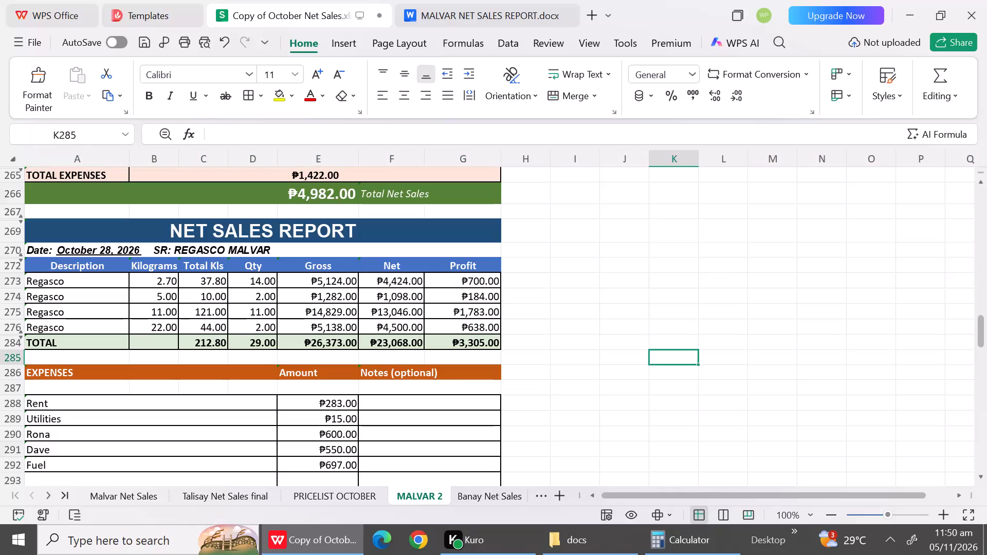
Hide the blank rows 285 and 287 above and below the October 28 EXPENSES header.
left_click(9, 359)
right_click(9, 359)
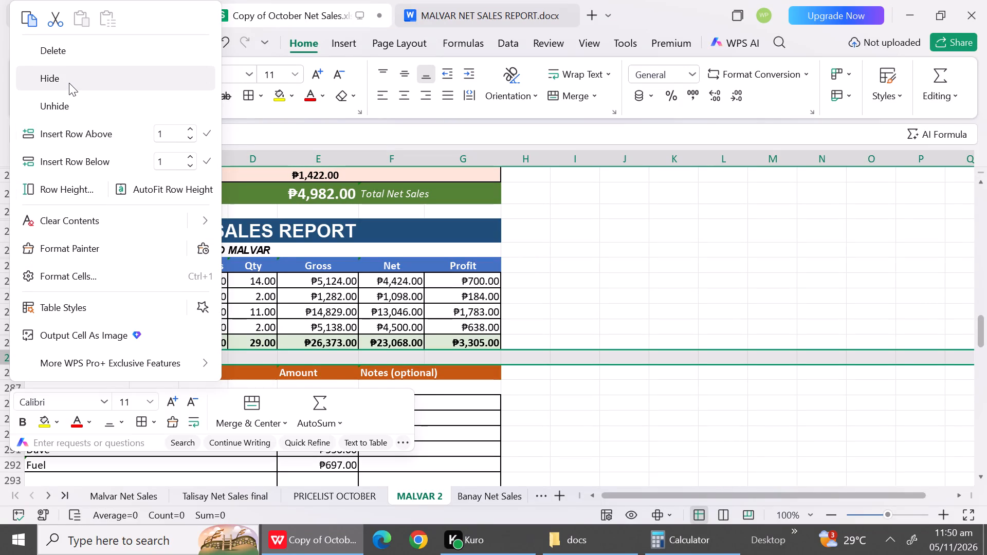
left_click(69, 83)
left_click(12, 375)
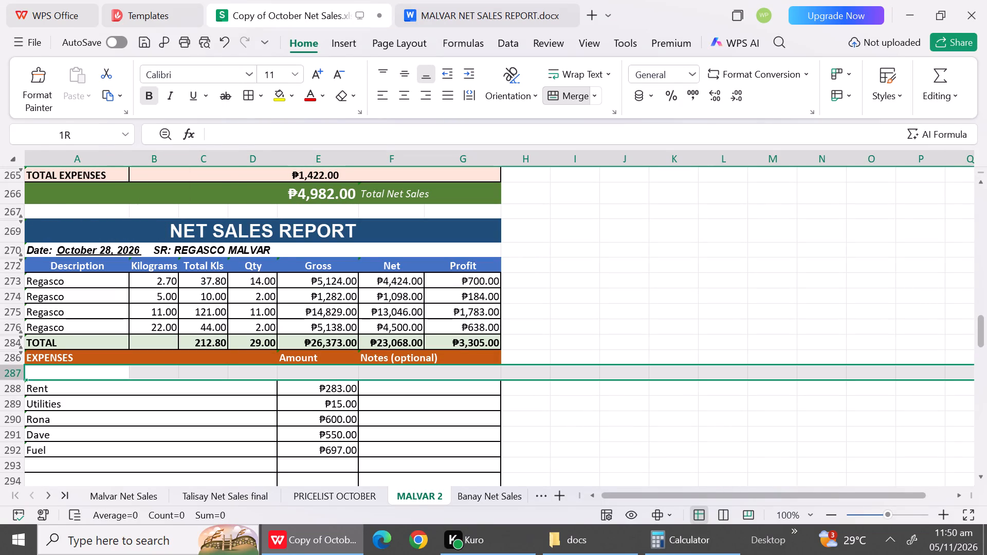
right_click(12, 375)
left_click(89, 85)
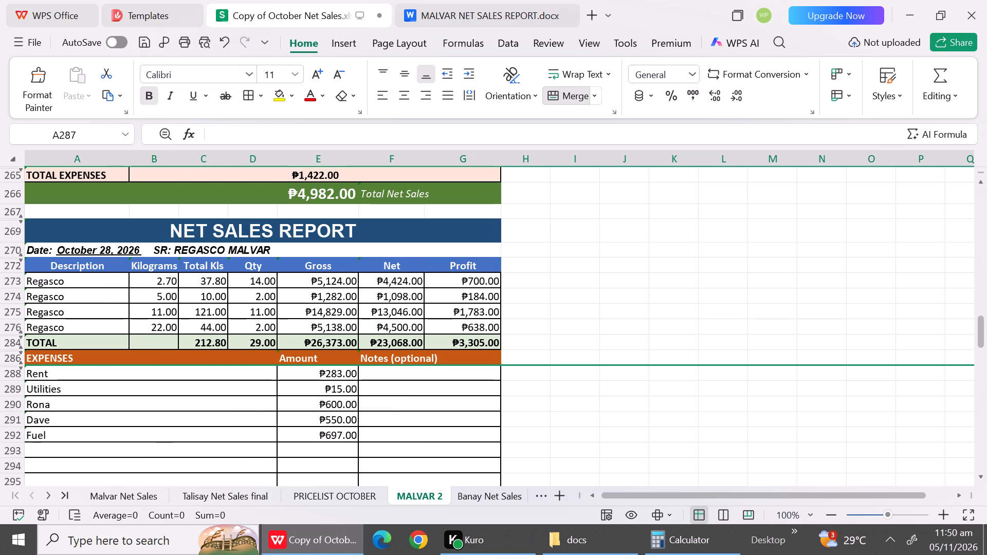
Set the October 28 expense amounts to 200 for Rent, 12 for Utilities, 550 in row 290, 600 in row 291 and 800 for Fuel.
left_click(346, 374)
type("200")
key("Down")
type("12")
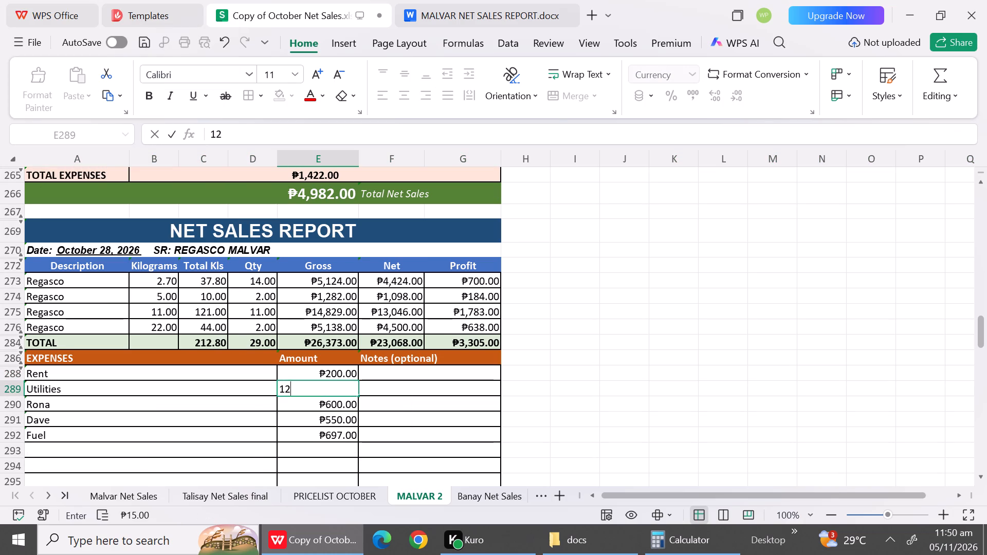
key("Down")
key("Down")
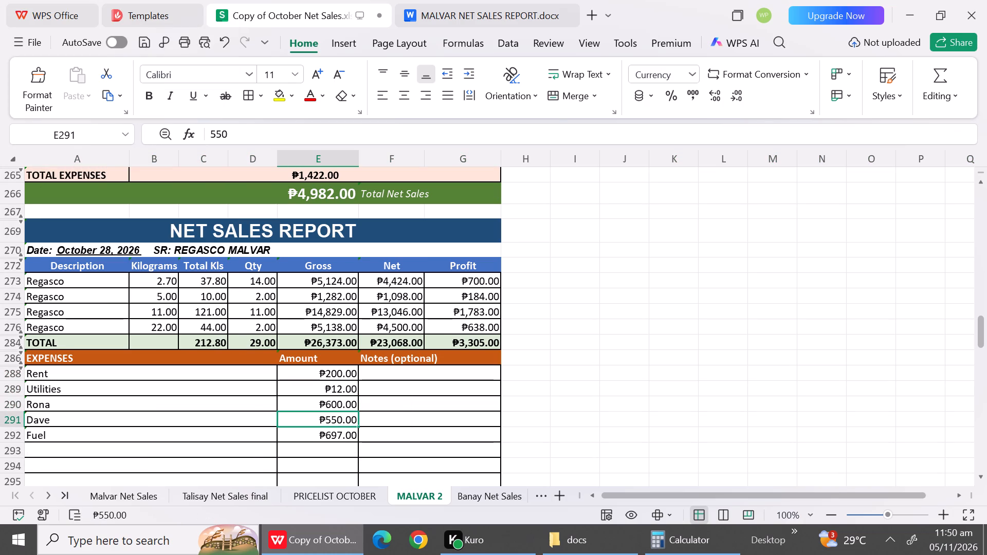
type("600")
left_click(324, 400)
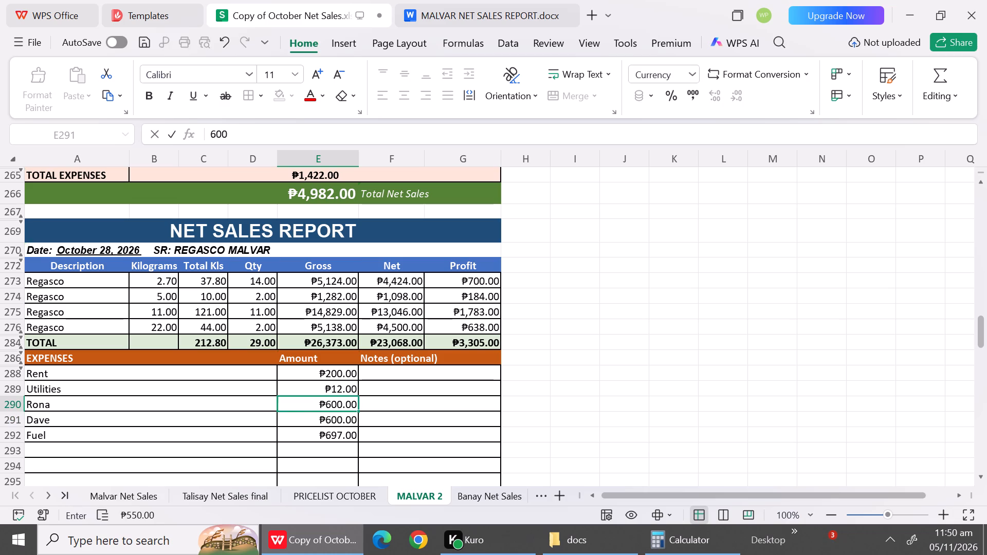
type("550")
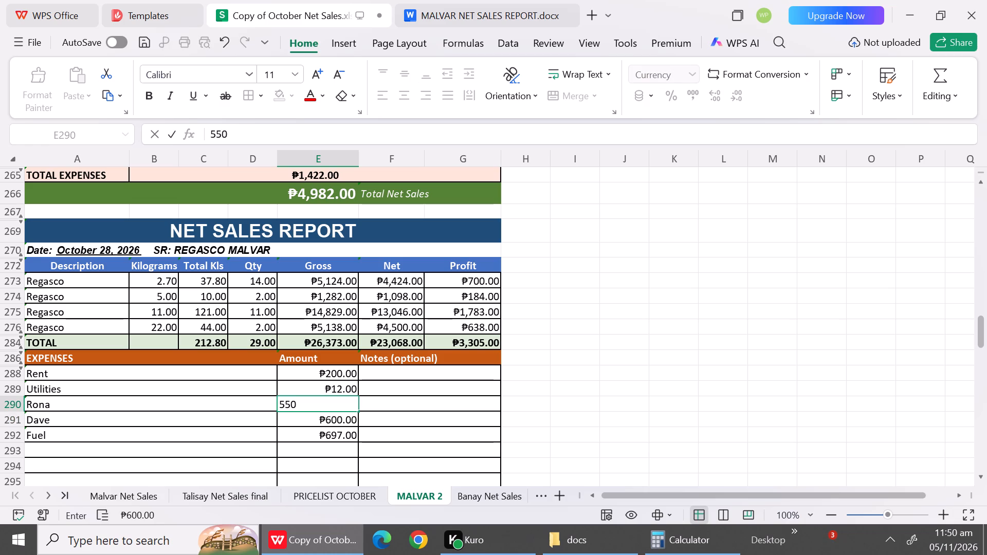
left_click(255, 456)
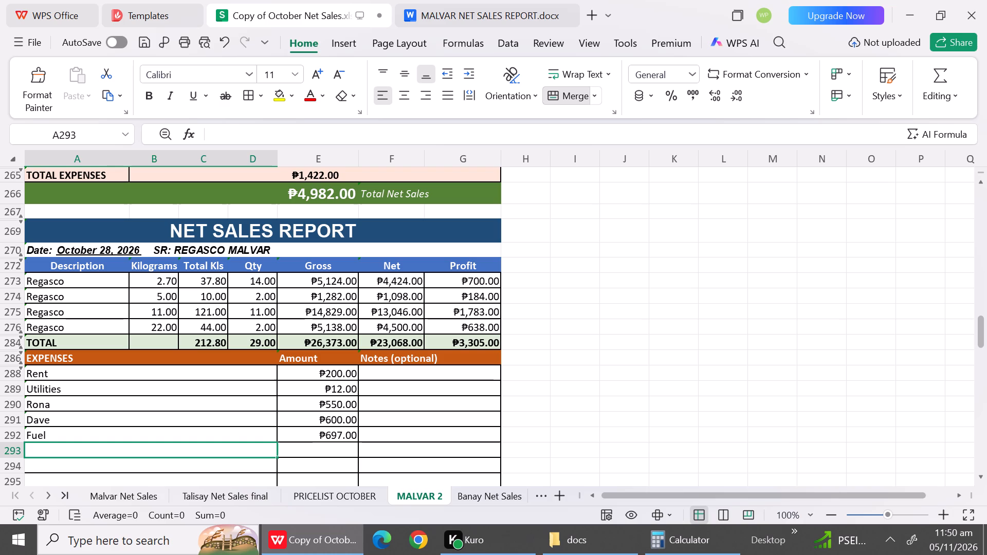
left_click(332, 435)
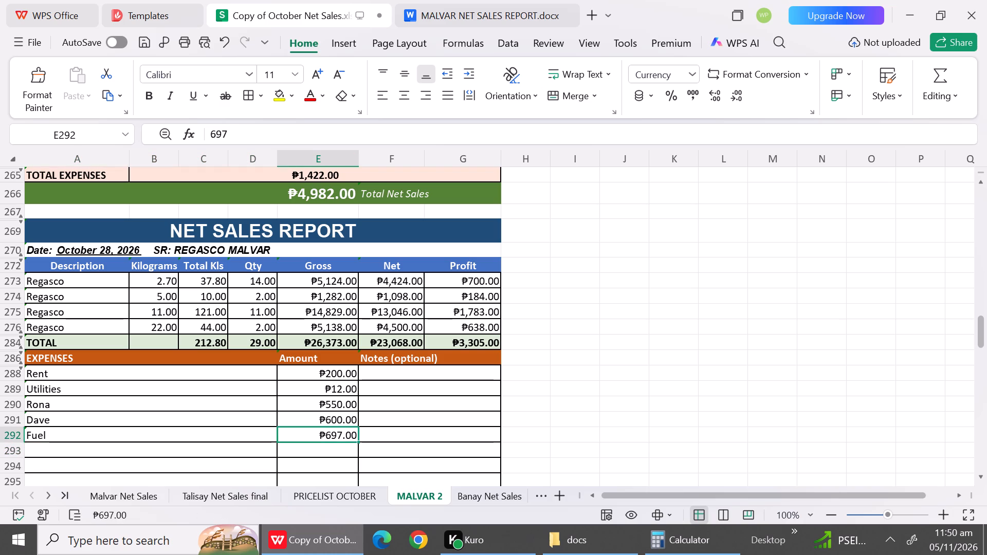
type("800")
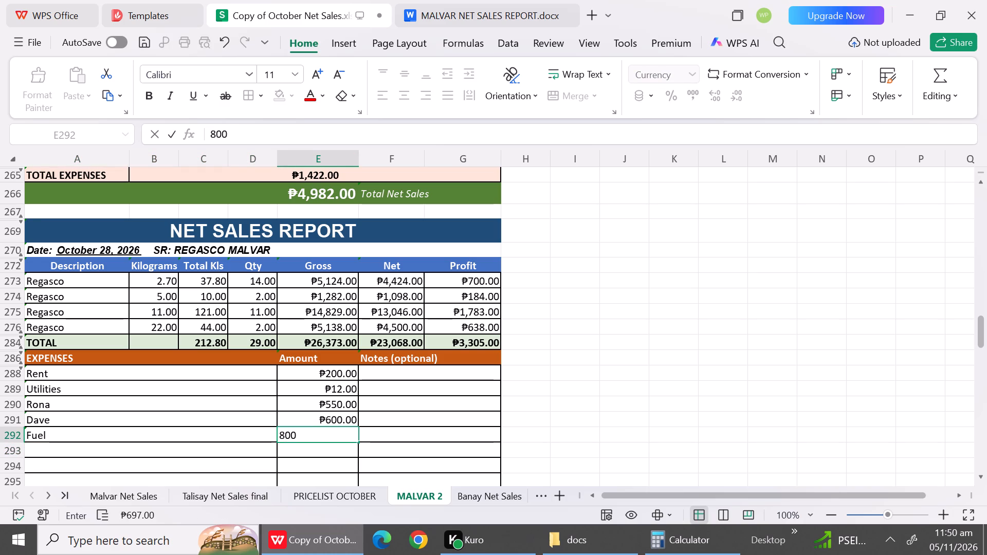
Replace the expense description in row 290 with Lovely.
left_click(153, 407)
type("Lo")
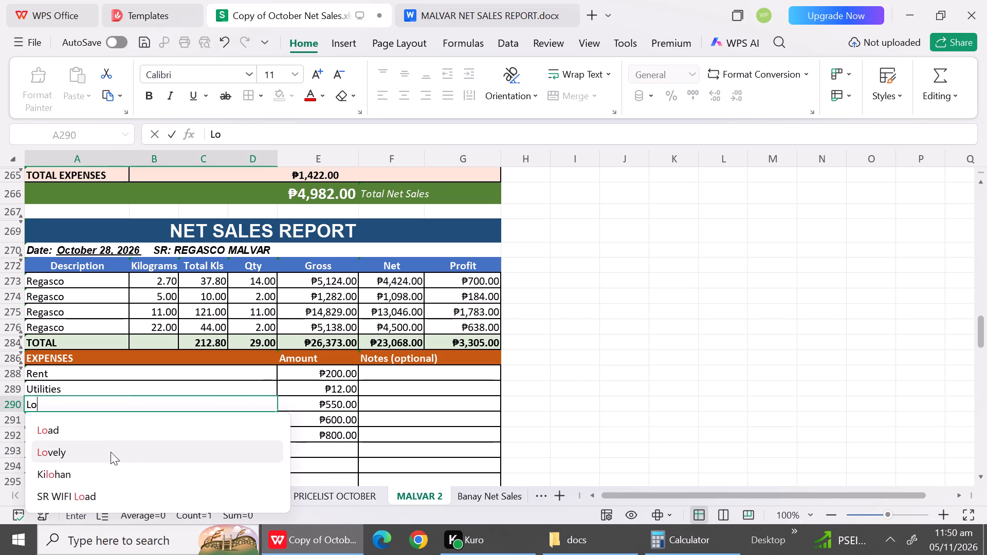
left_click(111, 452)
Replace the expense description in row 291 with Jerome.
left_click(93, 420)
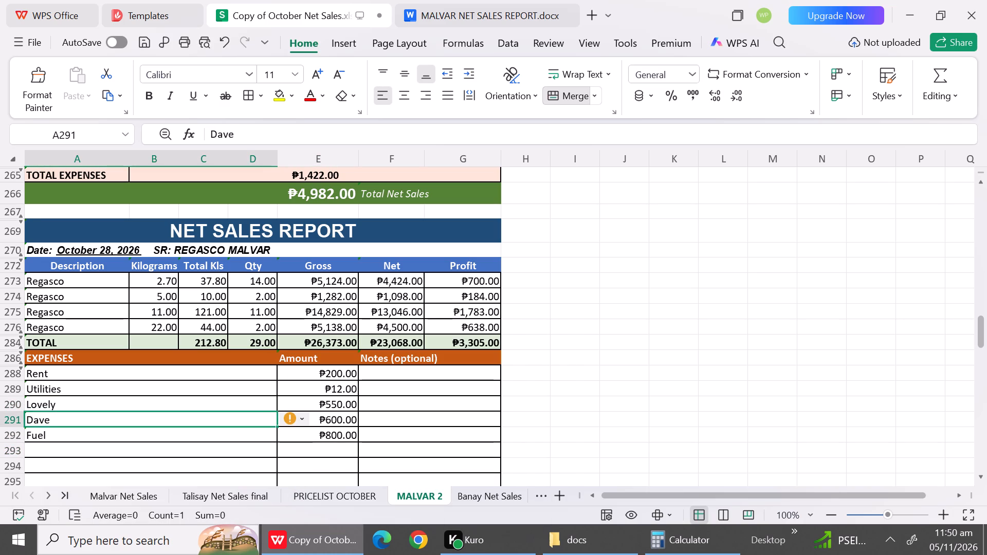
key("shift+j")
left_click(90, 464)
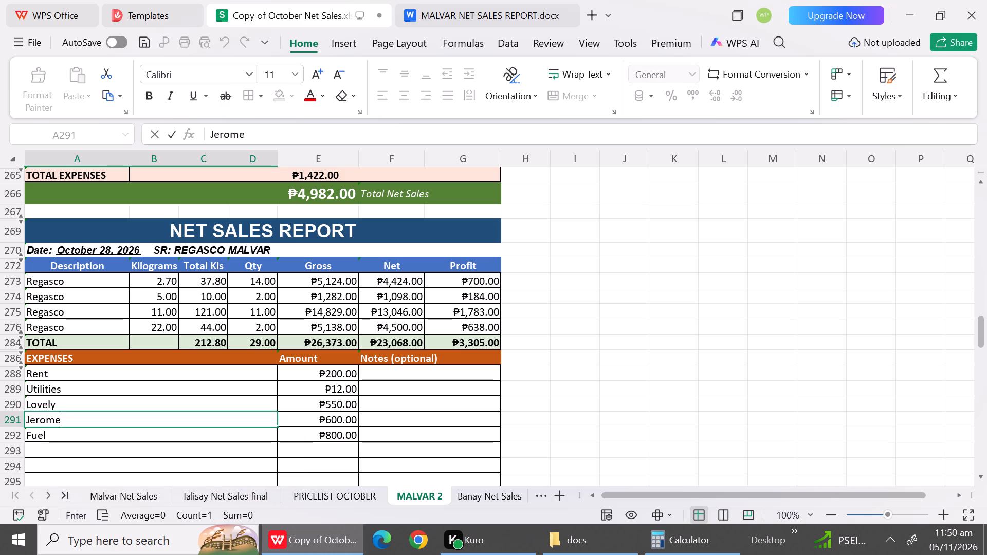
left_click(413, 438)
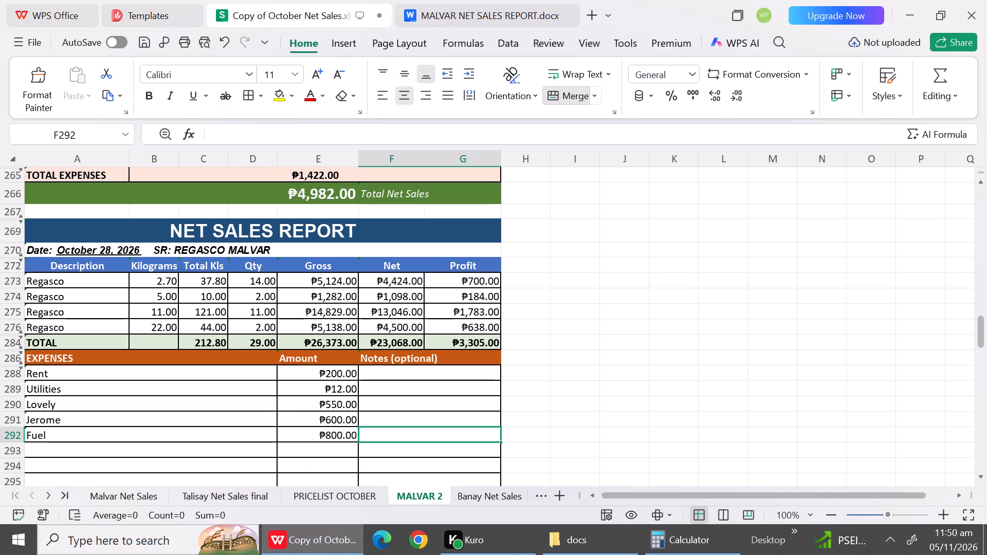
Change the expense description in row 291 to Lester.
left_click(44, 422)
type("Le")
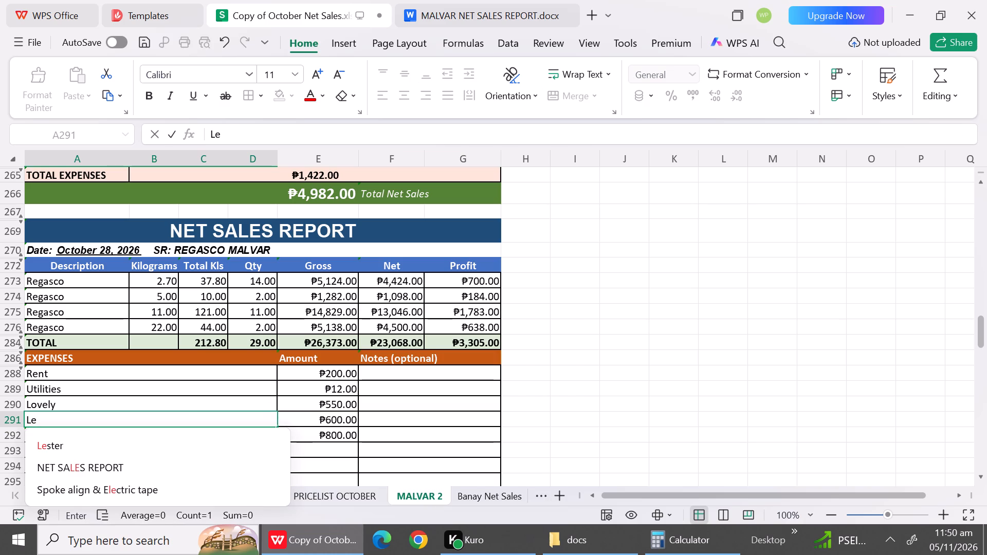
left_click(55, 448)
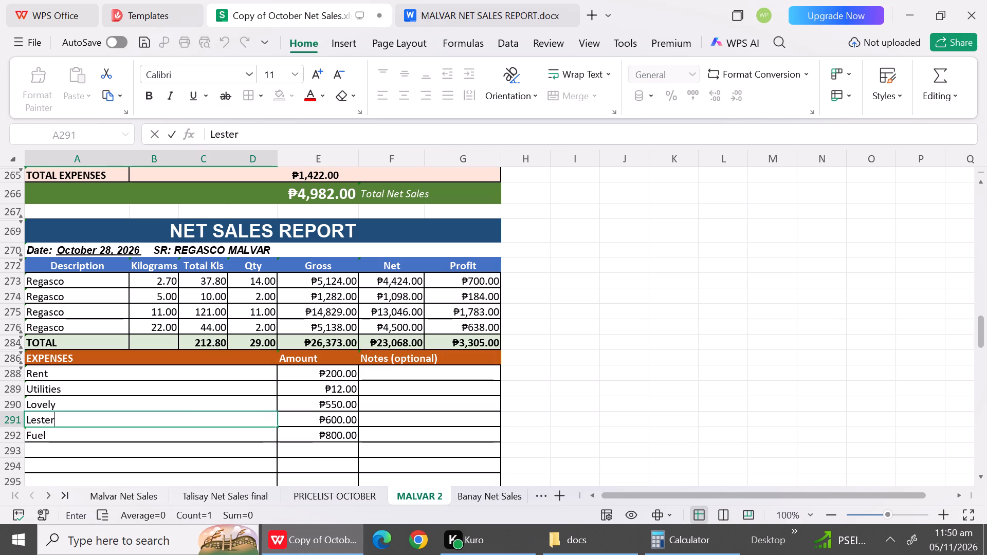
left_click(463, 426)
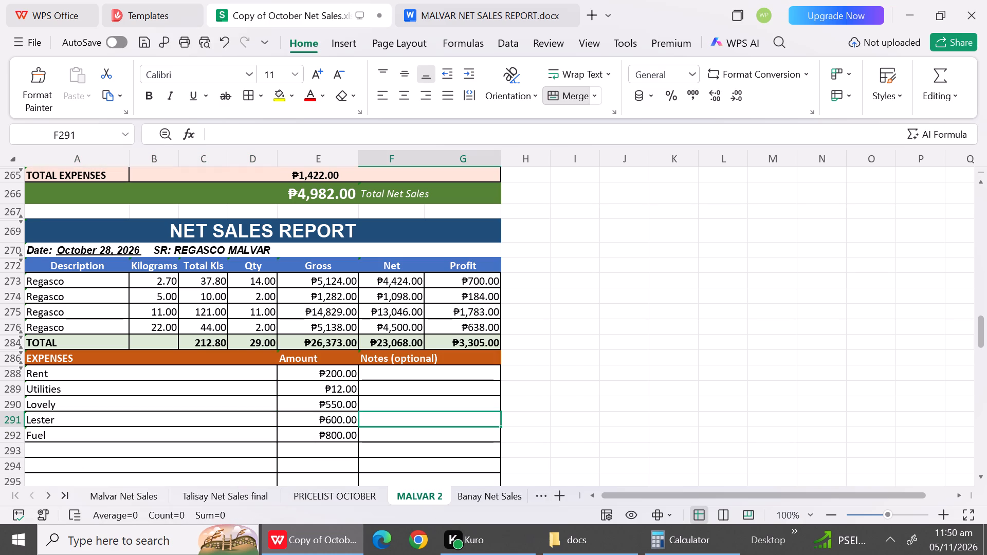
Hide the empty expense rows 293 to 295 in the October 28 report.
double_click(983, 479)
triple_click(983, 479)
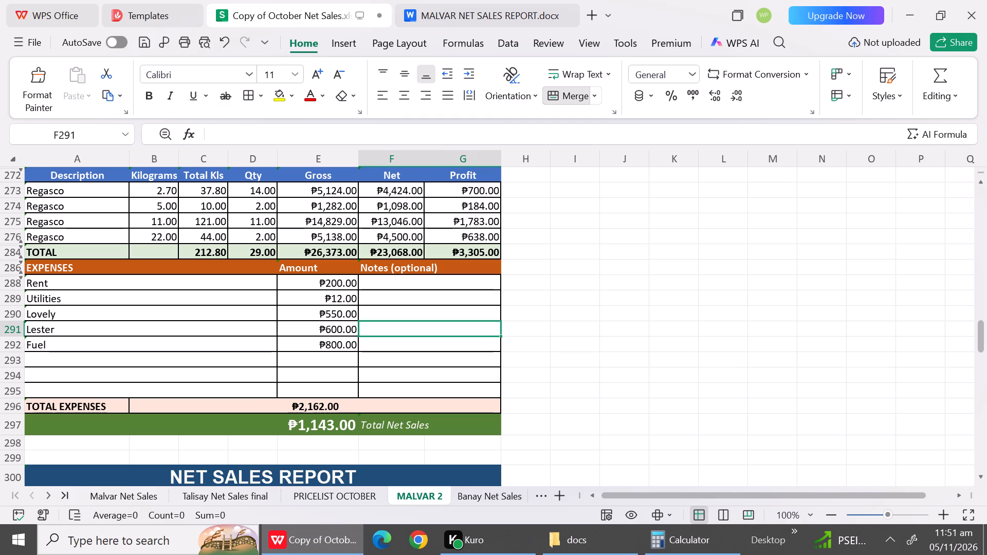
left_click_drag(14, 360, 15, 394)
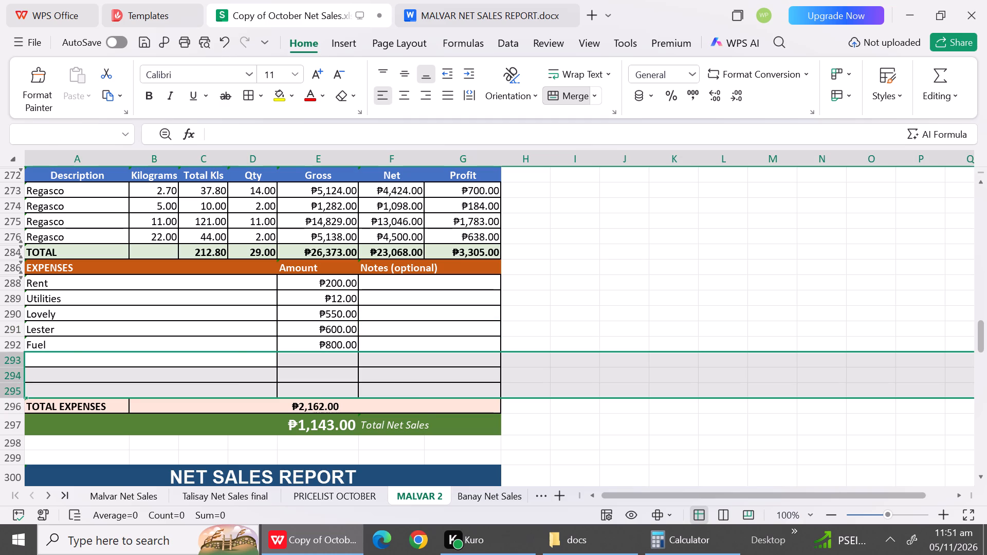
right_click(15, 394)
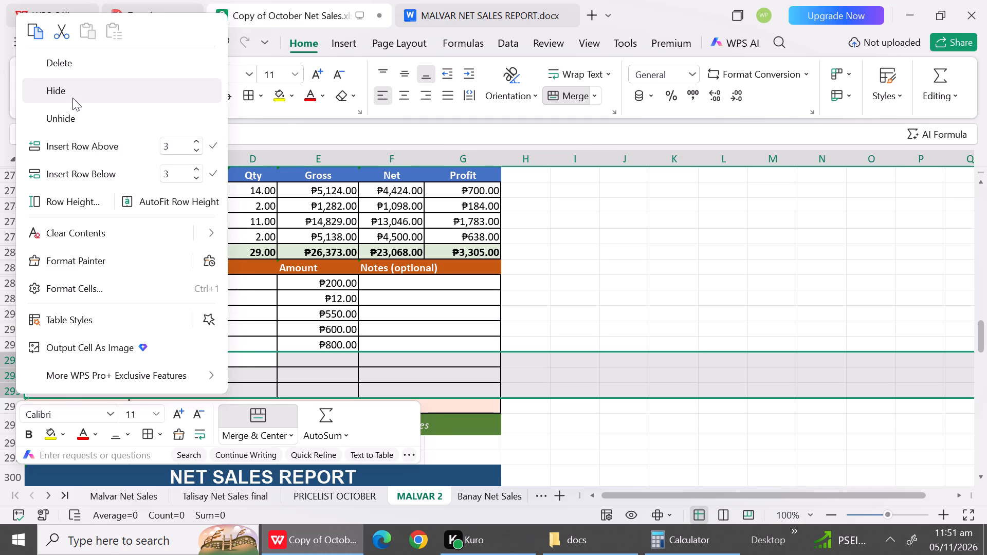
left_click(72, 98)
left_click(626, 336)
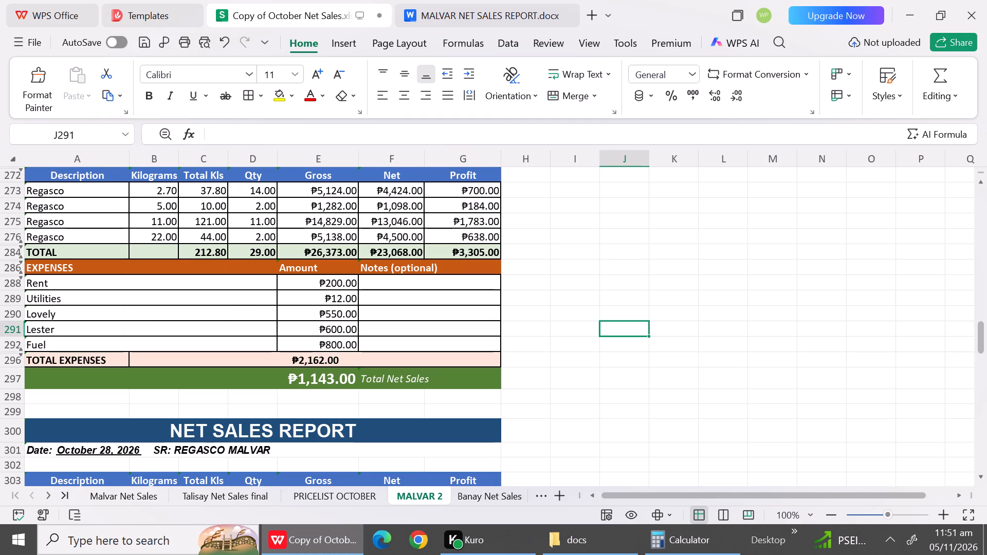
Hide blank row 299 above the following report's title and blank row 302 below its date line.
left_click(3, 408)
right_click(3, 408)
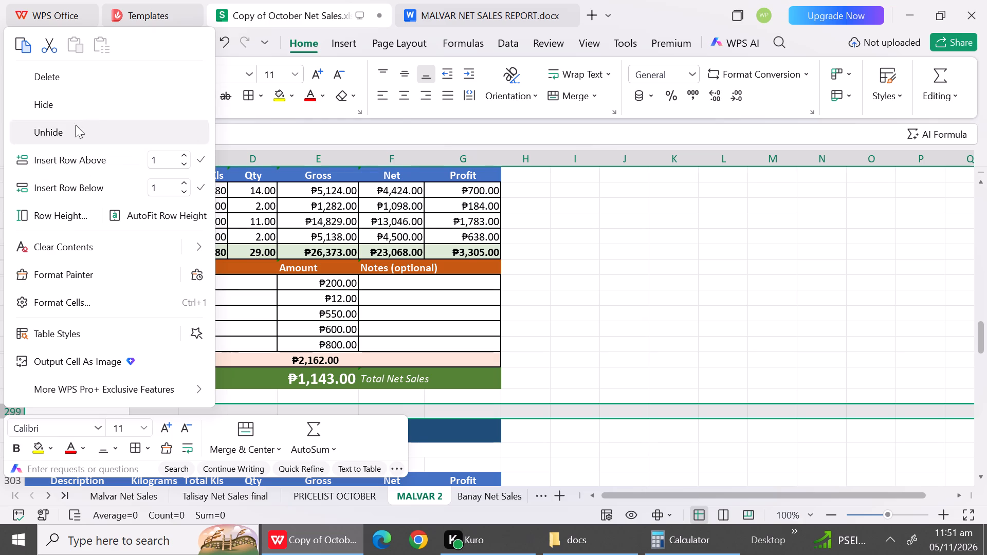
left_click(65, 98)
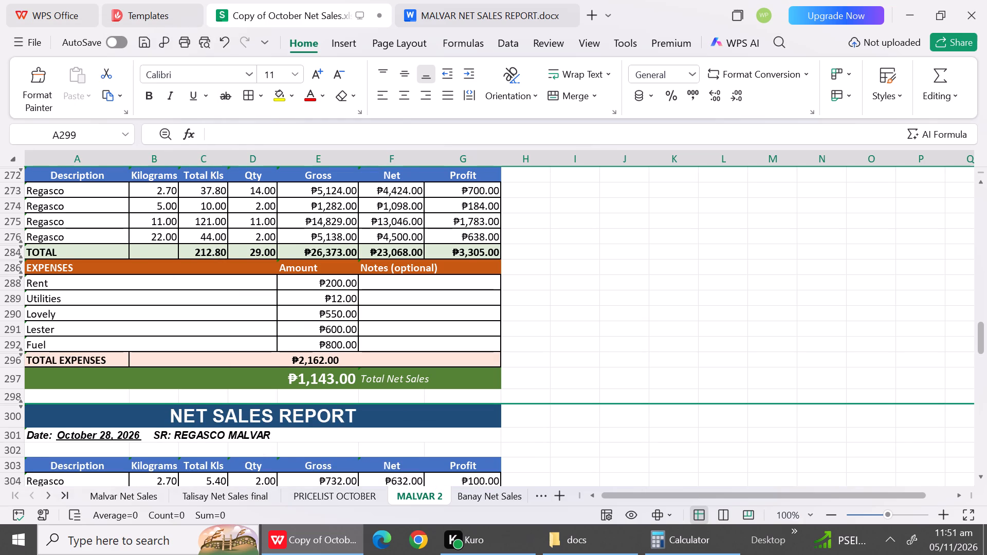
triple_click(983, 472)
left_click(983, 472)
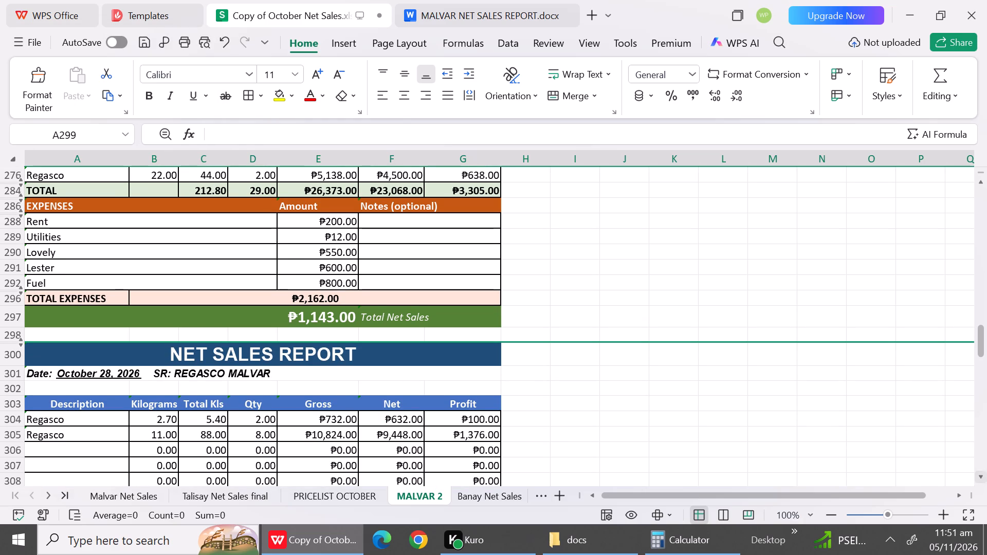
left_click(19, 390)
right_click(19, 390)
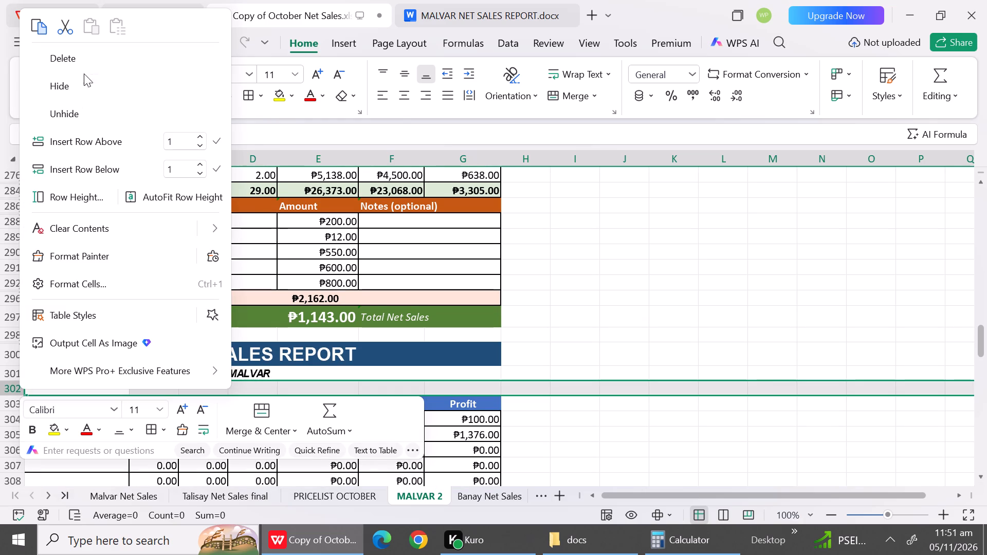
left_click(84, 85)
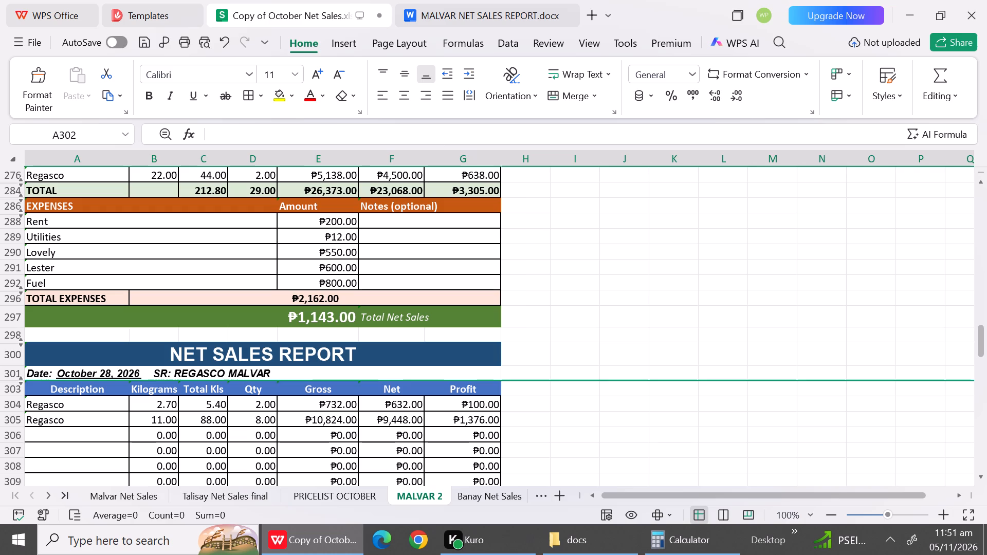
Change the date in row 301 of this report to October 29, 2026.
double_click(106, 375)
left_click(113, 377)
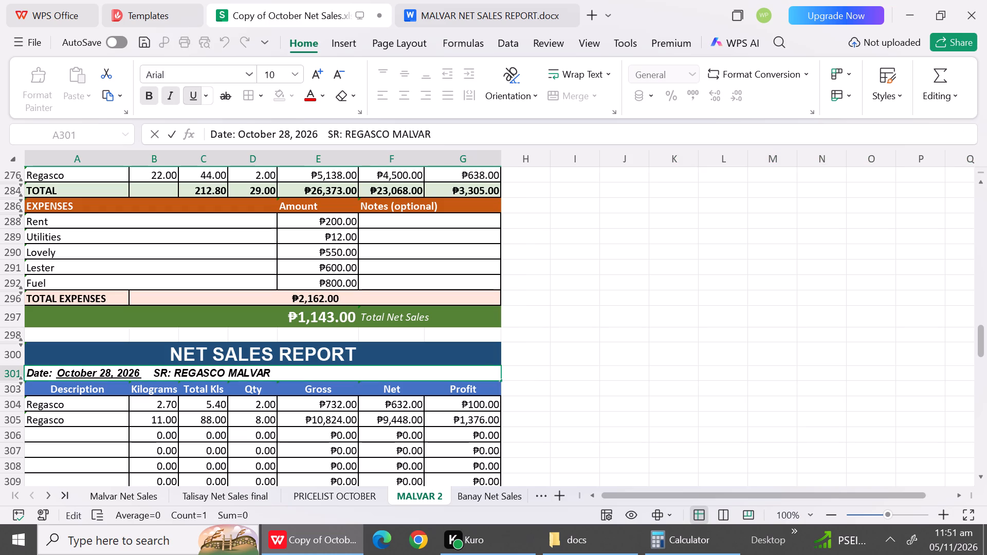
left_click(112, 372)
key("BackSpace")
key("9")
left_click(773, 413)
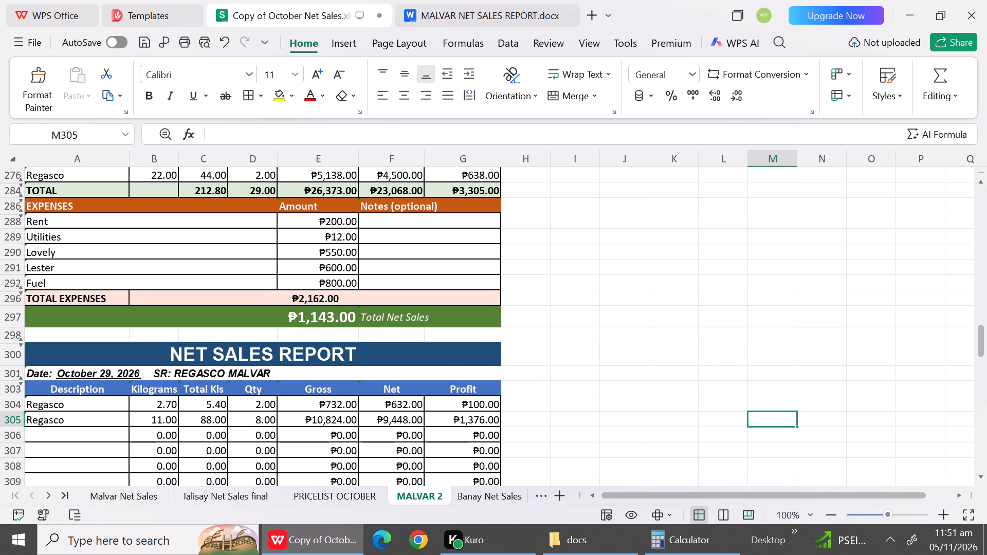
Set the October 29 Kilograms values to 5 in row 305, 11 in row 306 and 50 in row 307.
left_click(174, 422)
key("5")
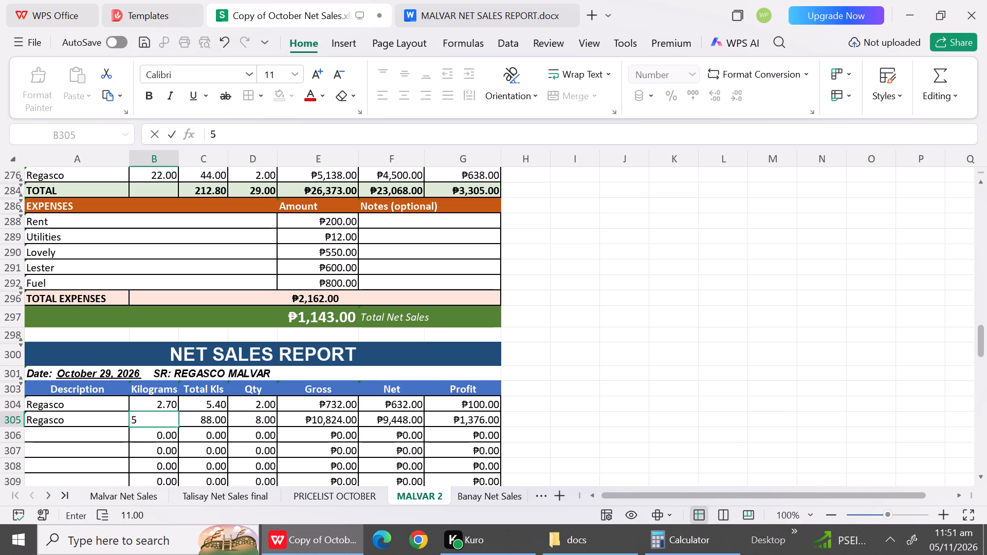
key("Down")
type("11")
key("Down")
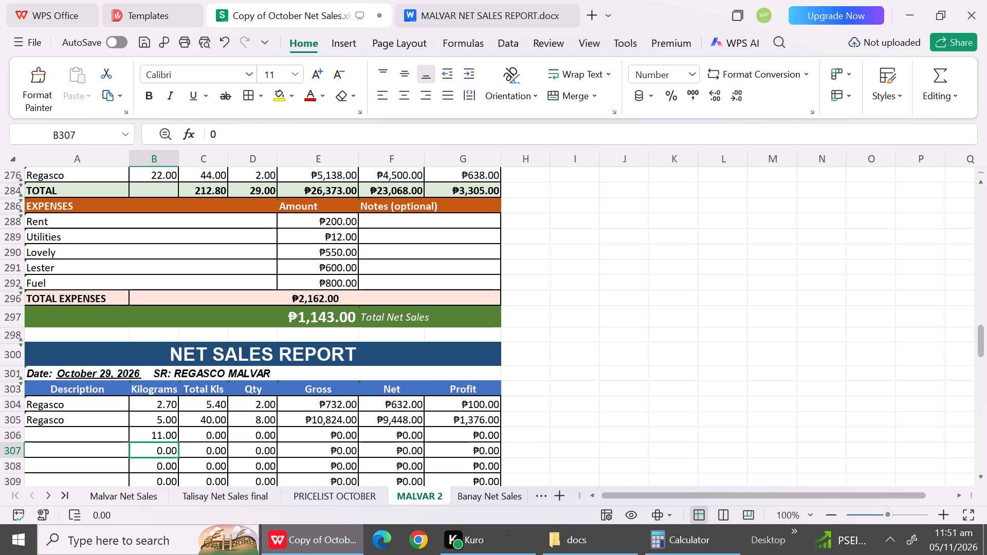
type("50")
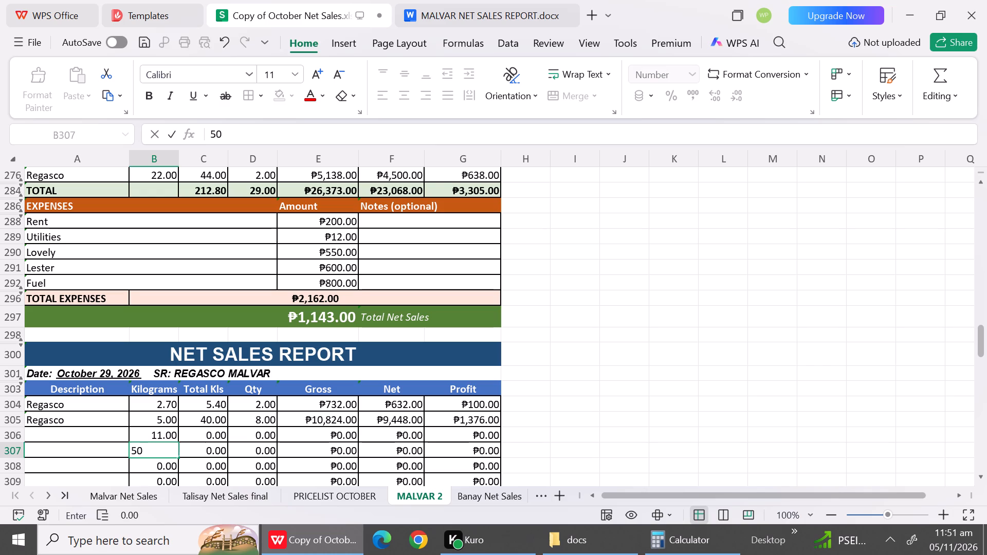
key("Down")
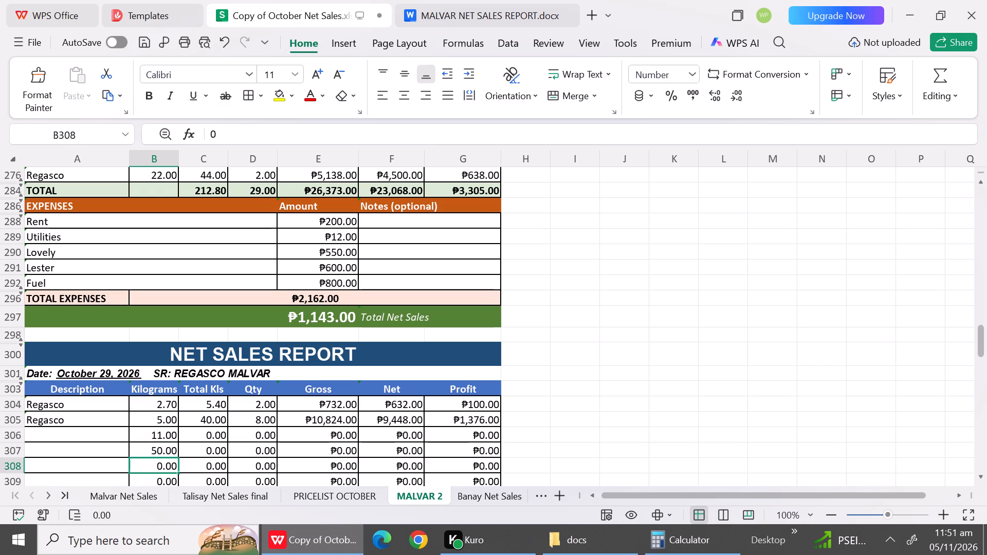
Copy the Regasco description from row 305 into rows 306 and 307.
left_click(88, 418)
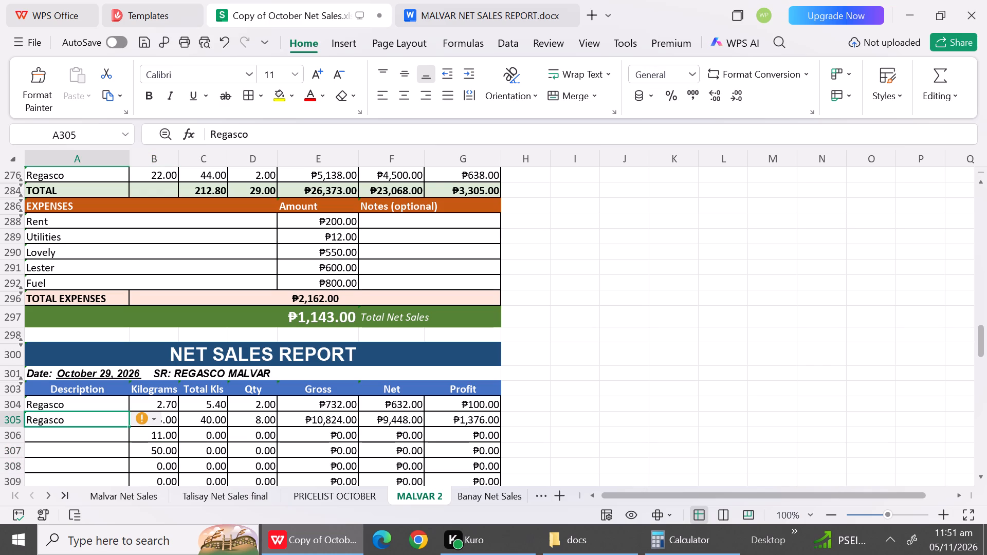
key("ctrl+c")
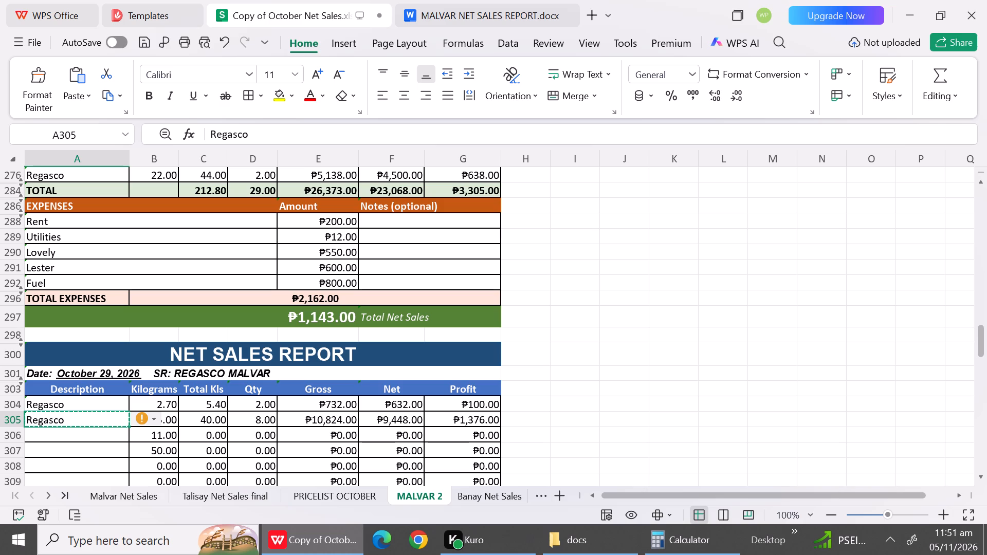
left_click_drag(88, 431, 87, 453)
key("ctrl+v")
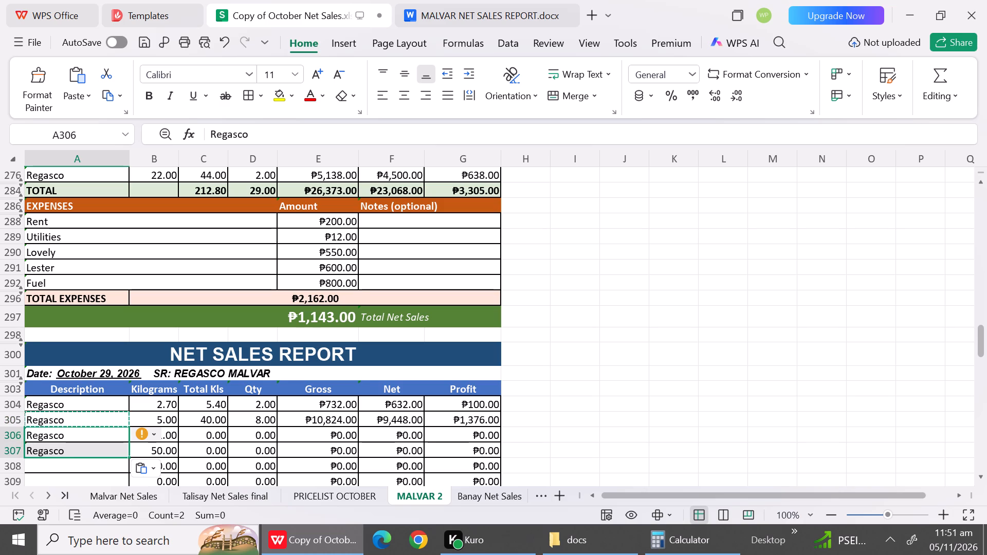
For the October 29 2.70 kg item in row 304, set Qty to 14 and Gross to 5124.
left_click_drag(302, 445, 266, 408)
left_click(266, 408)
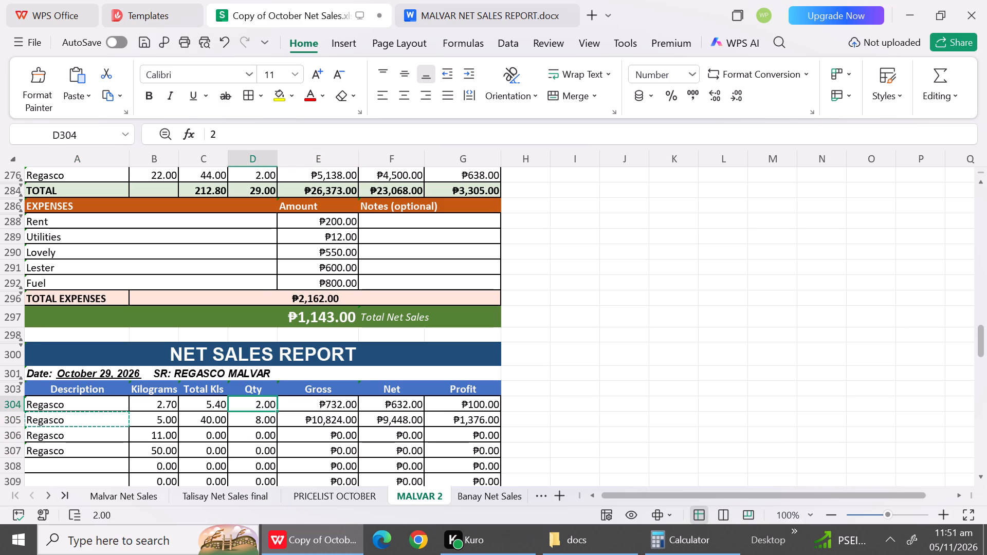
key("1")
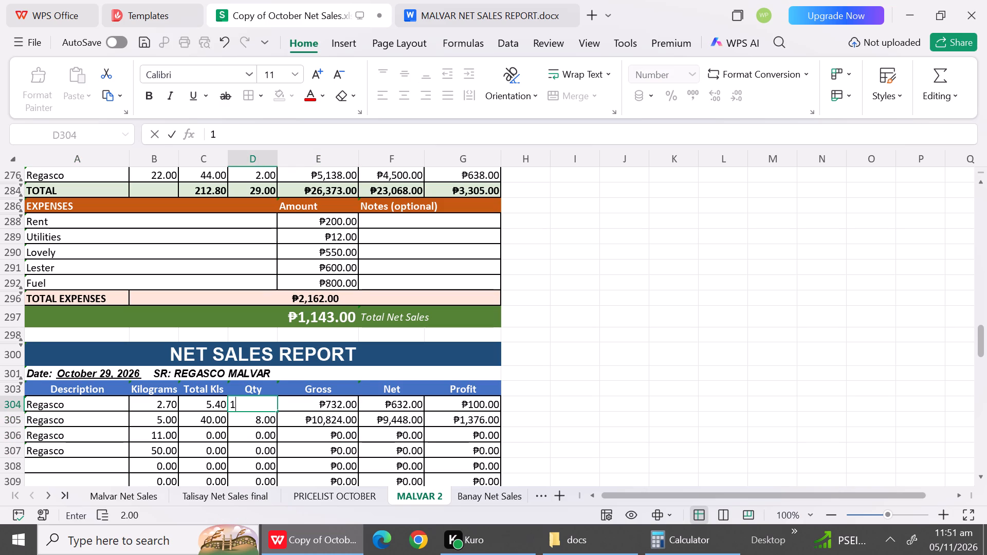
key("4")
left_click(313, 405)
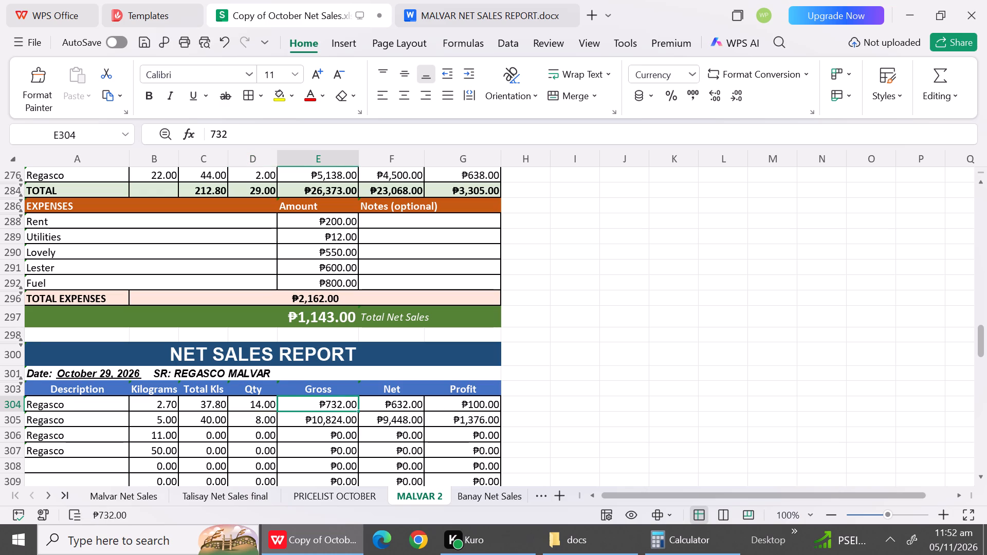
key("5")
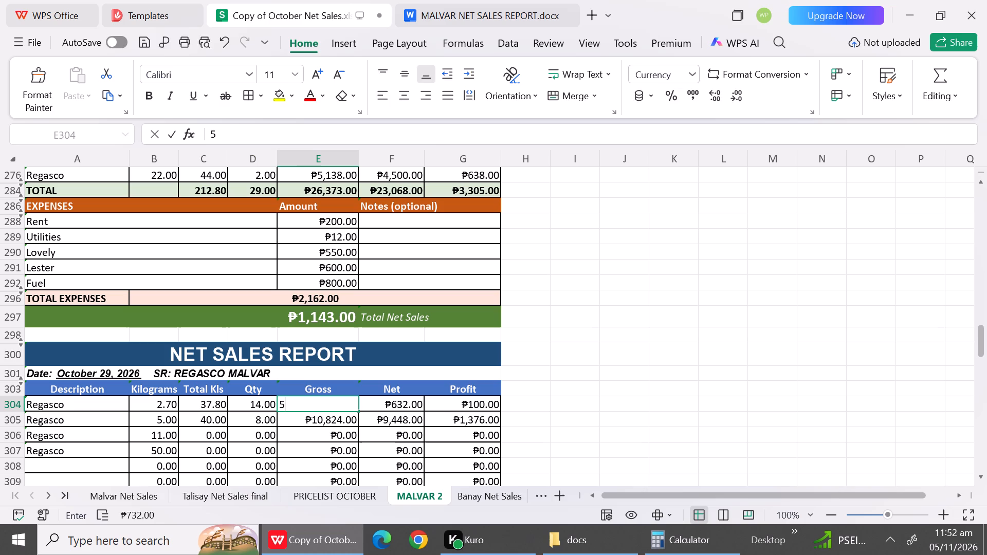
type("124")
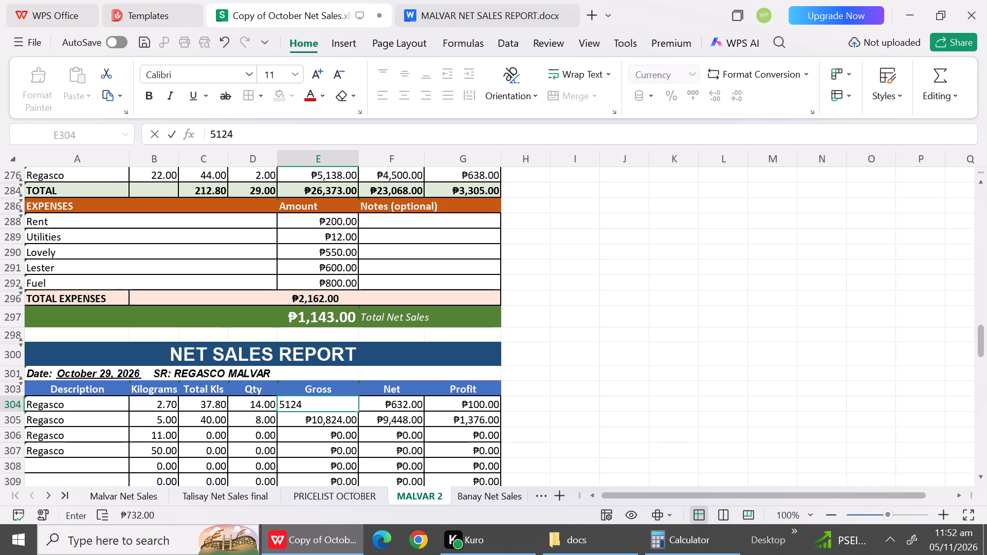
left_click(318, 465)
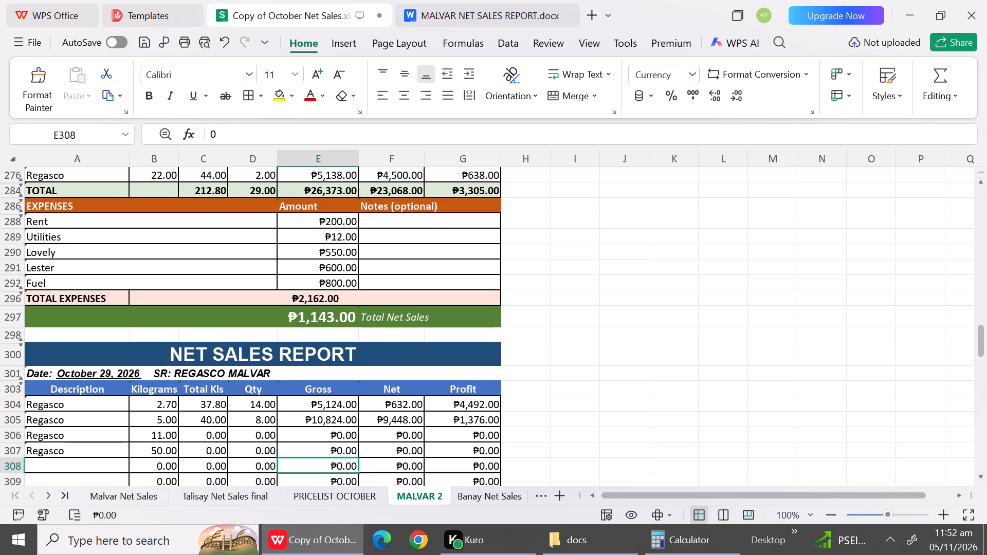
left_click(392, 405)
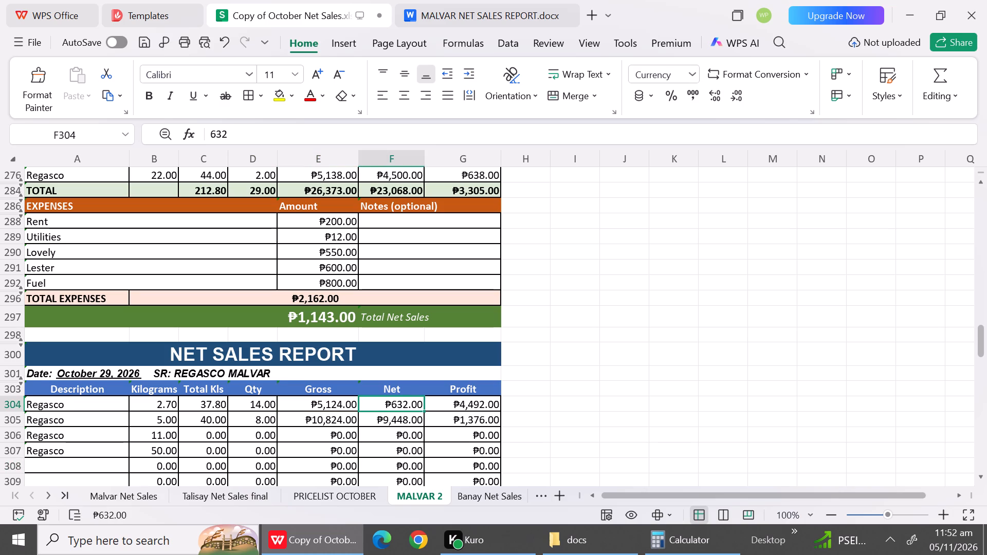
left_click(343, 420)
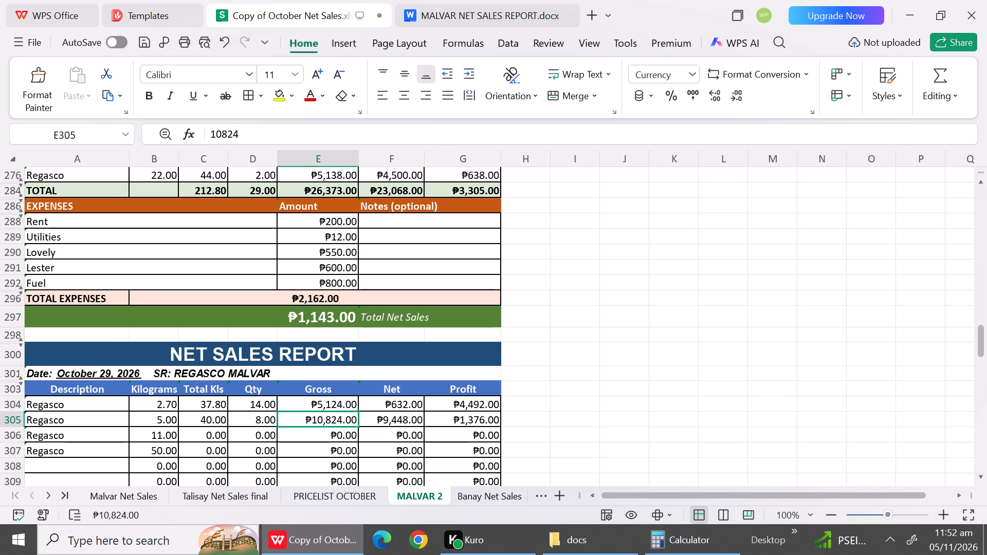
Set the October 29 Qty values to 3 in row 305, 4 in row 306 and 4 in row 307.
left_click(269, 422)
key("3")
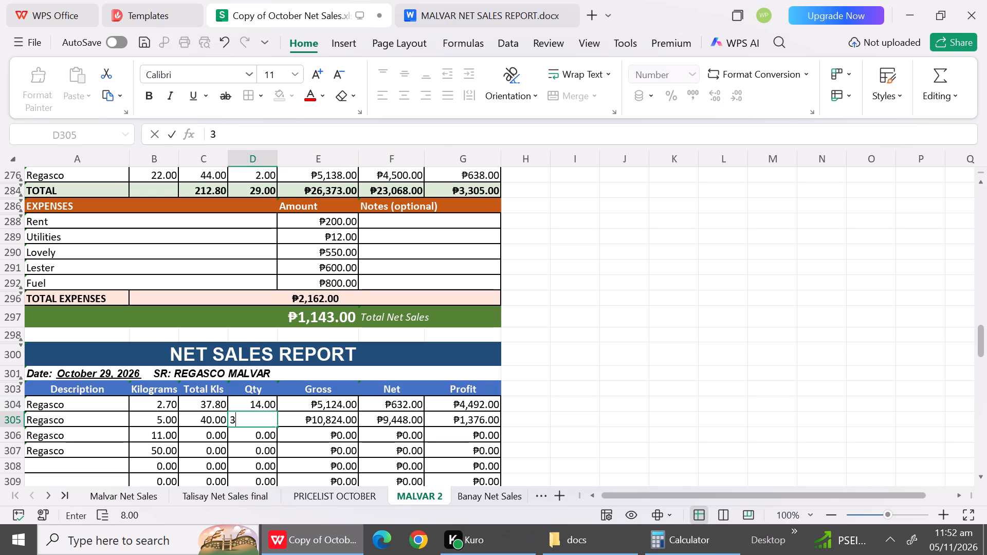
key("Down")
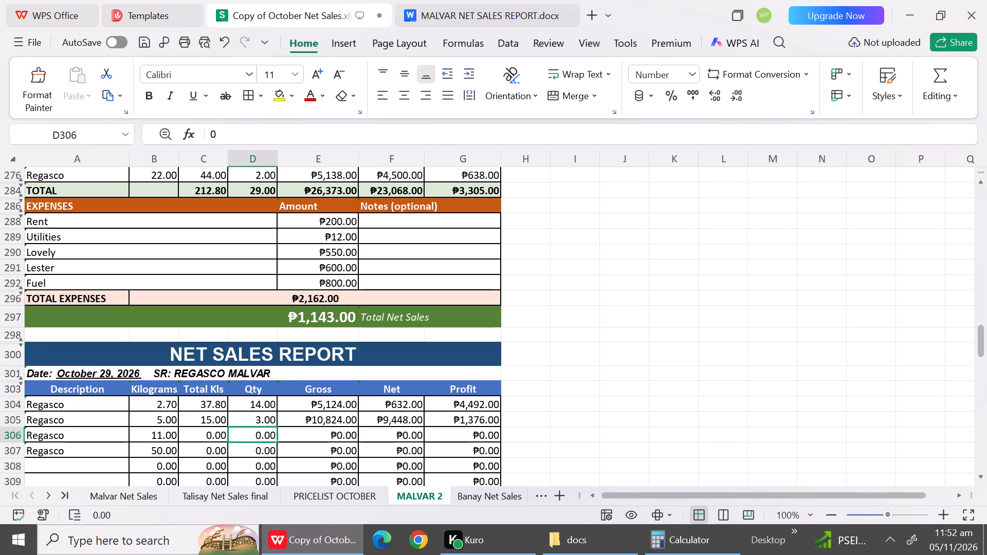
key("4")
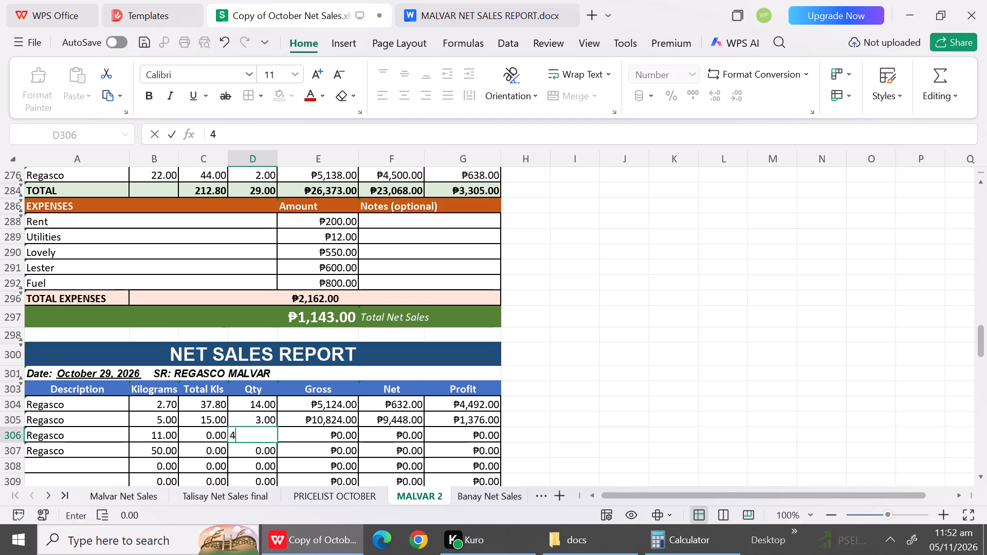
key("Down")
key("4")
left_click(329, 454)
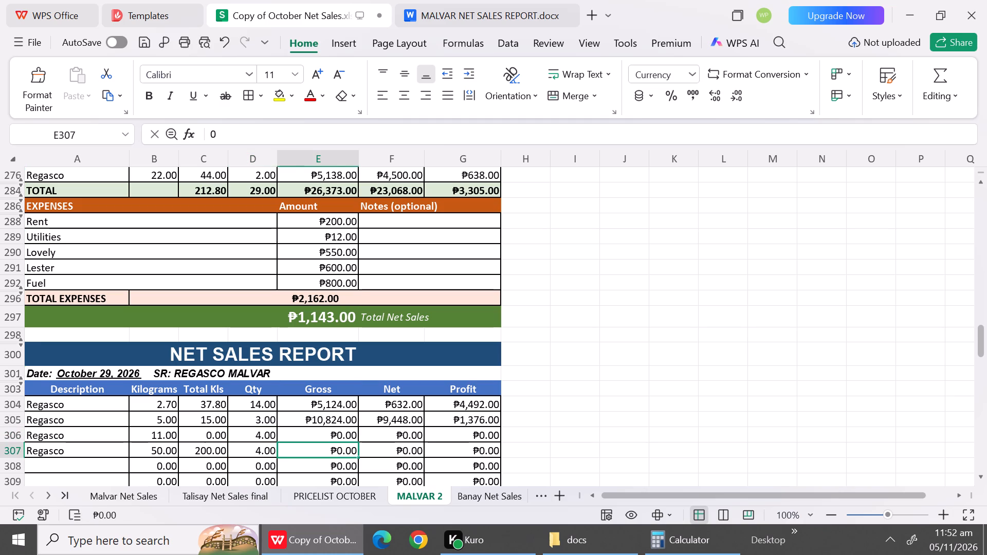
Set the October 29 Gross amounts to 5556 for the 11 kg item in row 306 and 22516 in row 307.
left_click(329, 431)
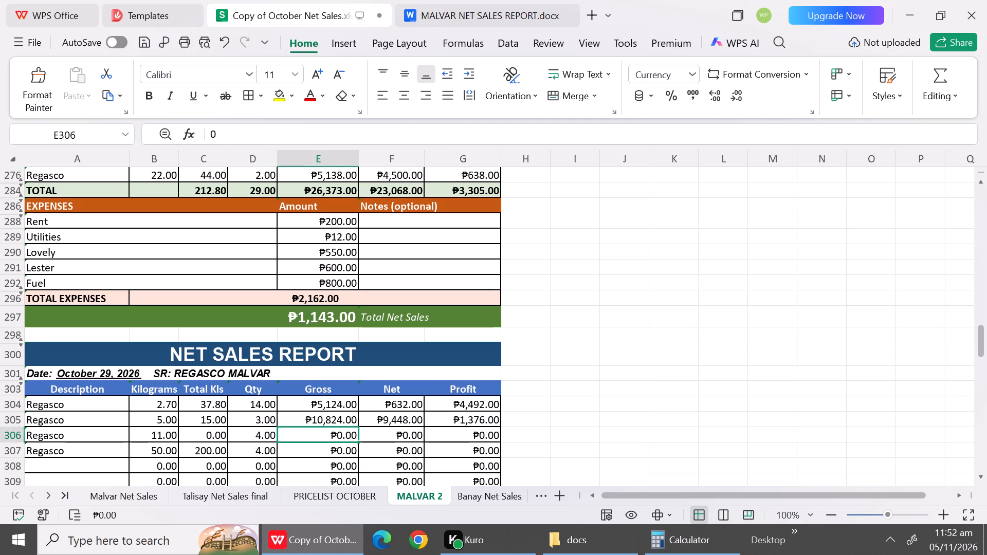
type("555")
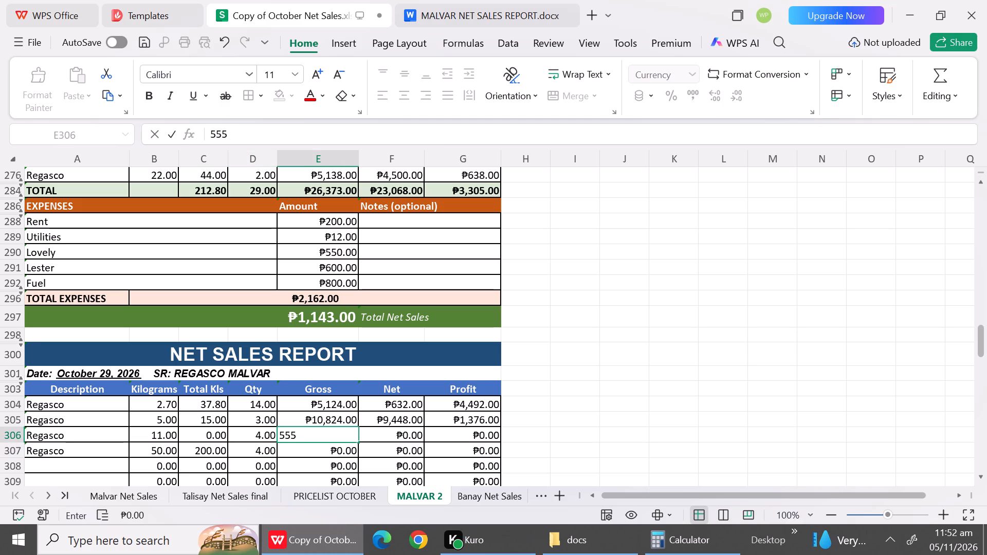
key("6")
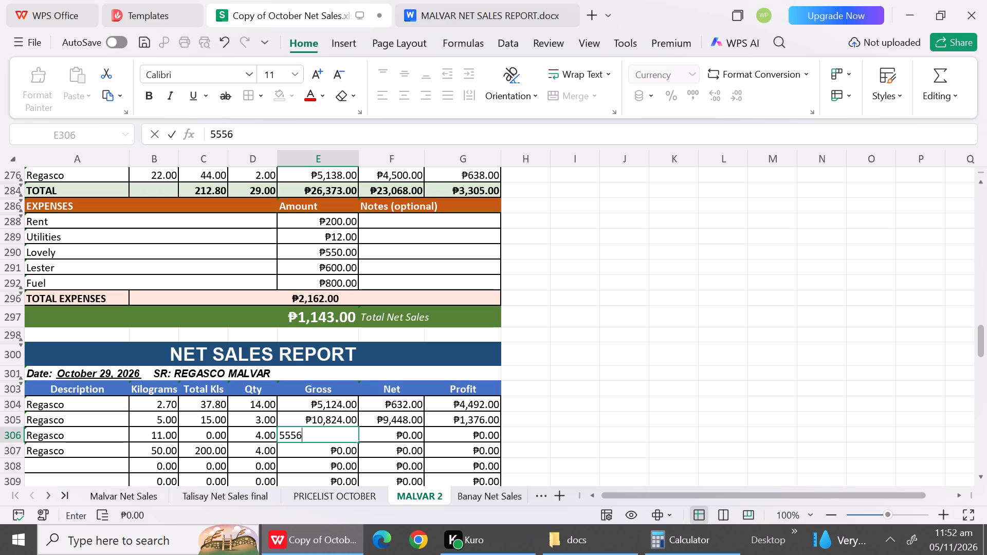
left_click(329, 453)
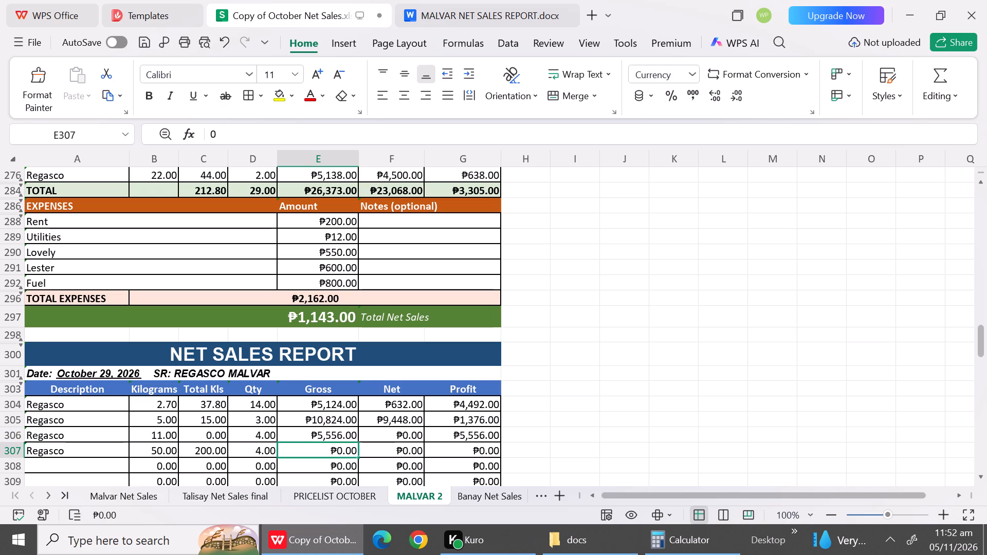
key("2")
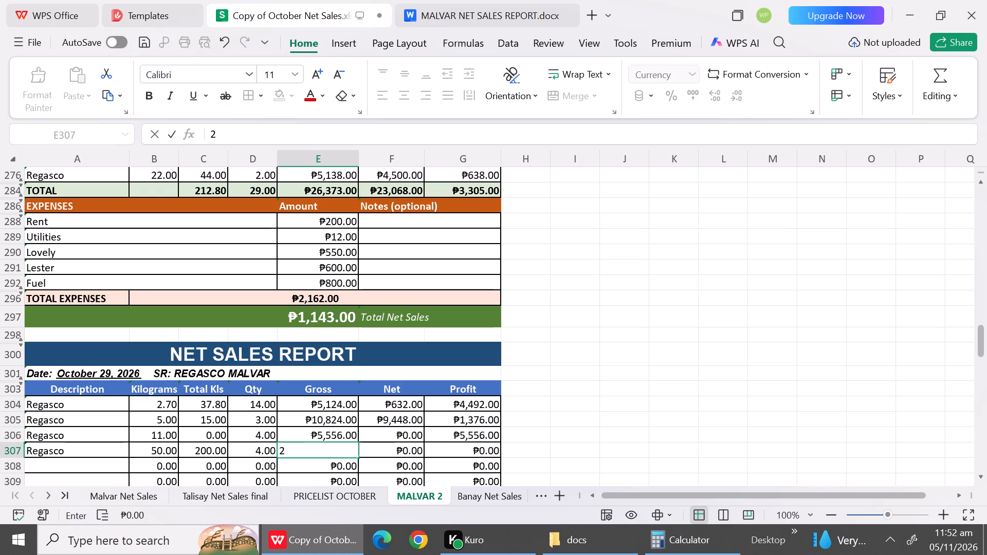
type("26")
key("BackSpace")
type("516")
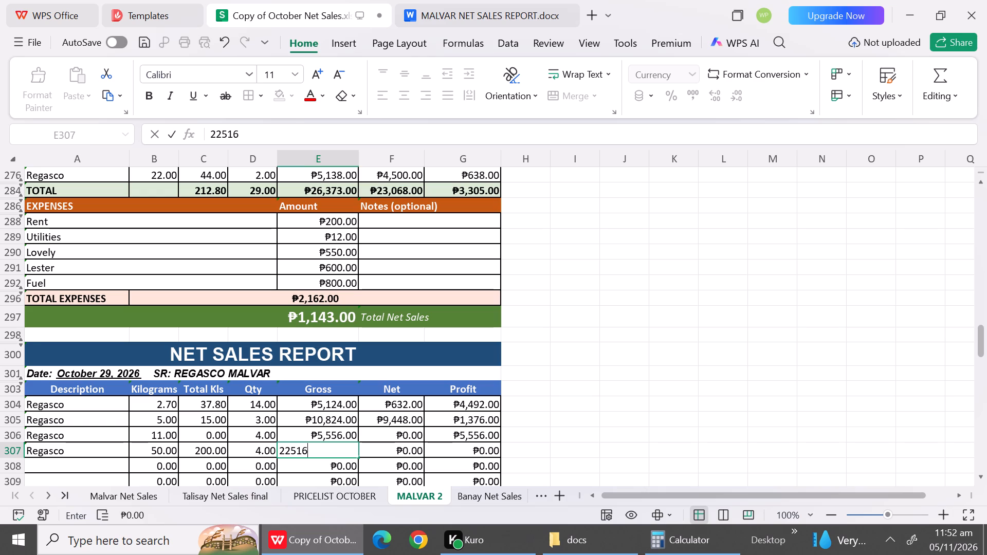
left_click(377, 462)
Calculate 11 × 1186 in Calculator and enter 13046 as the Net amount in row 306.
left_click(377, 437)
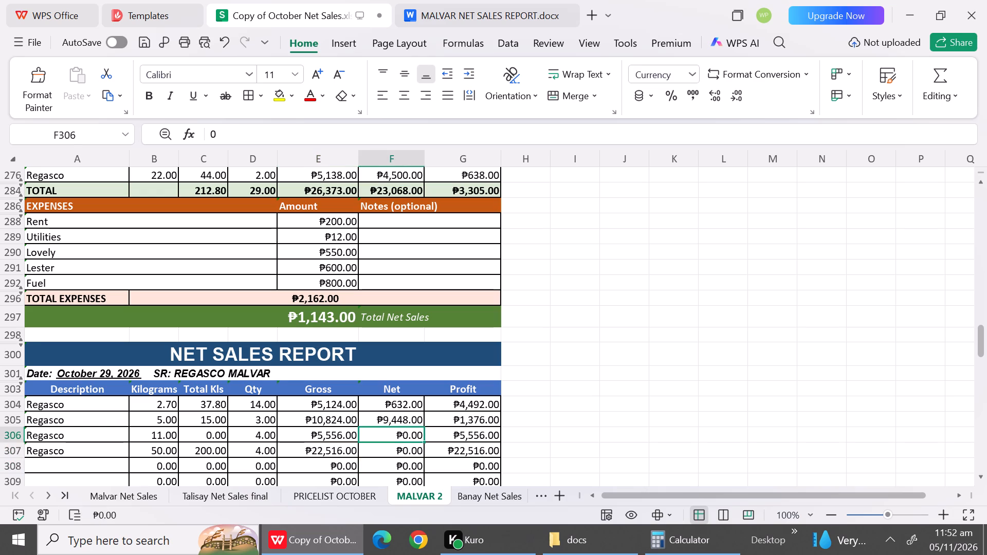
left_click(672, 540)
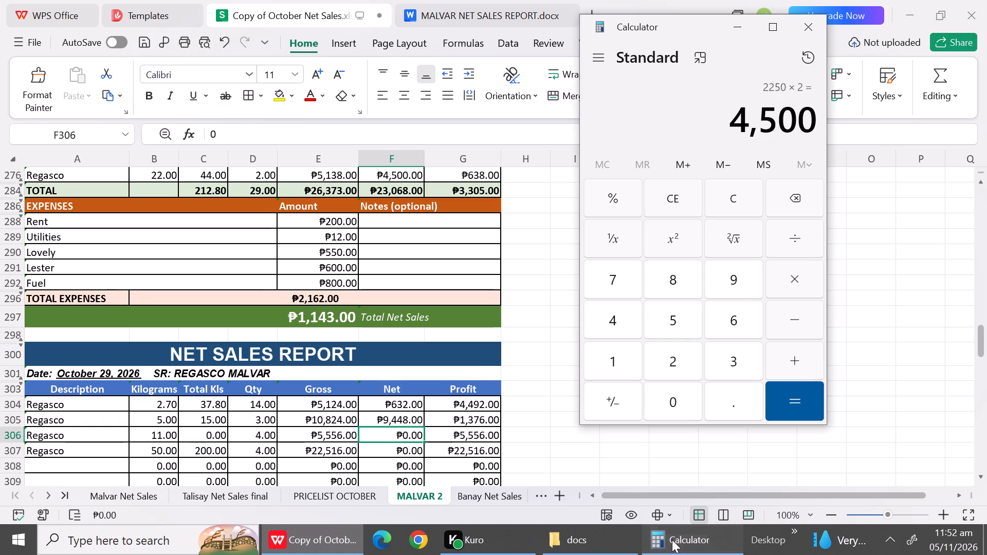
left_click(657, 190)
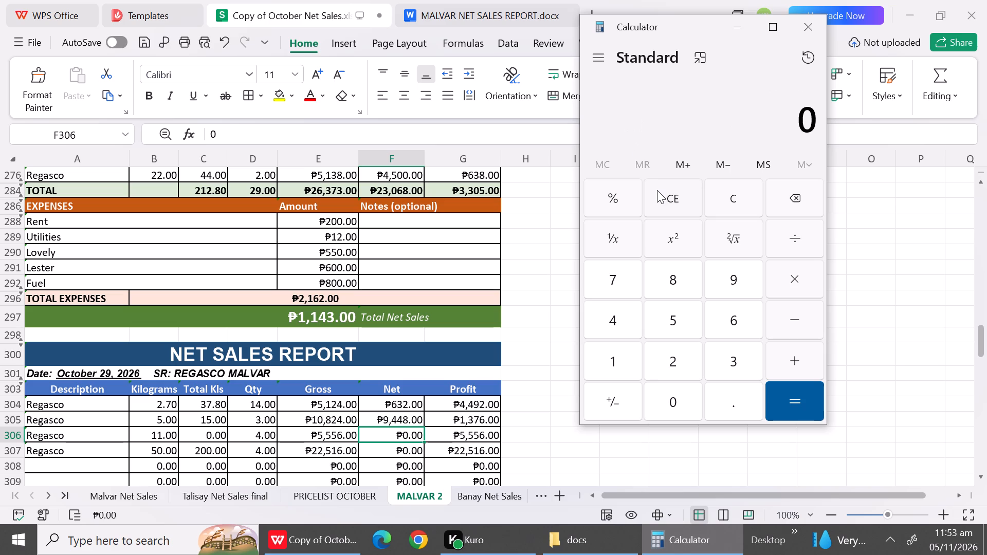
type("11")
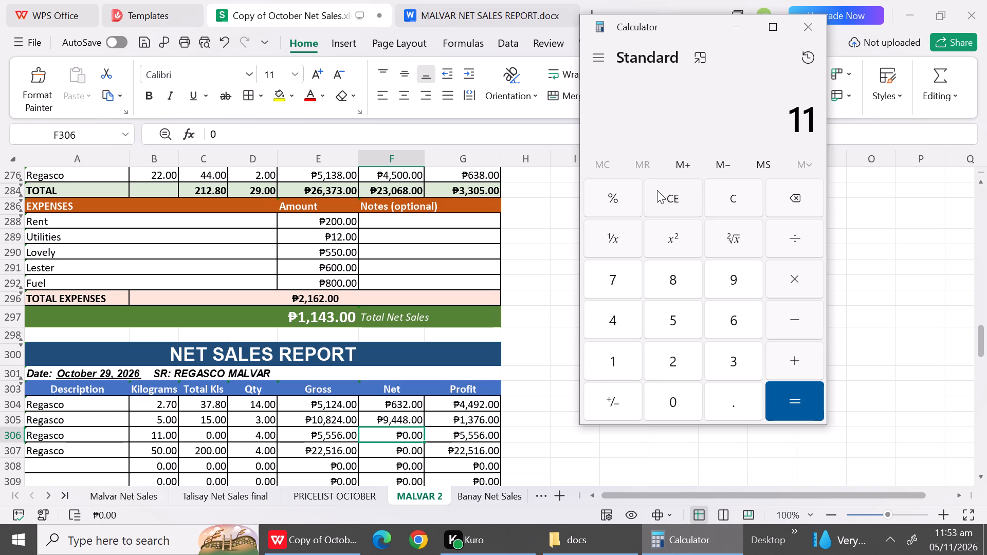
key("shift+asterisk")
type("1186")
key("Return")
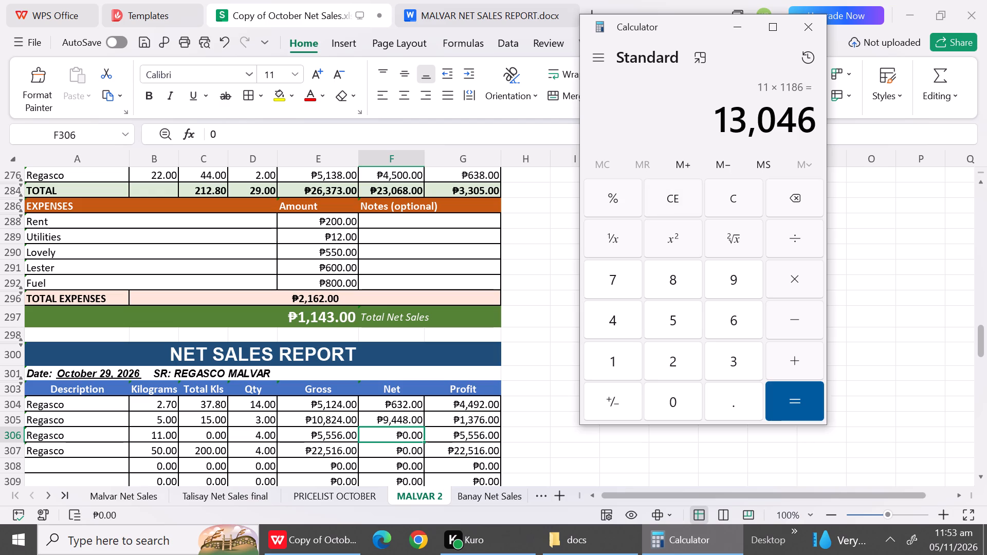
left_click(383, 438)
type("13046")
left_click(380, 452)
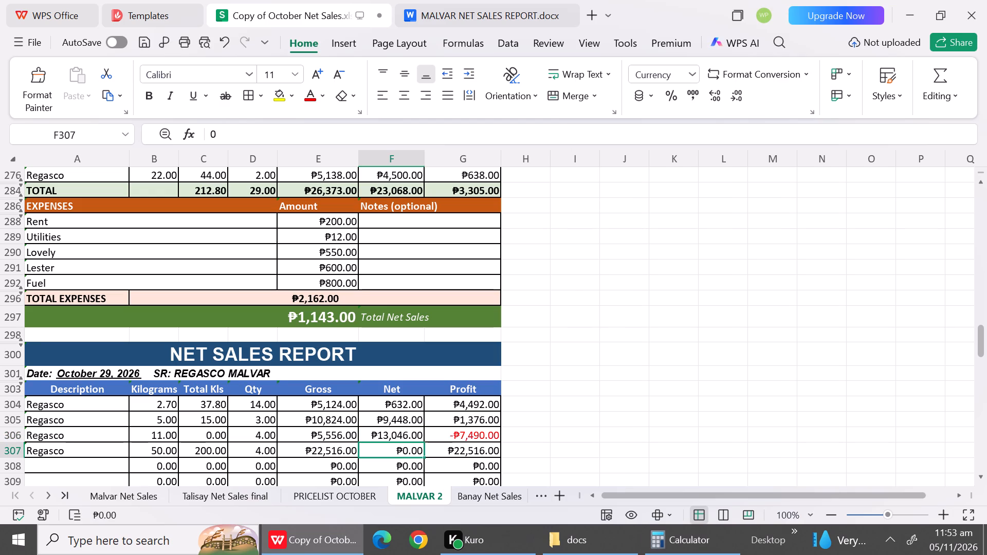
Enter the Total Kls formula =D306*B306 for the October 29 11 kg item in row 306.
left_click(253, 435)
left_click(200, 439)
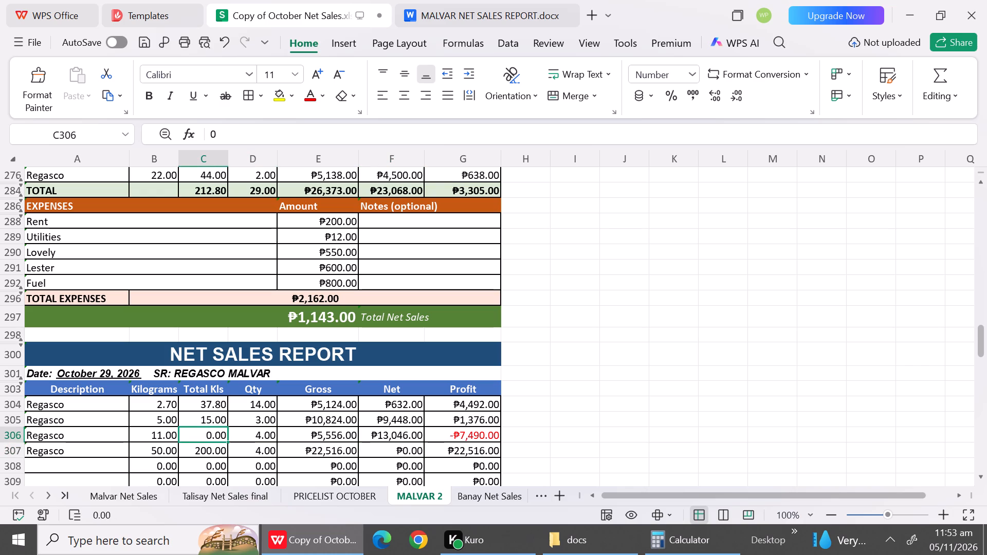
key("equal")
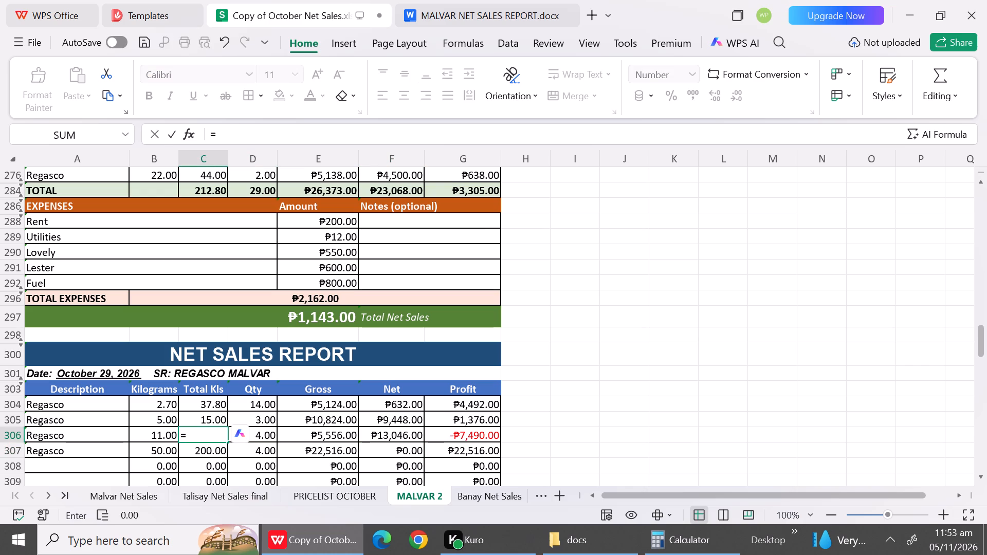
left_click(266, 436)
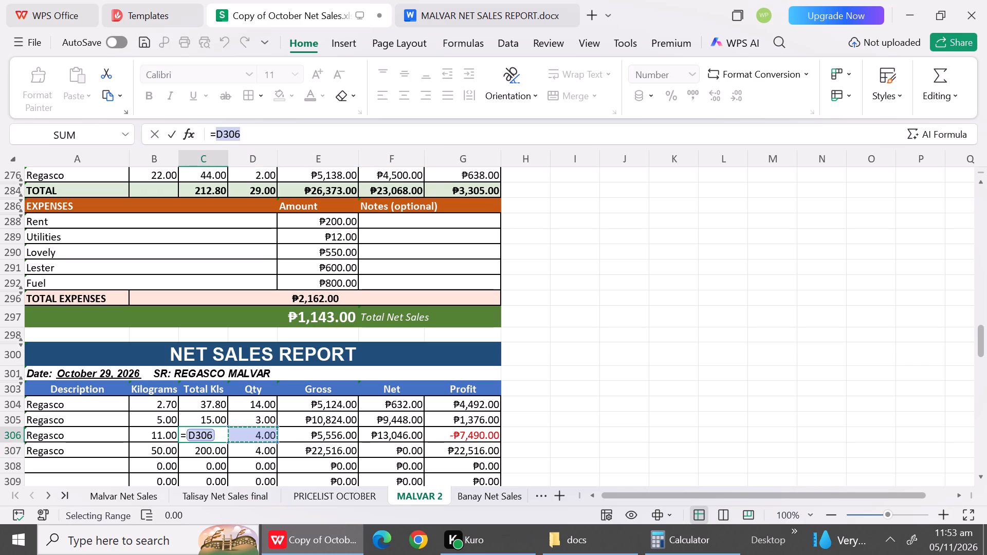
key("shift+asterisk")
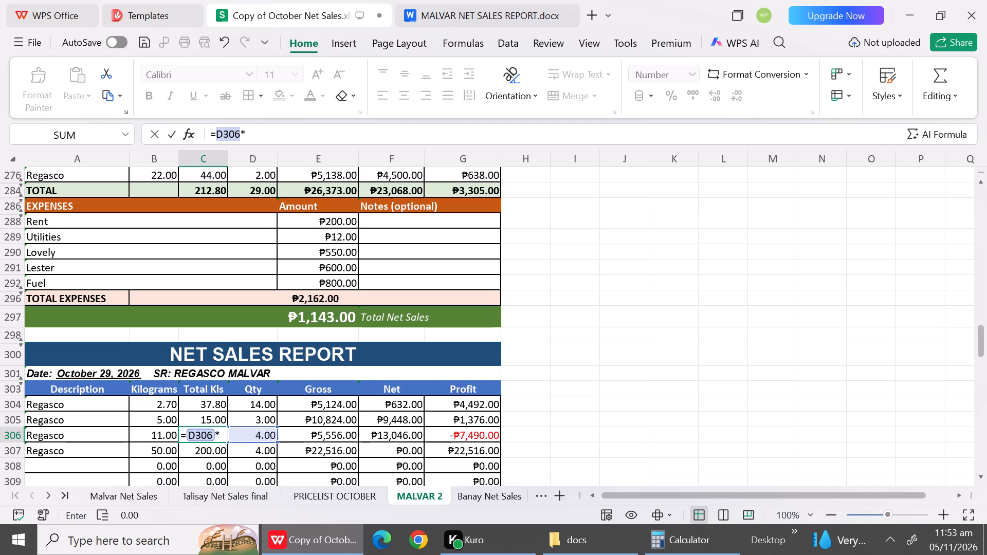
left_click(162, 434)
key("Return")
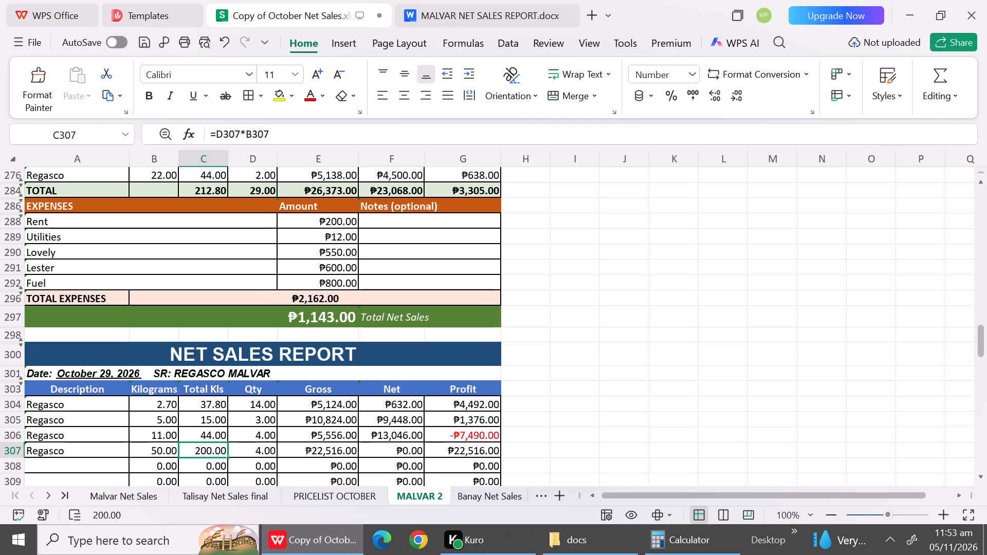
Calculate 4 × 1186 in Calculator and set the October 29 Net amount in row 306 to 4744.
left_click(660, 551)
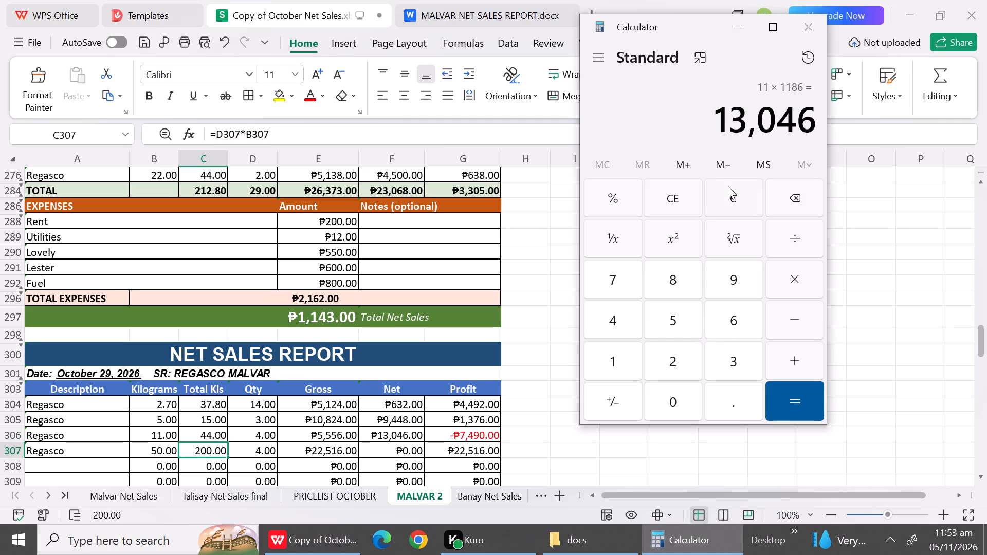
left_click(681, 197)
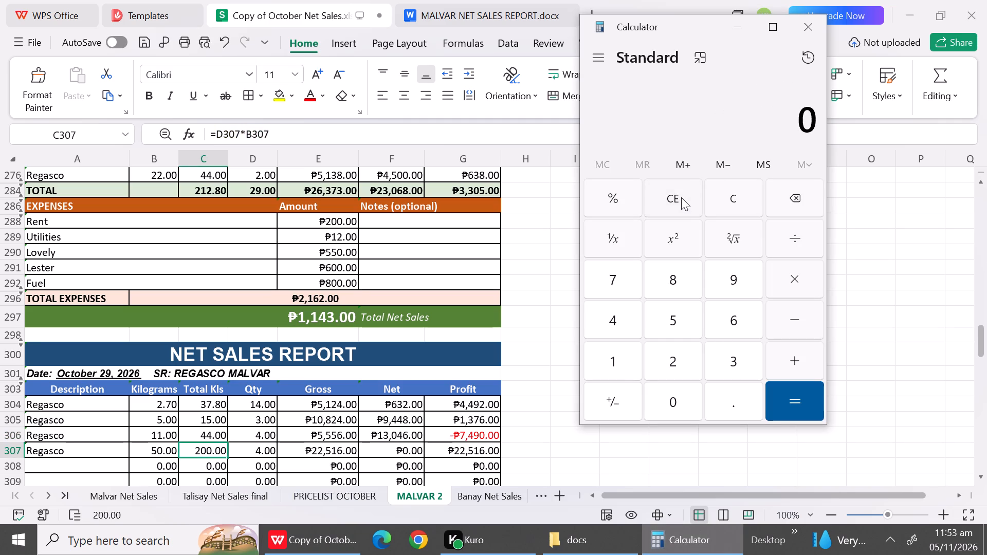
key("4")
type("*1186")
key("Return")
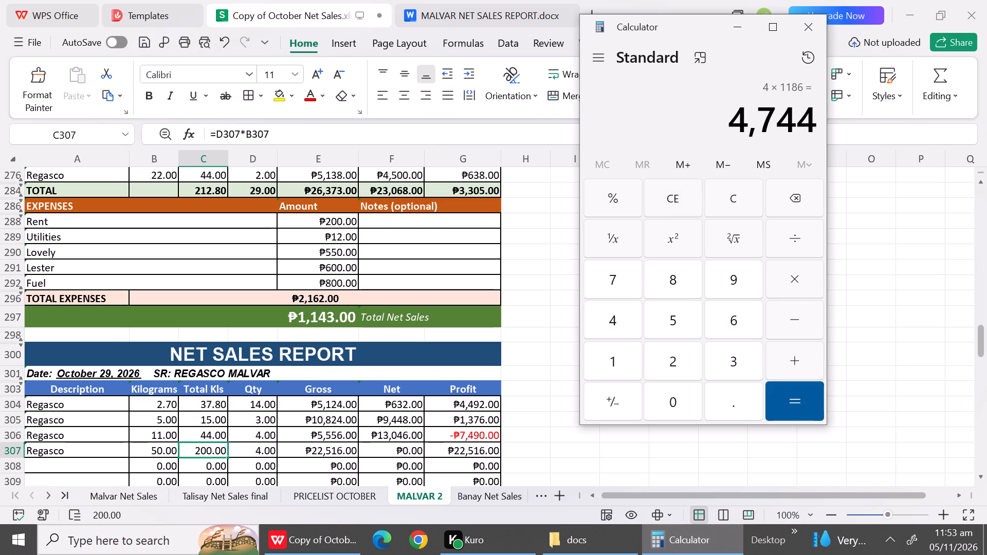
left_click(404, 438)
type("4744")
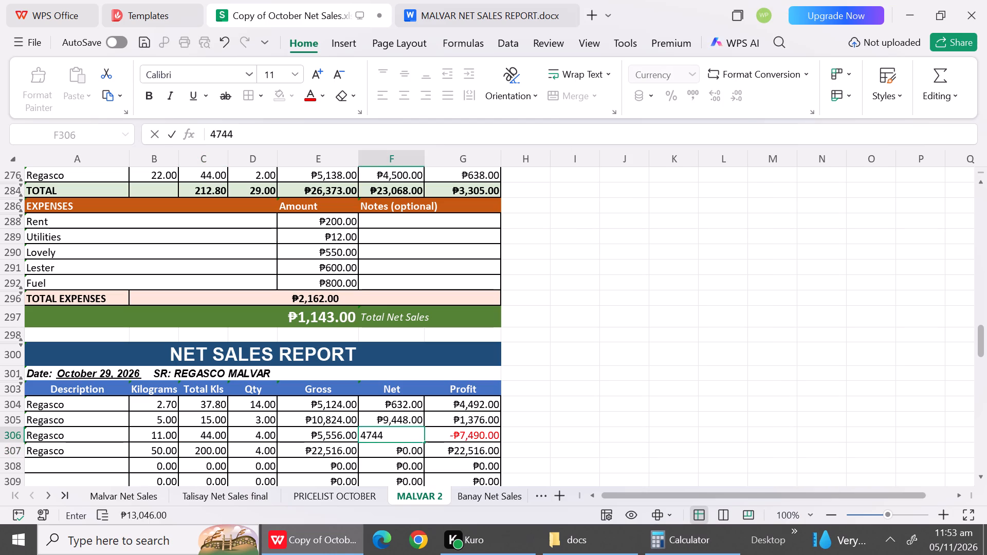
left_click(590, 424)
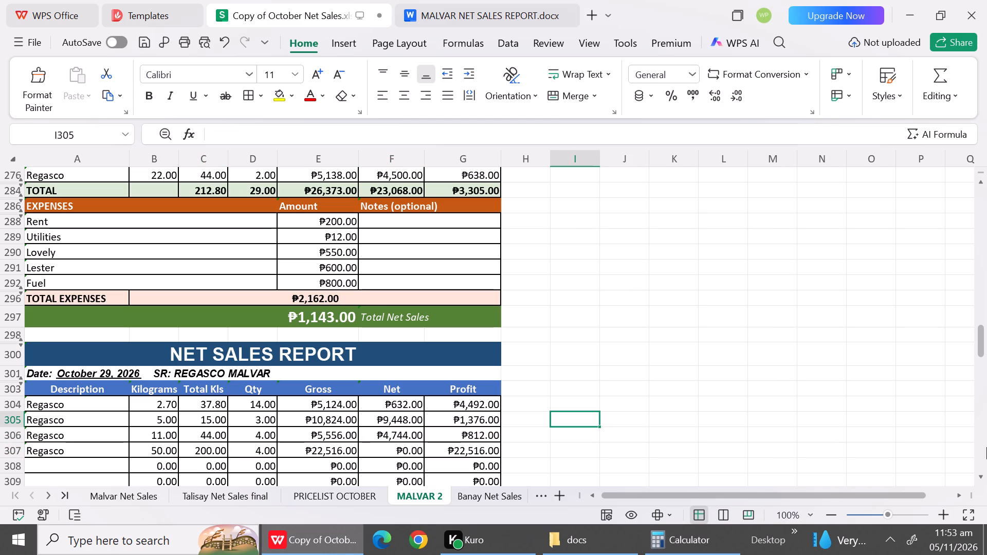
Calculate 4 × 4904 in Calculator and set the Net amount of the 50 kg item in row 307 to 19616.
triple_click(980, 480)
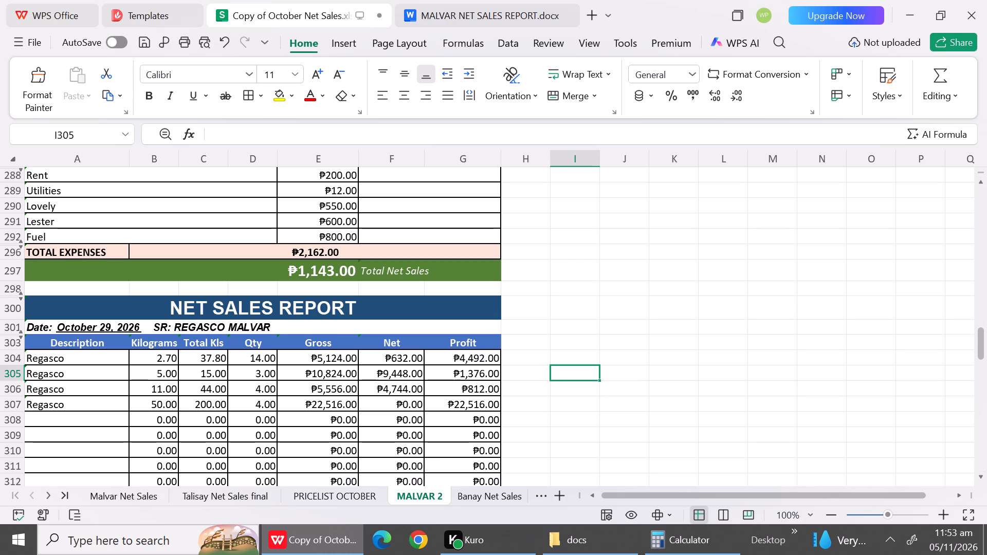
left_click(303, 409)
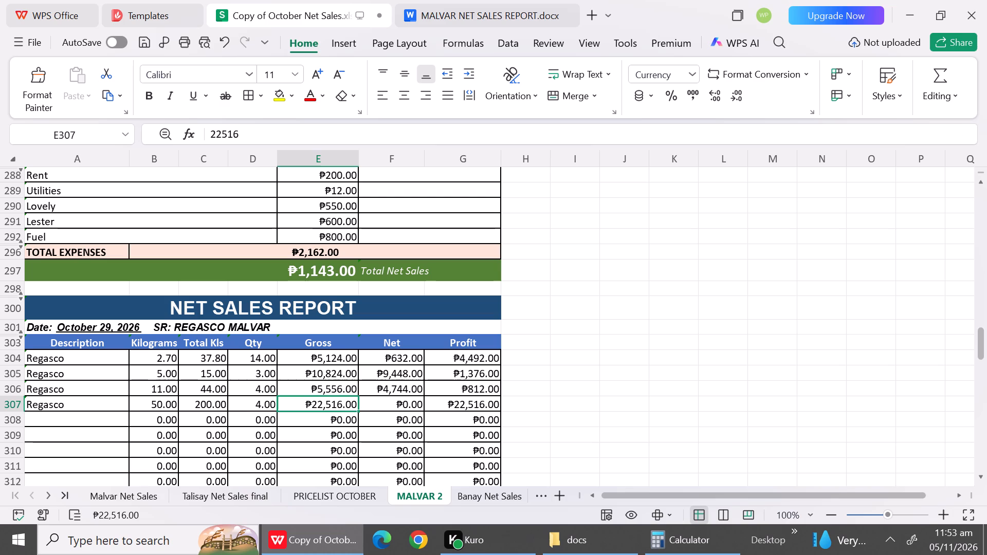
left_click(398, 409)
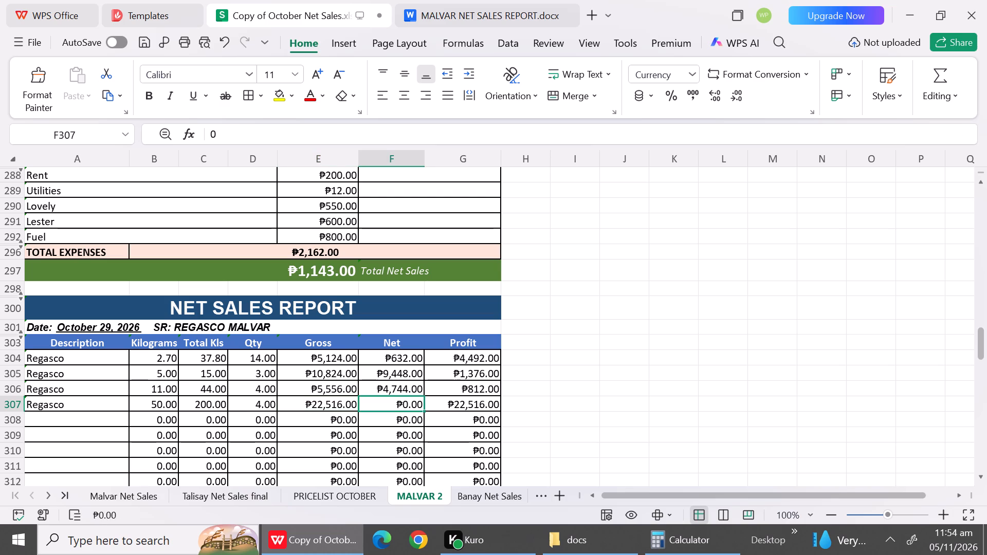
left_click(674, 545)
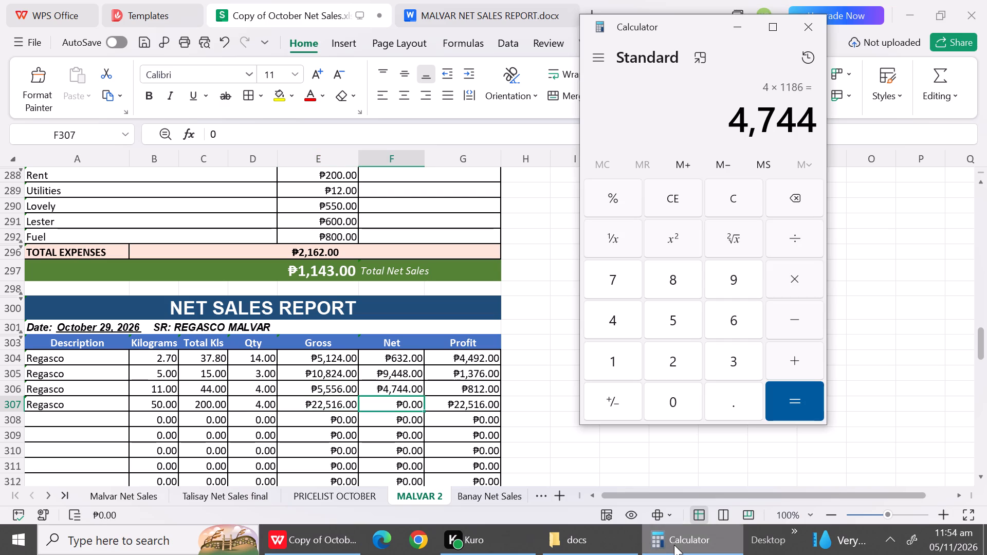
left_click(670, 201)
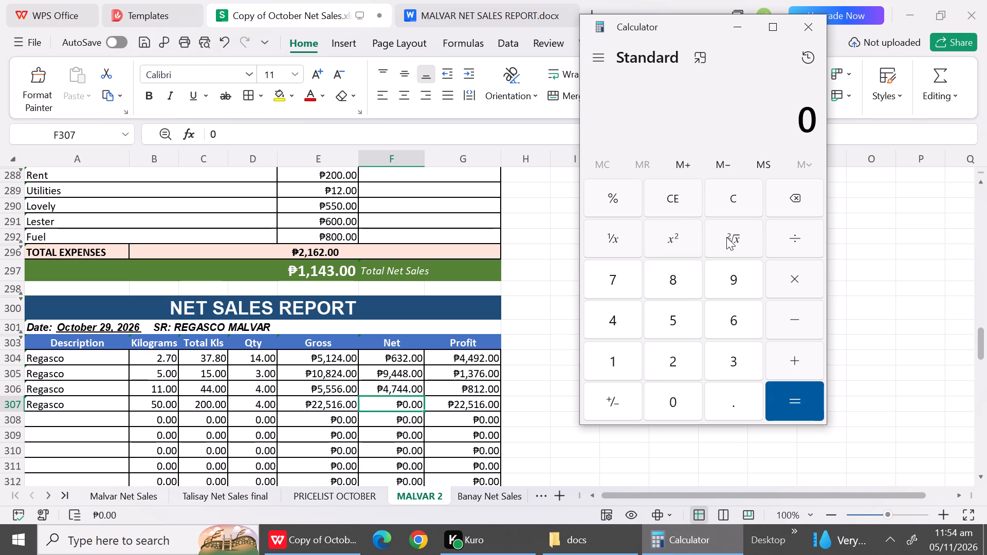
key("4")
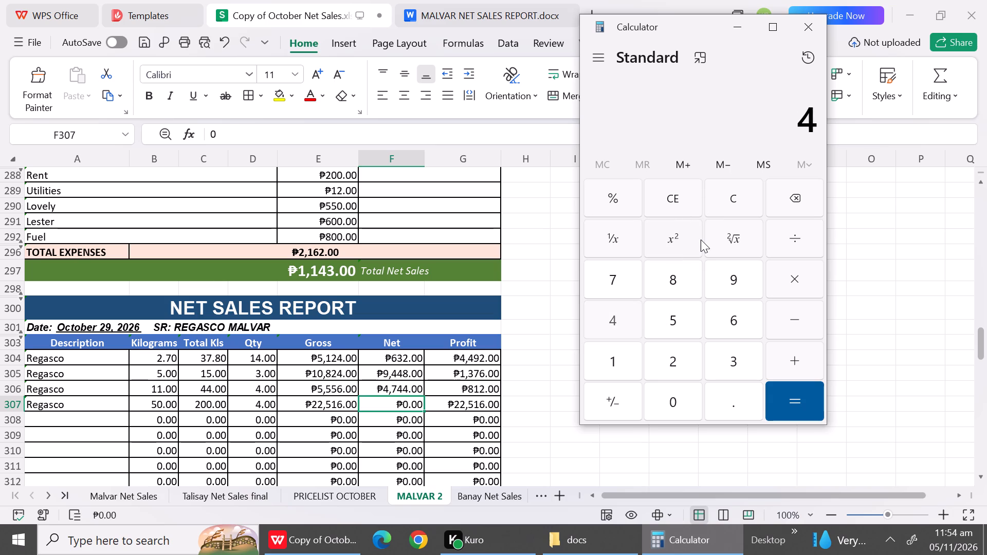
key("shift+asterisk")
type("4904")
key("Return")
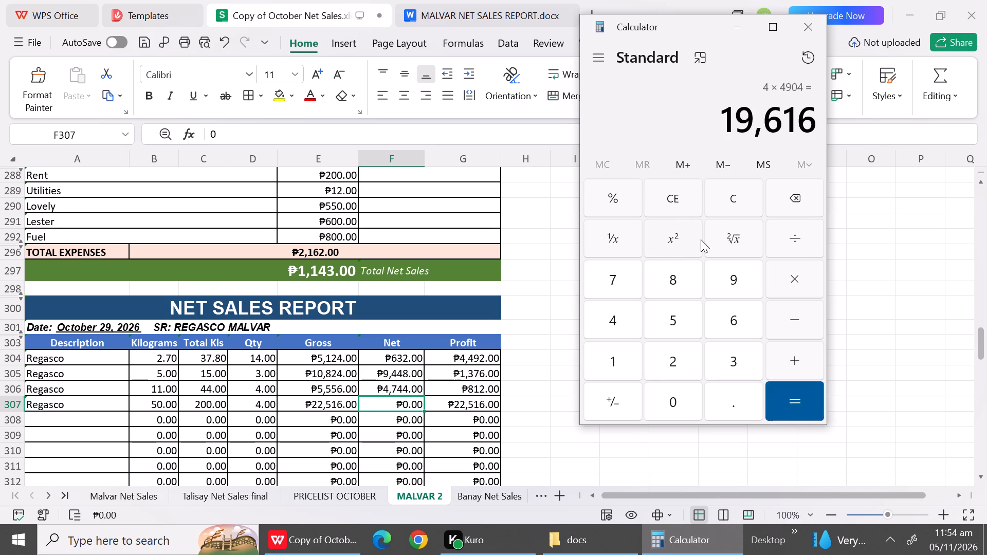
left_click(390, 405)
type("19")
type("616")
left_click(398, 432)
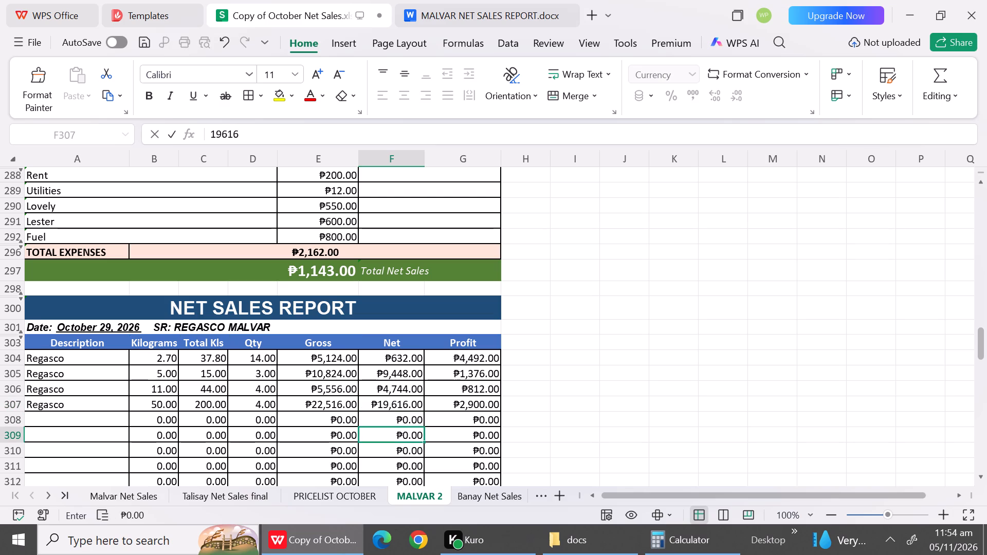
Enter Regulator as the description of the next October 29 item in row 308.
left_click(73, 425)
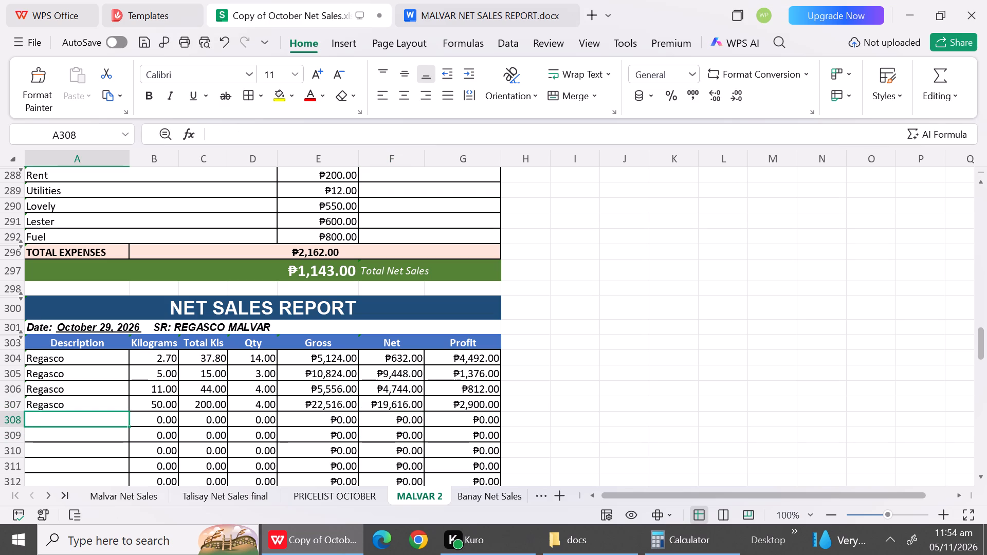
type("Re")
left_click(145, 359)
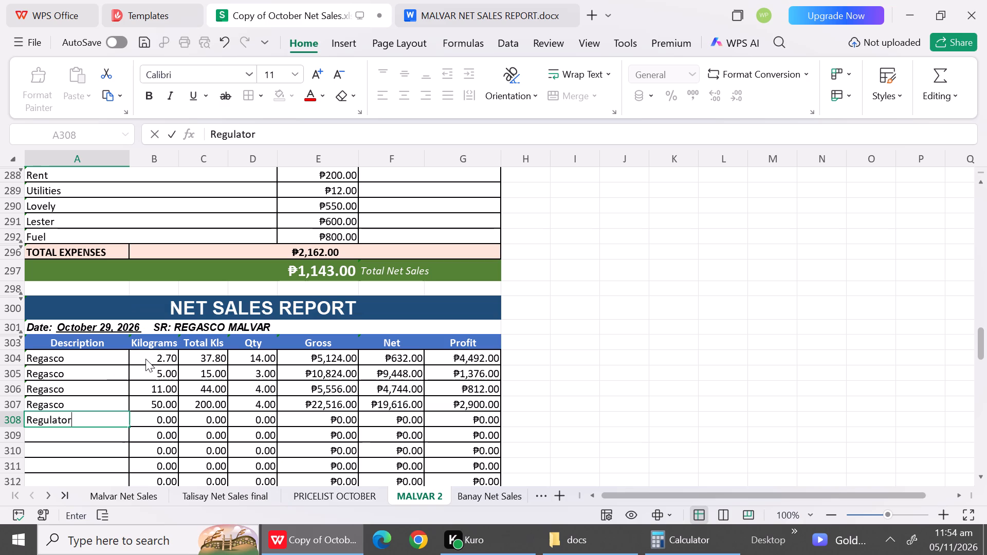
Enter quantity 1, Gross 170 and Net 144.50 for the Regulator item in row 308.
left_click(257, 421)
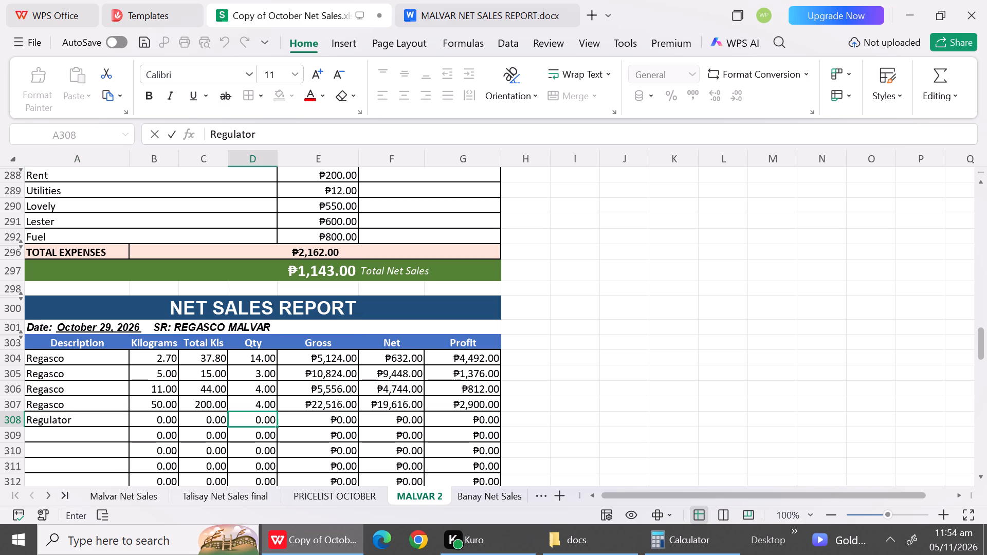
key("1")
left_click(339, 425)
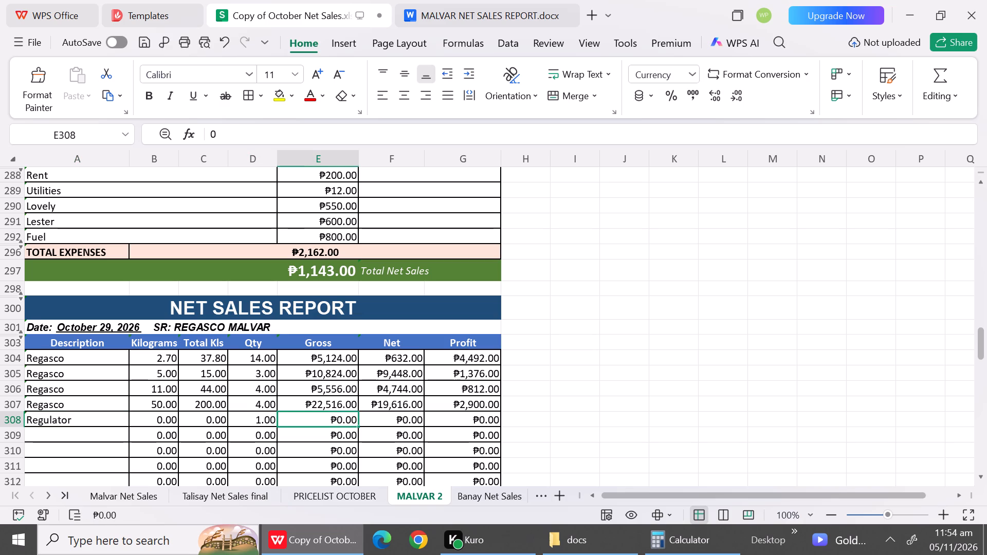
type("170")
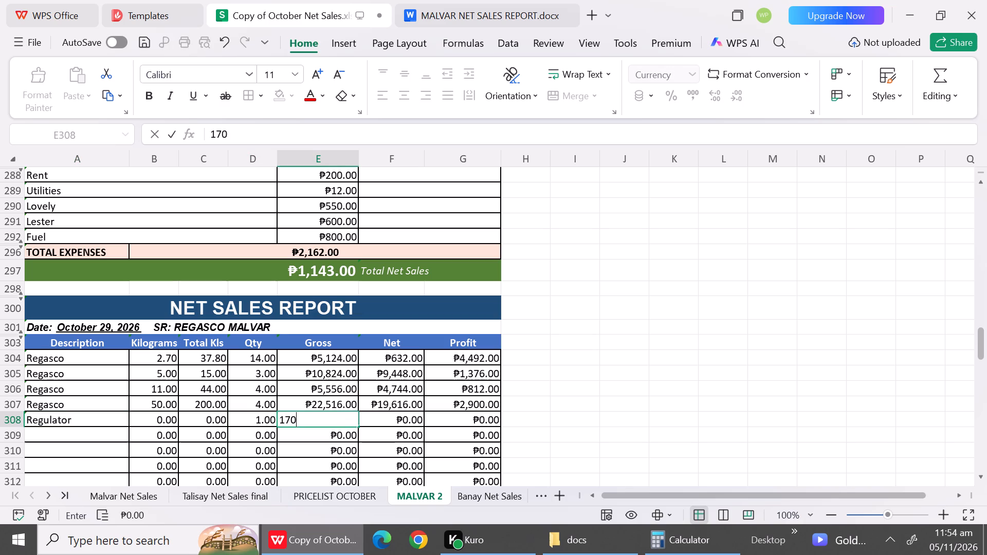
left_click(408, 420)
type("144.50")
left_click(622, 425)
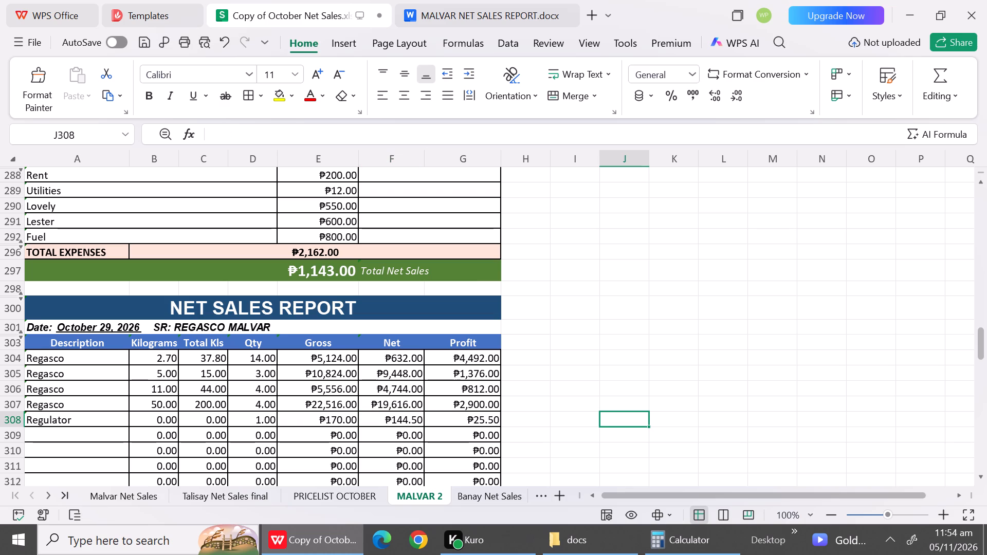
Hide the unused item rows 309 to 314 above the October 29 TOTAL row.
triple_click(985, 477)
triple_click(985, 477)
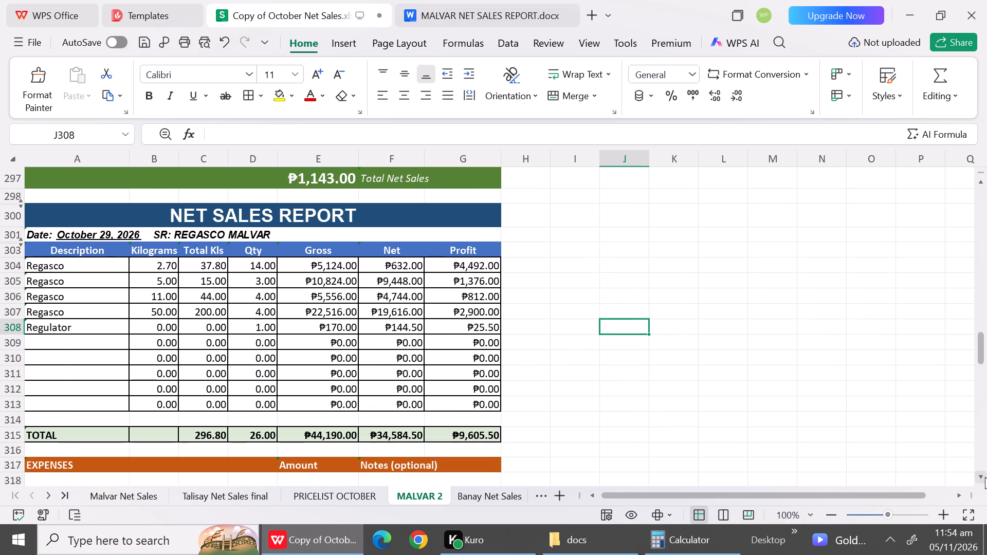
left_click_drag(9, 342, 9, 384)
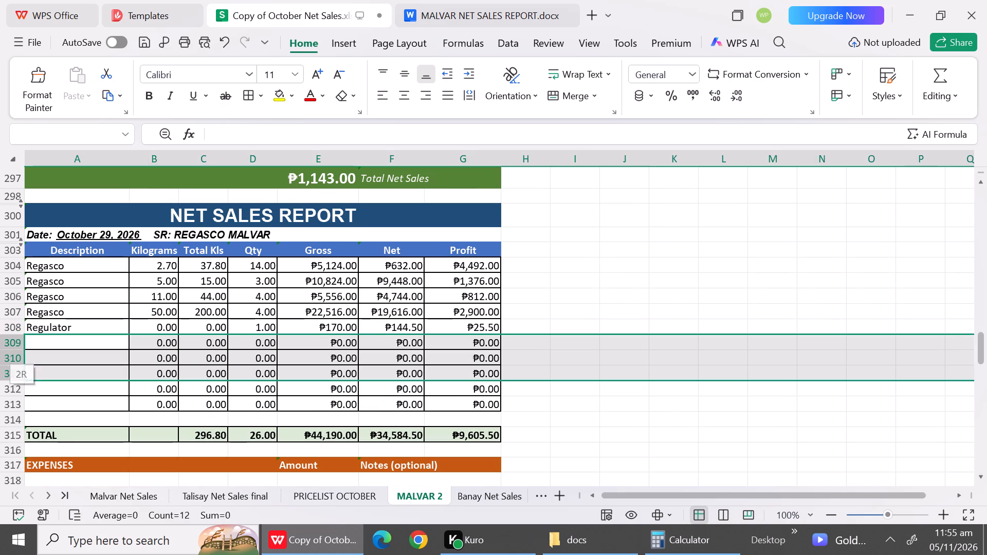
left_click_drag(9, 384, 6, 422)
right_click(6, 422)
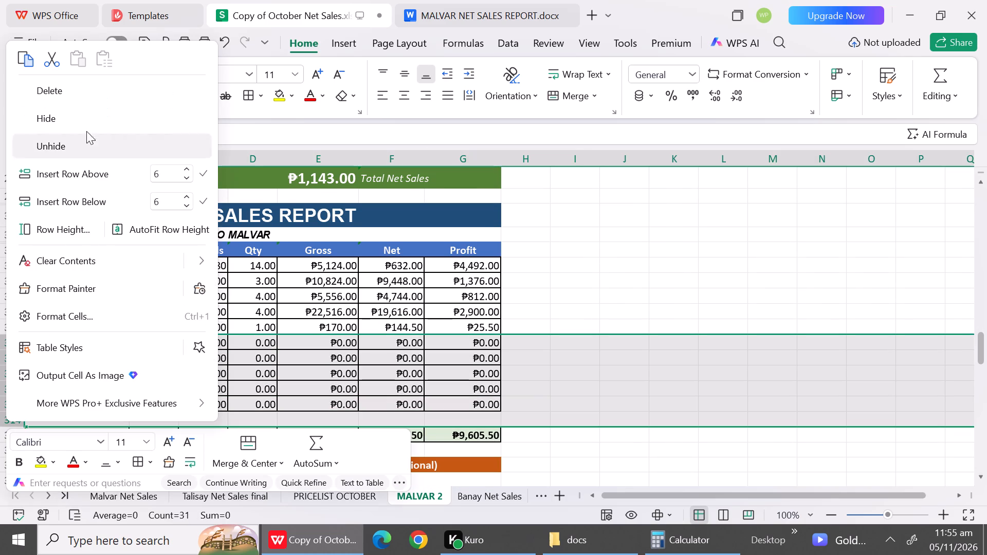
left_click(82, 118)
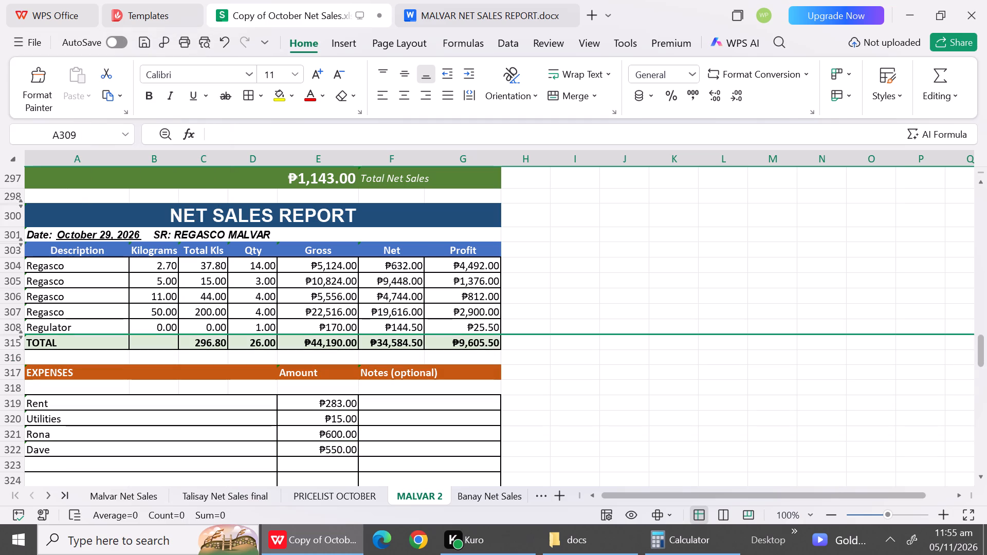
Hide the blank rows 316 and 318 around the October 29 EXPENSES heading.
left_click(11, 360)
right_click(11, 360)
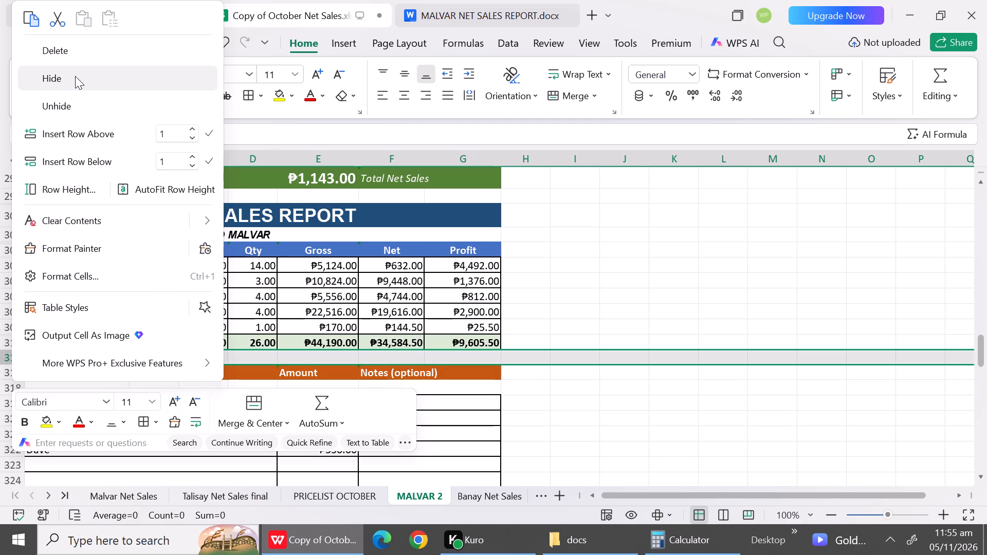
left_click(75, 76)
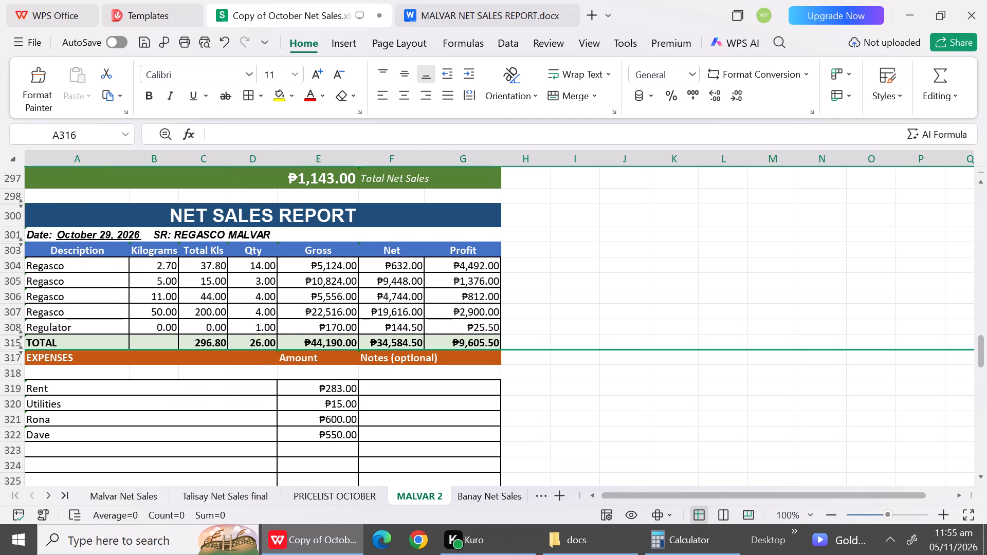
left_click(14, 368)
left_click(14, 372)
right_click(14, 372)
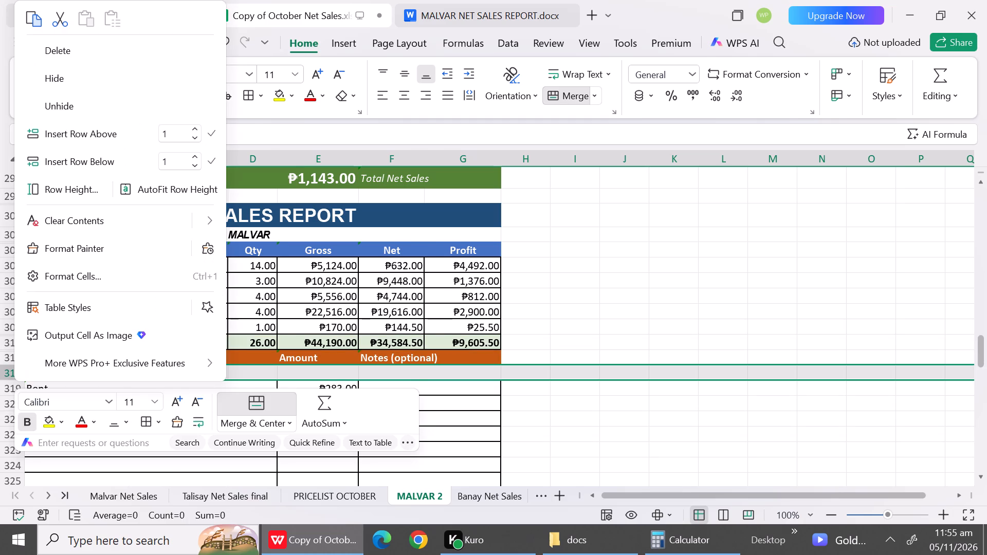
left_click(73, 81)
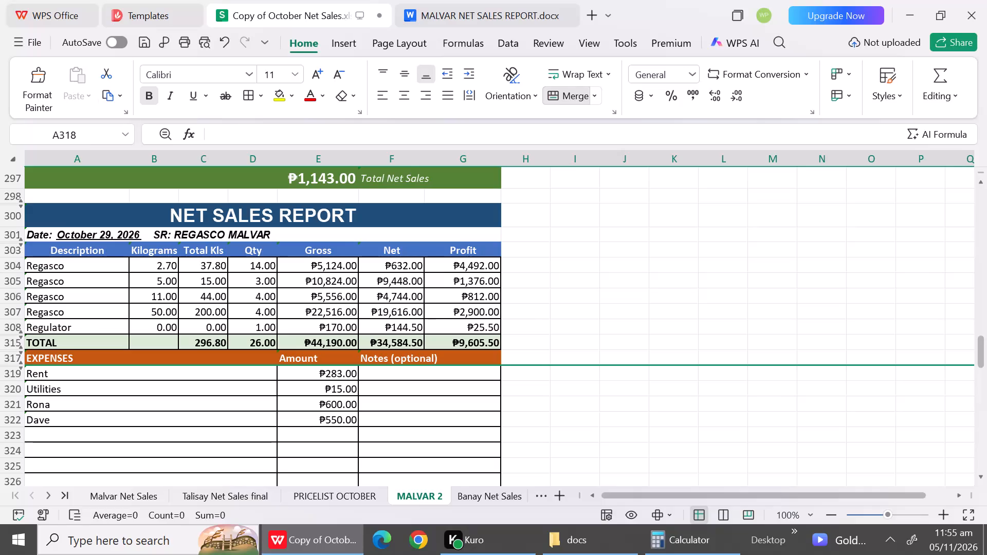
Set the October 29 Rent expense to 200 and the Utilities expense to 12.
left_click(338, 374)
type("200")
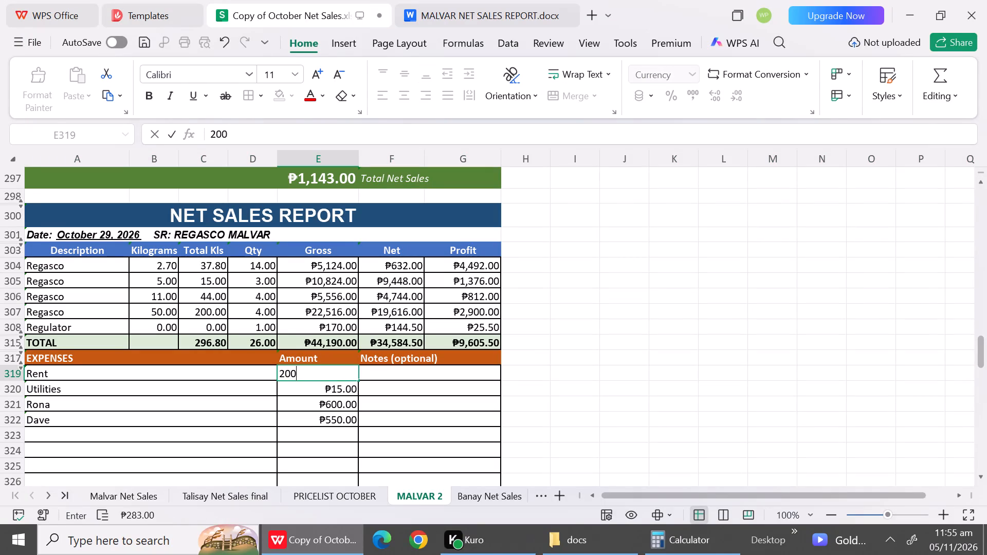
left_click(338, 387)
type("12")
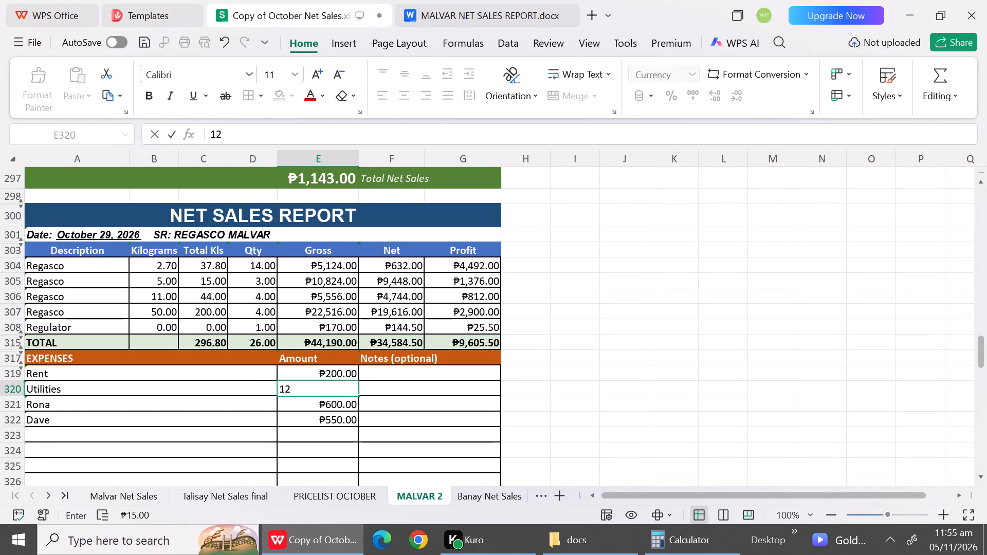
left_click(322, 406)
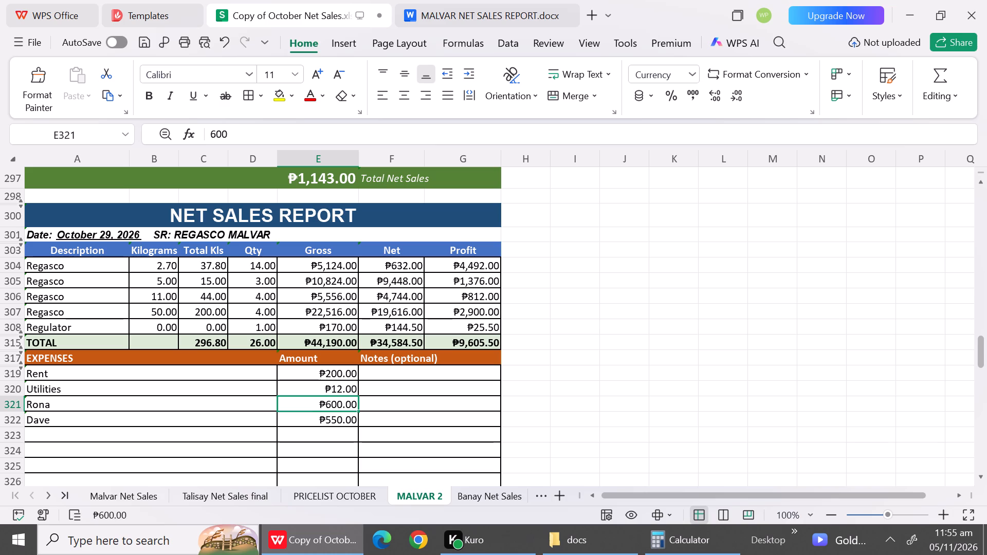
Replace the two staff expense entries in rows 321 and 322 with Lovely at 550 and Jerome at 600.
left_click(111, 403)
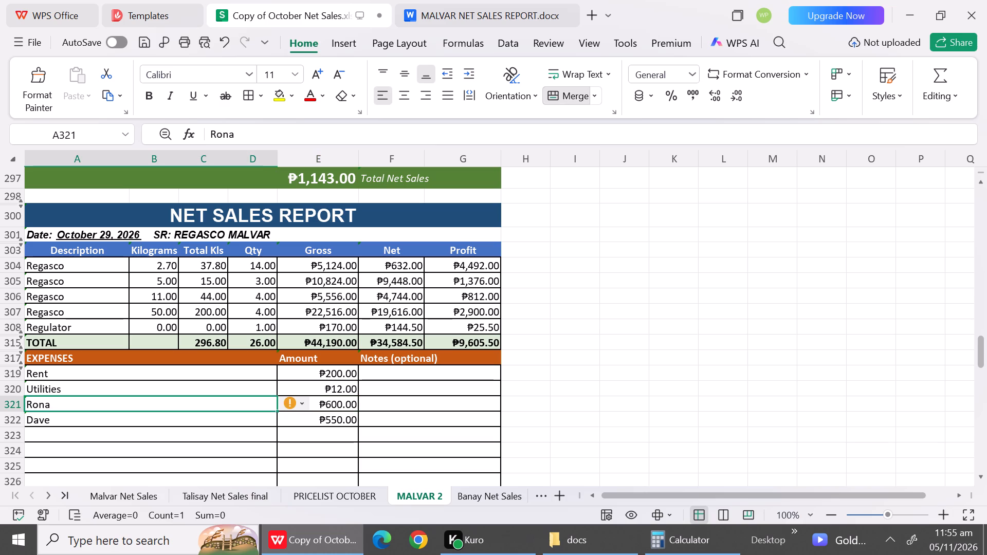
type("Lo")
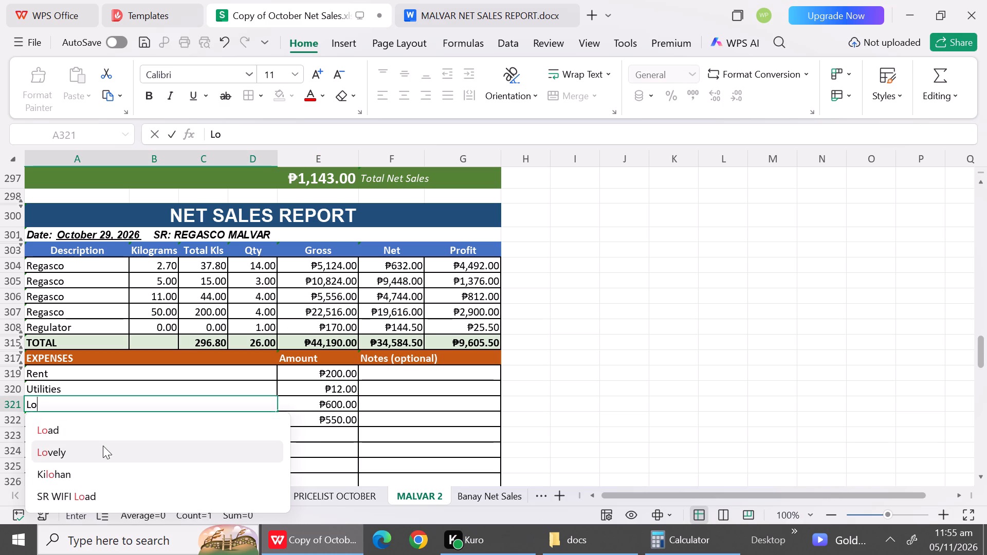
left_click(103, 446)
left_click(98, 418)
key("shift+j")
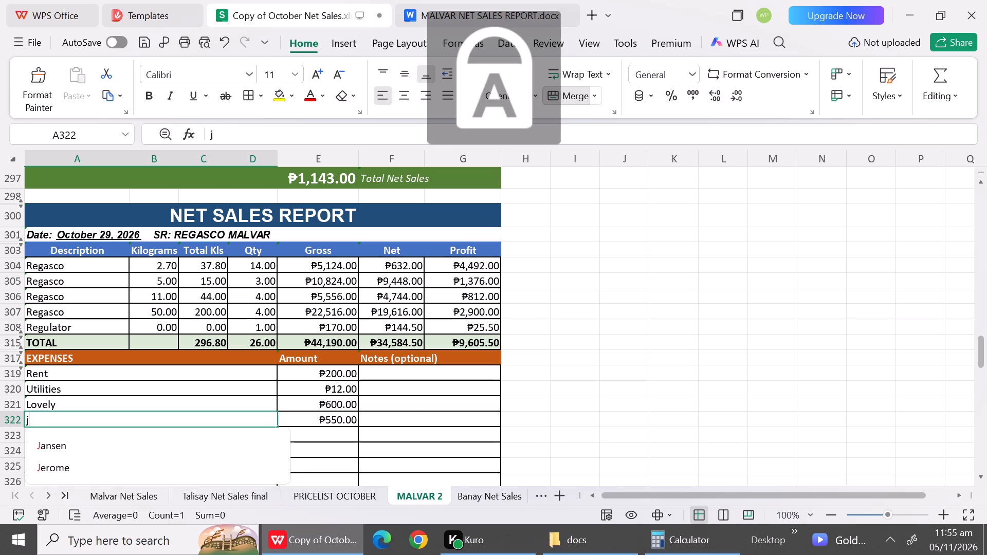
left_click(94, 468)
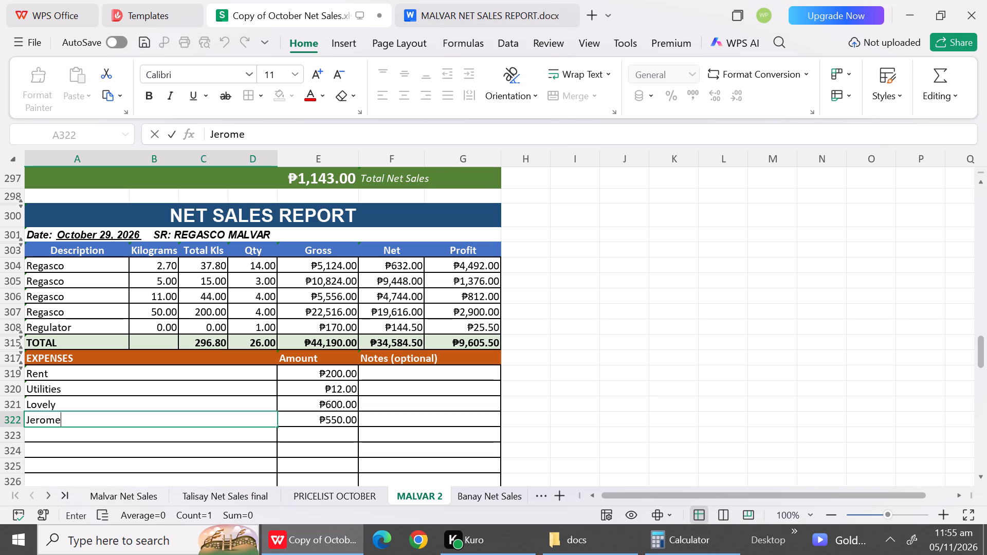
left_click(342, 404)
type("555")
key("BackSpace")
key("0")
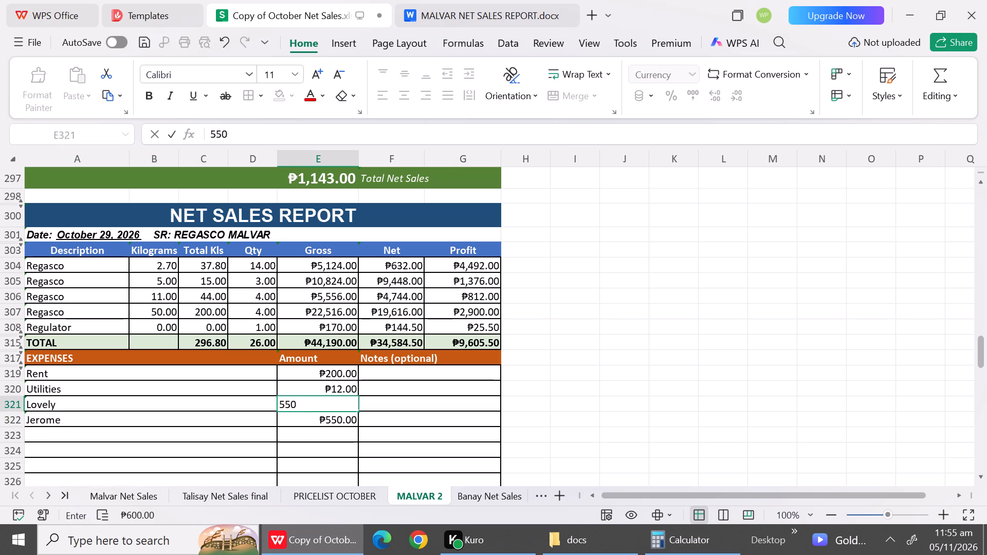
left_click(339, 419)
type("600")
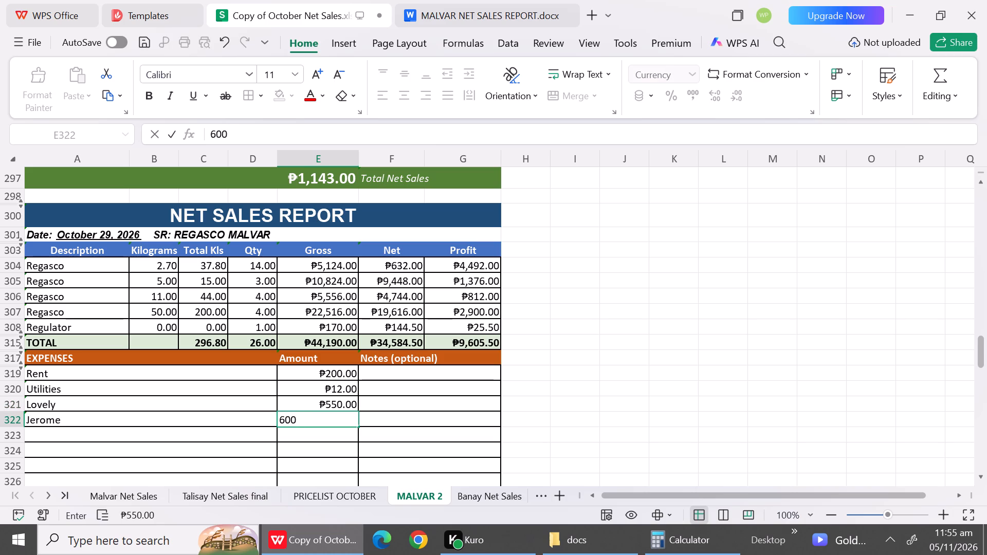
Add the expenses 3pcs Ballpen at 46 and Water Refill at 35 in rows 323 and 324.
left_click(60, 434)
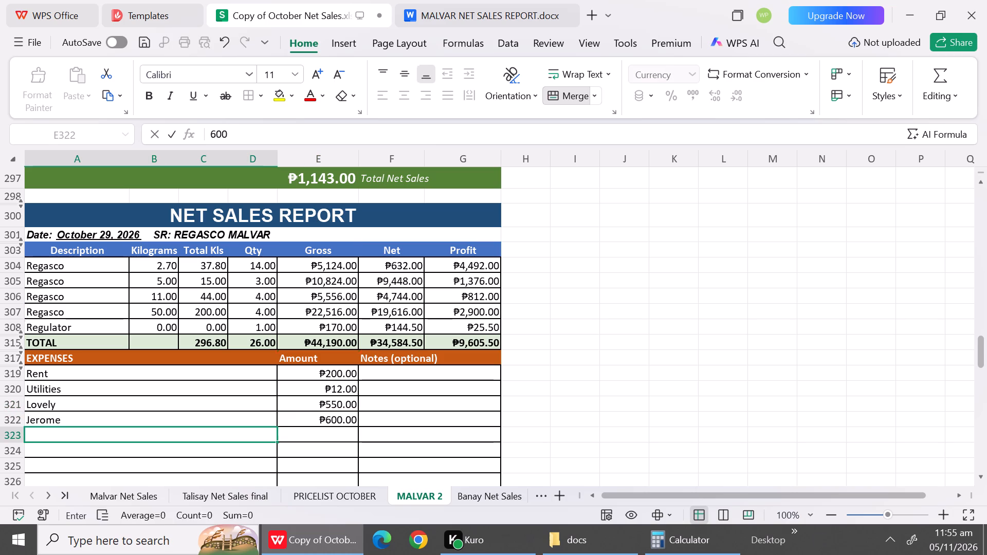
key("3")
type("pcs Ballpen")
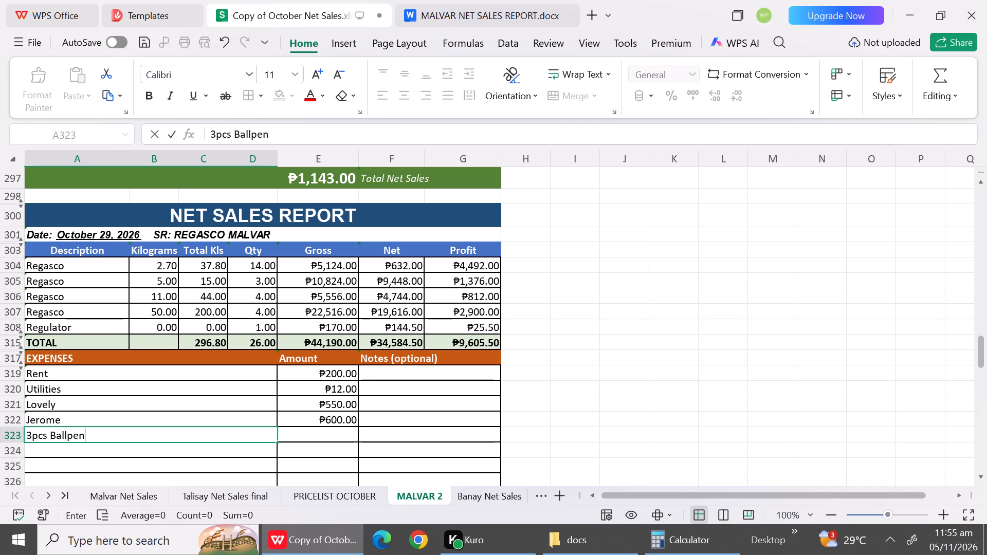
left_click(43, 452)
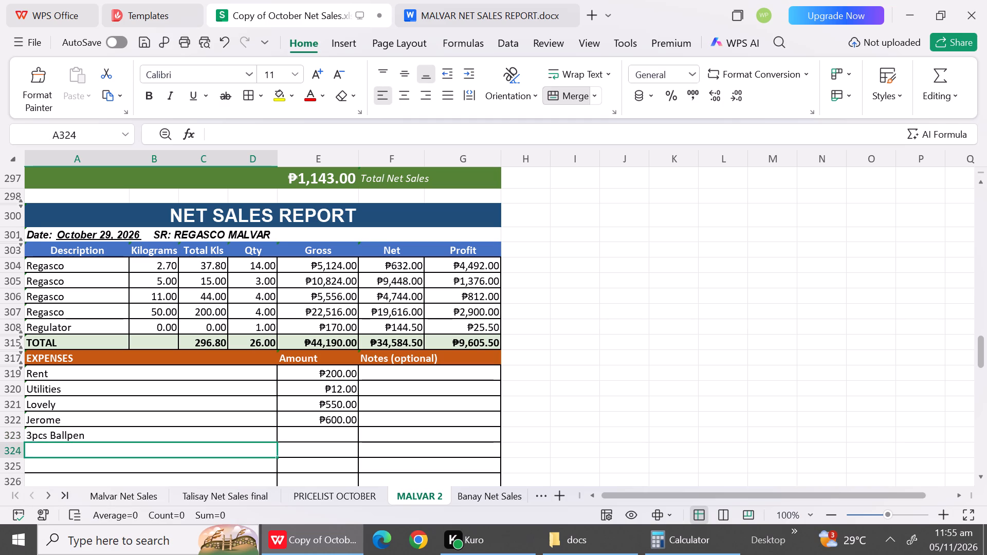
type("Water")
left_click(150, 457)
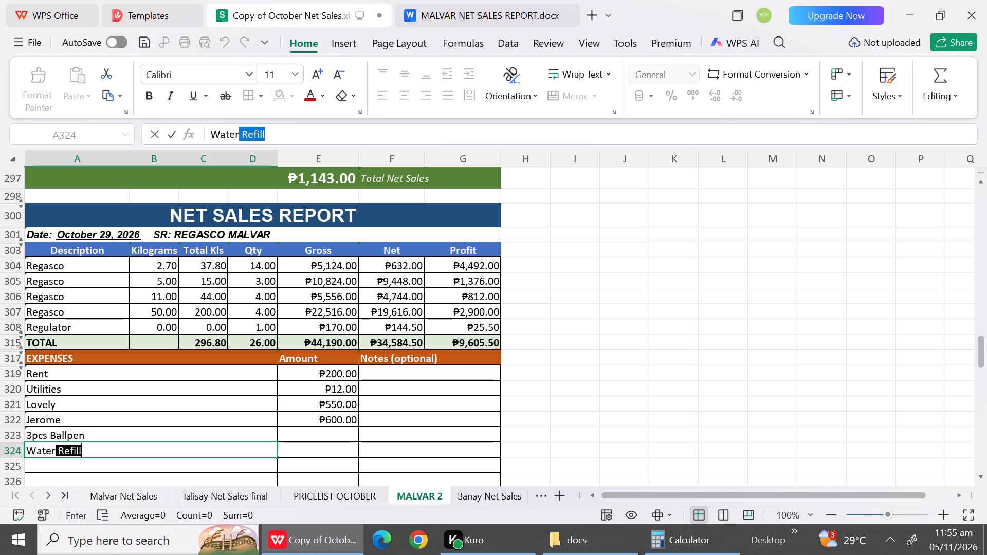
left_click(338, 436)
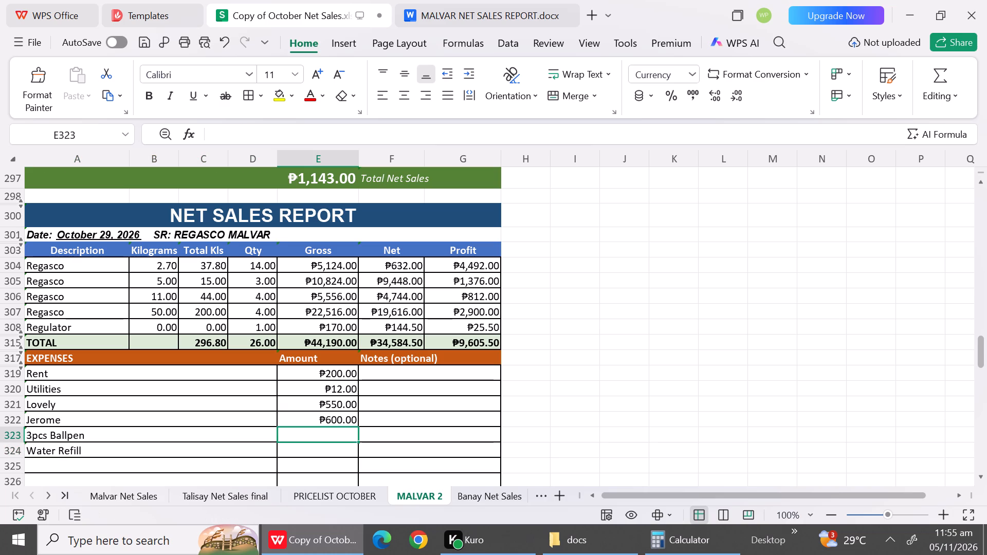
type("46")
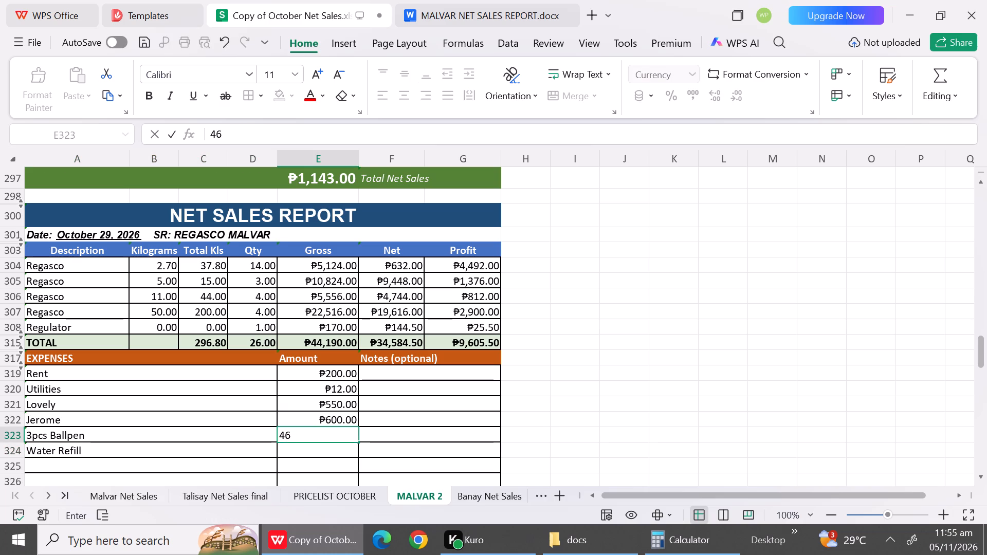
key("Down")
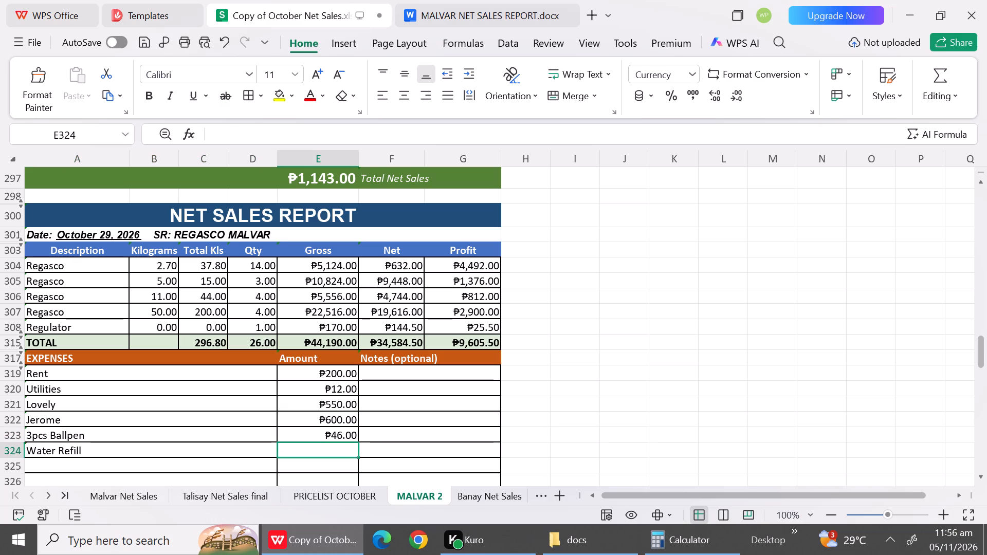
type("35")
left_click(400, 438)
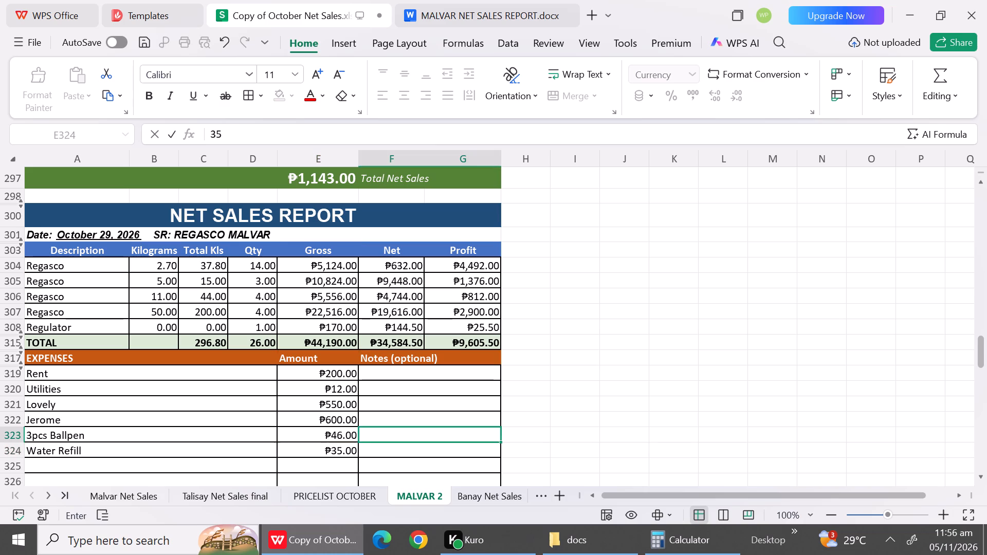
Hide the unused expense rows 325 and 326 above TOTAL EXPENSES.
triple_click(984, 475)
double_click(984, 475)
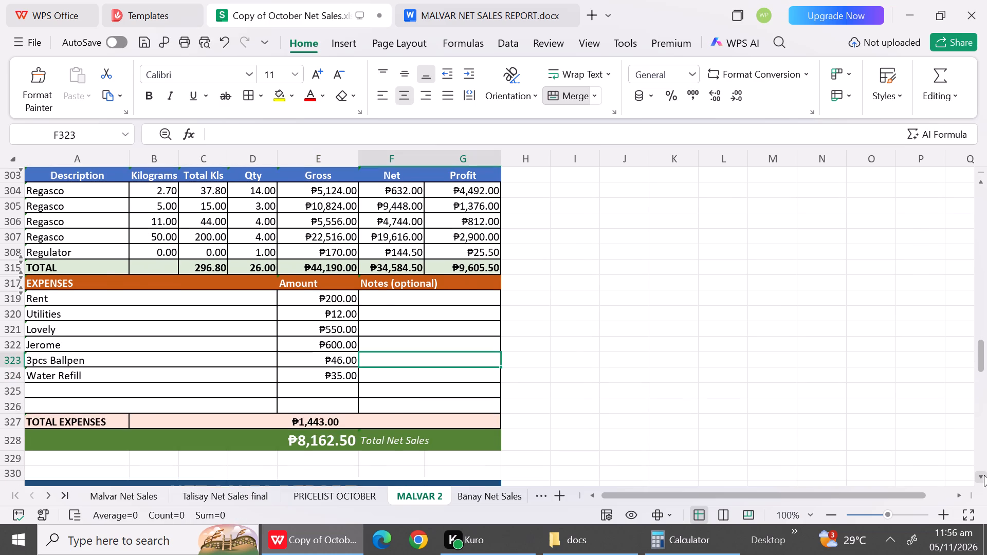
left_click_drag(17, 374, 17, 388)
right_click(17, 388)
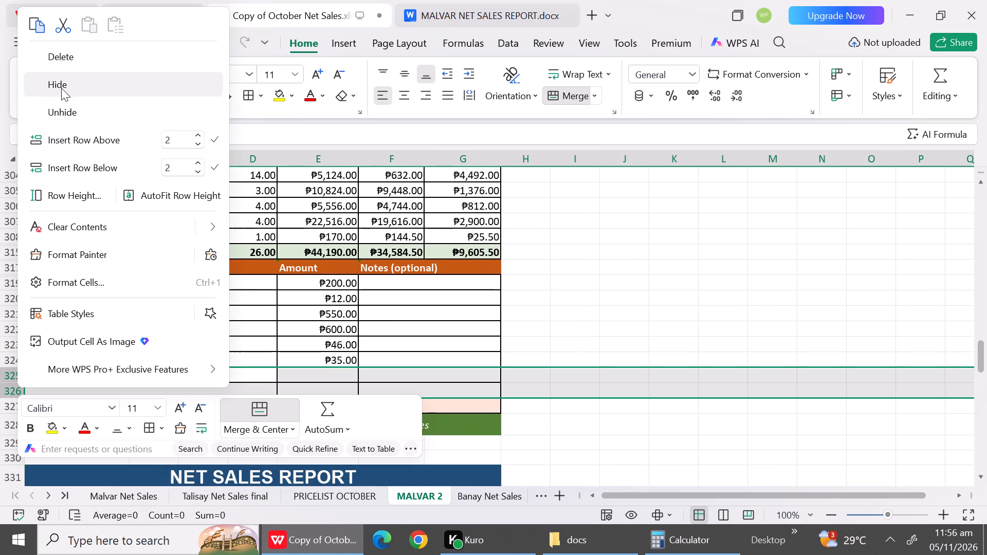
left_click(59, 87)
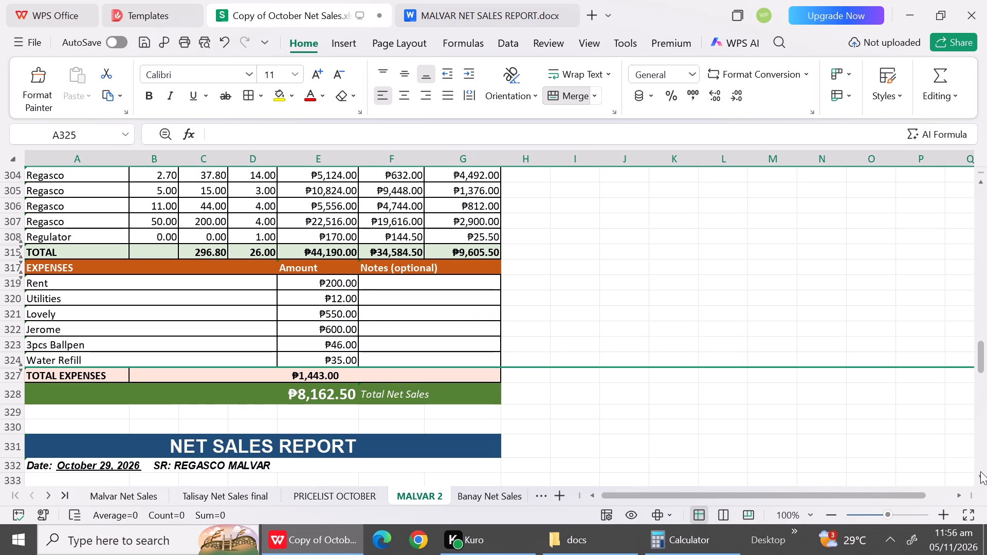
Hide the blank row 330 above the next NET SALES REPORT heading.
triple_click(980, 471)
double_click(980, 471)
left_click_drag(980, 471, 120, 385)
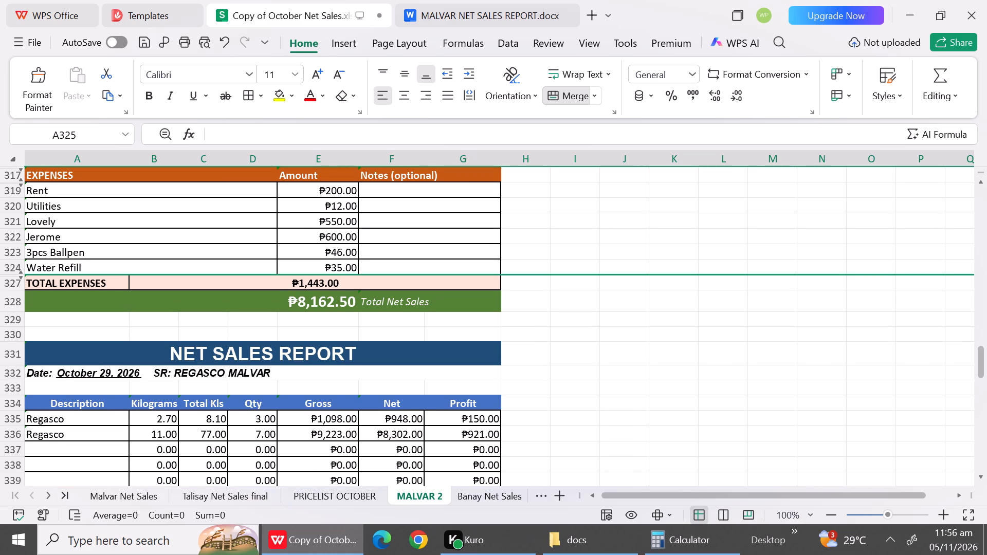
left_click(15, 336)
right_click(15, 336)
left_click(64, 79)
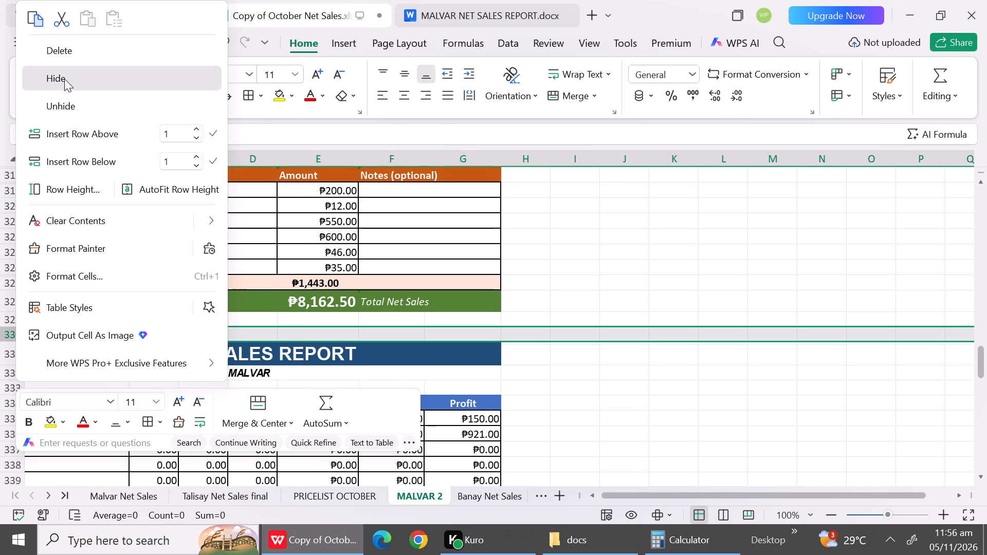
Hide the blank row 333 between the date line and the item table header.
left_click(8, 373)
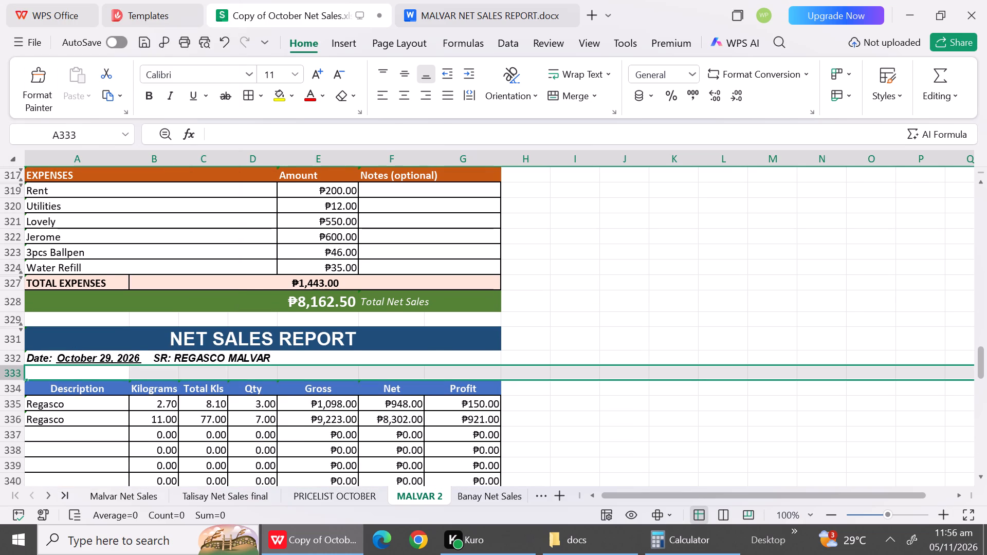
right_click(8, 373)
left_click(52, 86)
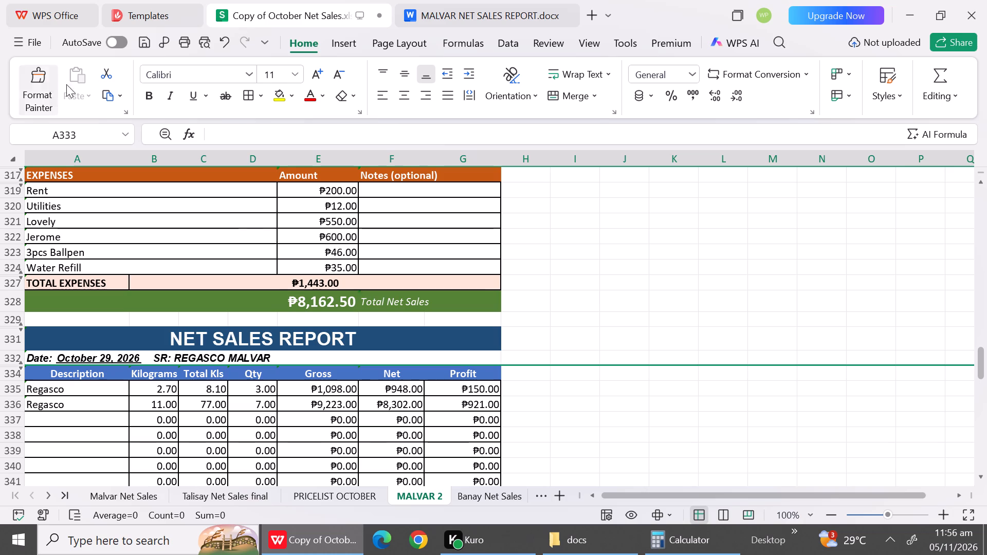
Change the report date in row 332 to October 30, 2026.
triple_click(977, 475)
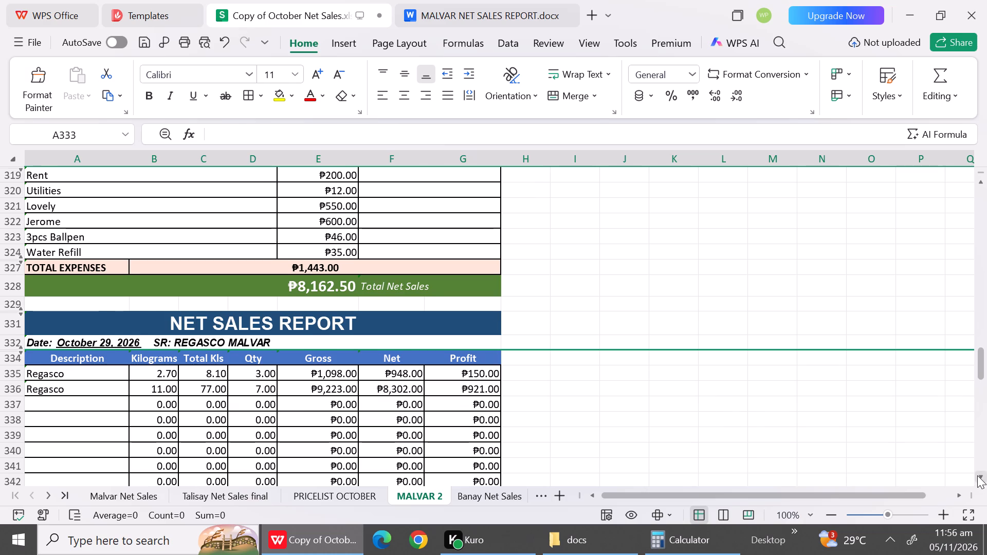
triple_click(977, 475)
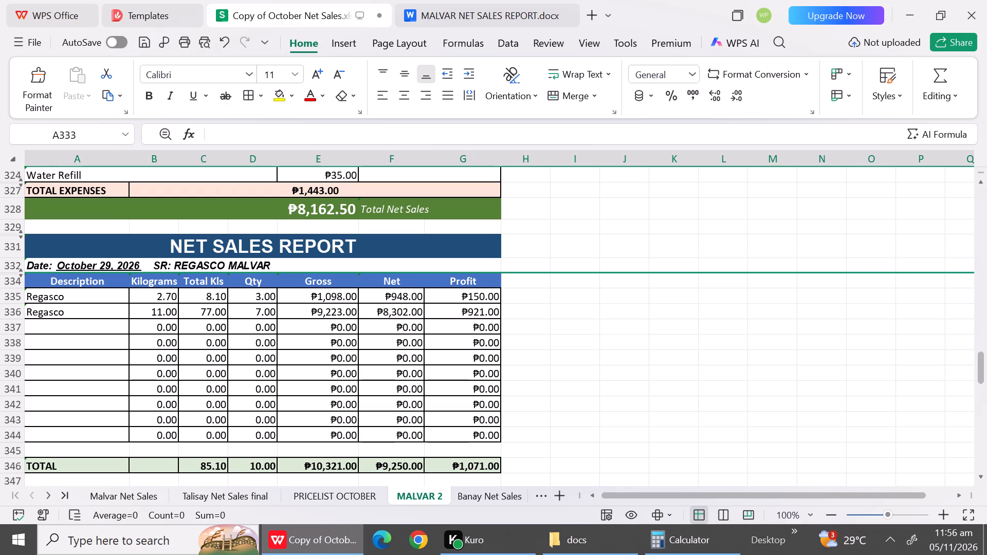
double_click(111, 263)
key("BackSpace")
key("BackSpace")
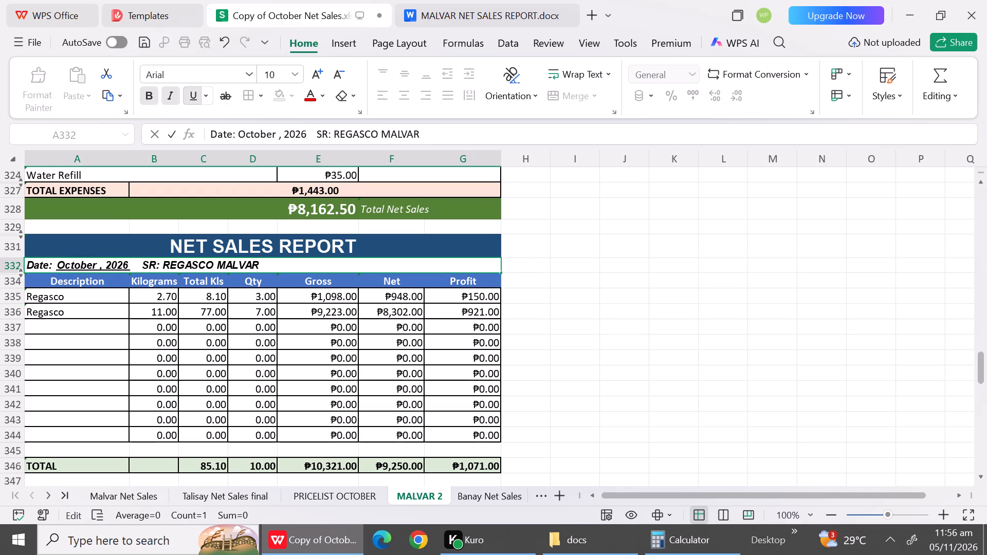
type("30")
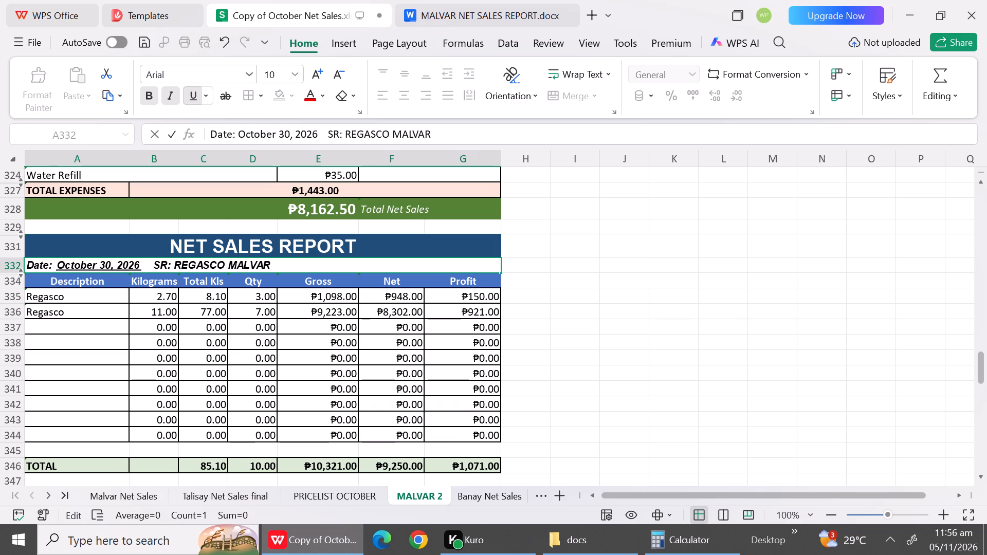
Enter Kilograms of 5, 11 and 50 in rows 336 to 338 of the October 30 item table.
left_click(157, 314)
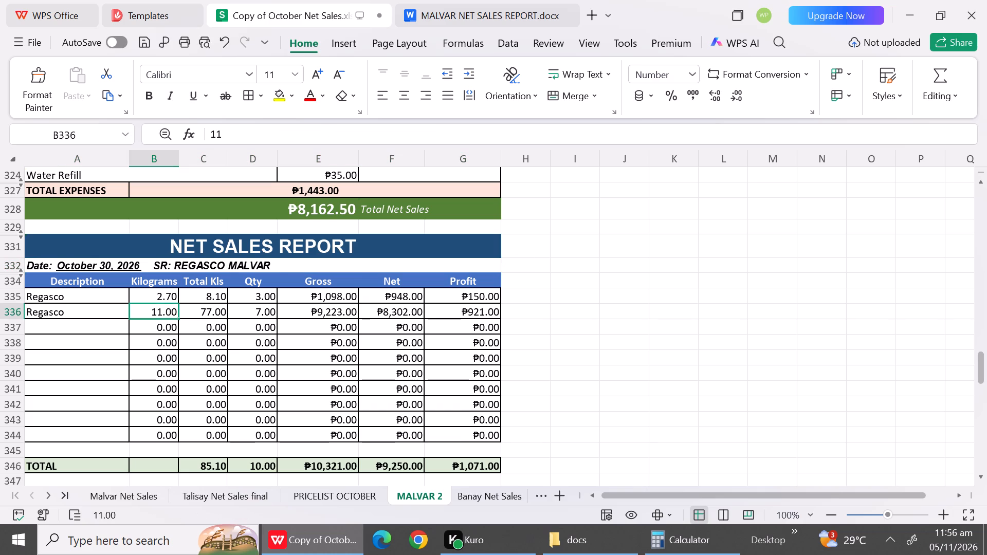
key("5")
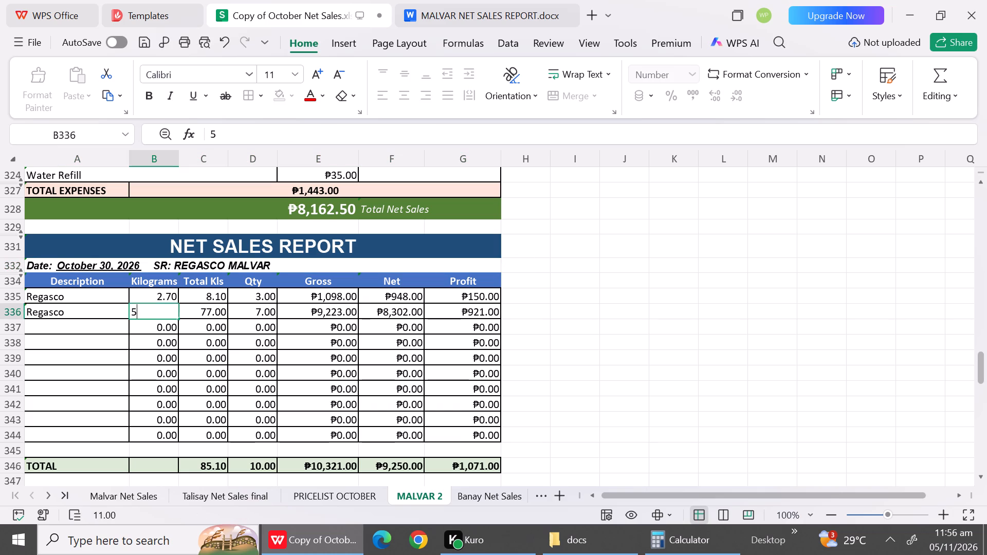
key("Down")
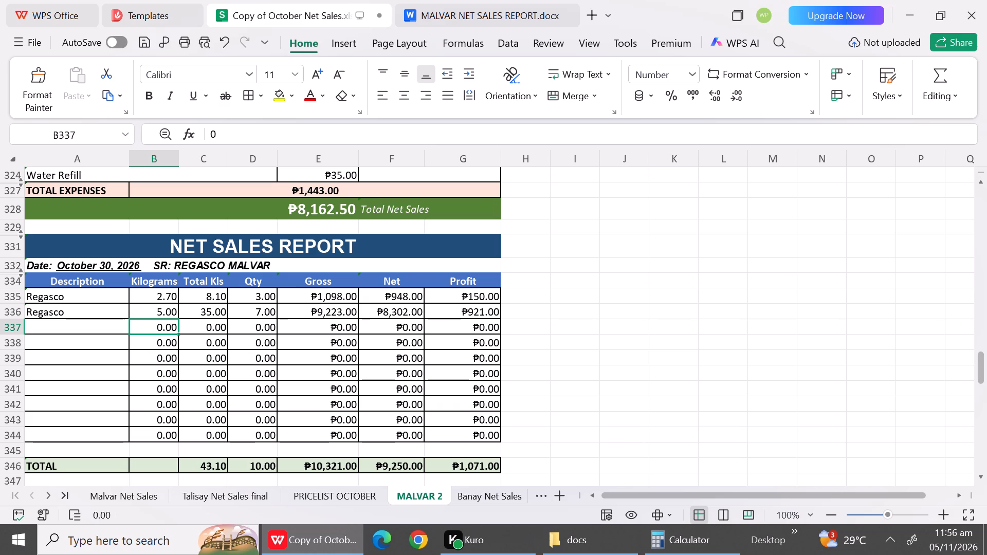
type("11")
key("Down")
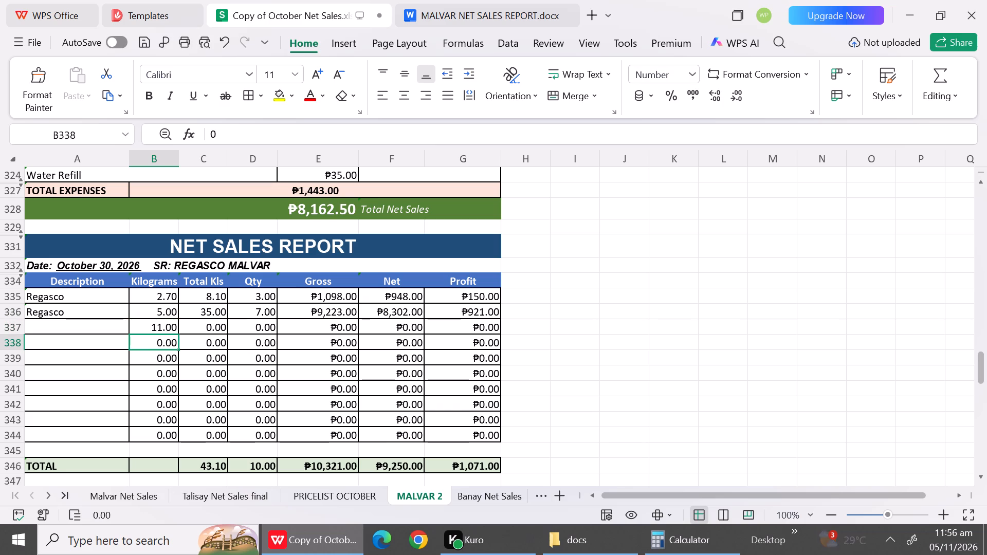
key("5")
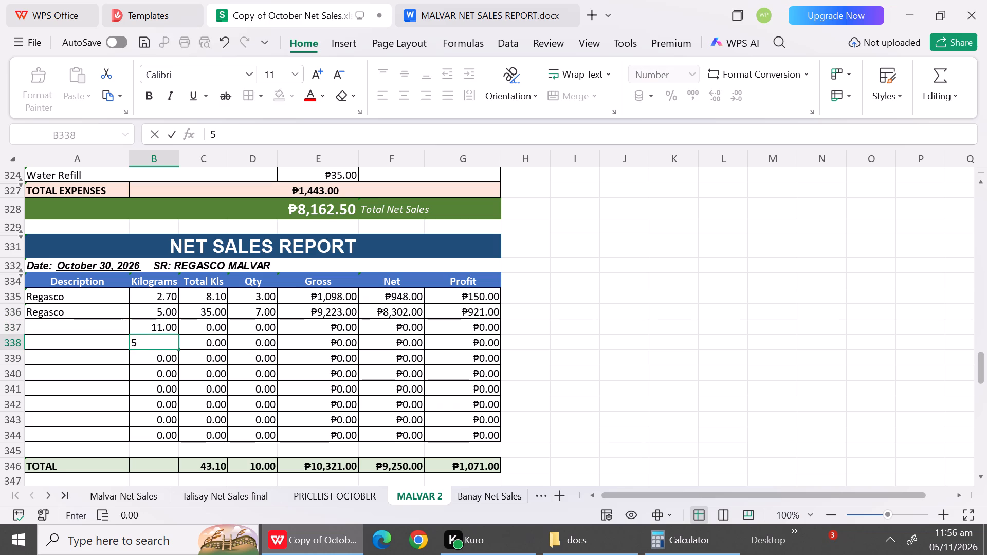
key("0")
left_click(90, 367)
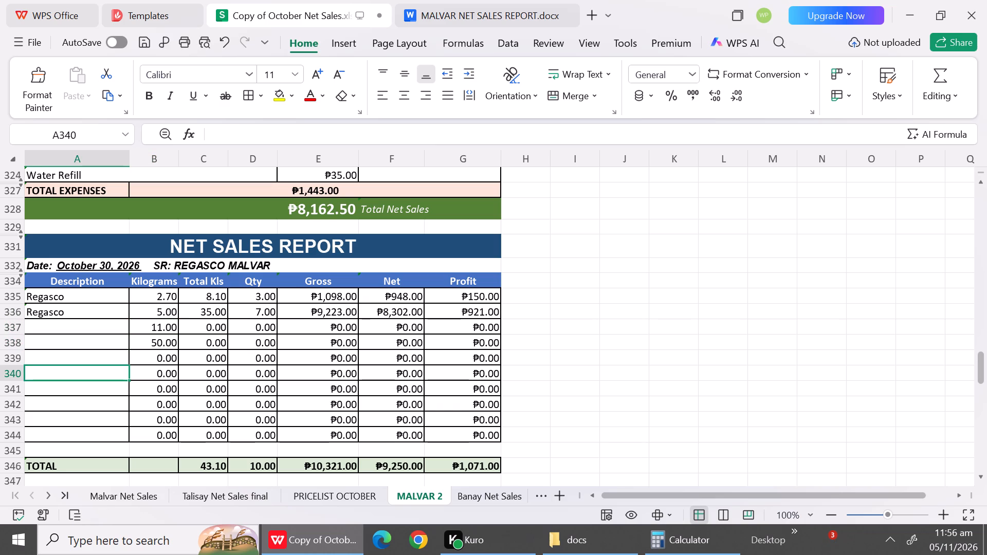
Copy the Regasco description from row 336 into rows 337 and 338.
left_click(70, 319)
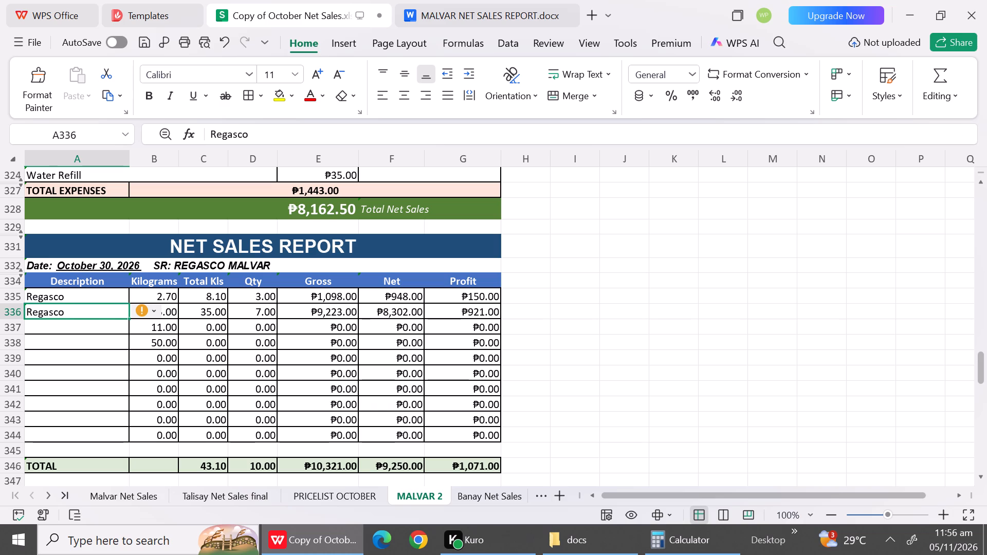
key("ctrl+c")
left_click_drag(68, 330, 68, 340)
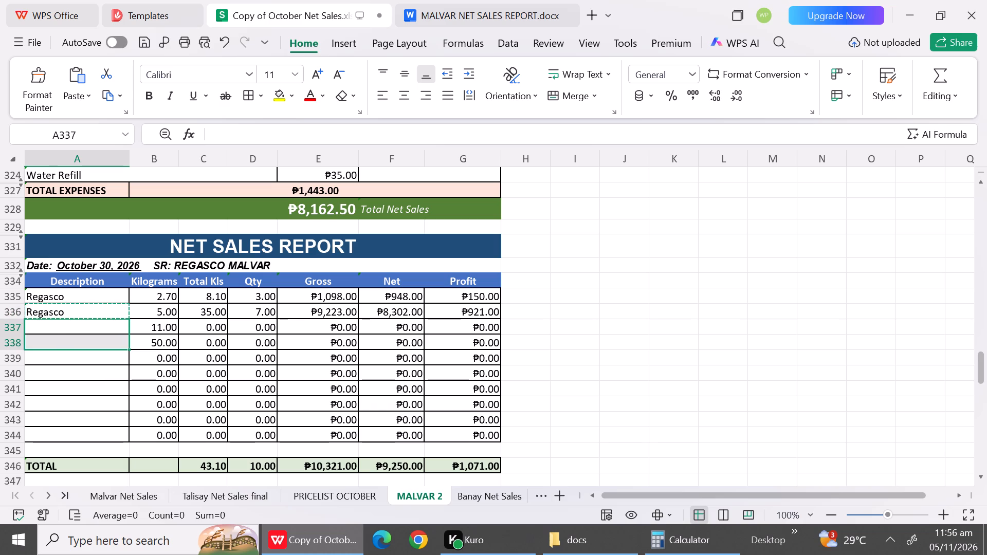
key("ctrl+v")
left_click(80, 372)
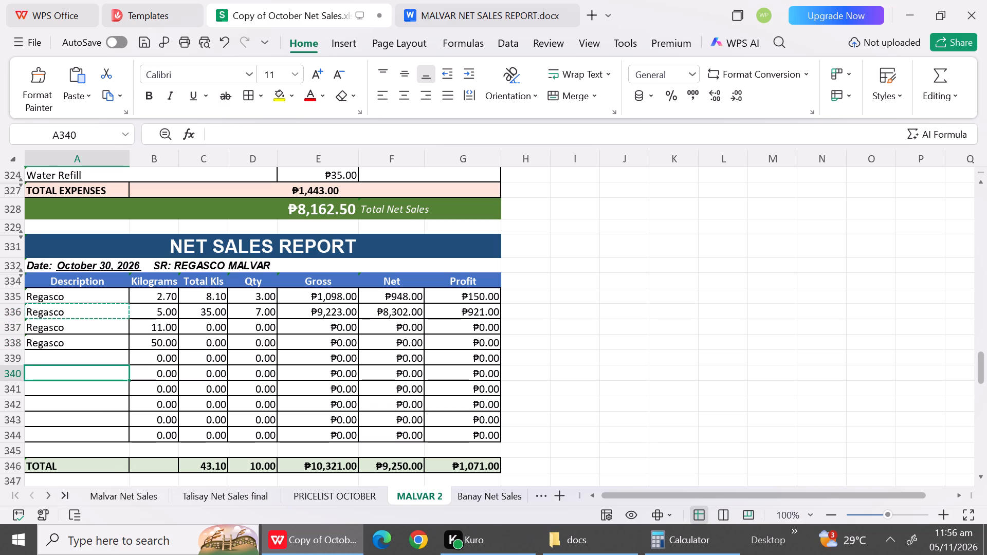
Enter Qty values of 10, 1, 11 and 1 for the four Regasco items in rows 335 to 338.
left_click(247, 297)
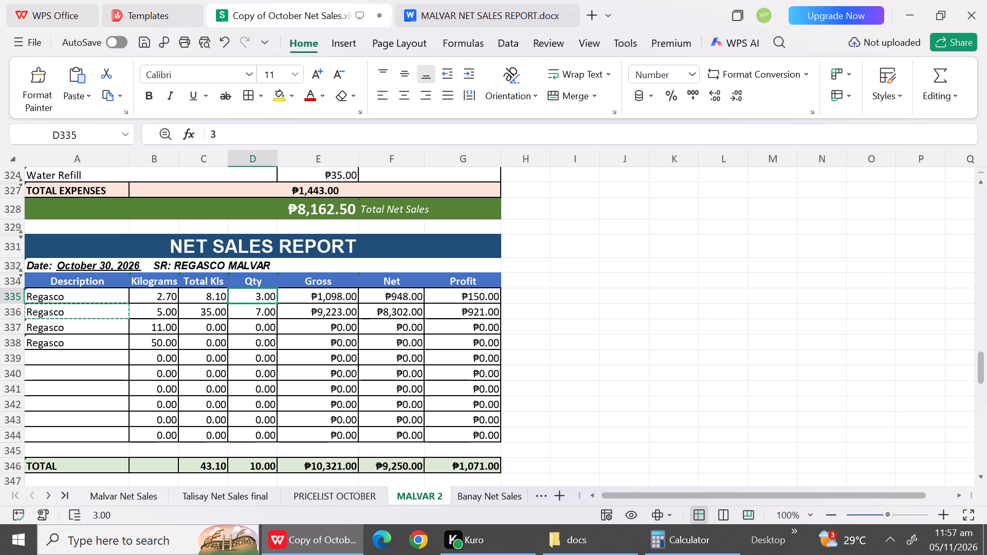
left_click(247, 297)
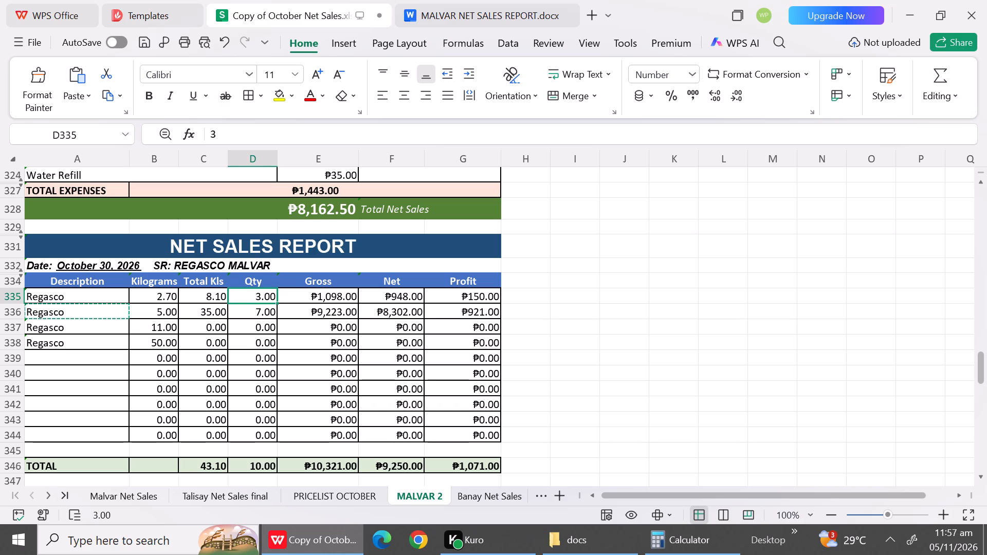
type("10")
left_click(247, 306)
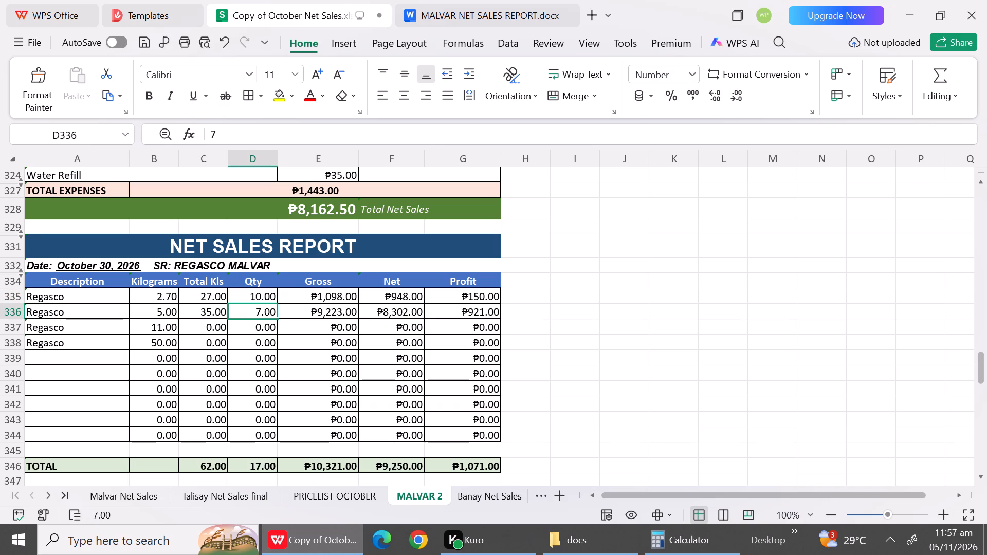
key("1")
left_click(254, 325)
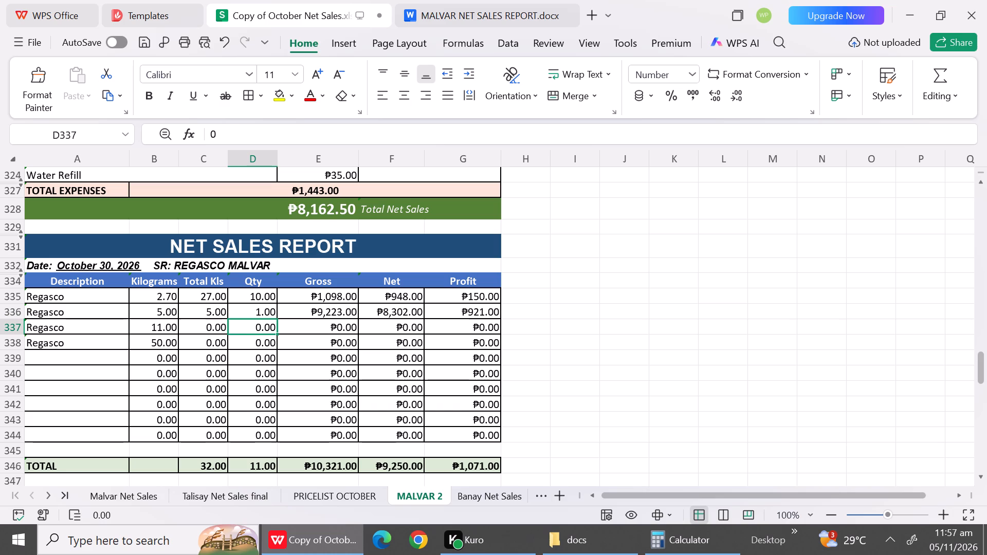
type("11")
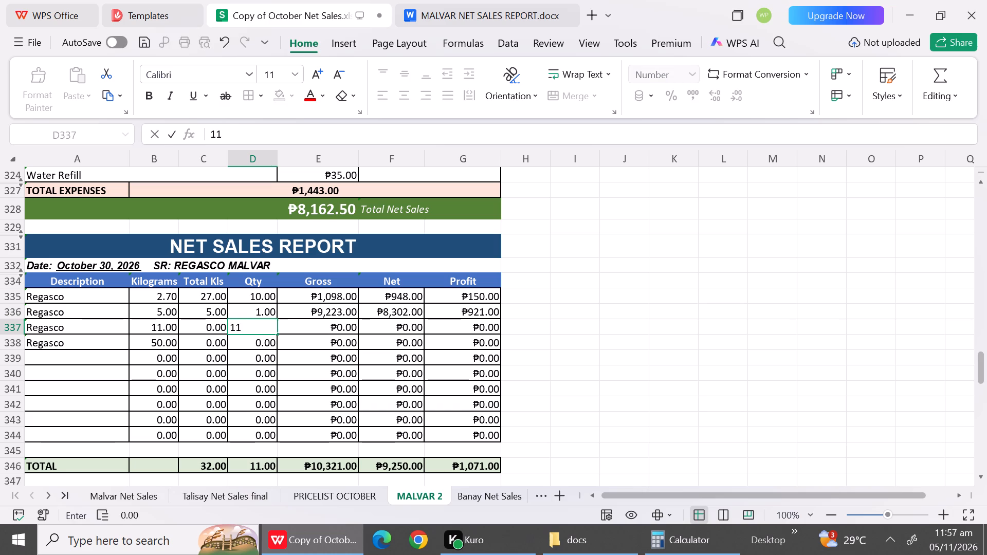
left_click(255, 347)
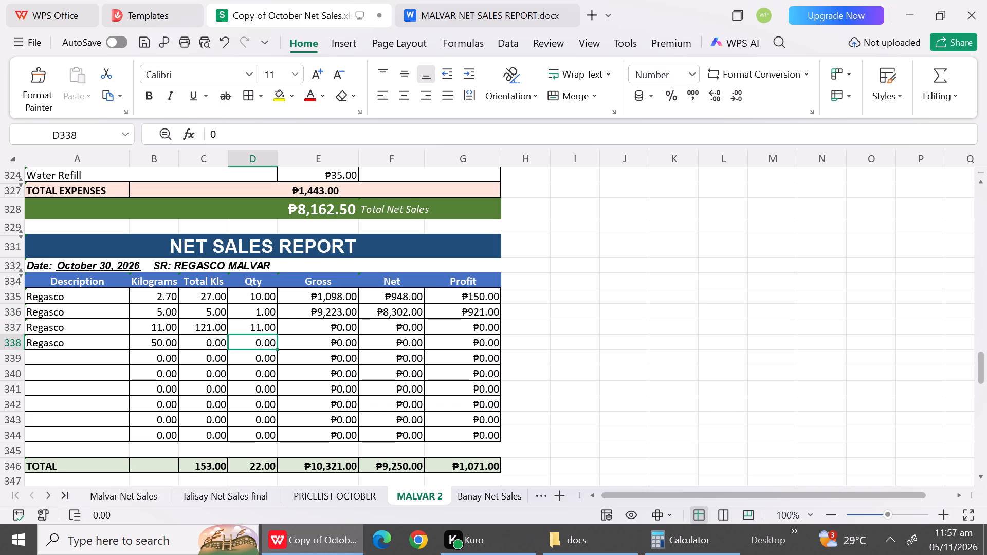
key("1")
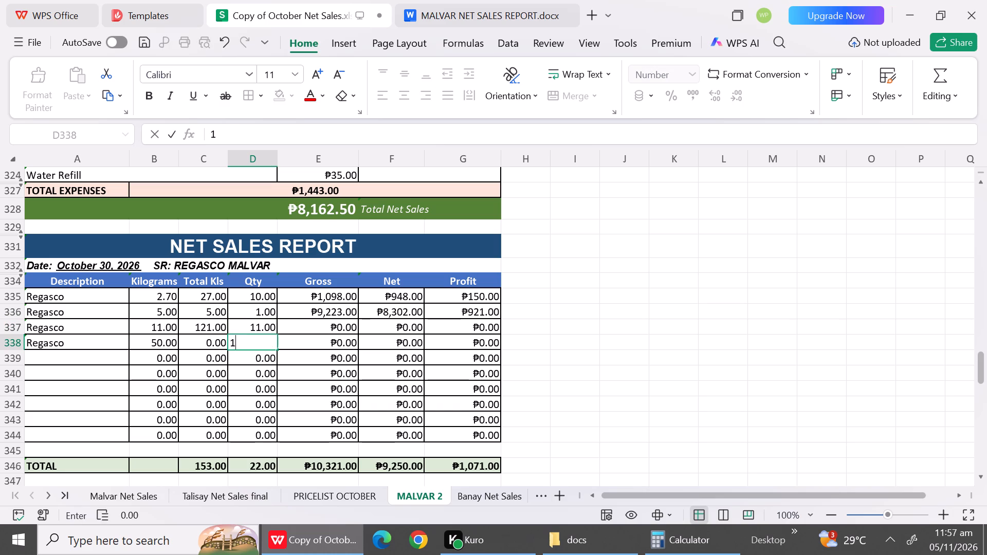
left_click(254, 383)
Enter Gross amounts of 3660, 641, 14829 and 5629 for the four Regasco items in rows 335 to 338.
left_click(322, 299)
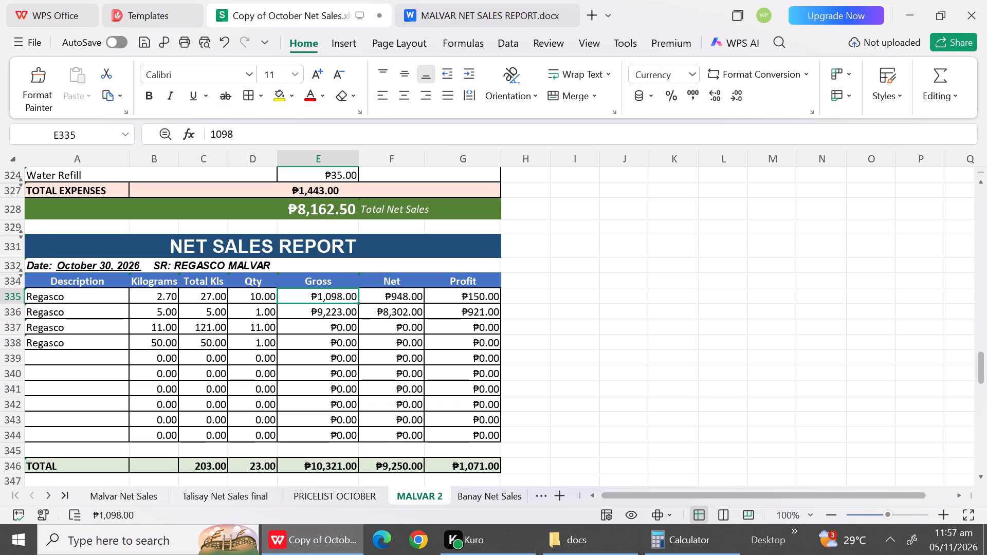
type("366")
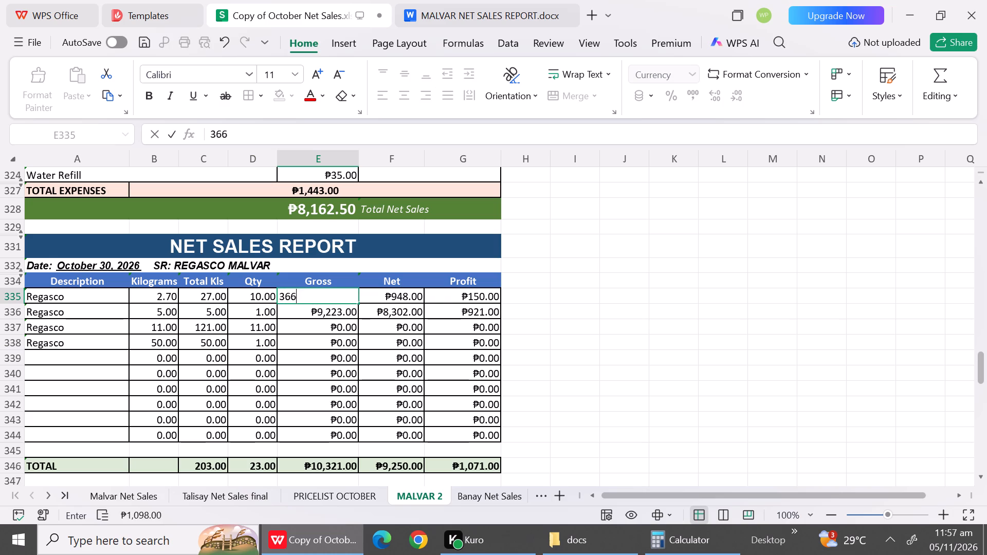
key("0")
key("Down")
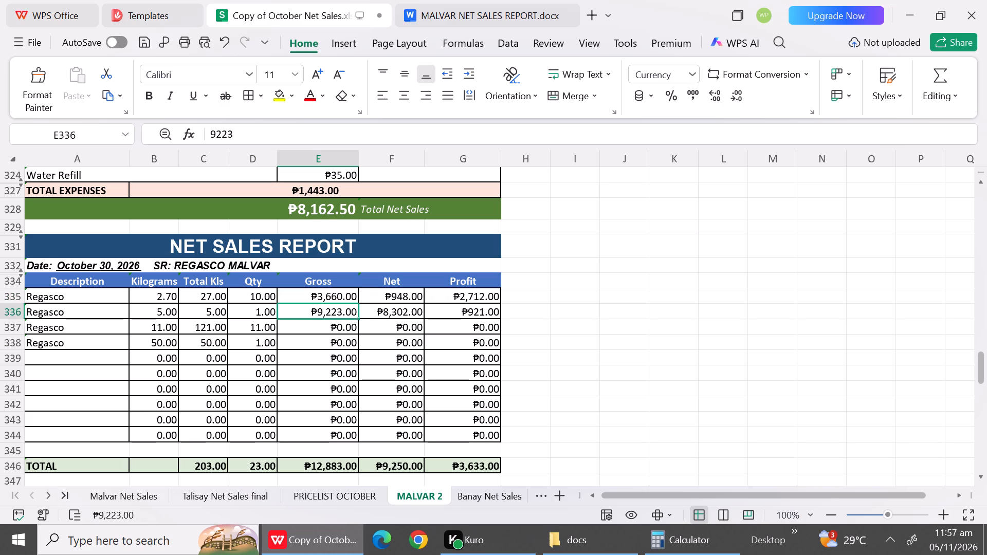
key("6")
type("41")
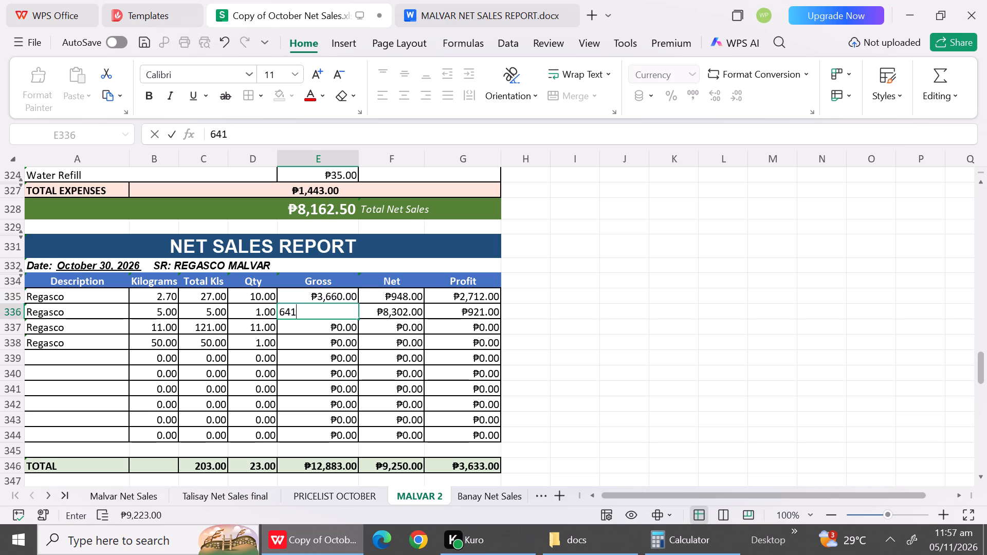
key("Down")
type("14")
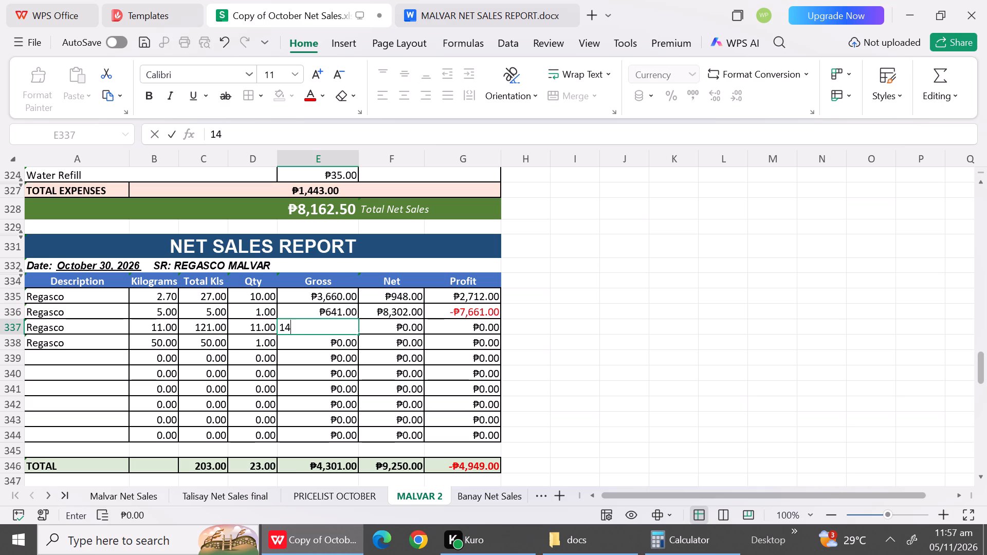
type("829")
key("Down")
type("56")
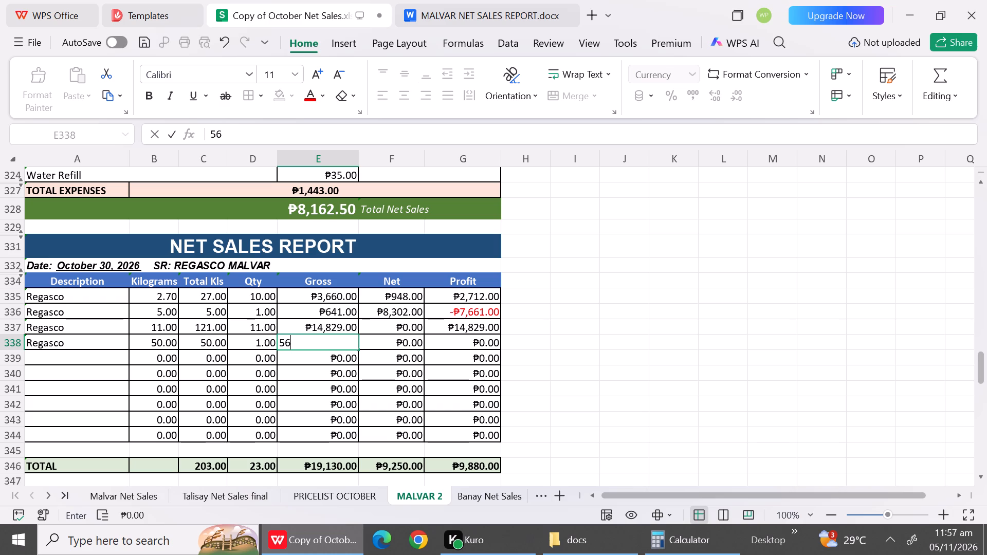
key("2")
key("9")
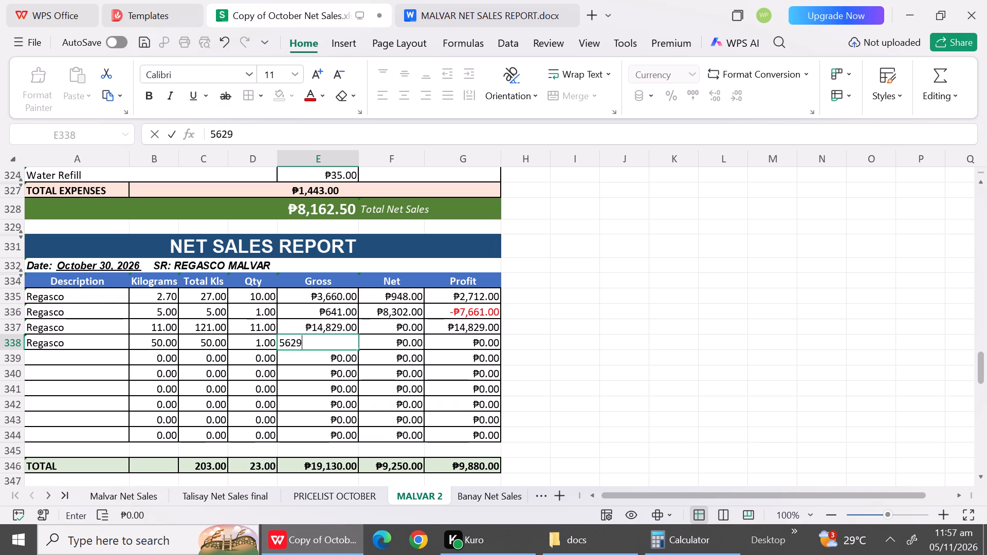
left_click(314, 391)
Calculate 10 × 316 and enter Net amounts of 3160 in row 335 and 549 in row 336 of the October 30 table.
left_click(417, 302)
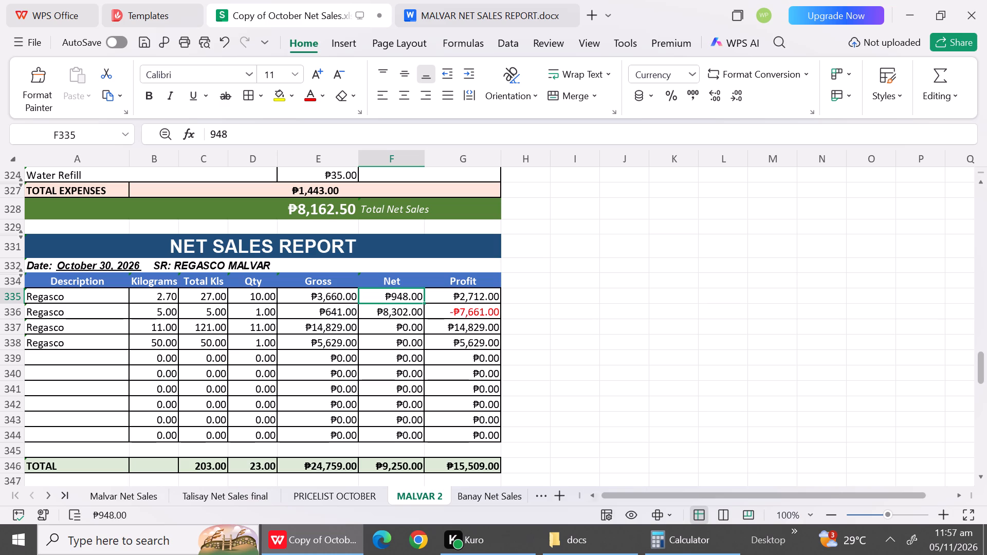
left_click(677, 545)
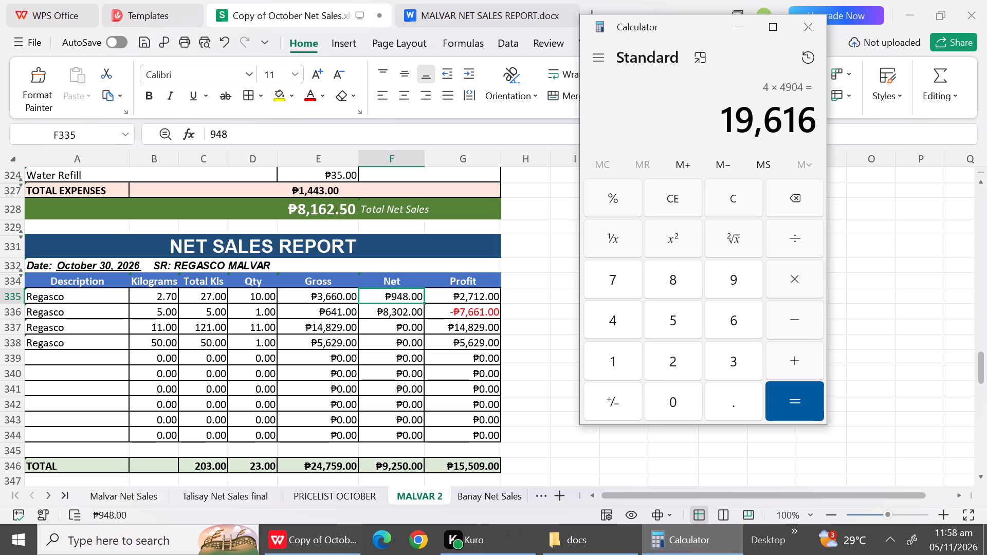
left_click(383, 295)
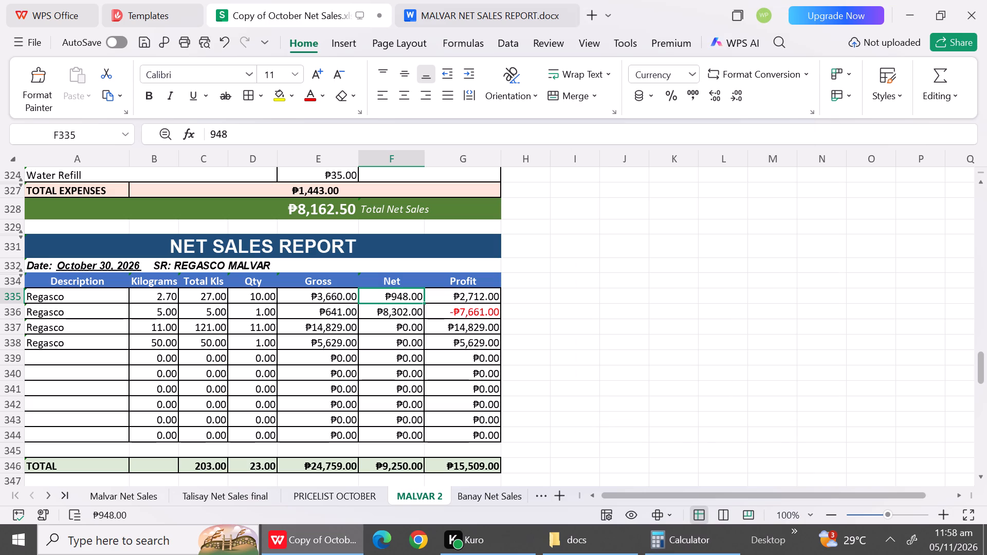
left_click(715, 543)
left_click(660, 190)
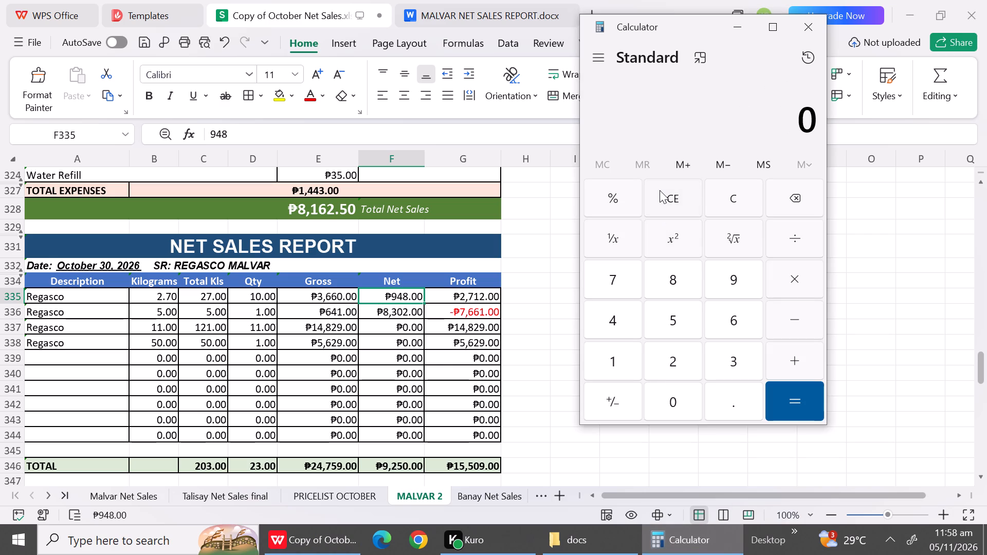
type("10")
key("shift+asterisk")
type("316")
key("Return")
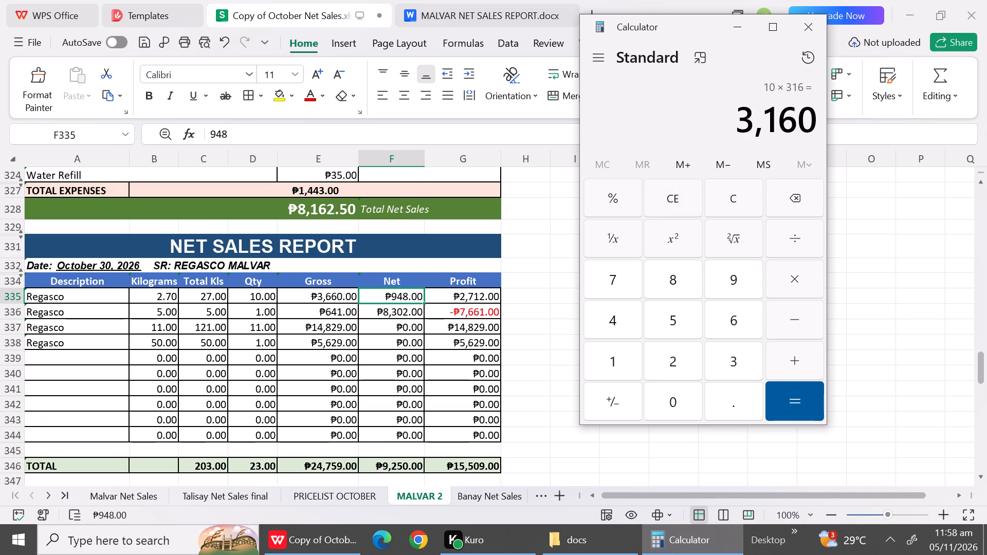
left_click(392, 294)
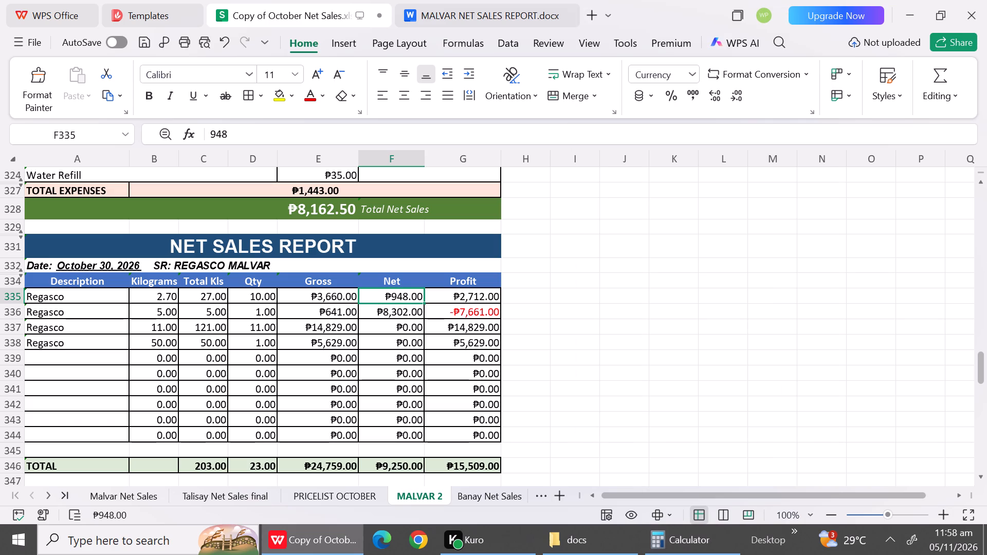
type("3160")
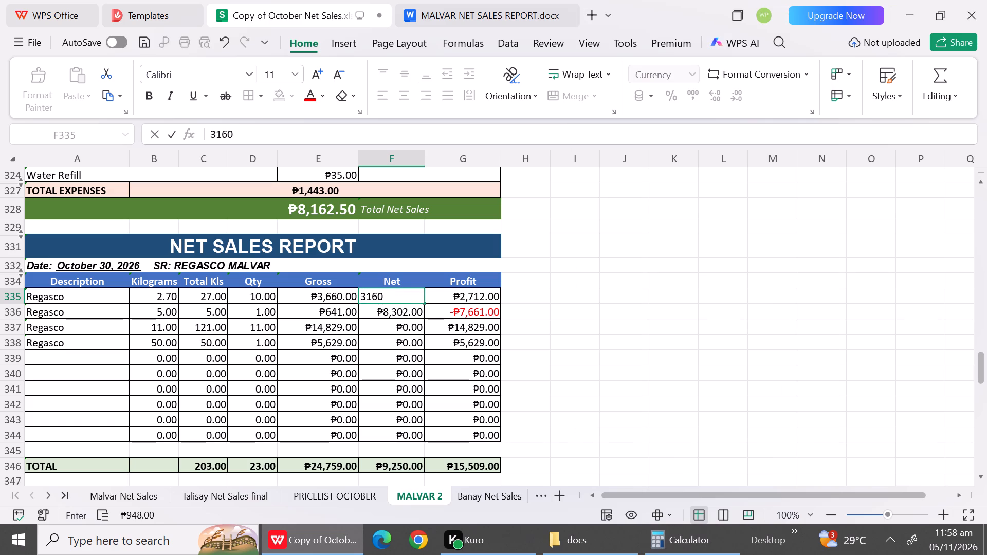
left_click(407, 316)
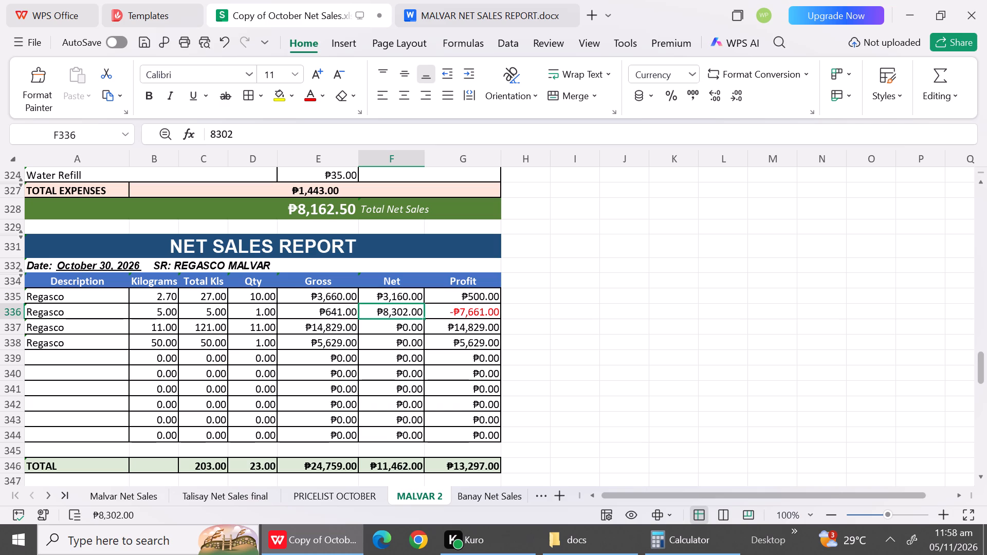
type("549")
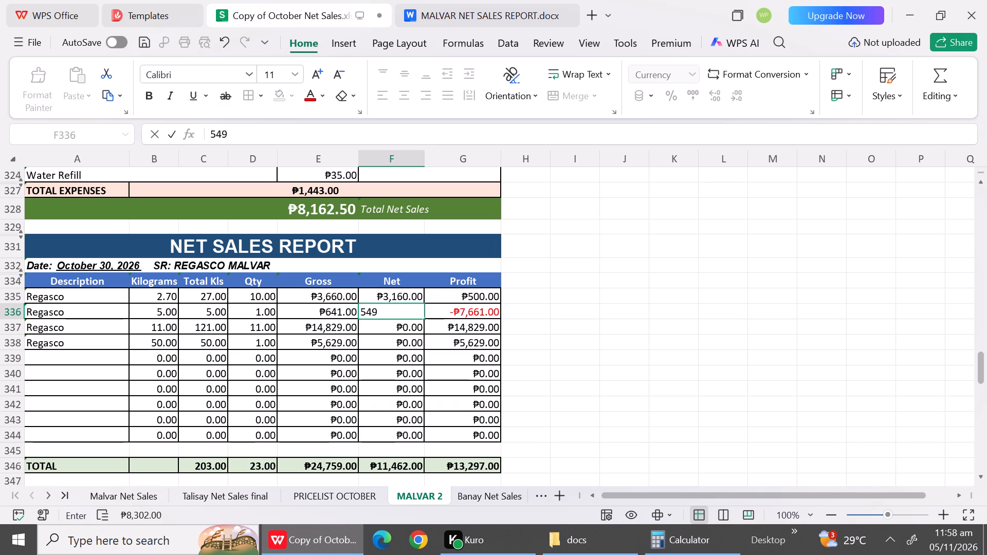
left_click(408, 356)
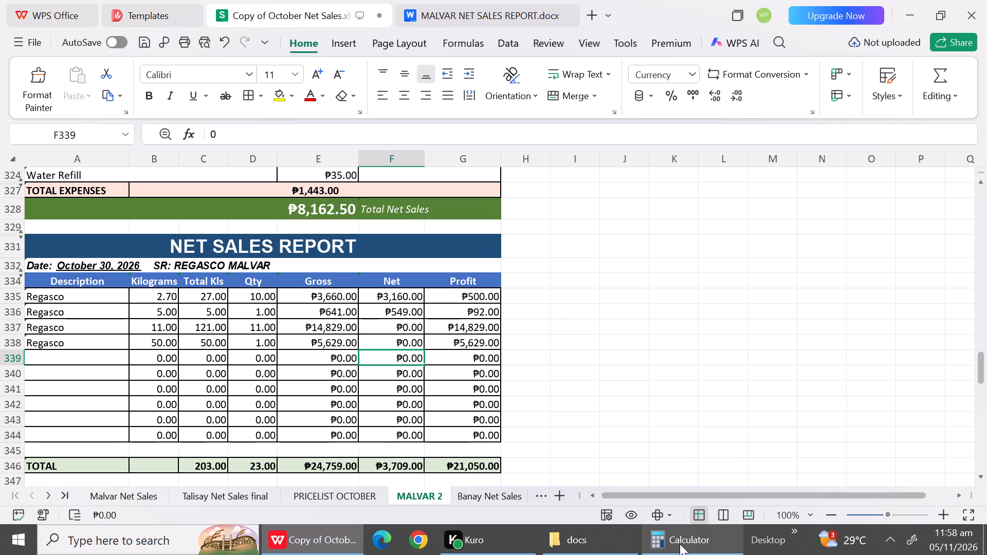
Calculate 11 × 1186 and enter Net amounts of 13046 in row 337 and 4904 in row 338.
left_click(680, 544)
left_click(678, 198)
type("11*1186")
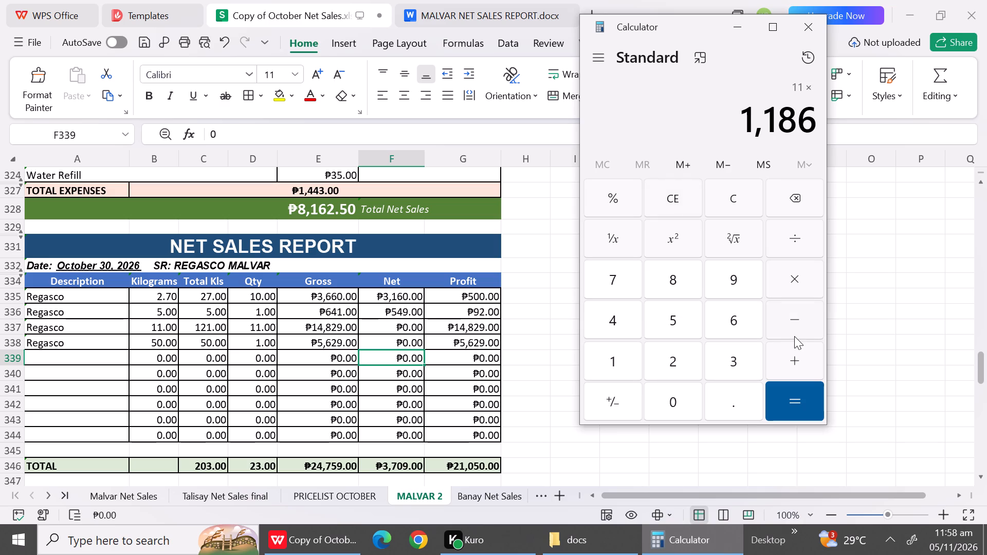
key("Return")
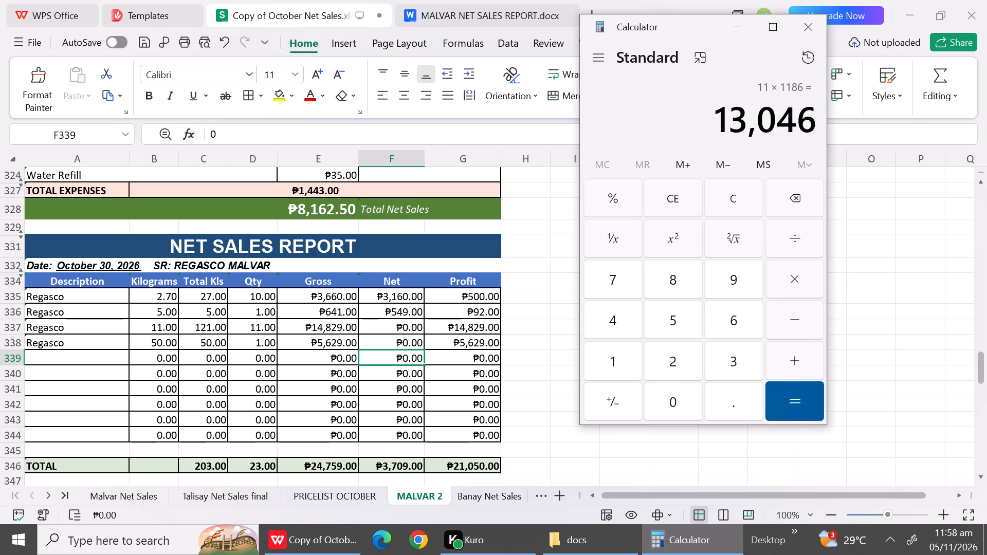
left_click(413, 332)
type("13")
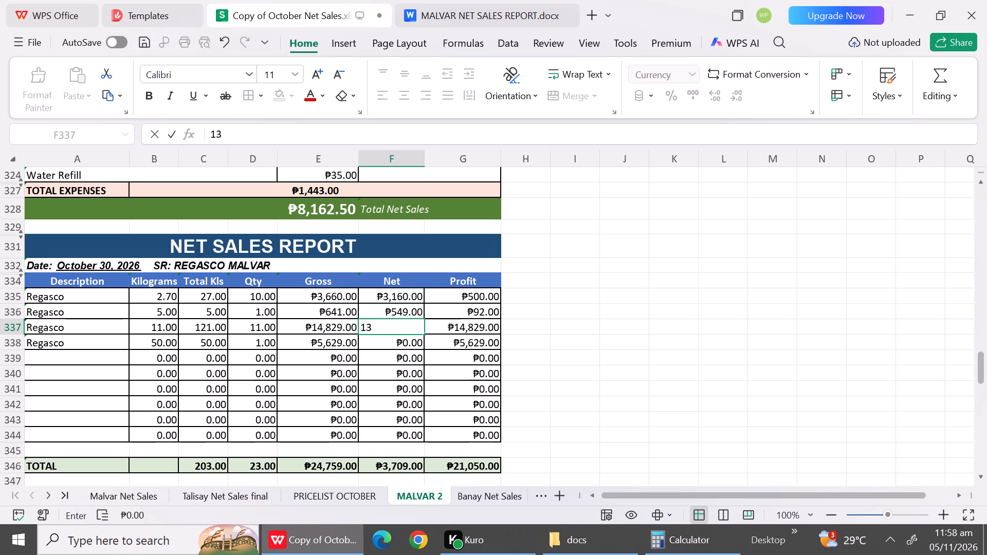
left_click(683, 554)
left_click(683, 554)
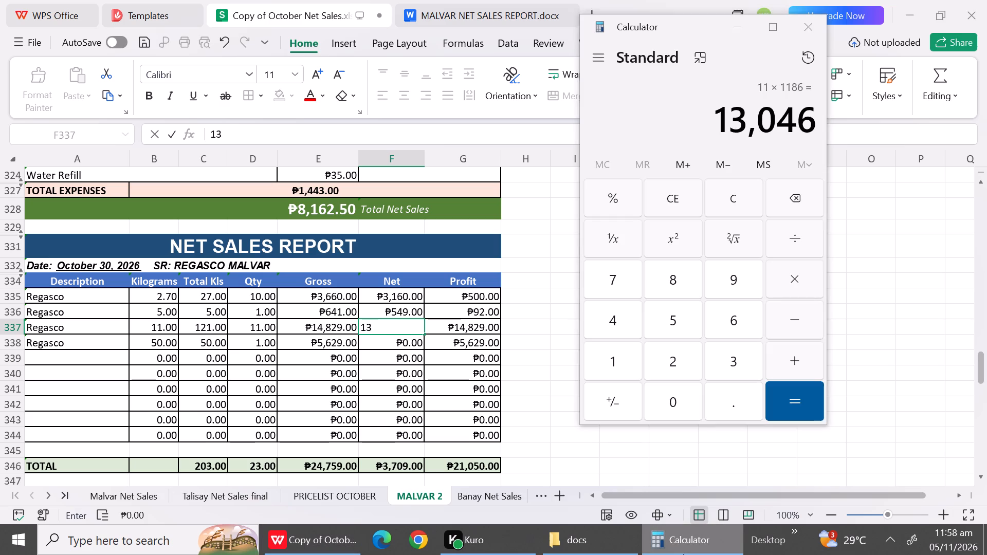
type("046")
left_click(424, 376)
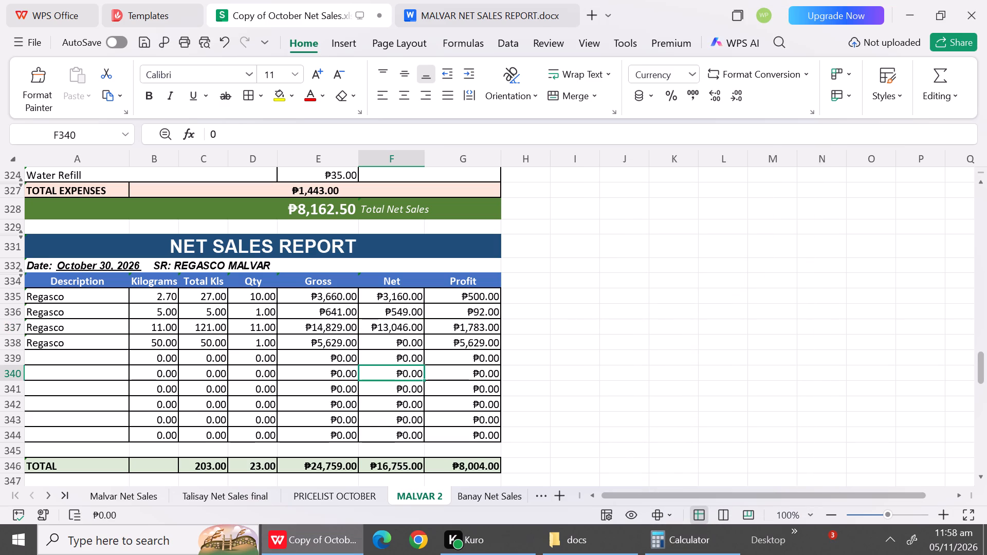
left_click(386, 346)
type("4904")
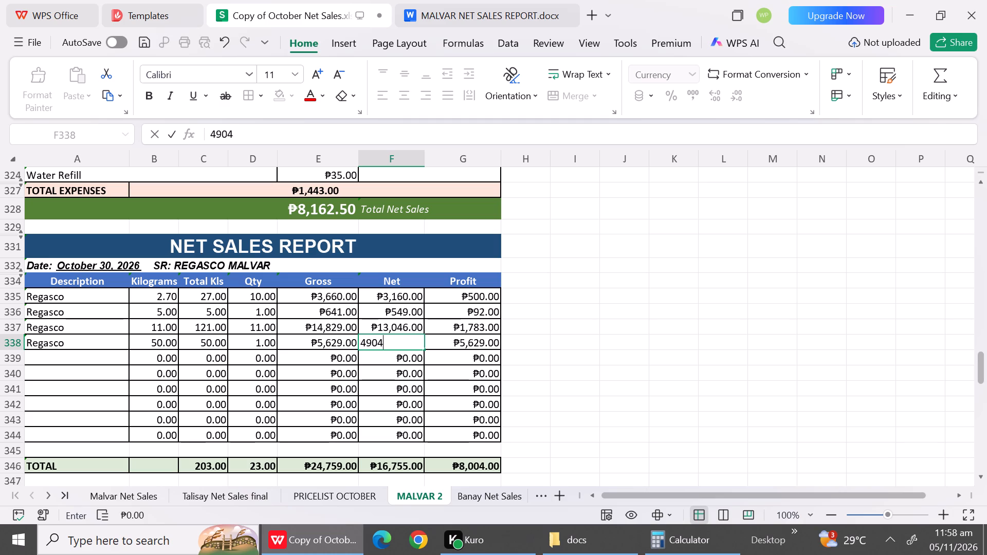
left_click(541, 391)
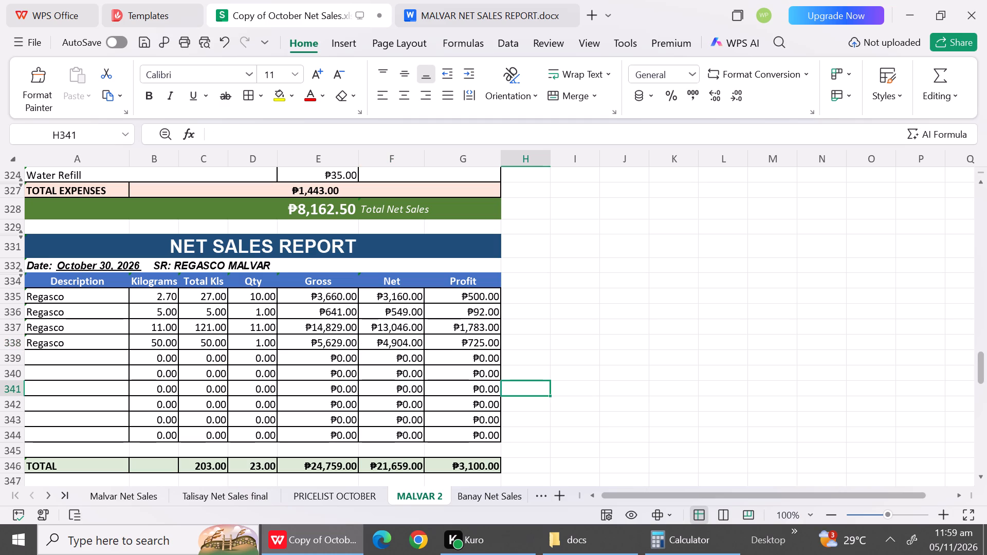
Hide blank rows 339 to 345, 347 and 349 in the October 30 report.
left_click_drag(12, 357, 7, 445)
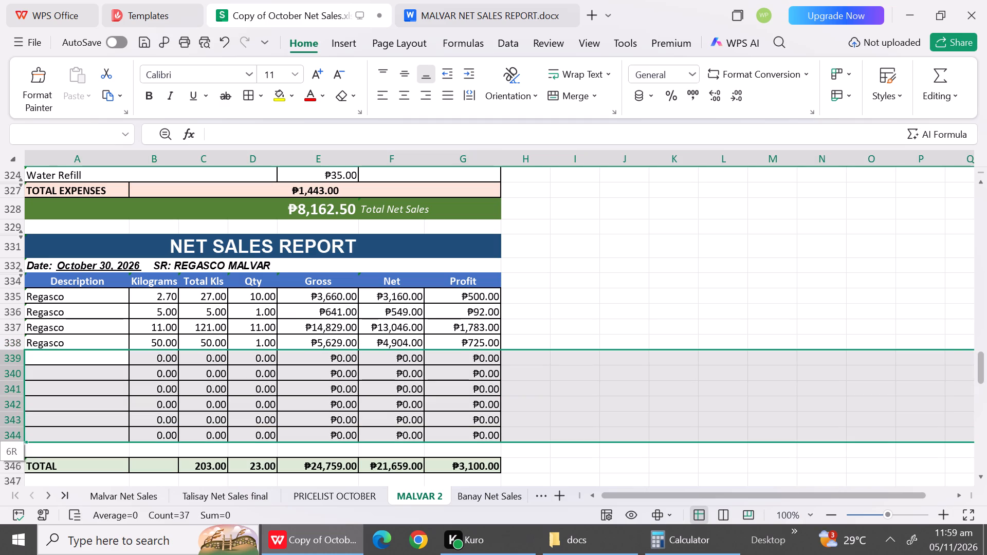
left_click_drag(7, 445, 5, 452)
right_click(5, 452)
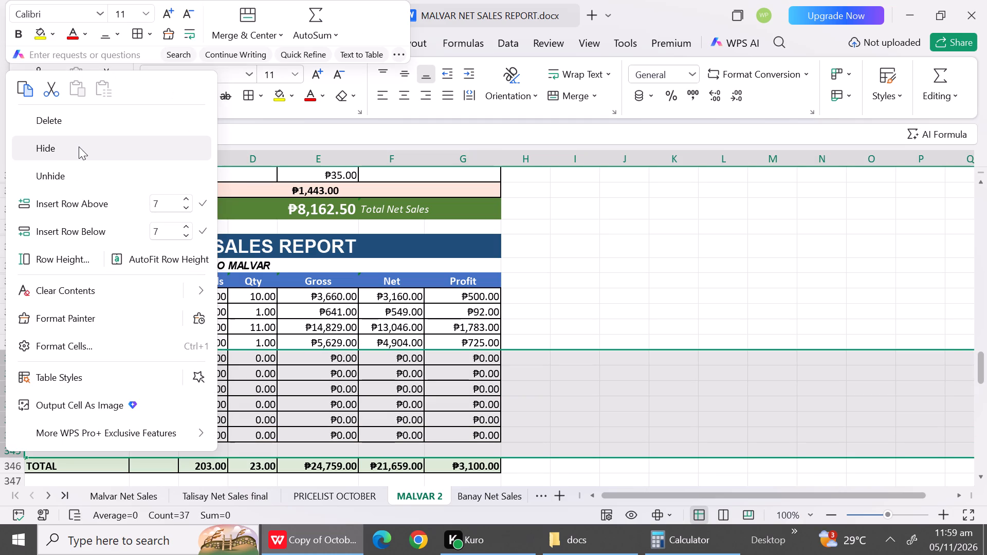
left_click(76, 141)
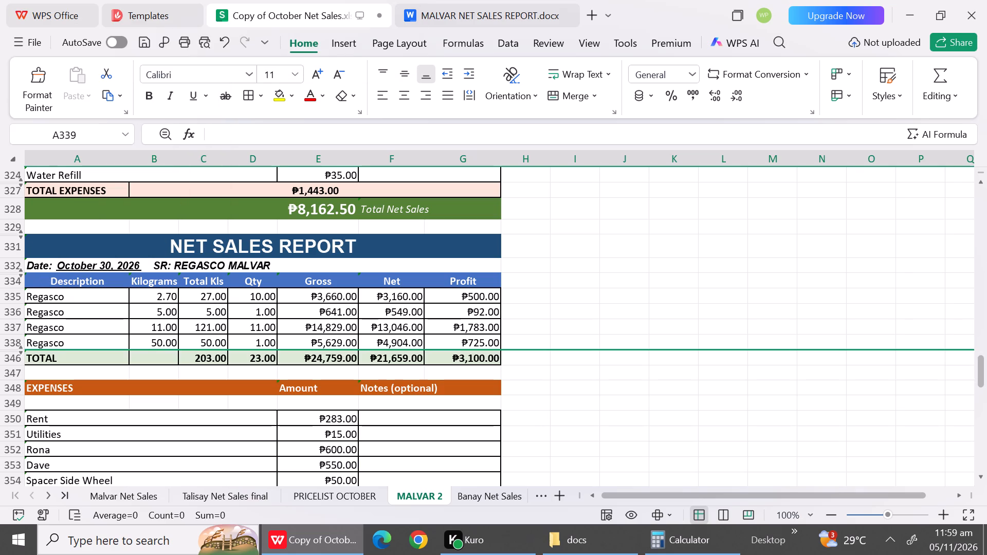
left_click(7, 374)
right_click(7, 374)
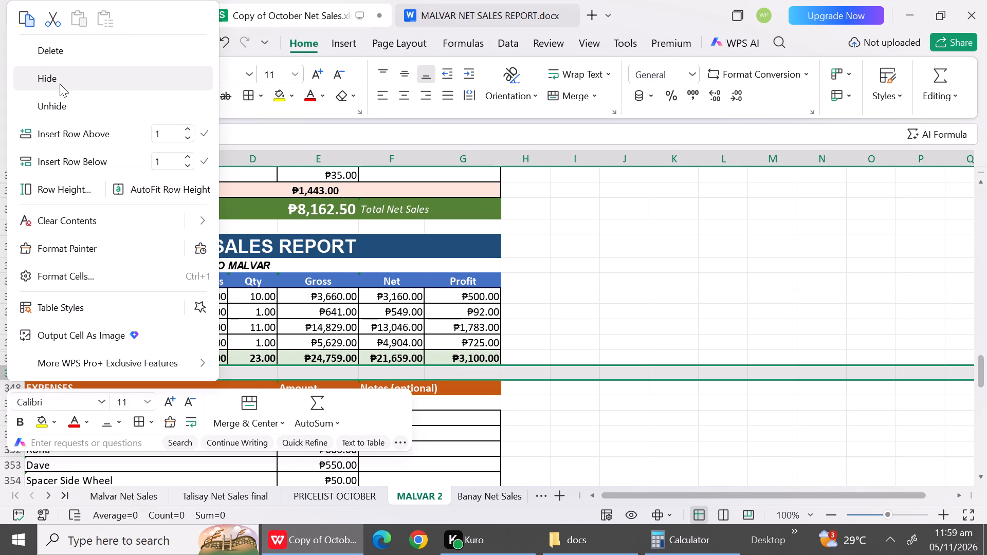
left_click(60, 84)
left_click(14, 388)
right_click(14, 388)
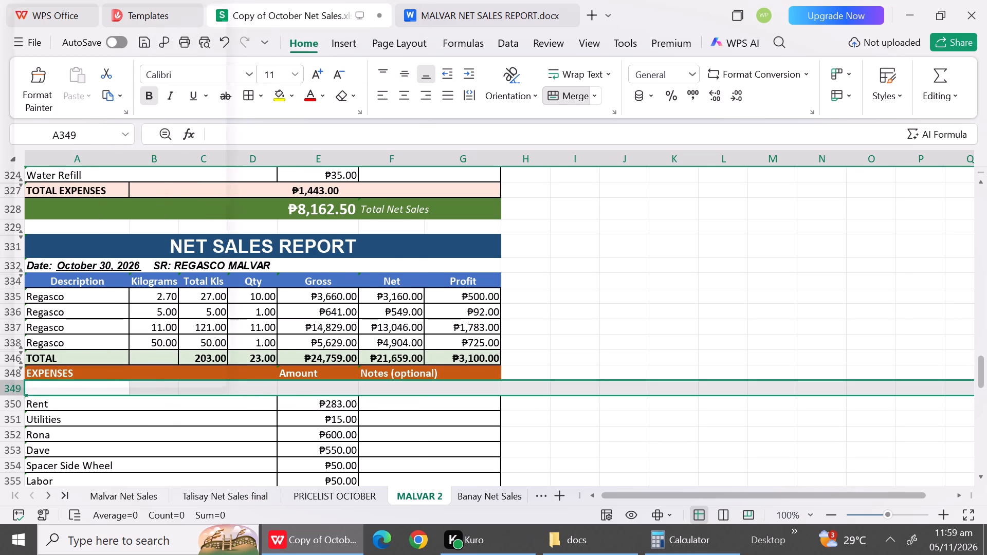
left_click(87, 86)
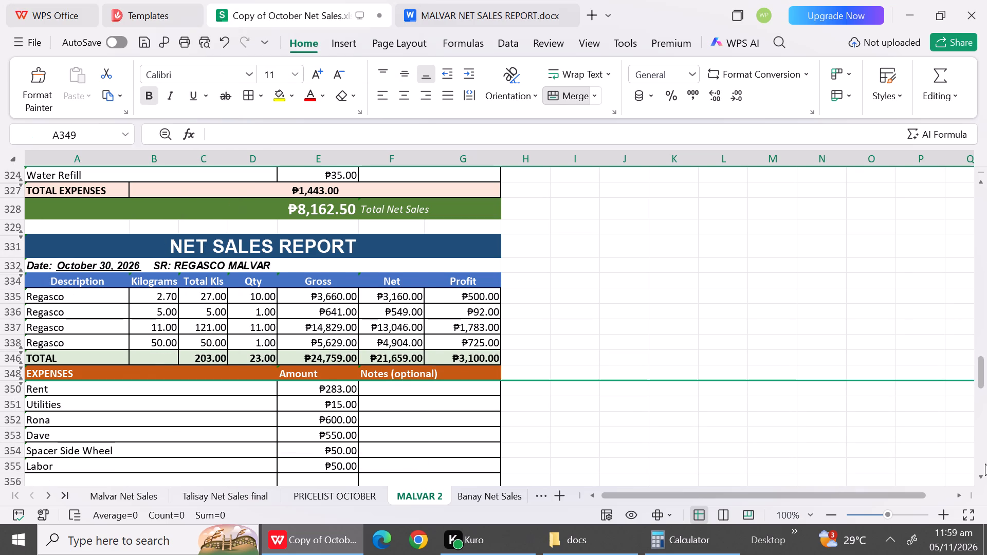
Set the October 30 expense amounts to 200 for Rent and 12 for Utilities.
triple_click(982, 478)
left_click_drag(982, 478, 340, 260)
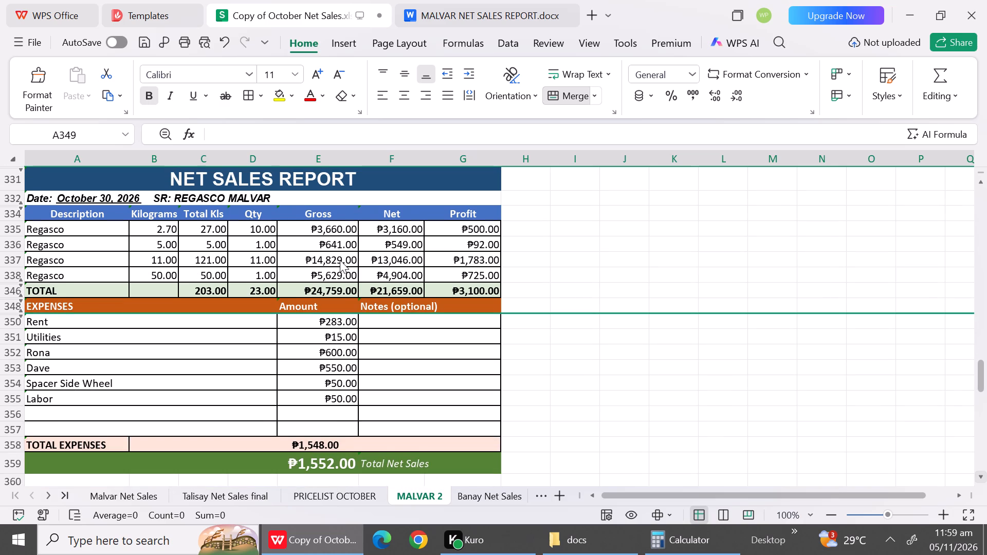
left_click_drag(340, 260, 333, 314)
left_click(333, 314)
left_click(334, 319)
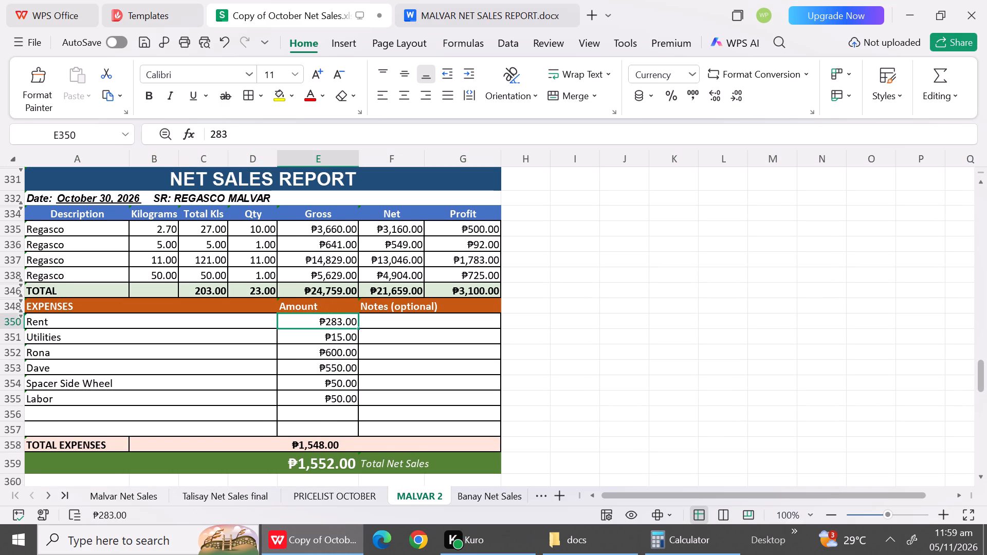
type("200")
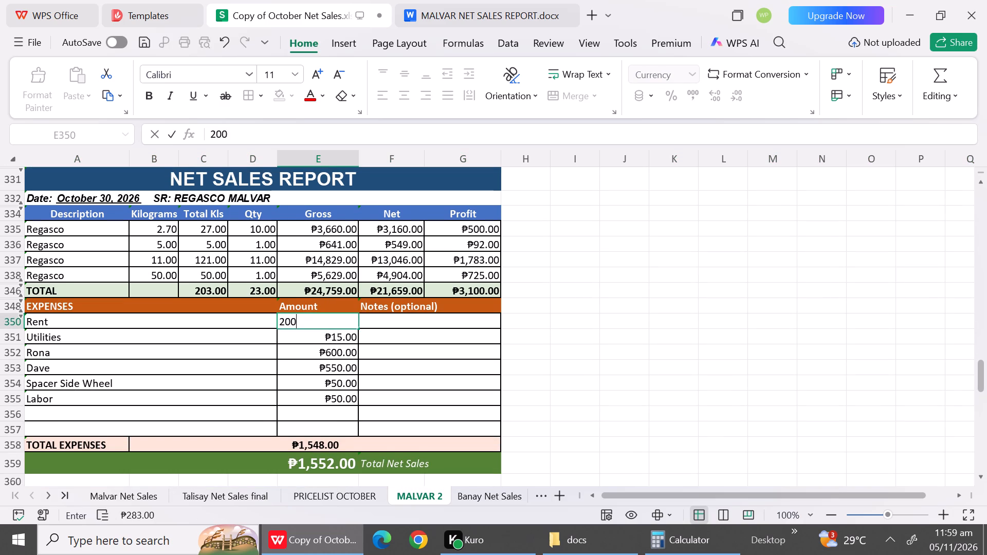
left_click(335, 342)
type("12")
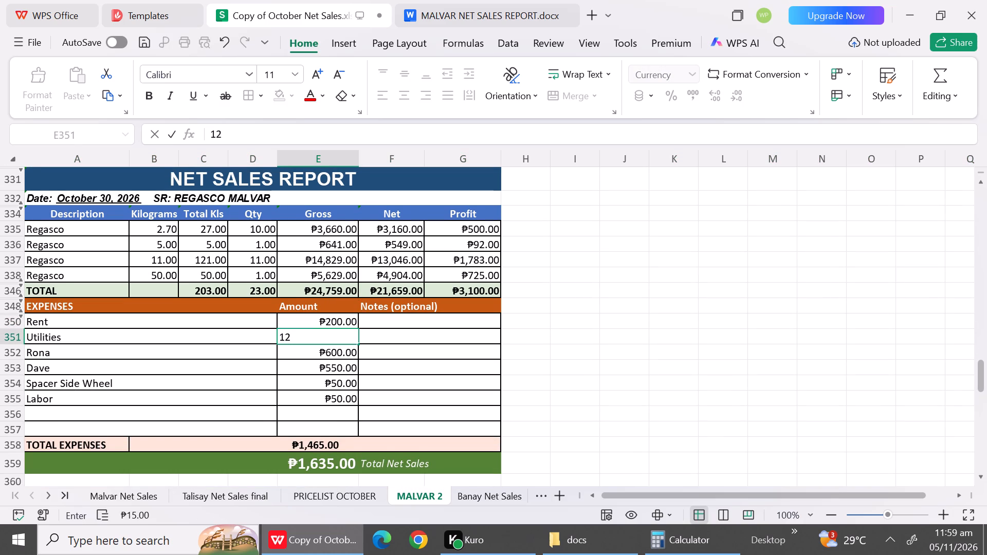
Change the expense in row 352 to Mae Ann with an amount of 700.
left_click(332, 351)
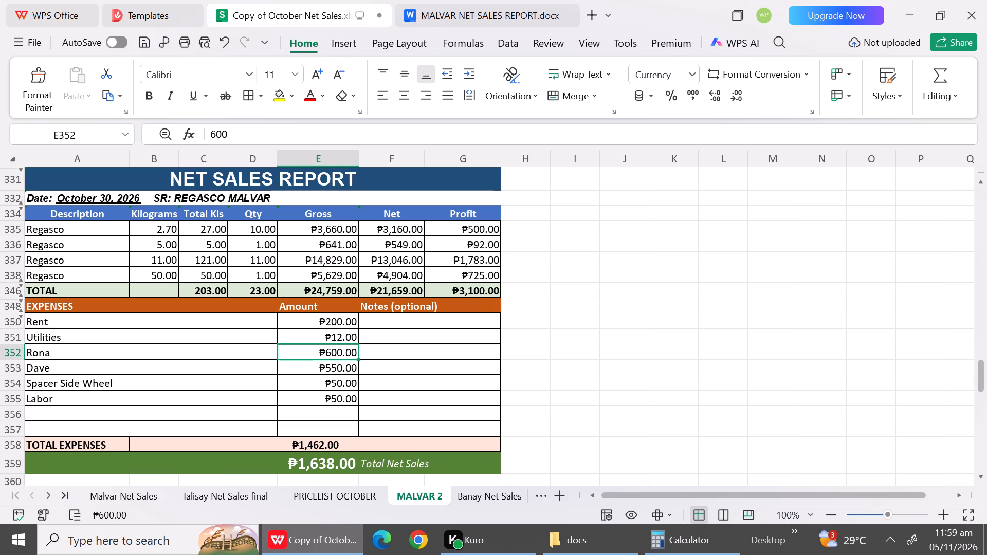
type("550")
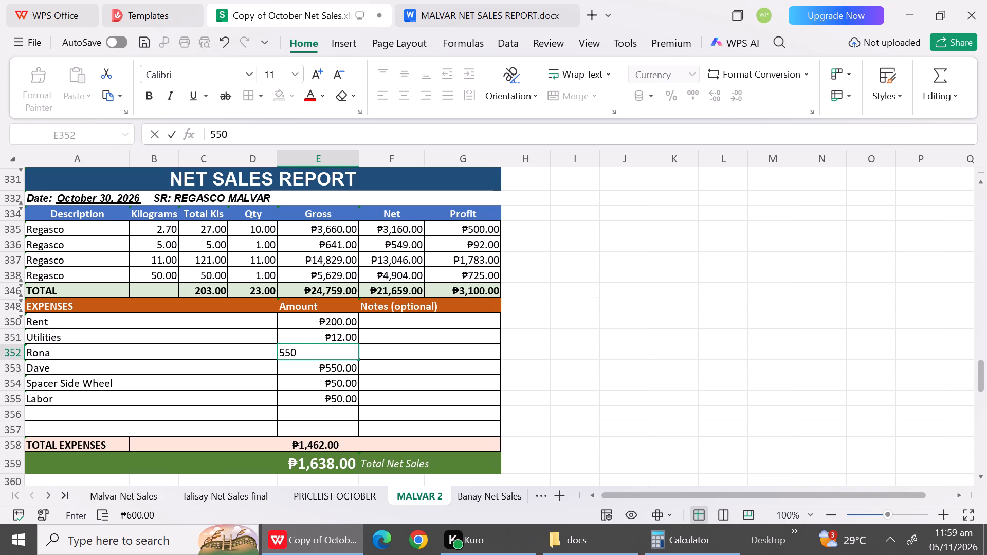
key("BackSpace")
key("BackSpace")
key("BackSpace")
key("BackSpace")
type("7-")
key("BackSpace")
type("00")
left_click(244, 357)
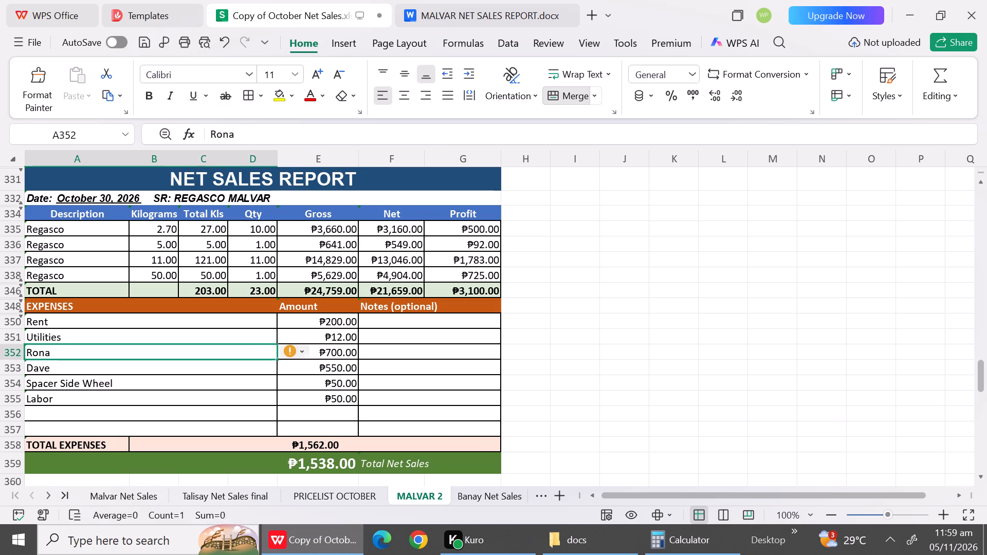
type("Ma")
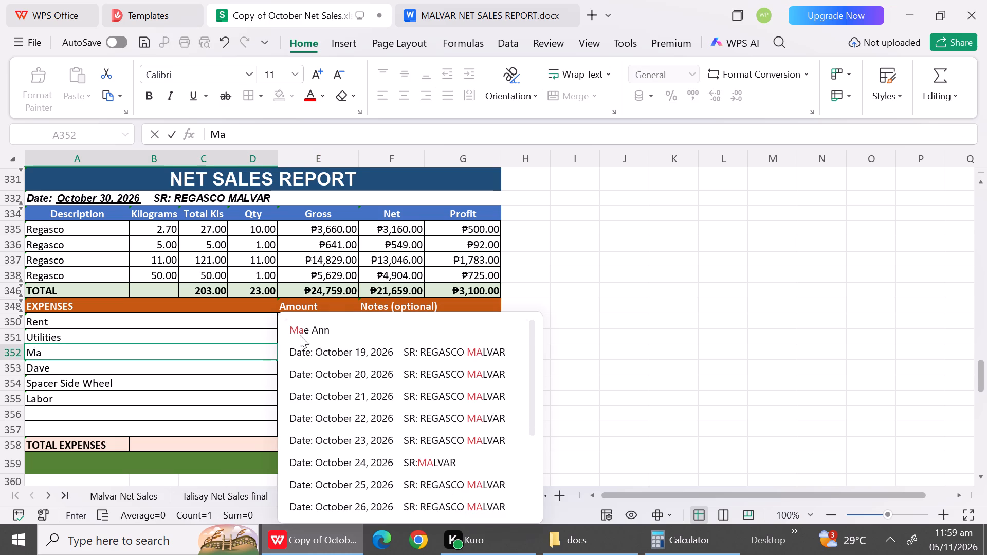
left_click(360, 333)
Change the expense in row 353 to Jerome with an amount of 600.
left_click(212, 369)
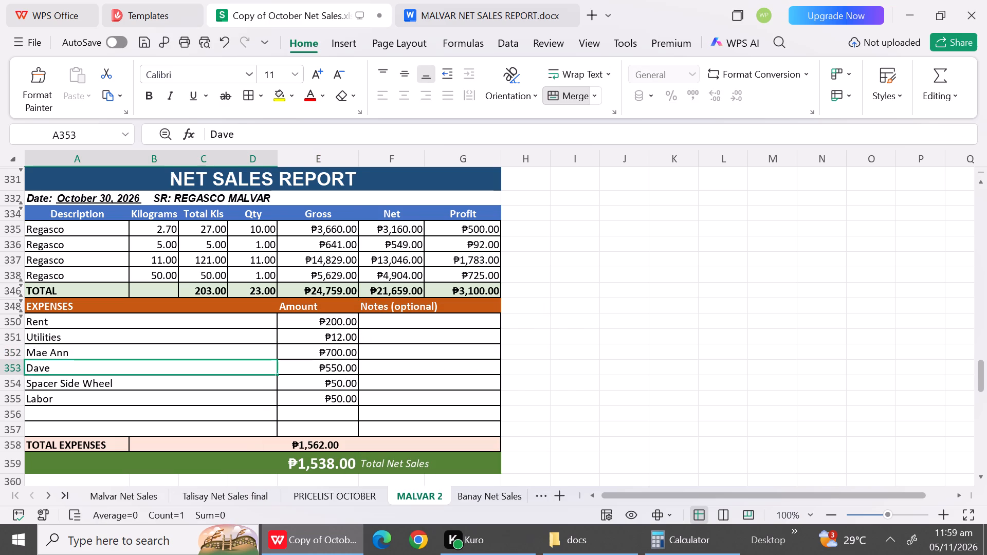
type("Je")
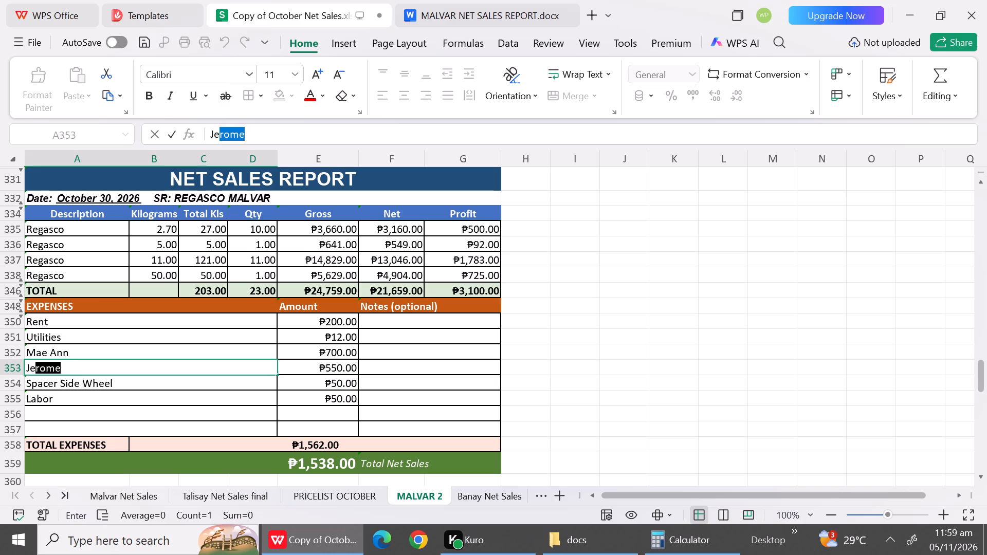
left_click(325, 374)
type("600")
Name the October 30 expenses in rows 354 to 356 Passway, Leo Tube 300*17 and Change Tire Tube.
left_click(230, 382)
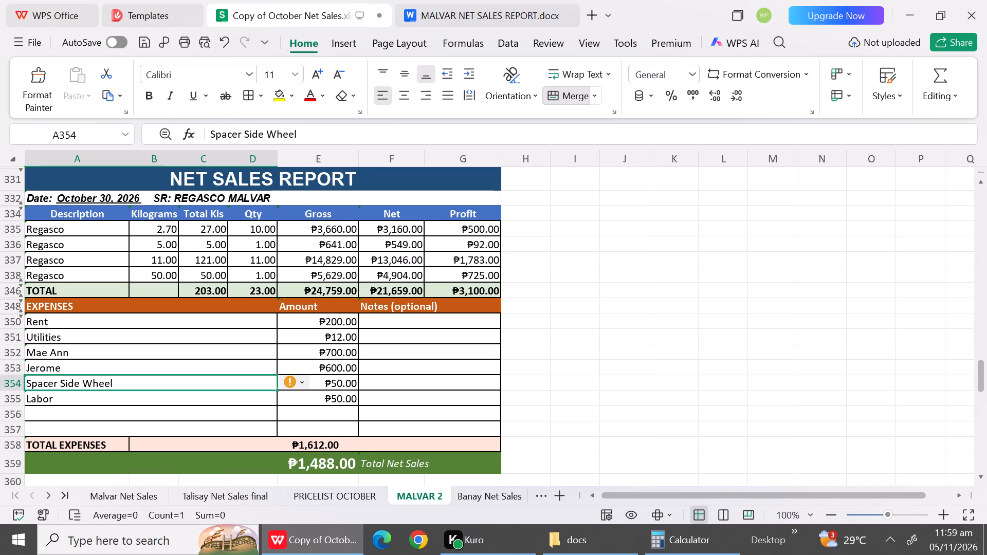
type("Pa")
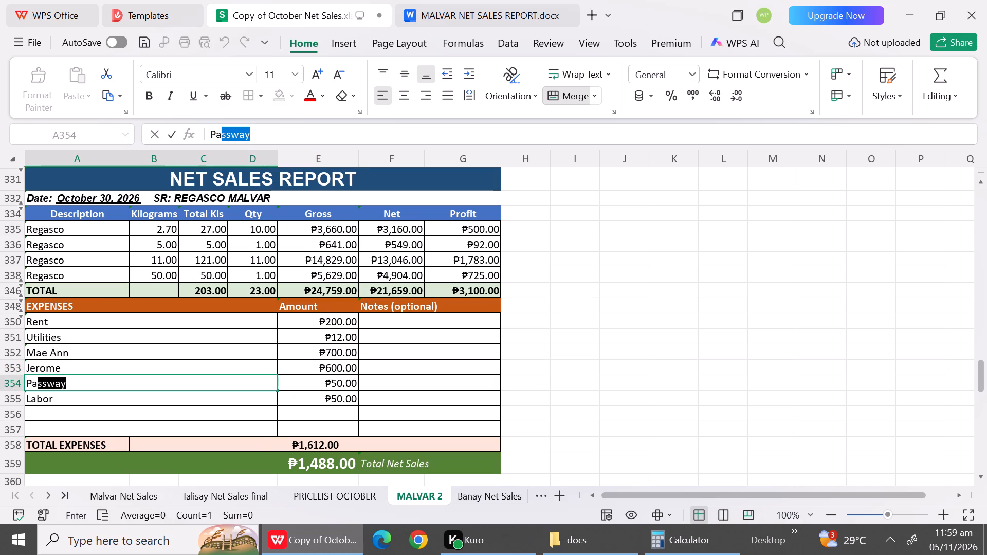
left_click(213, 397)
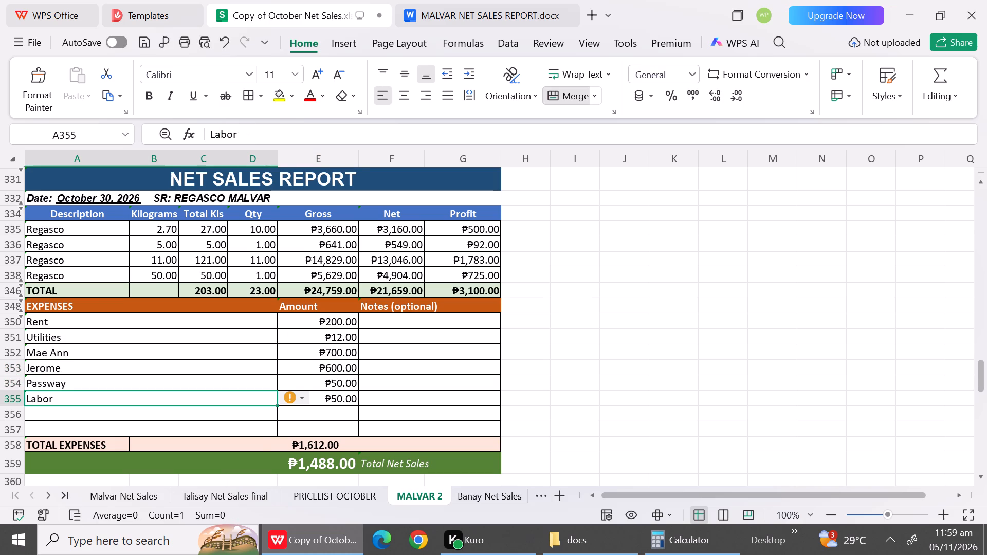
type("Leo Tuv")
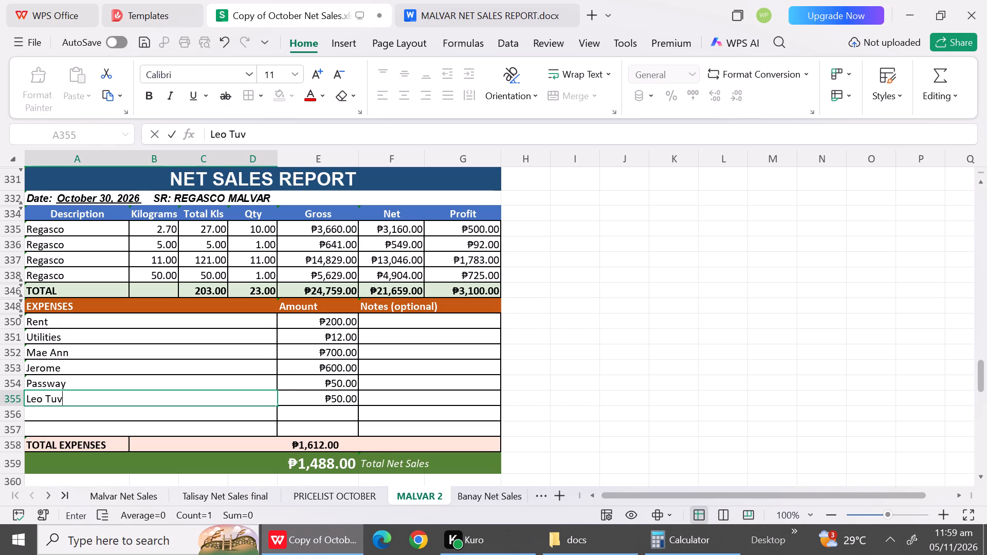
key("BackSpace")
key("b")
key("e")
key("space")
type("300*")
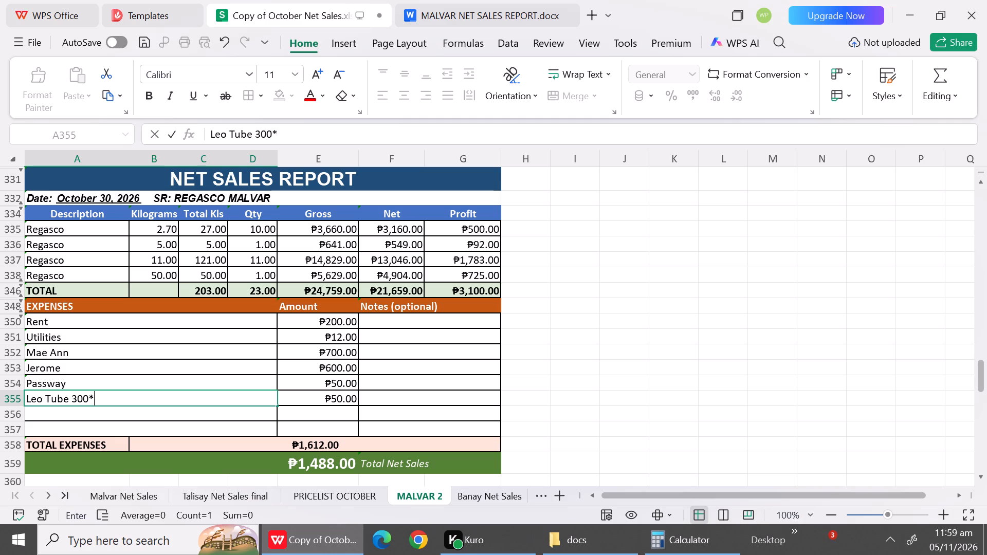
type("17")
left_click(98, 416)
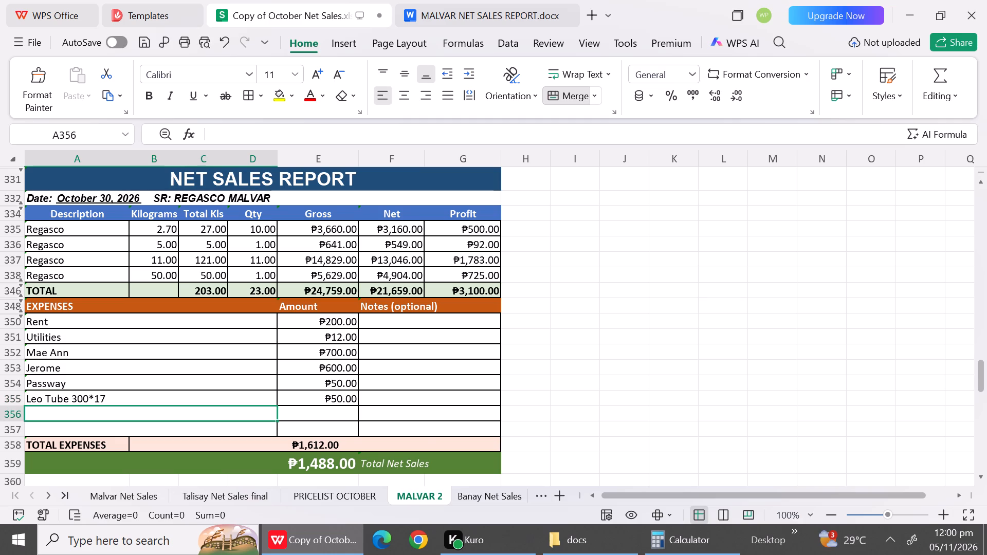
type("Change")
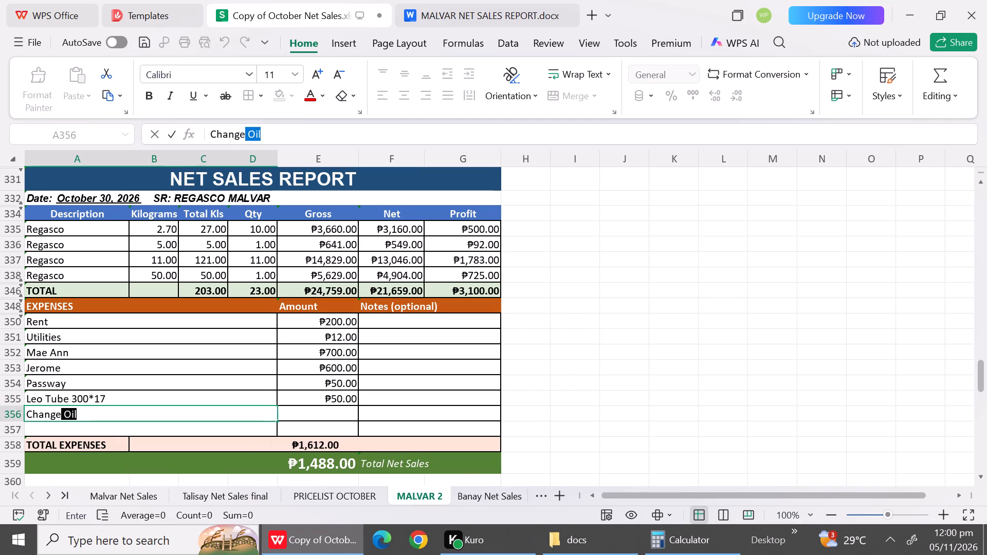
key("space")
type("Tire Tu")
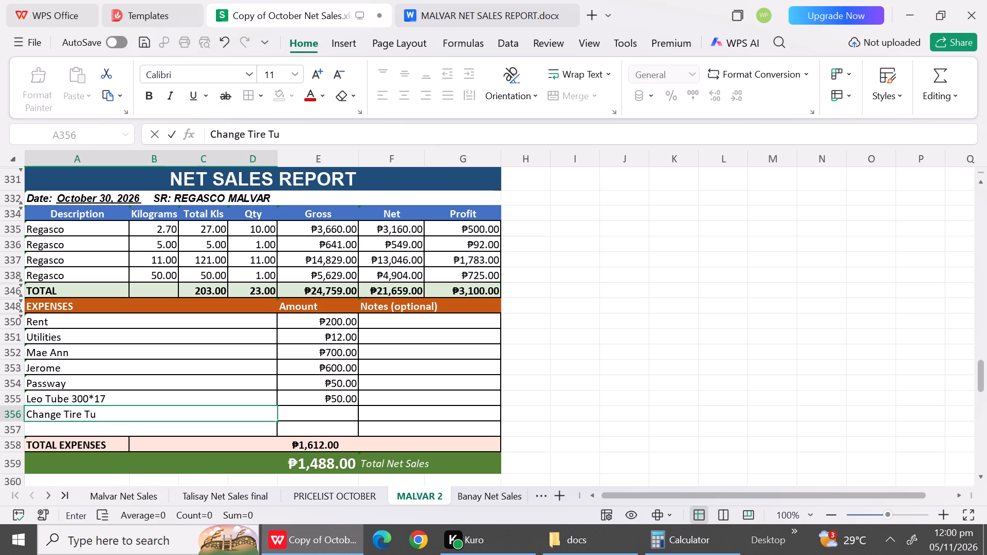
type("be")
left_click(184, 427)
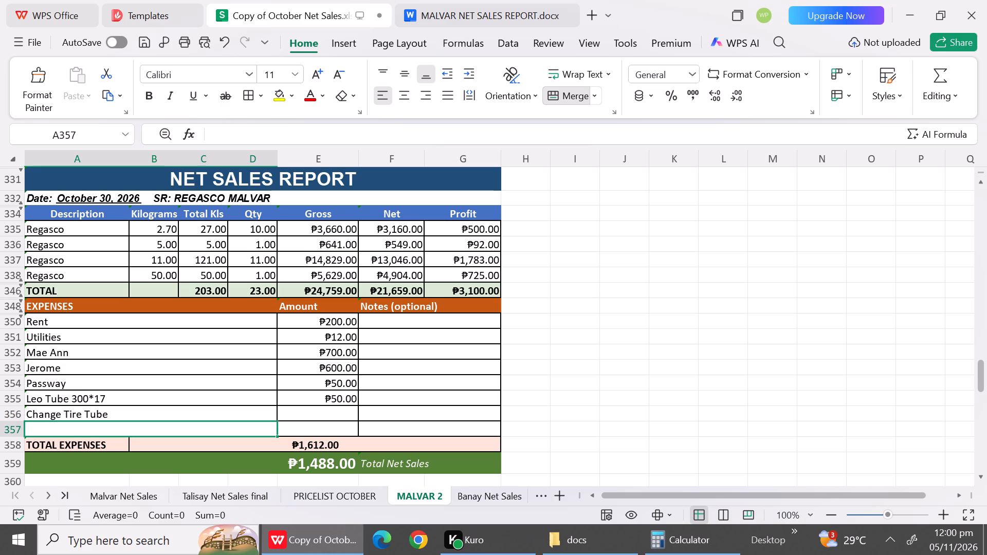
Set the expense amounts to 20 for Passway, 160 for Leo Tube 300*17 and 80 for Change Tire Tube.
left_click(312, 397)
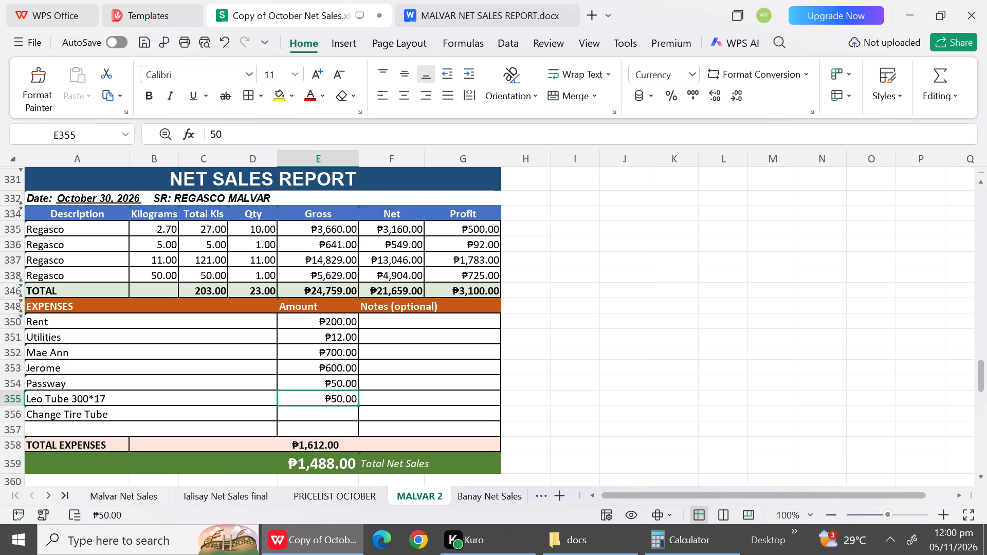
left_click(332, 379)
type("20")
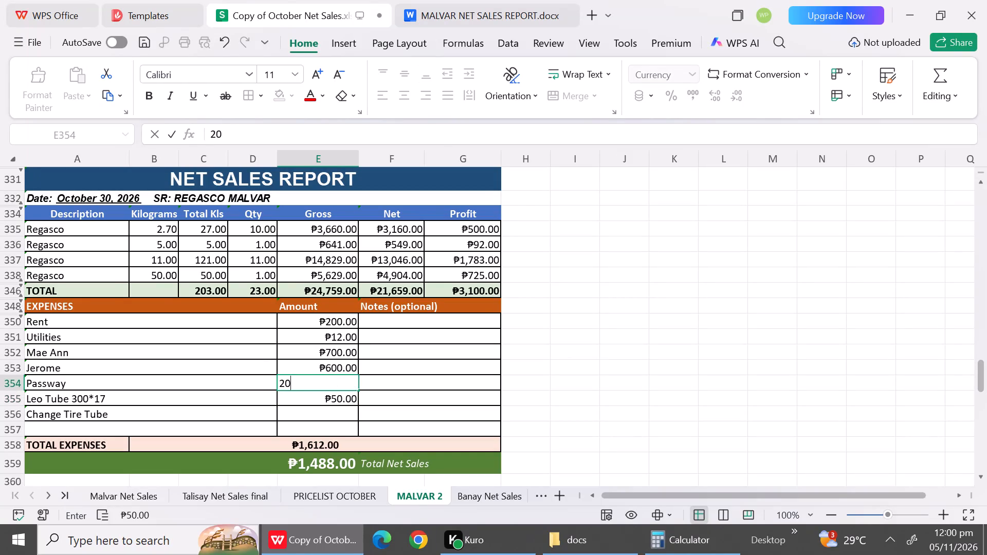
key("Down")
key("1")
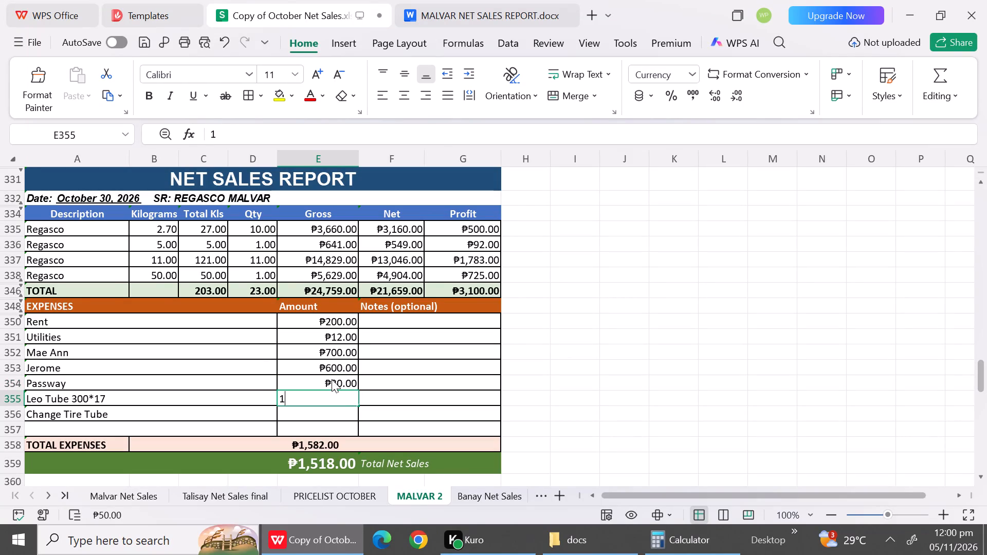
type("60")
key("Down")
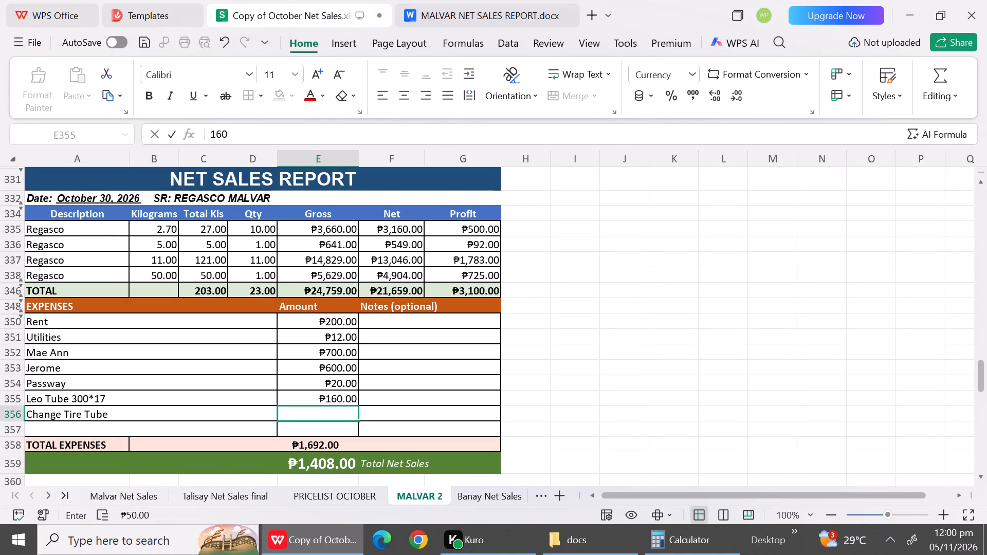
type("80")
left_click(437, 411)
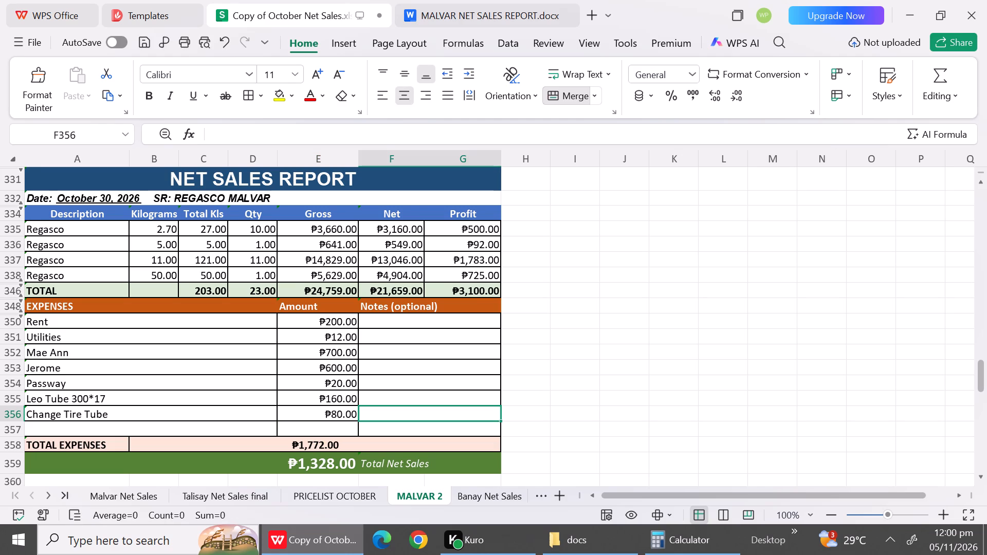
Hide blank row 357 above the October 30 total expenses.
double_click(11, 430)
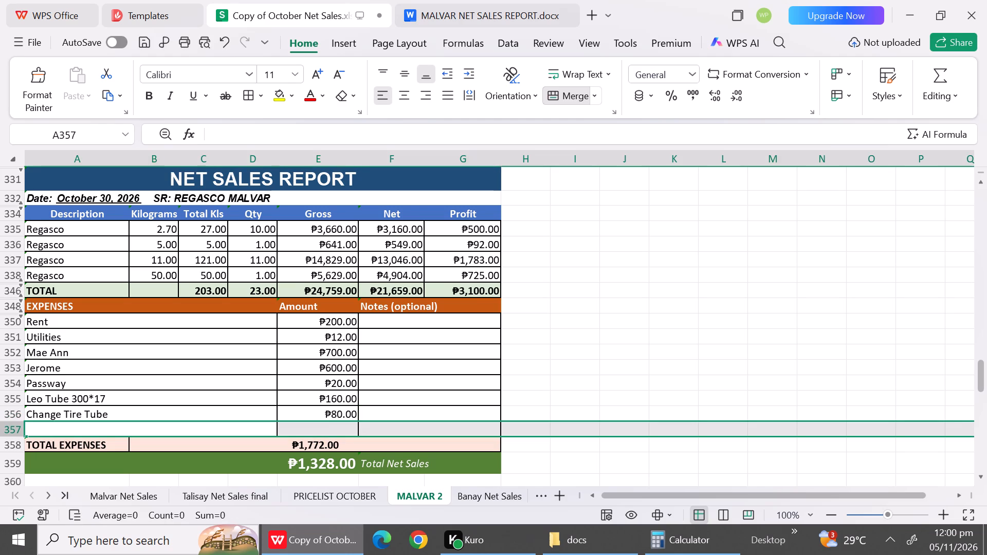
right_click(4, 432)
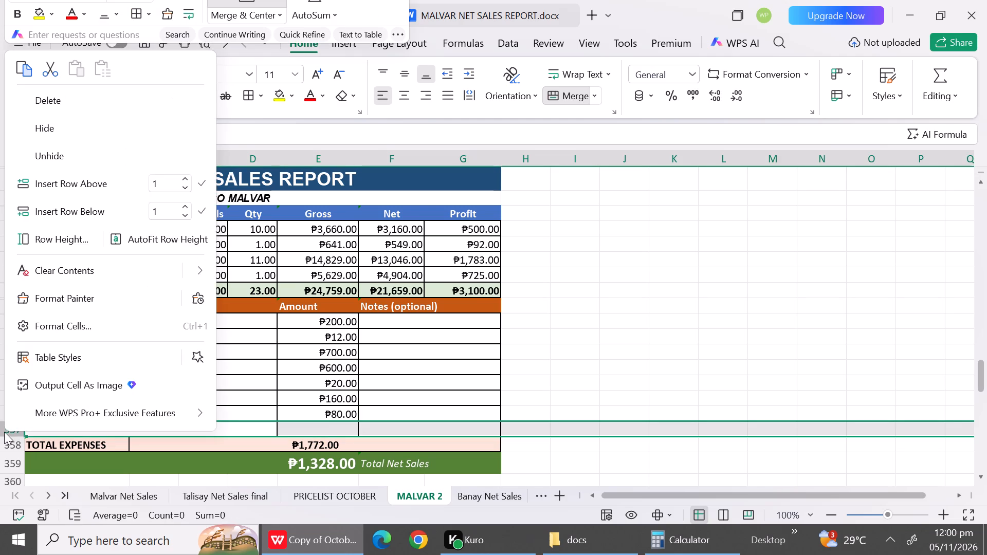
left_click(66, 135)
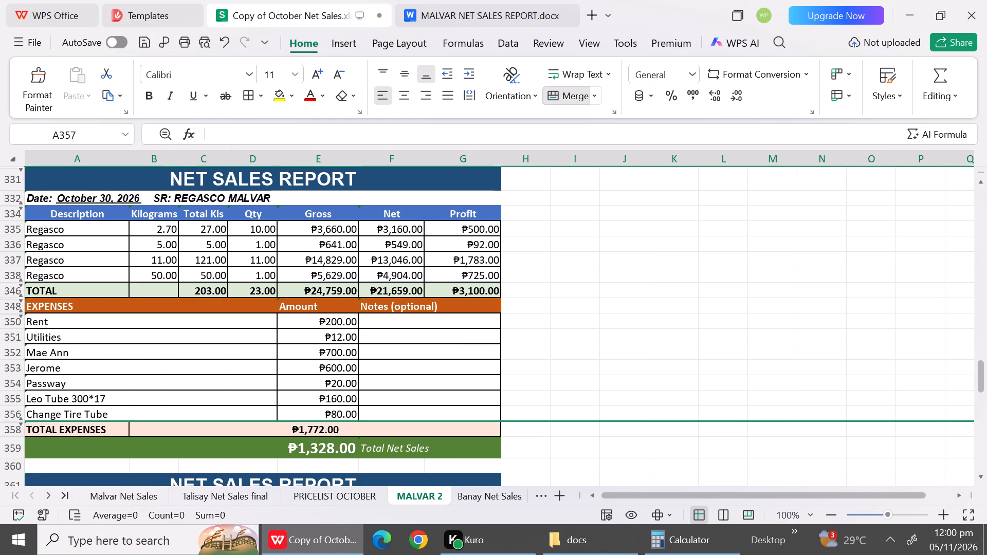
Hide blank row 363 between the date line and the column headings of the following report.
triple_click(986, 475)
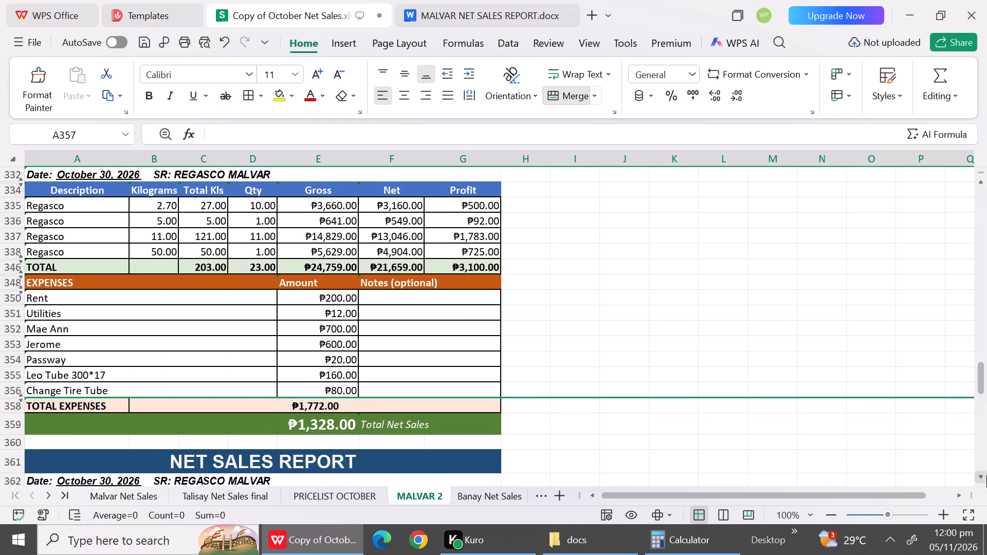
triple_click(986, 475)
double_click(986, 475)
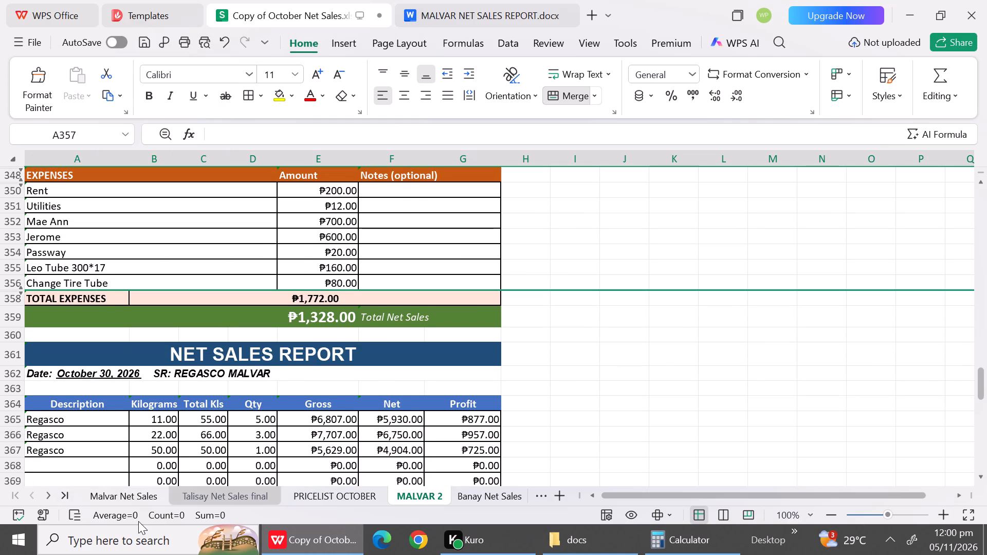
double_click(15, 386)
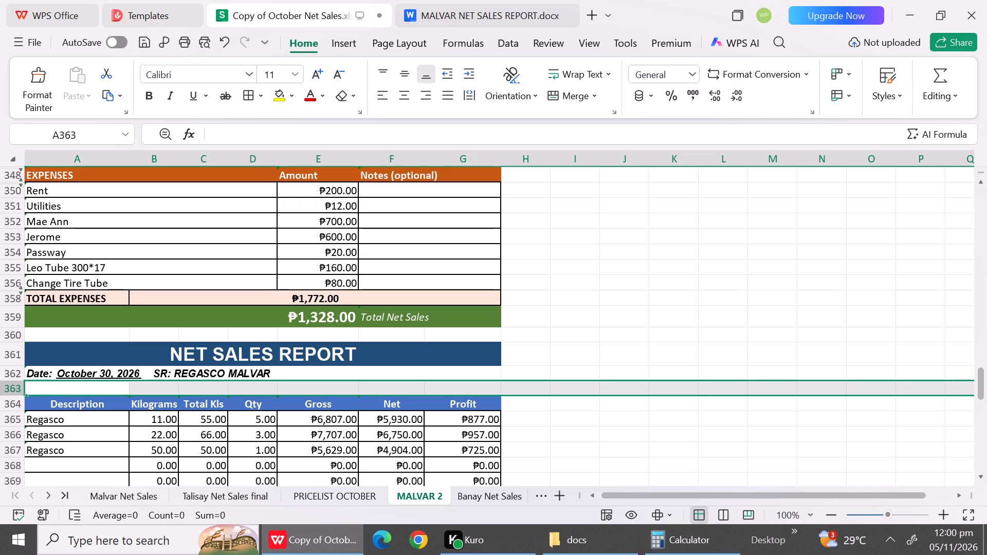
right_click(7, 388)
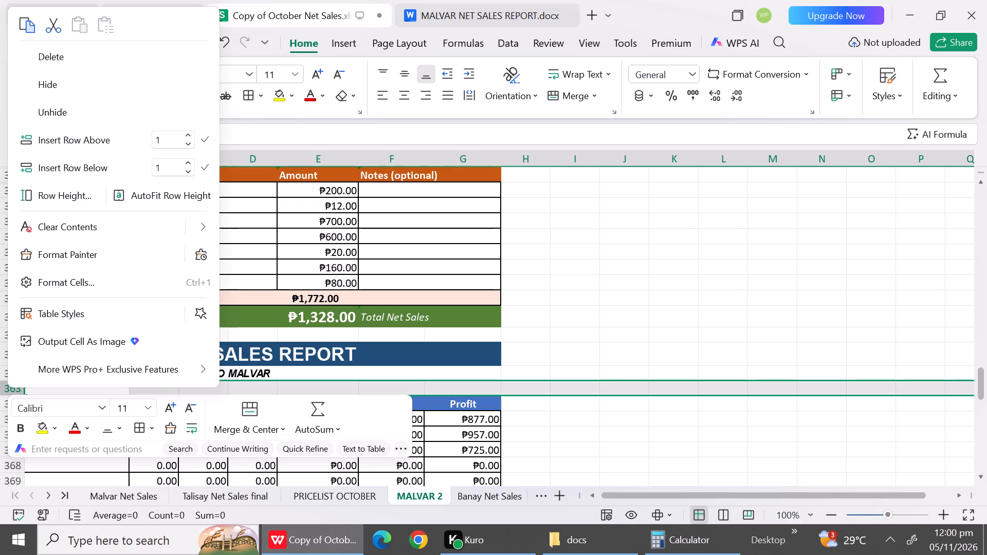
left_click(60, 83)
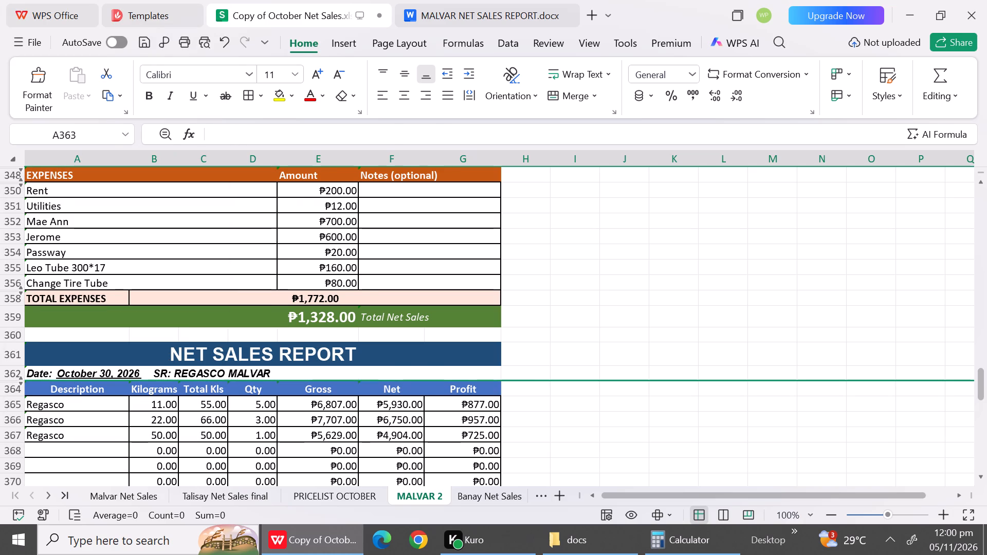
Change the date of the report in row 362 to October 31, 2026.
double_click(109, 373)
key("BackSpace")
key("1")
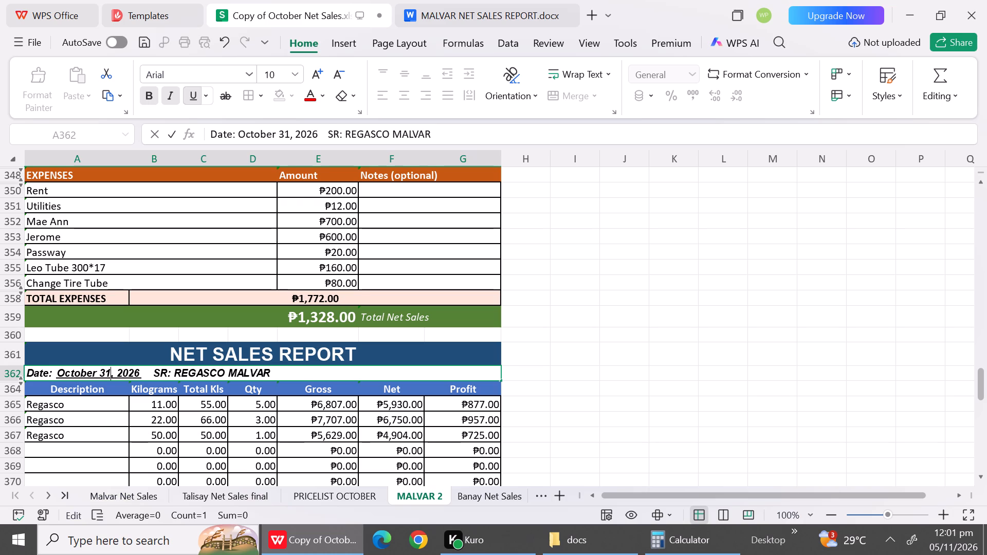
Enter Kilograms values of 2.7, 5, 11, 22 and 50 in rows 365 to 369 of the October 31 report.
left_click(166, 408)
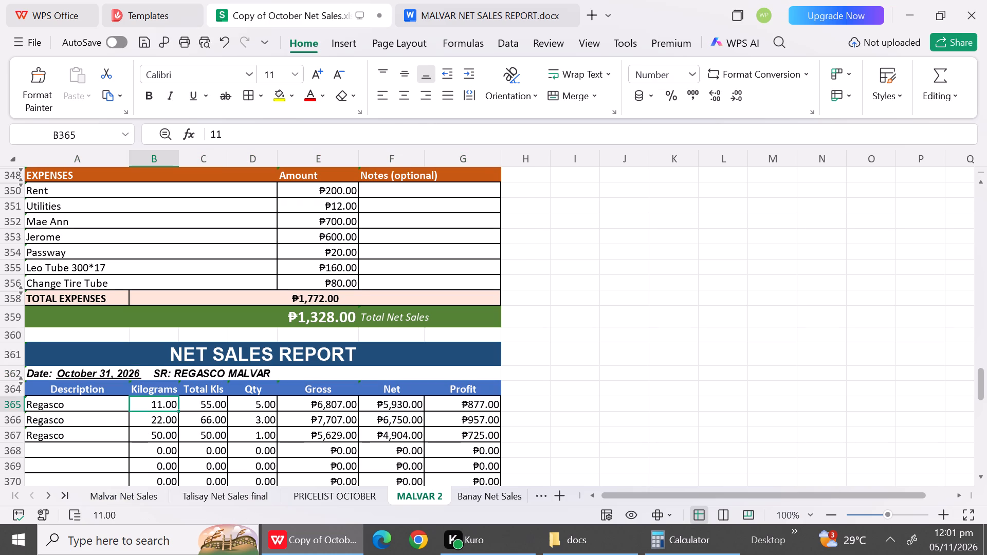
type("2.")
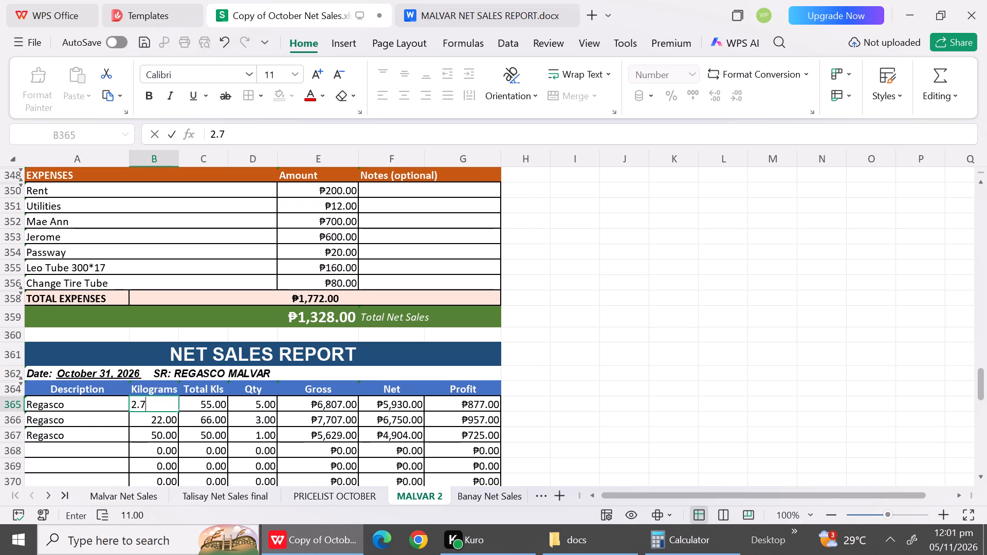
key("7")
key("Down")
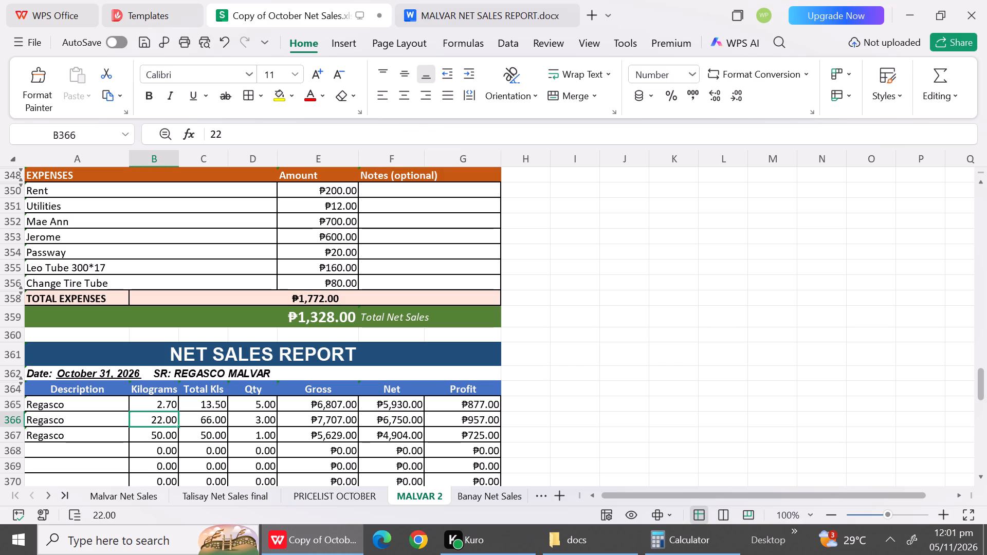
key("5")
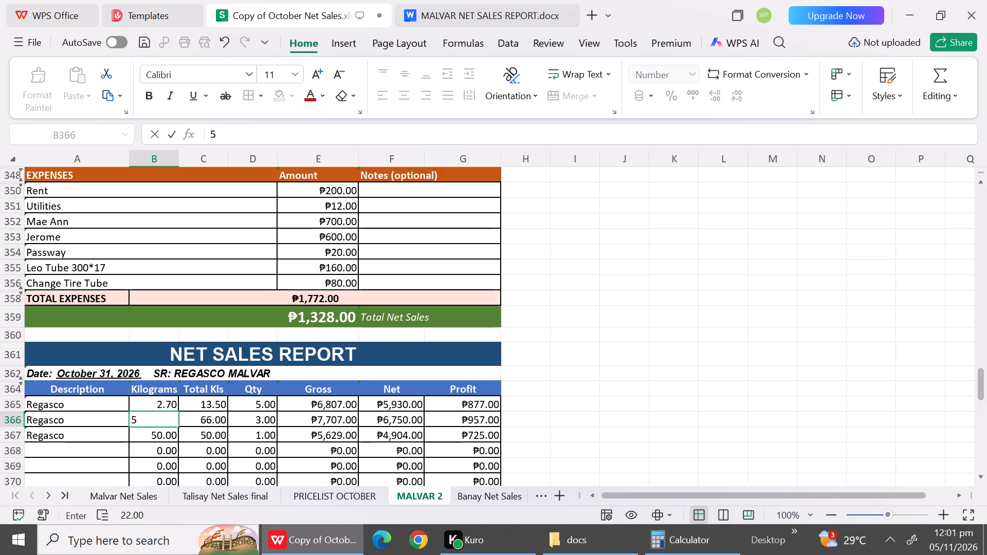
key("Down")
type("11")
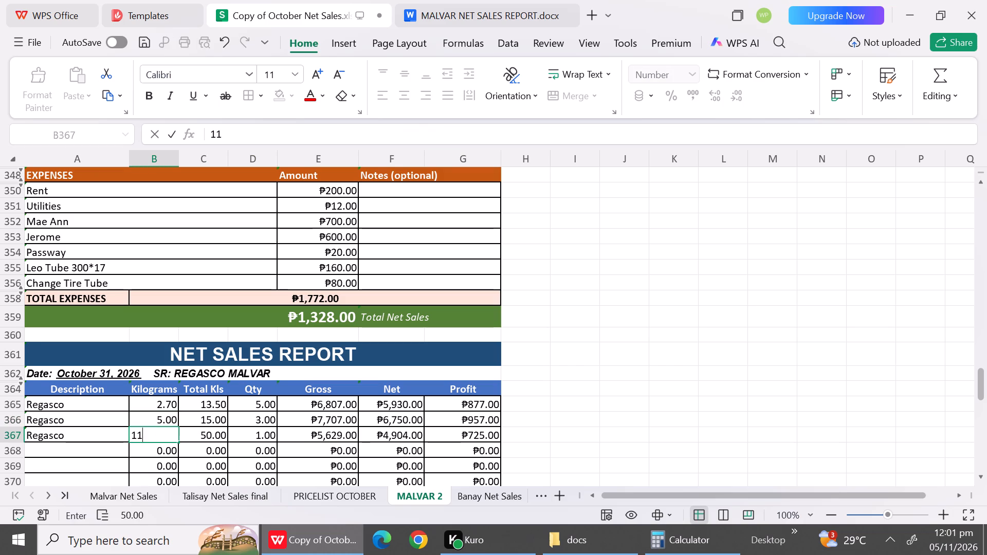
key("Down")
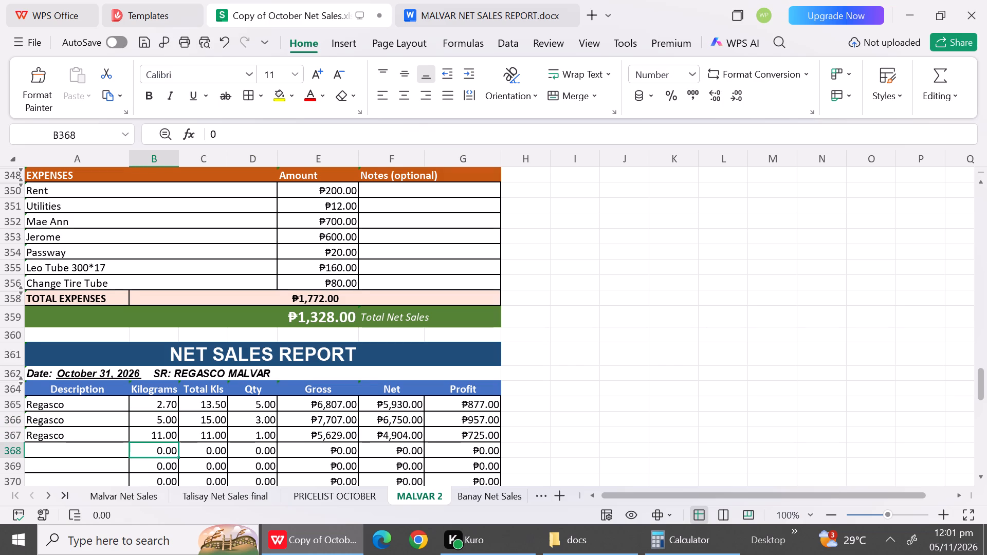
type("22")
key("Down")
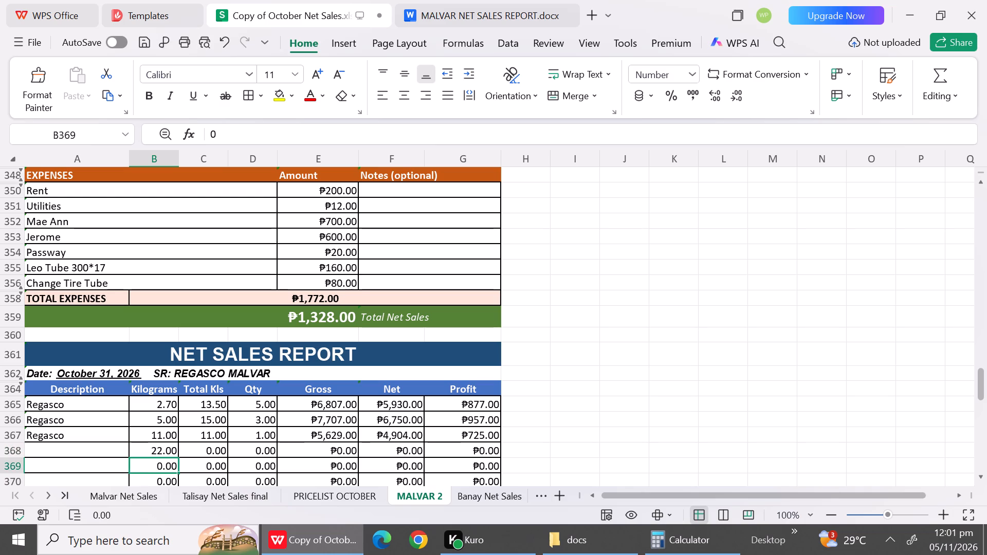
key("4")
key("BackSpace")
type("50")
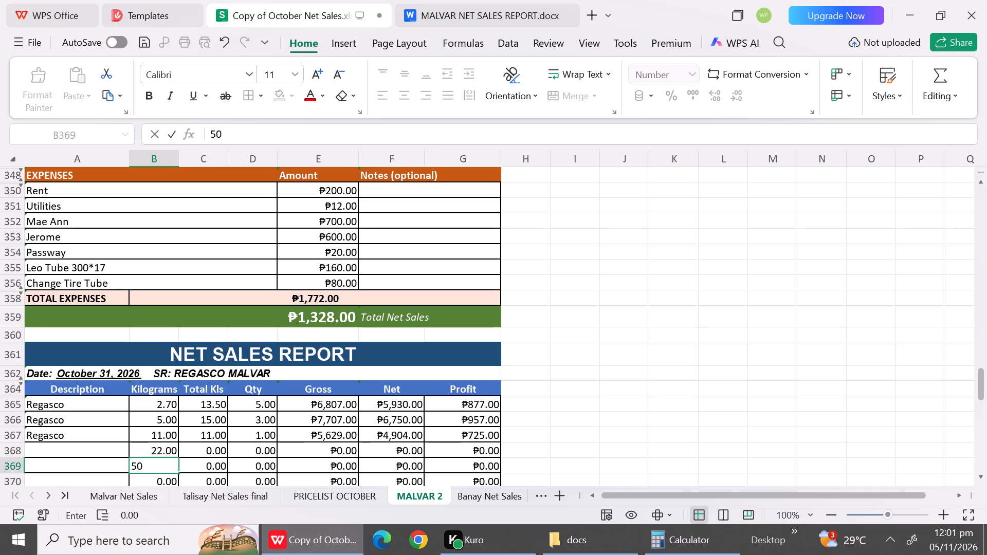
Copy the Regasco description from row 367 into rows 368 and 369 of the October 31 report.
key("Down")
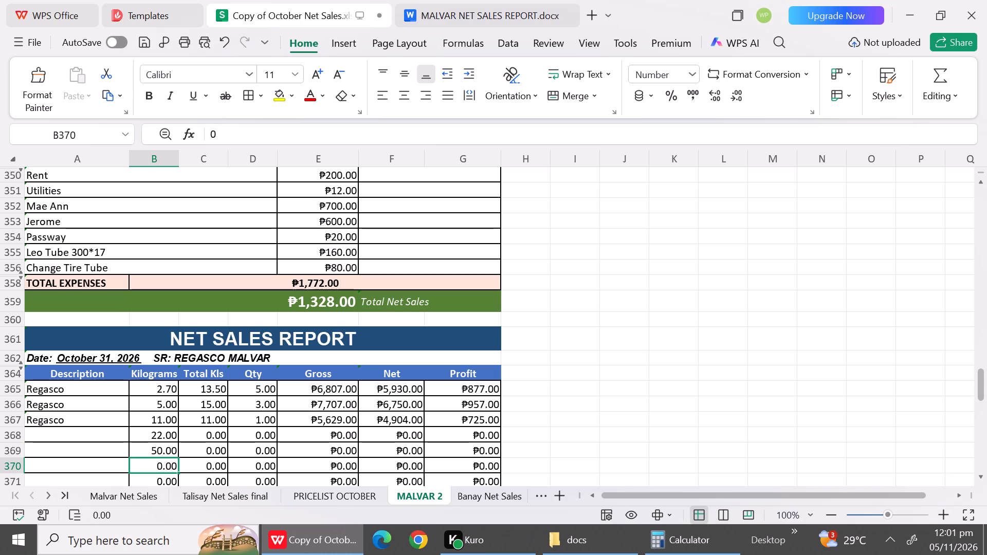
left_click(56, 433)
left_click(50, 419)
key("ctrl+c")
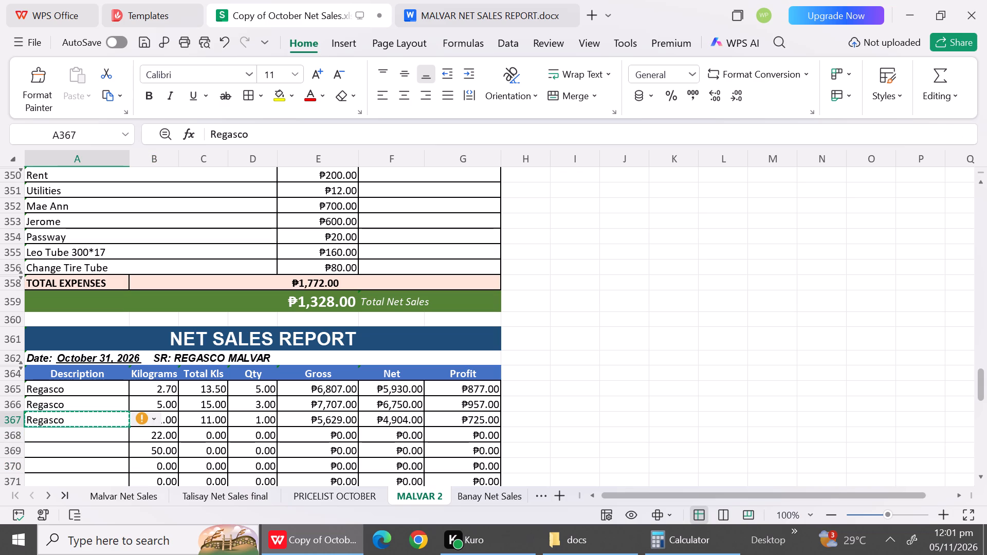
left_click_drag(53, 437, 53, 449)
key("ctrl+v")
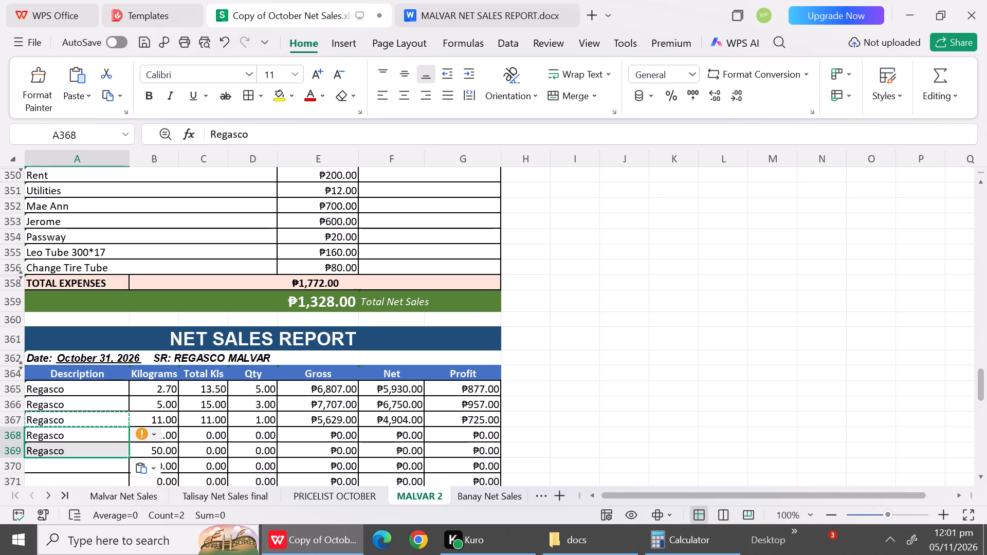
Enter Qty values of 20, 3, 7, 3 and 6 in rows 365 to 369 of the October 31 report.
left_click(257, 389)
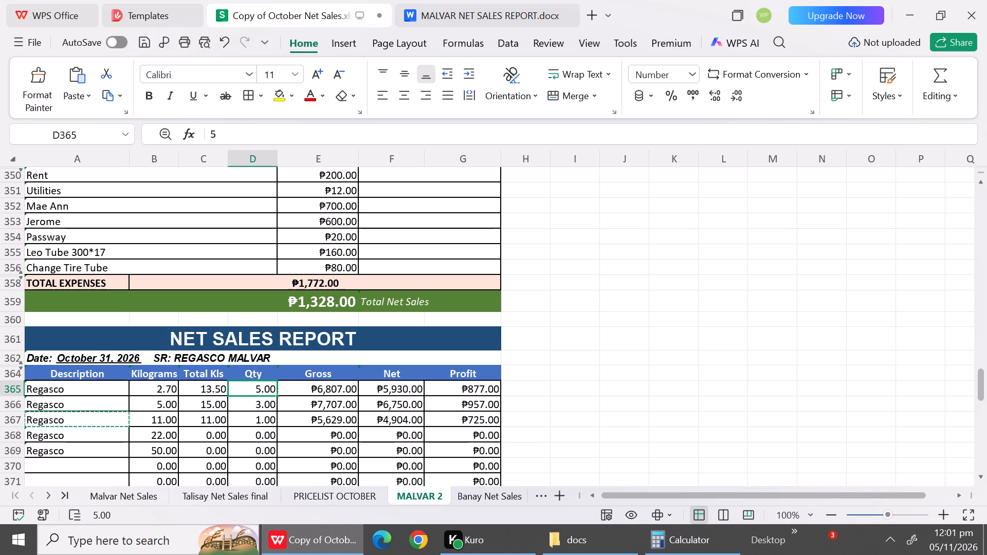
type("20")
key("Down")
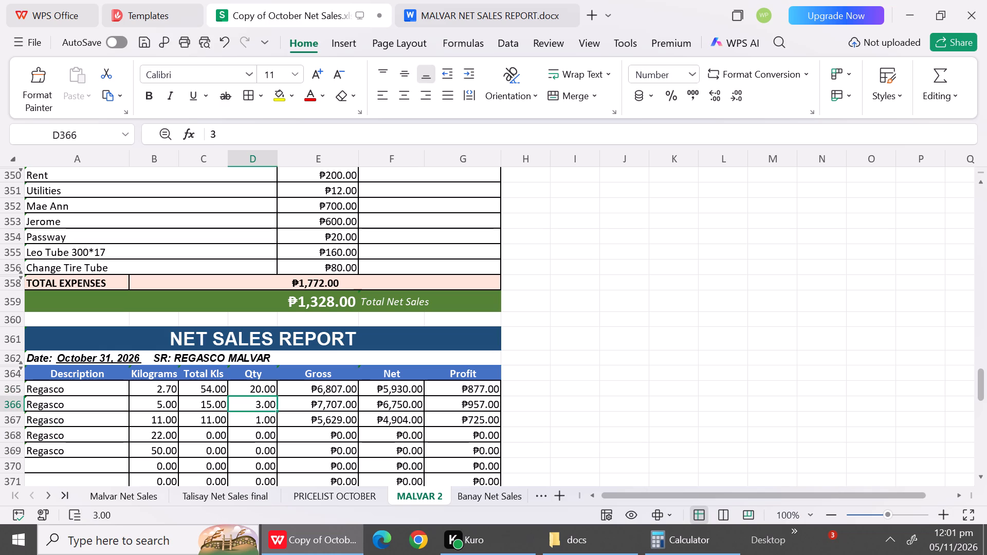
key("3")
key("Down")
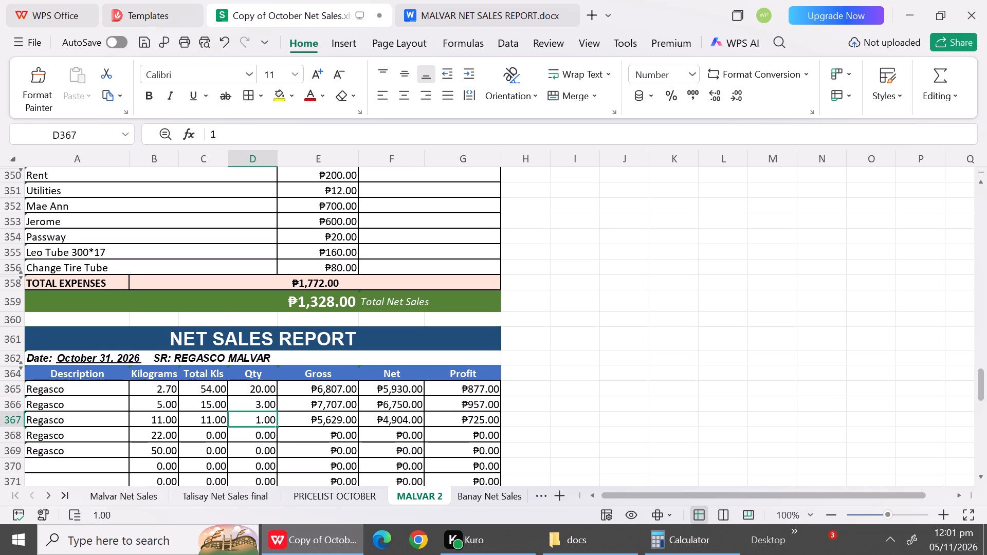
key("7")
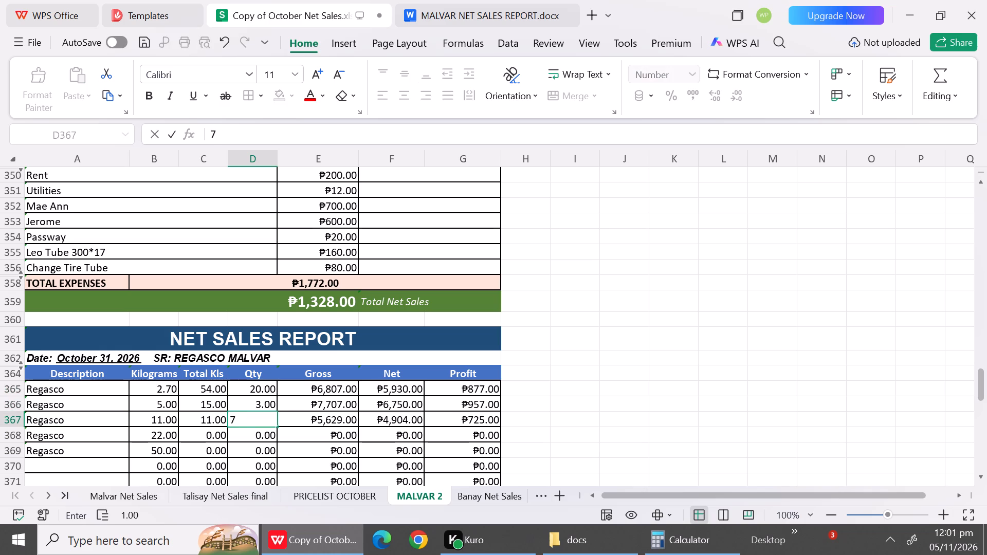
key("Down")
key("3")
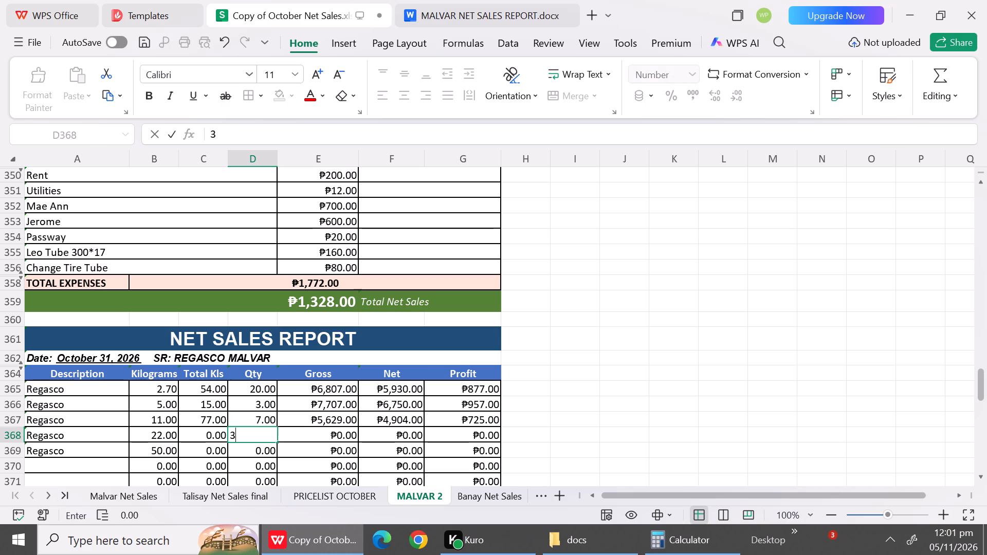
key("Down")
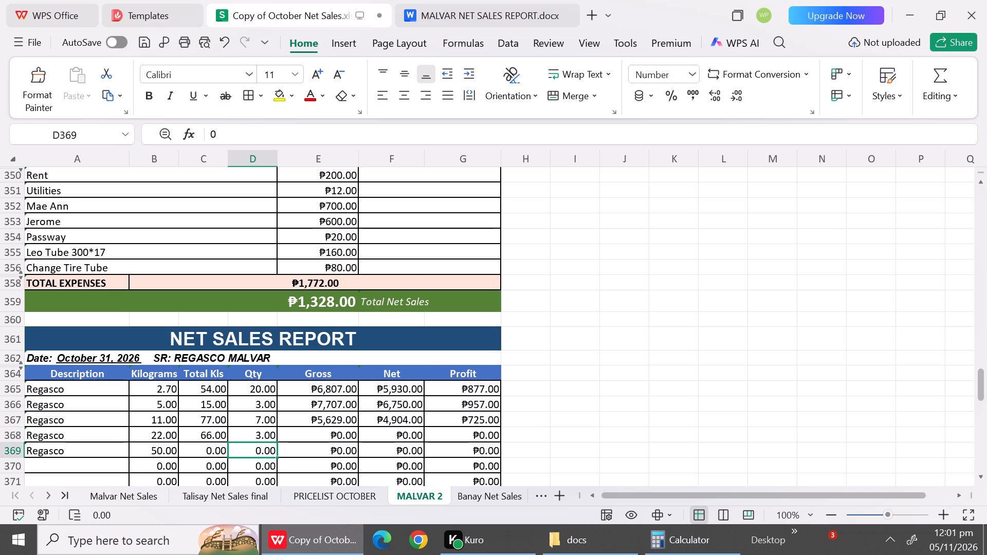
key("6")
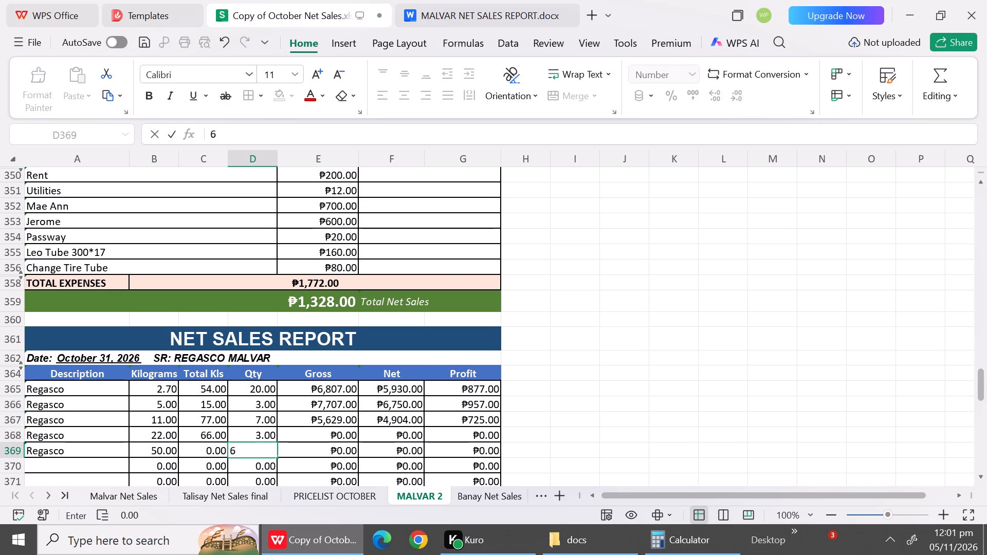
left_click(307, 448)
Enter Gross amounts of 7320, 1923, 9523, 7707 and 33666 in rows 365 to 369 of the October 31 report.
left_click(321, 388)
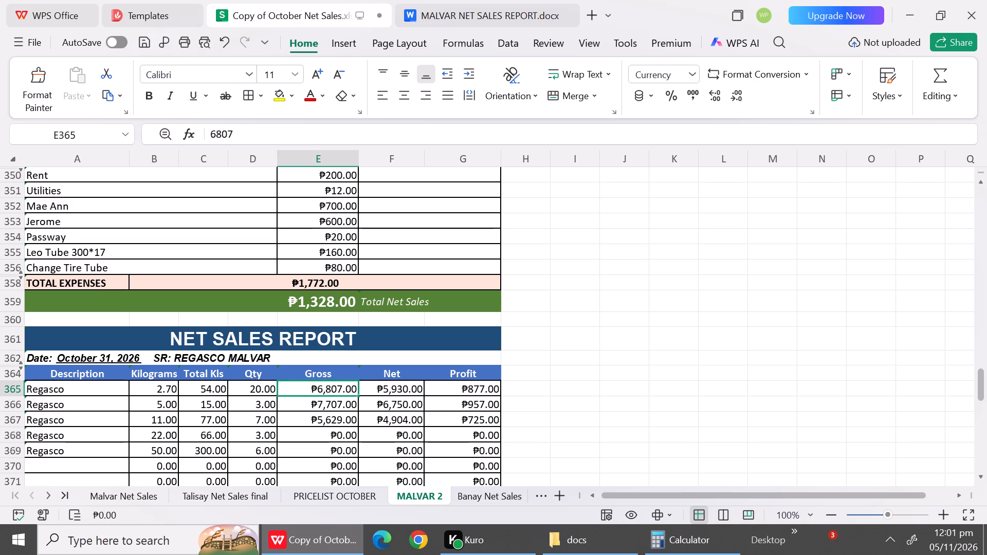
key("7")
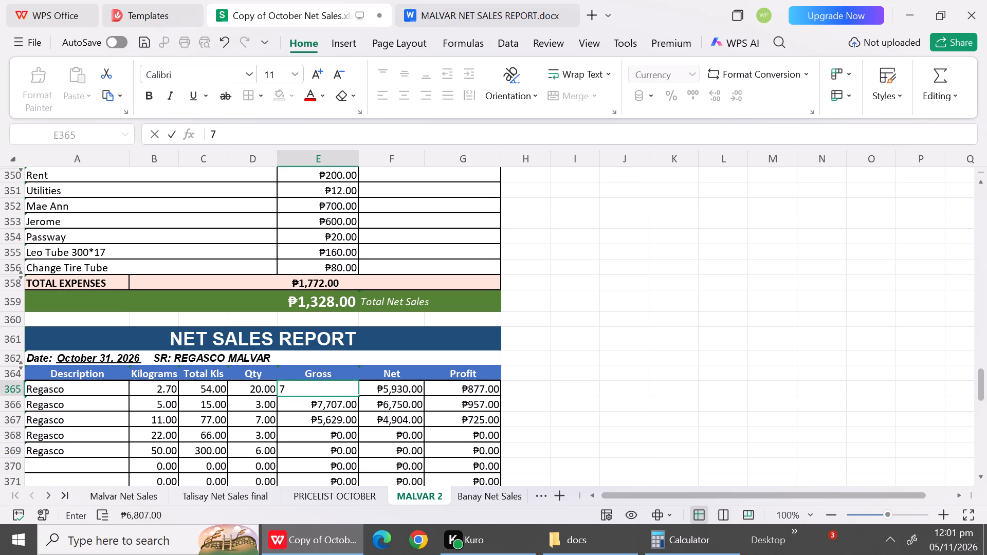
type("320")
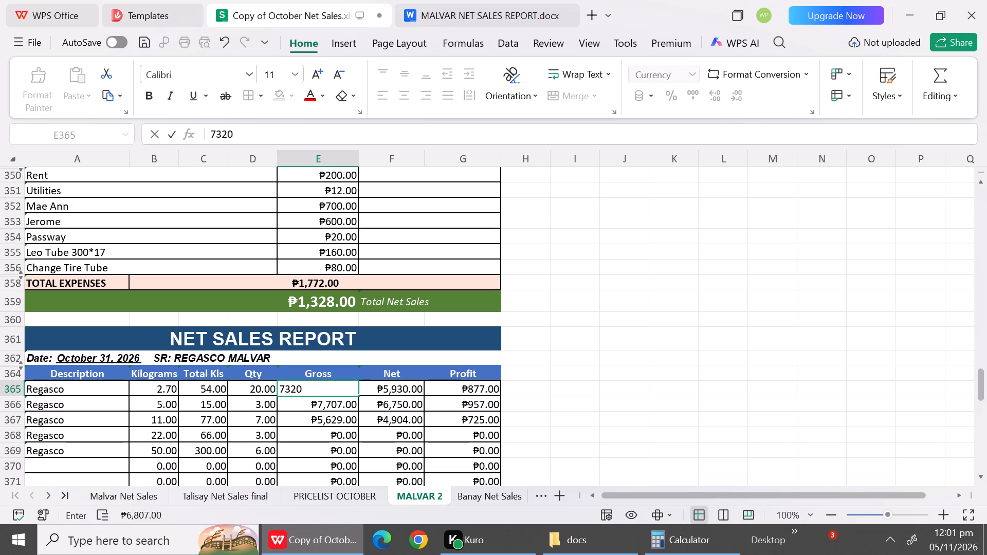
key("Down")
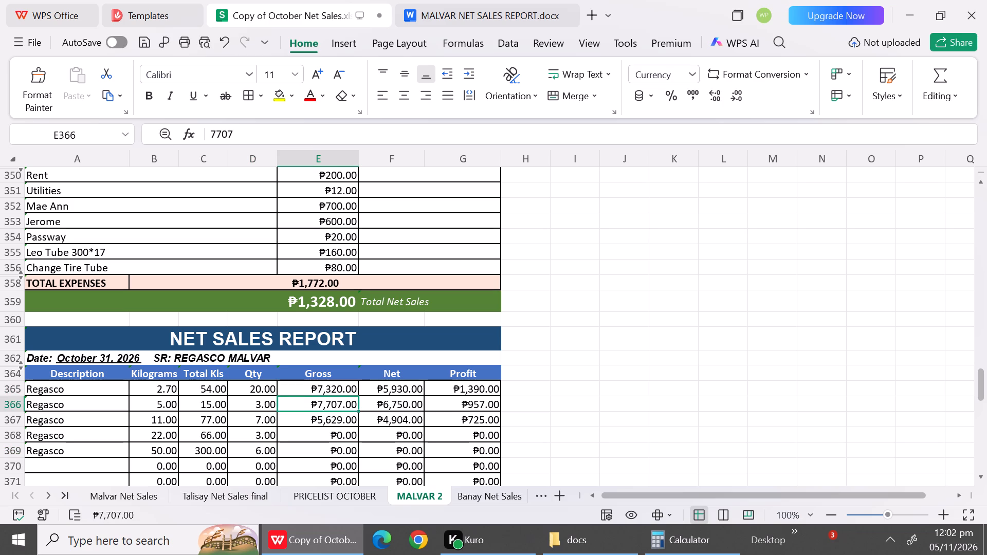
type("19")
type("23")
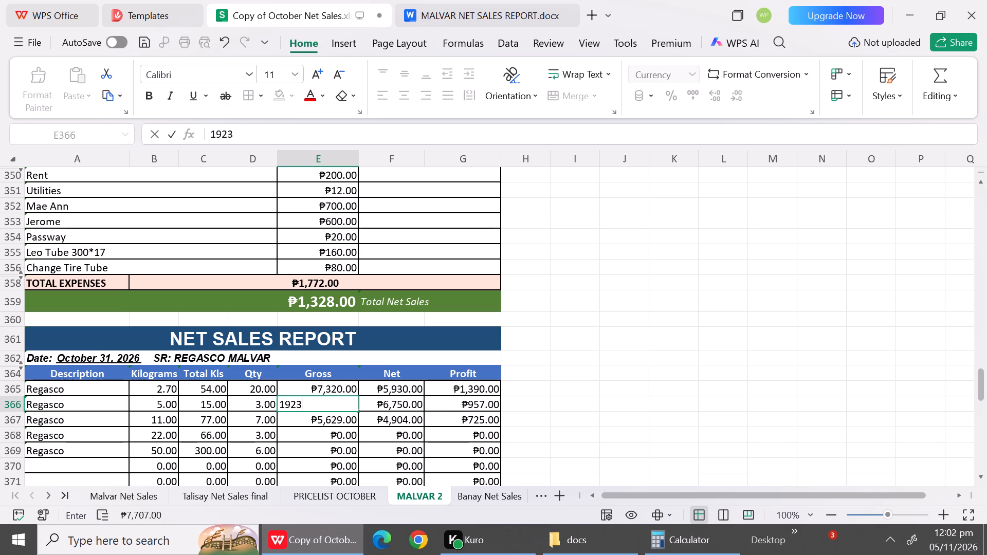
key("Down")
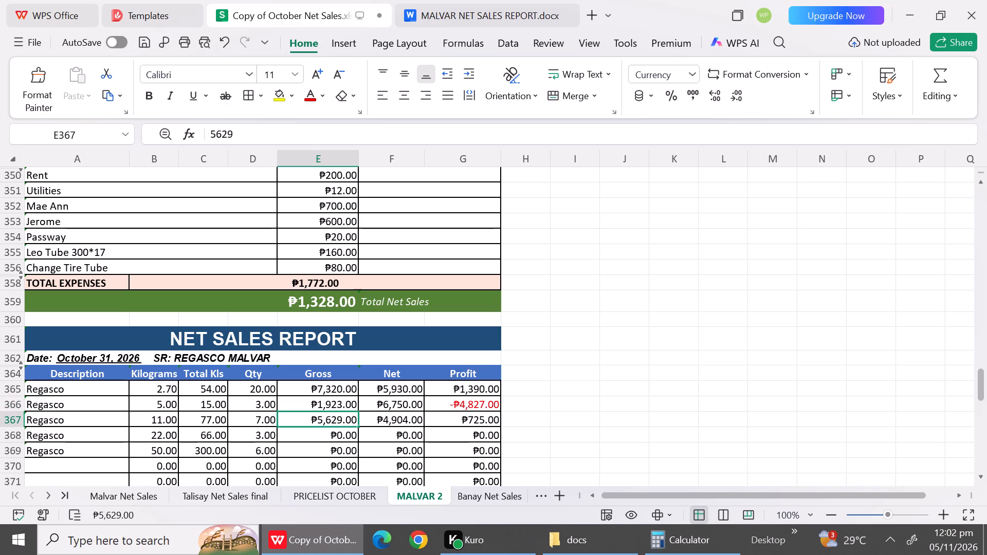
type("95")
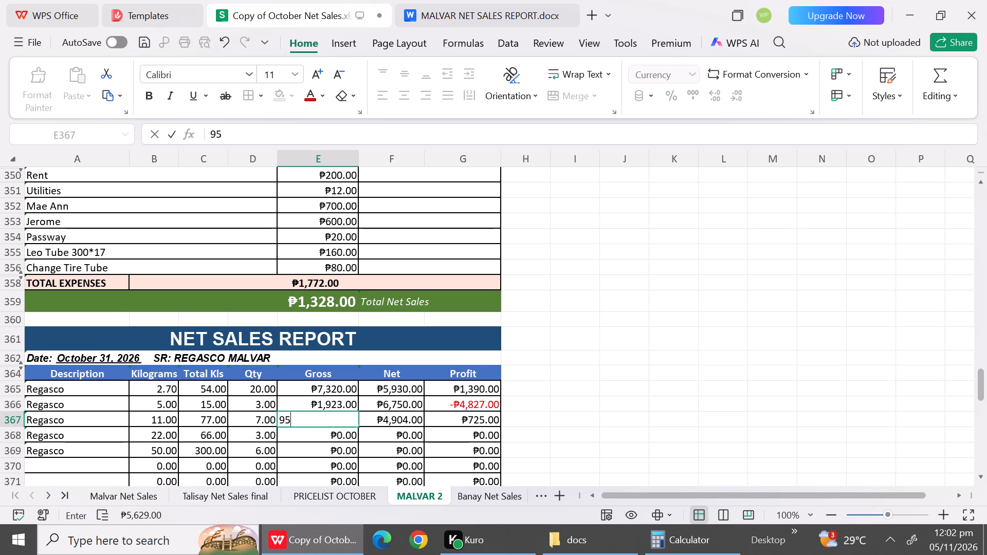
type("23")
key("Down")
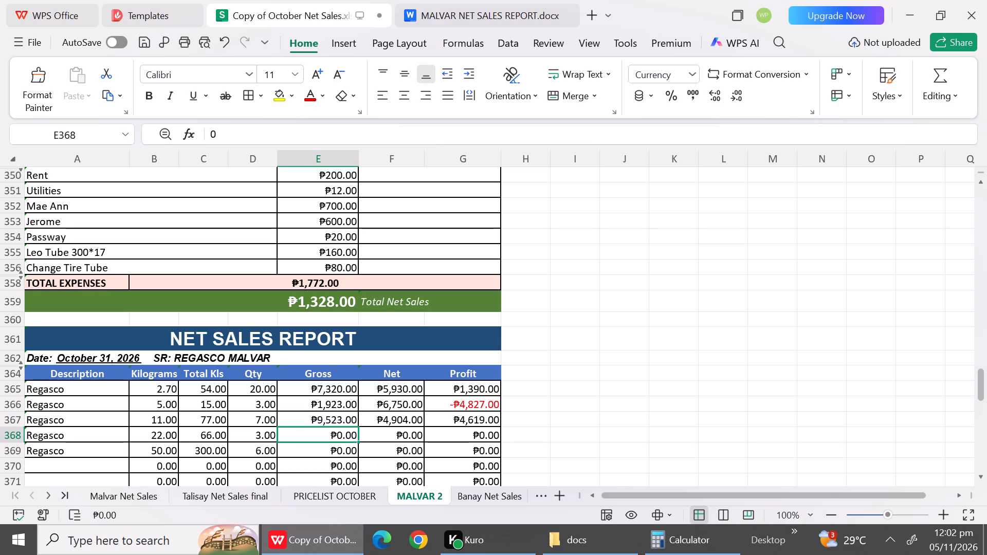
type("77")
type("07")
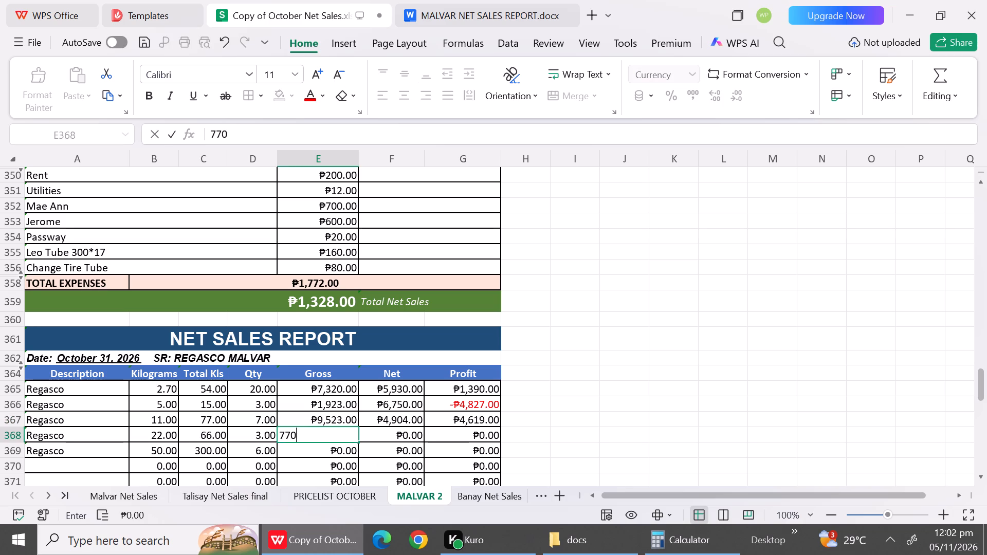
key("Down")
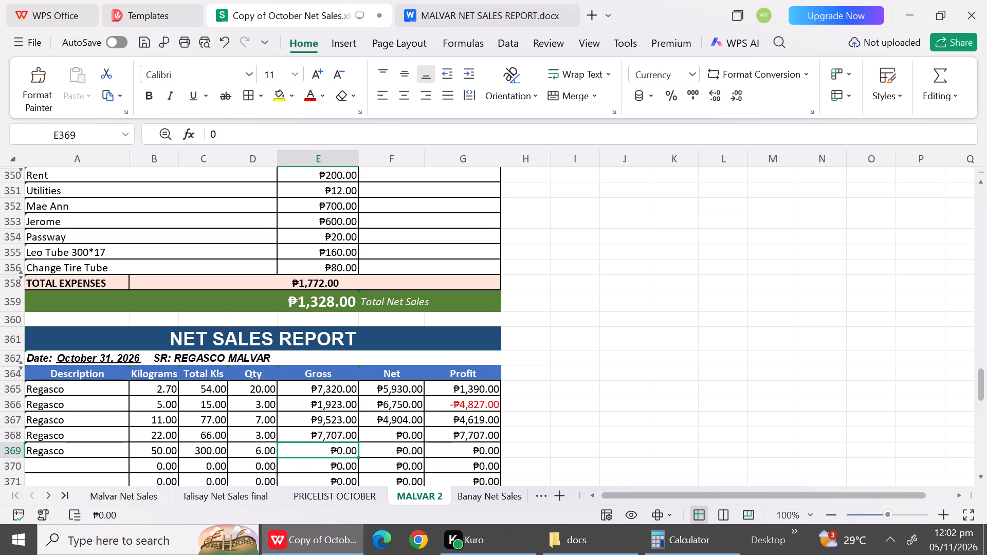
type("33")
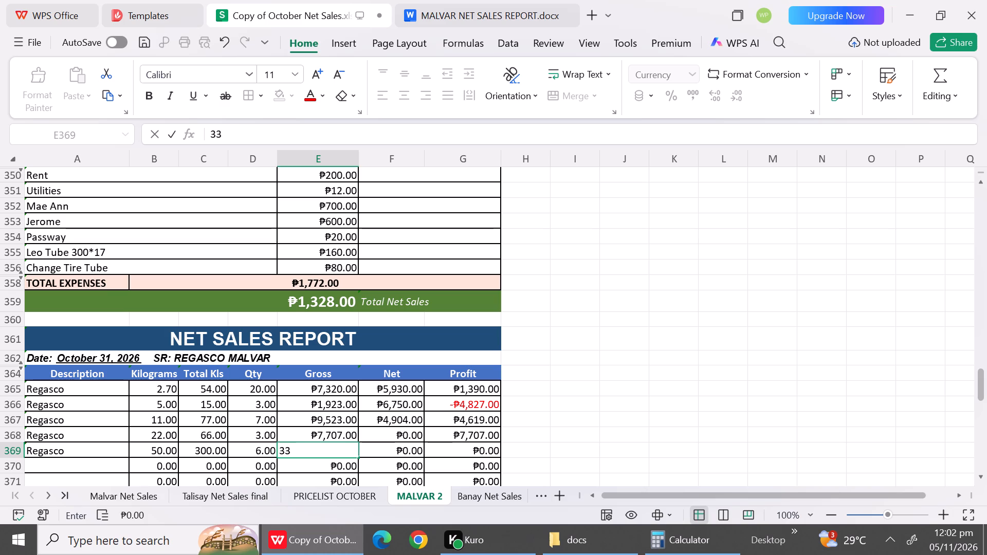
type("666")
left_click(622, 430)
Multiply 316 by 20 in Calculator and enter 6320 as the Net amount of the 2.7 kg item in row 365.
left_click(390, 392)
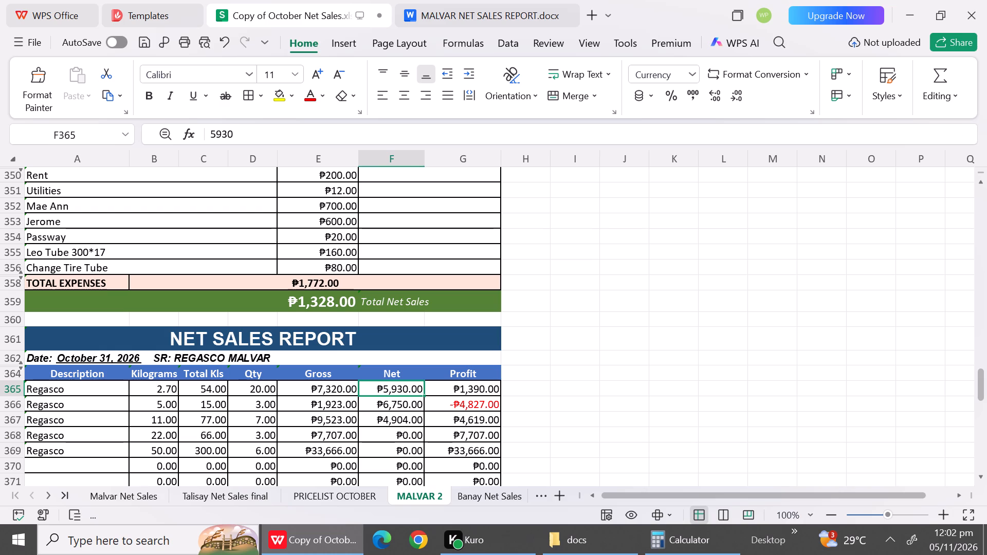
left_click(693, 554)
left_click(682, 213)
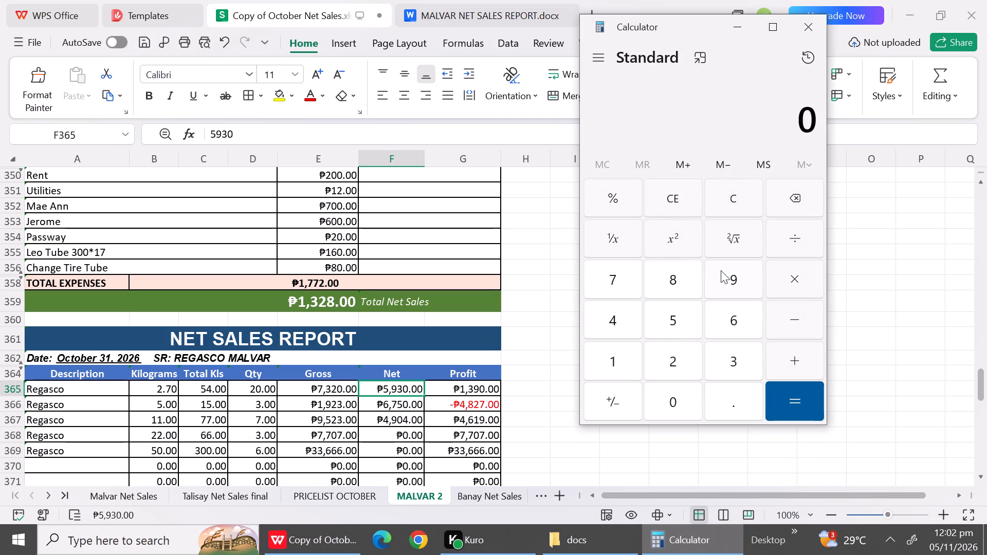
type("316*")
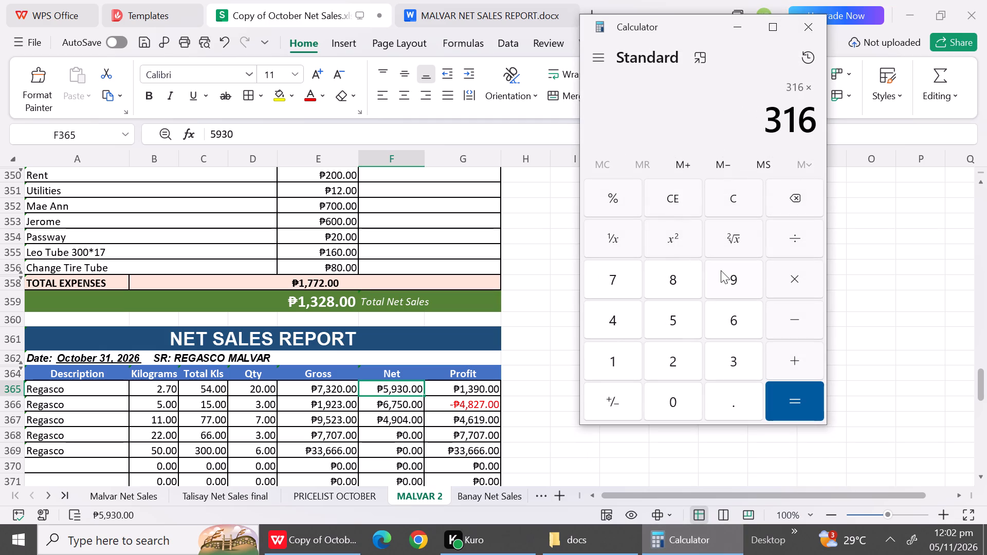
type("20")
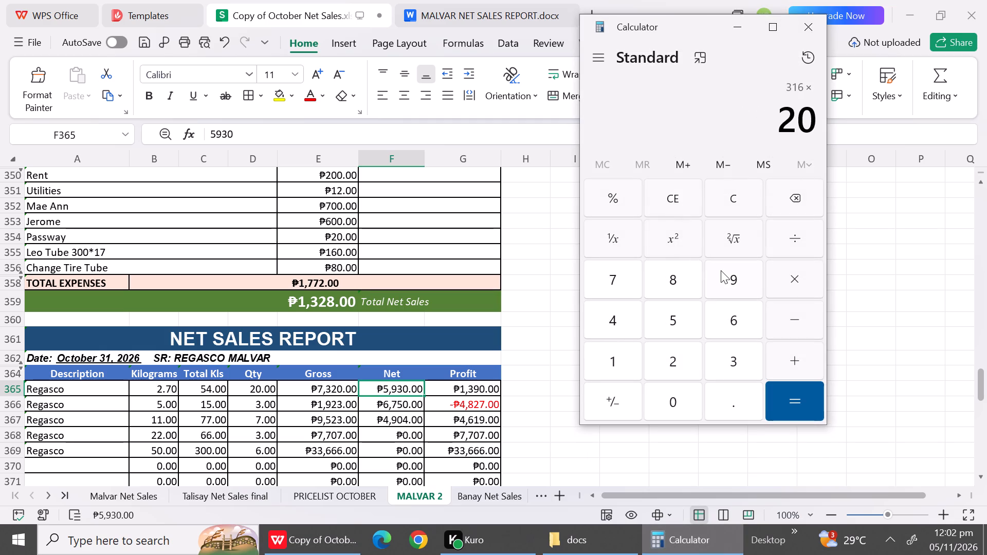
key("Return")
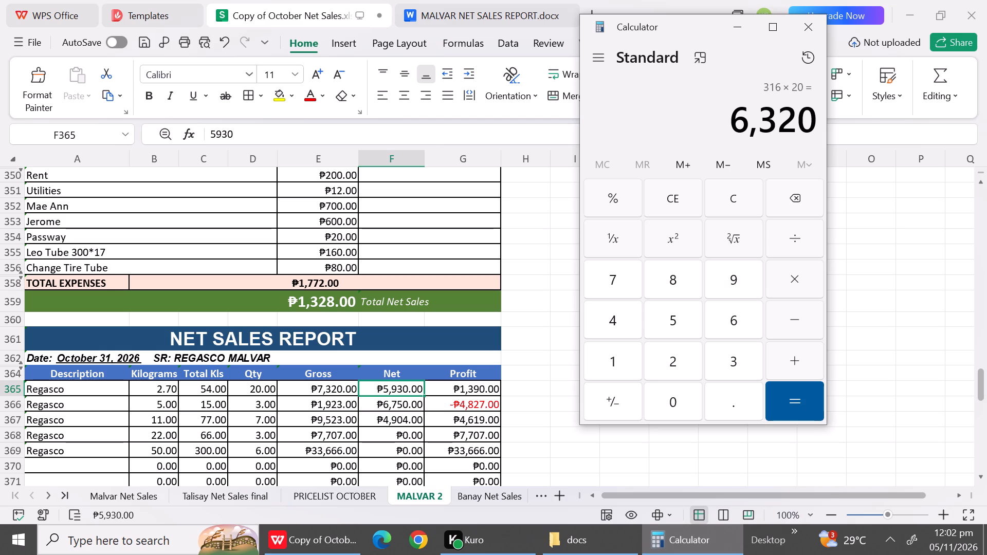
left_click(380, 392)
type("632")
key("0")
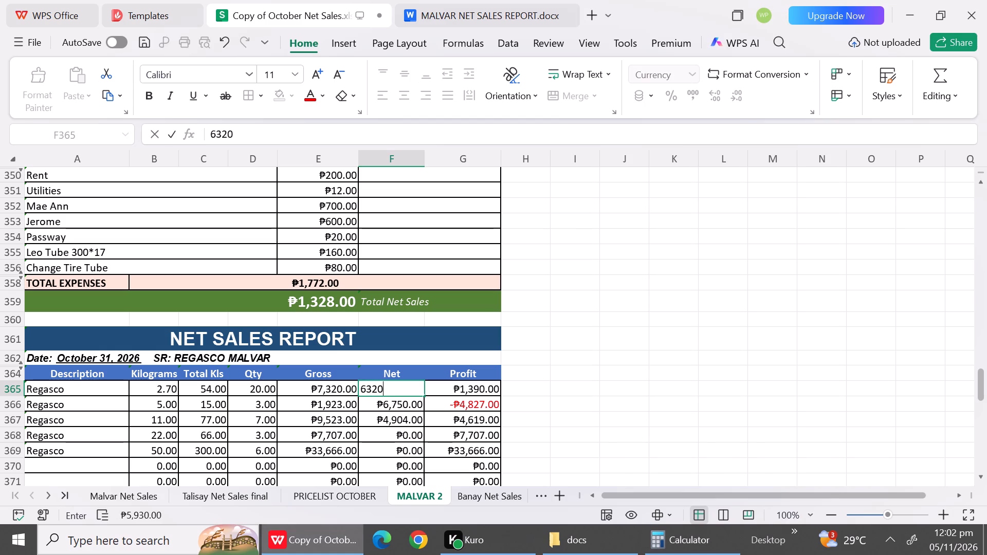
left_click(380, 401)
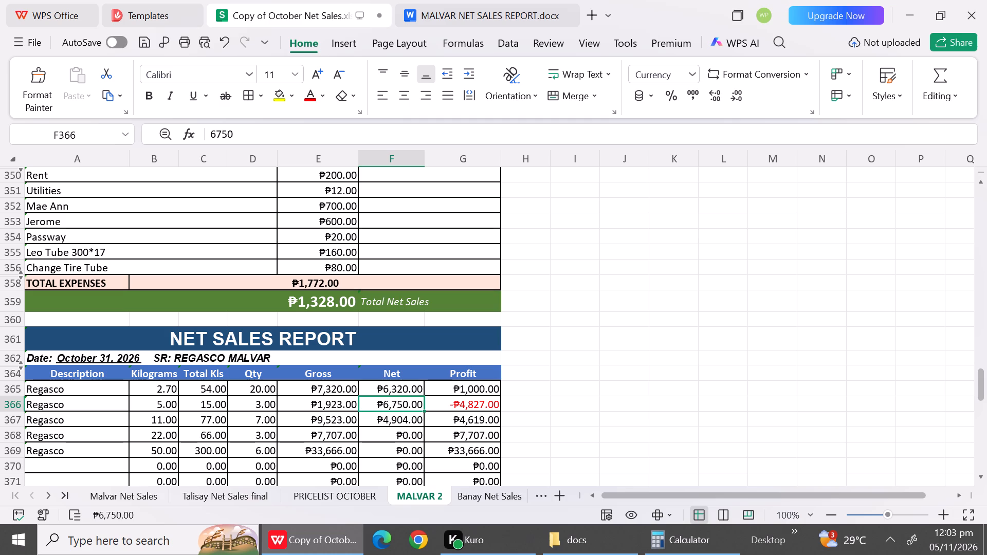
Multiply 549 by 3 in Calculator and enter 1647 as the Net amount of the 5 kg item in row 366.
left_click(688, 537)
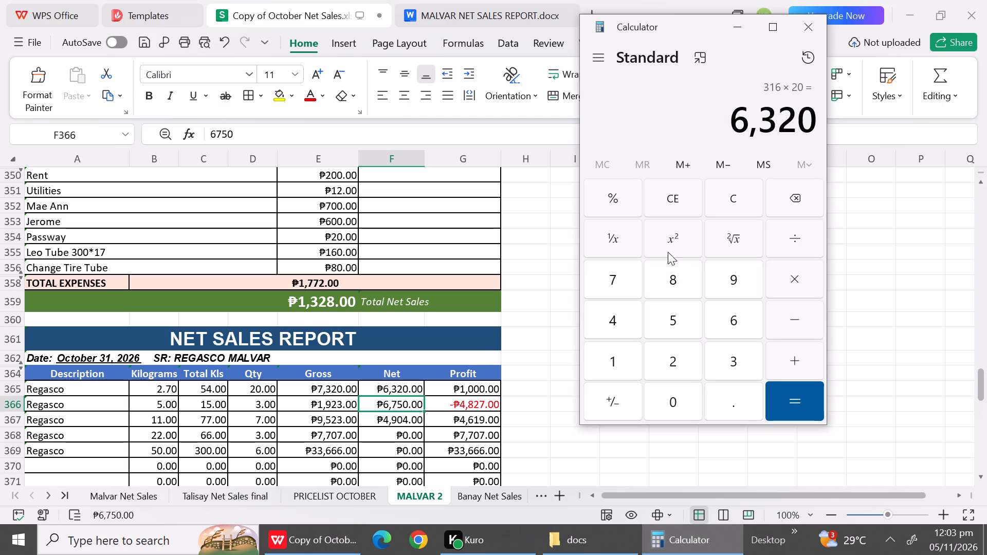
left_click(672, 199)
type("549")
key("shift+asterisk")
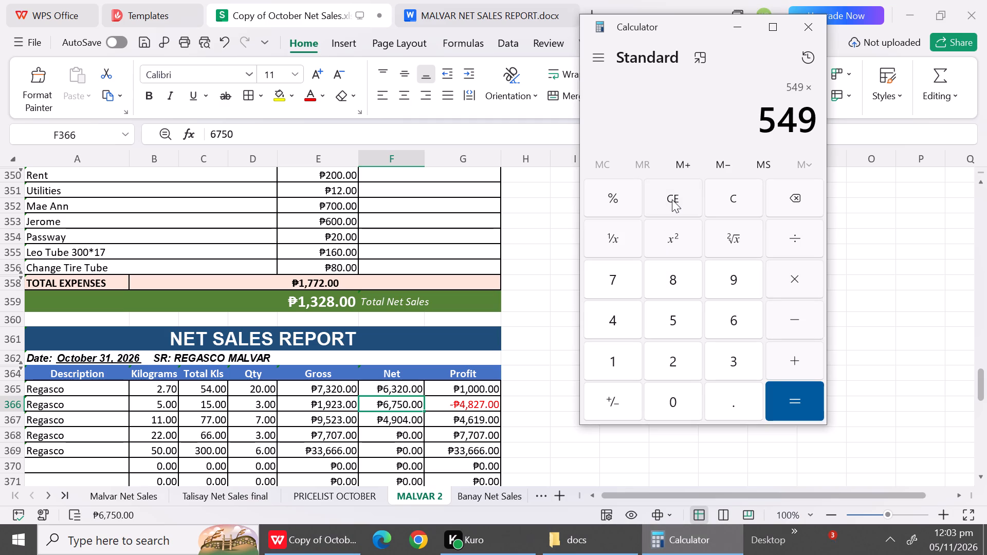
key("3")
key("Return")
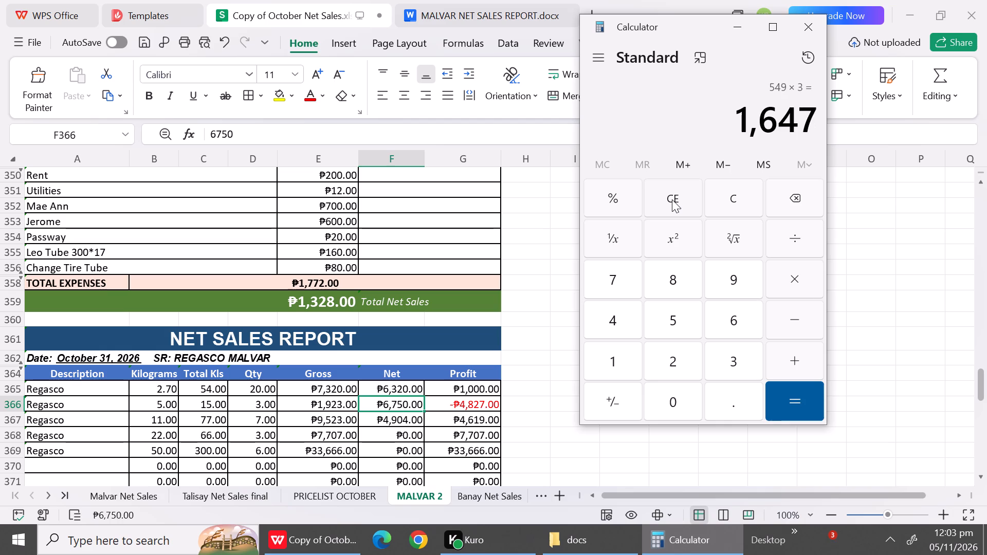
left_click(383, 406)
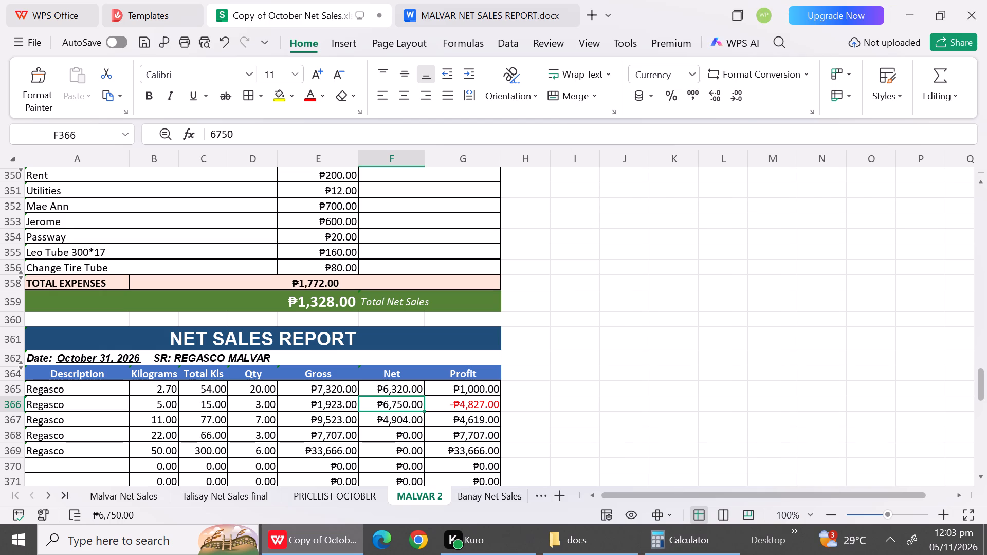
left_click(693, 542)
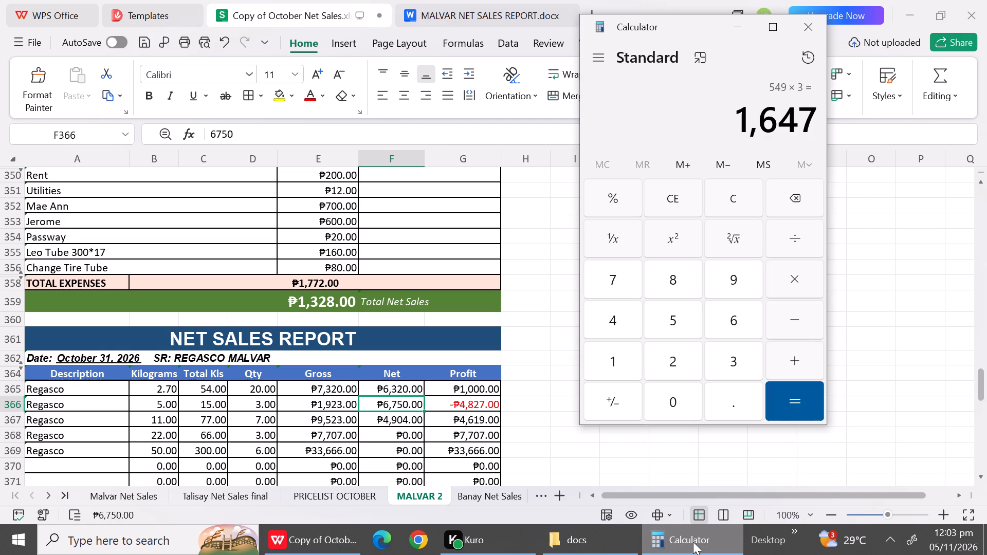
left_click(693, 542)
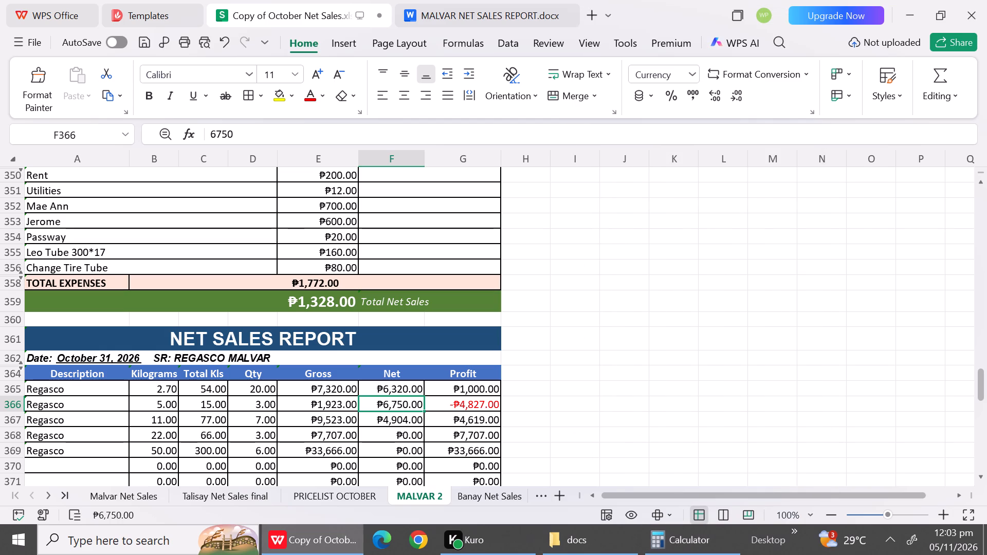
key("1")
type("647")
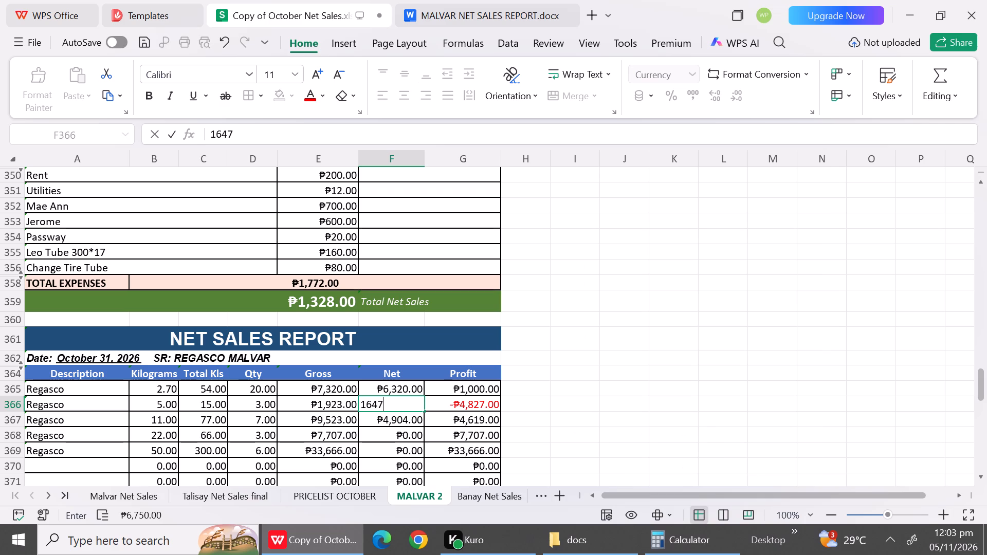
left_click(373, 427)
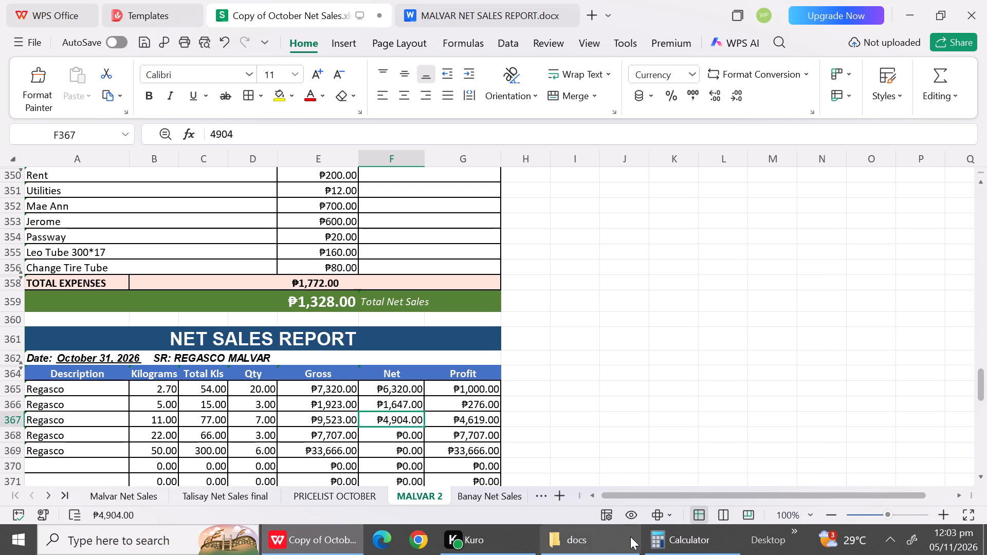
Multiply 7 by 1186 in Calculator and enter 8302 as the Net amount of the 11 kg item in row 367.
left_click(681, 552)
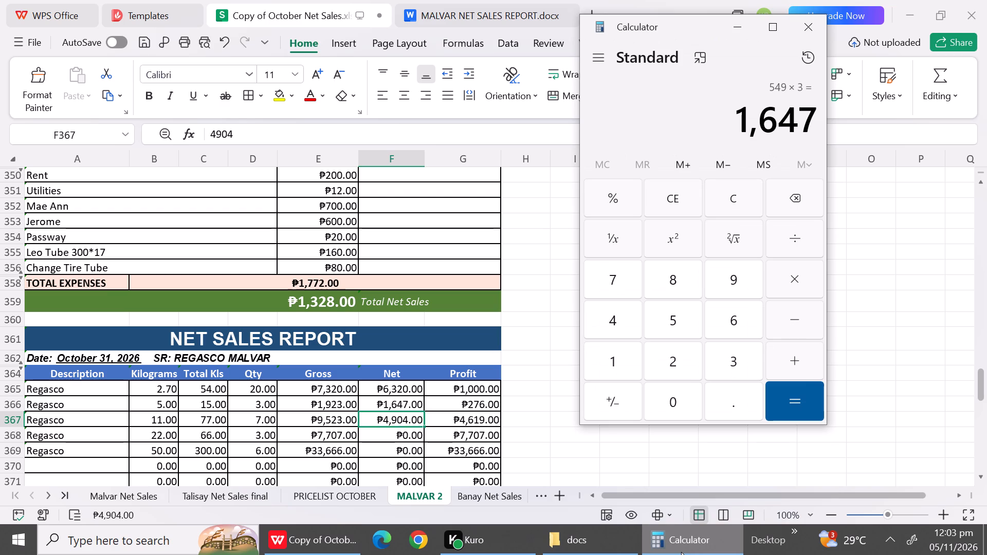
left_click(670, 205)
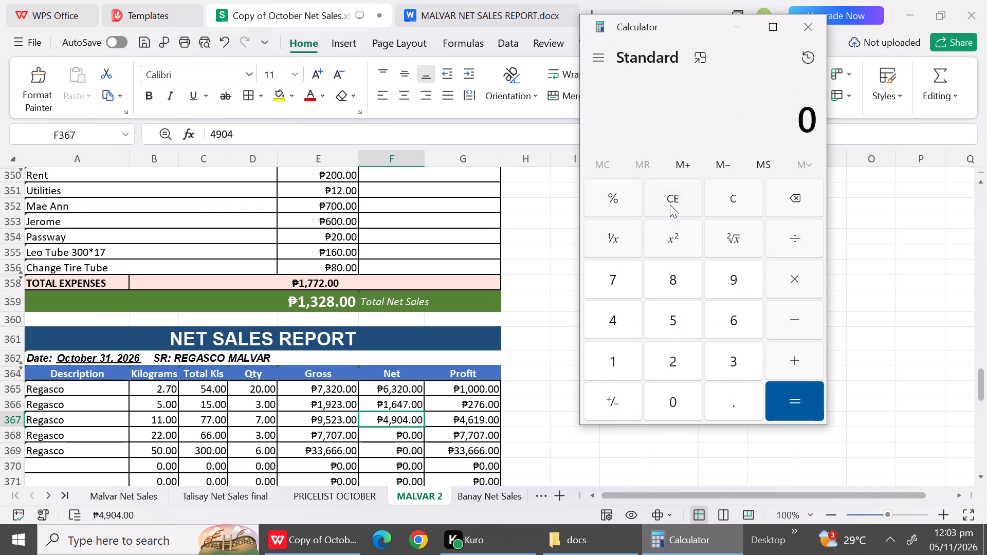
key("7")
type("*11")
type("86")
key("Return")
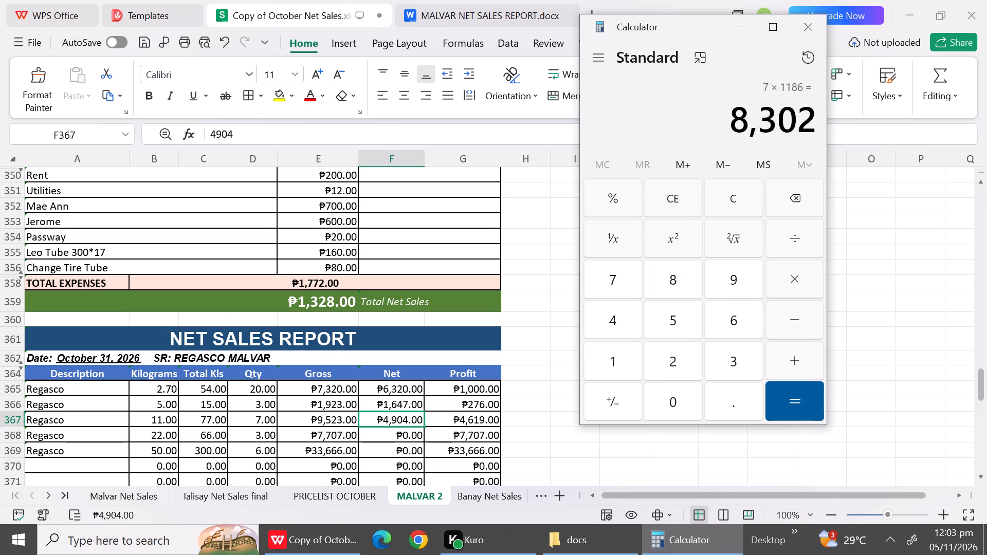
left_click(416, 422)
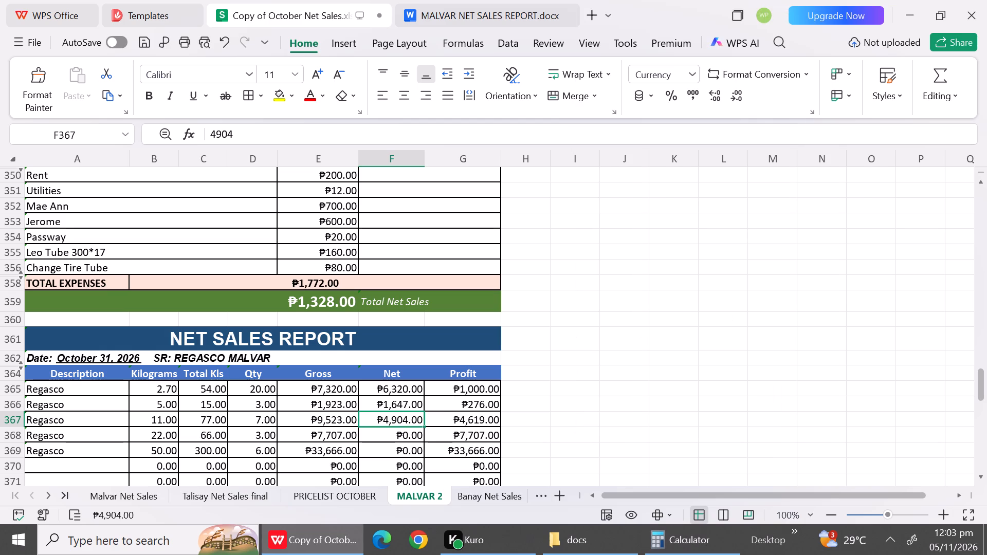
type("8302")
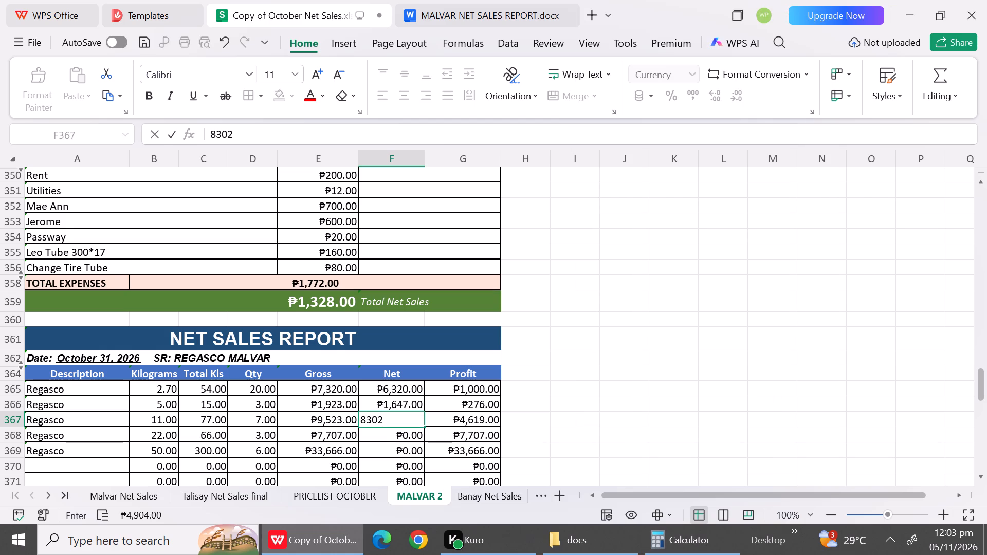
left_click(413, 435)
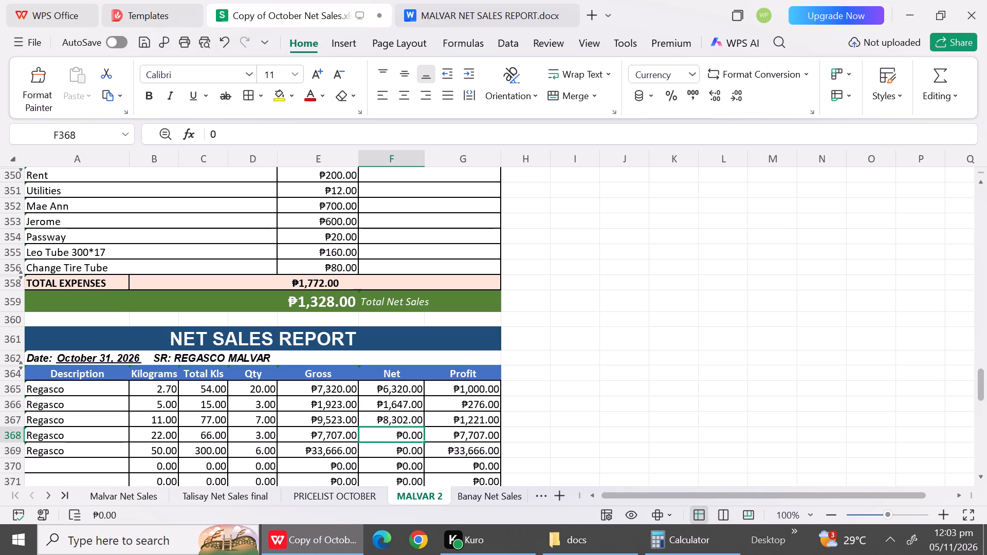
Multiply 2250 by 3 in Calculator and enter 6750 as the Net amount of the 22 kg item in row 368.
left_click(704, 544)
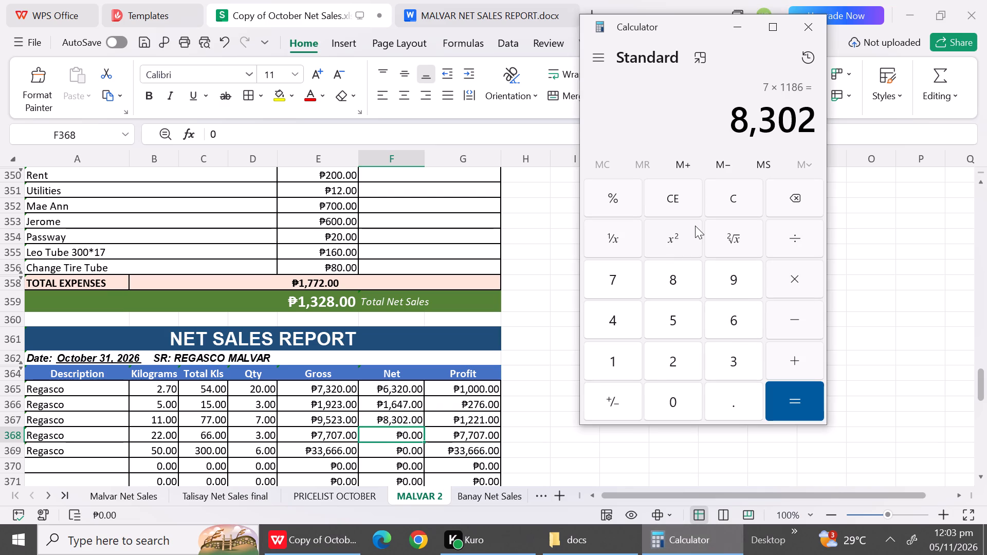
left_click(681, 197)
type("2250")
key("shift+asterisk")
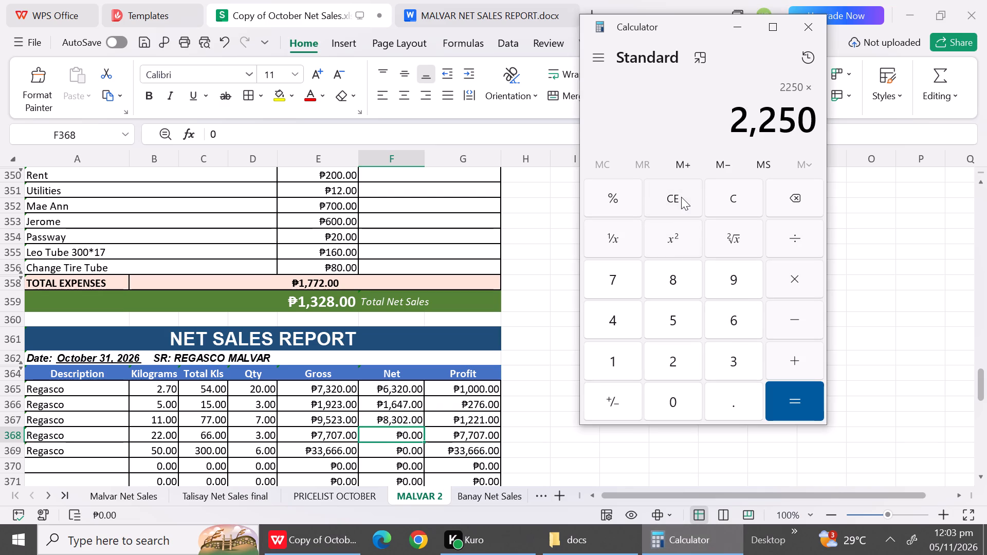
key("3")
key("Return")
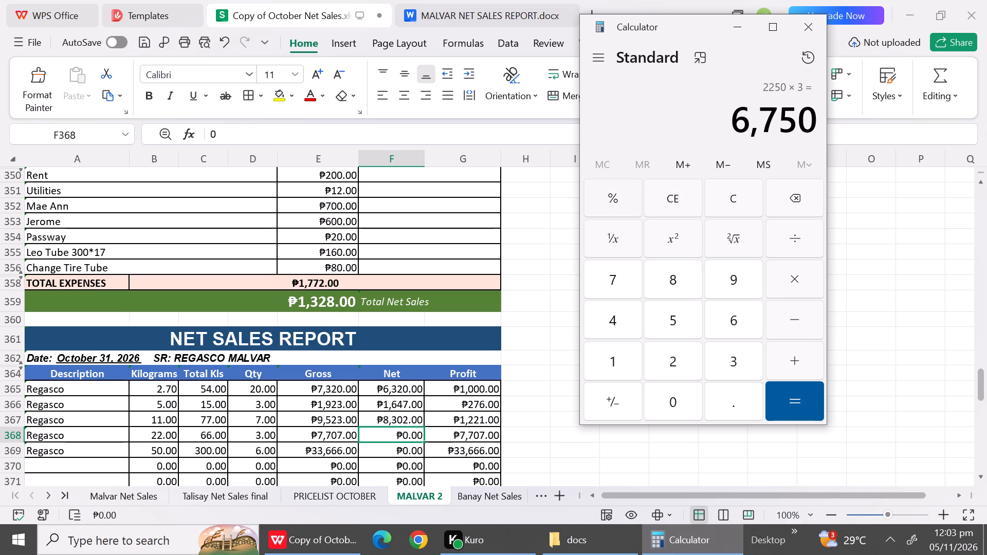
left_click(387, 438)
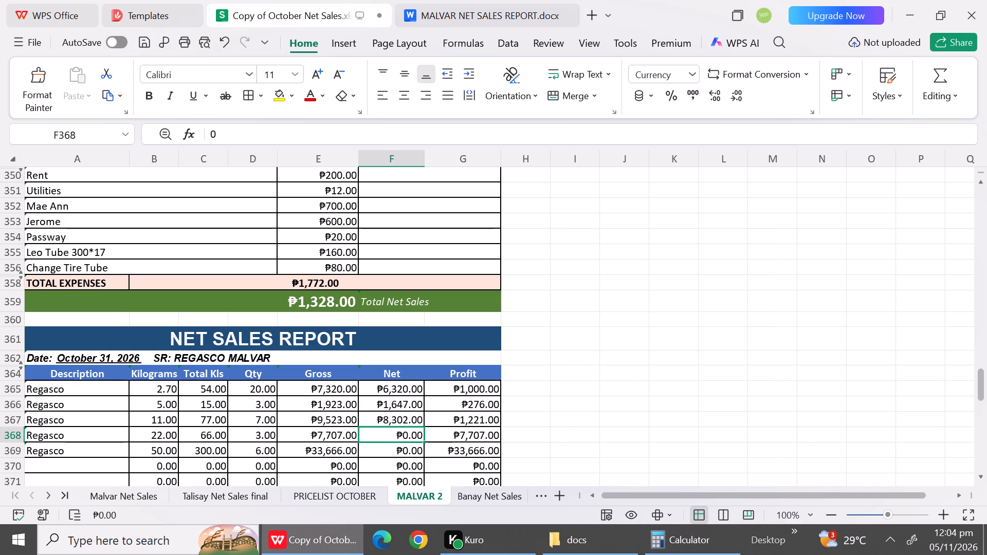
type("6750")
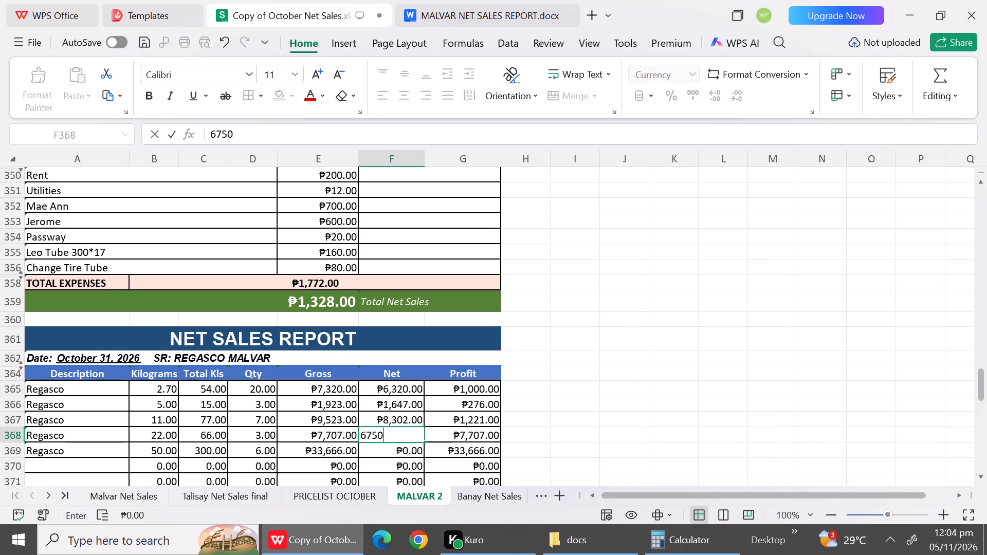
left_click(387, 450)
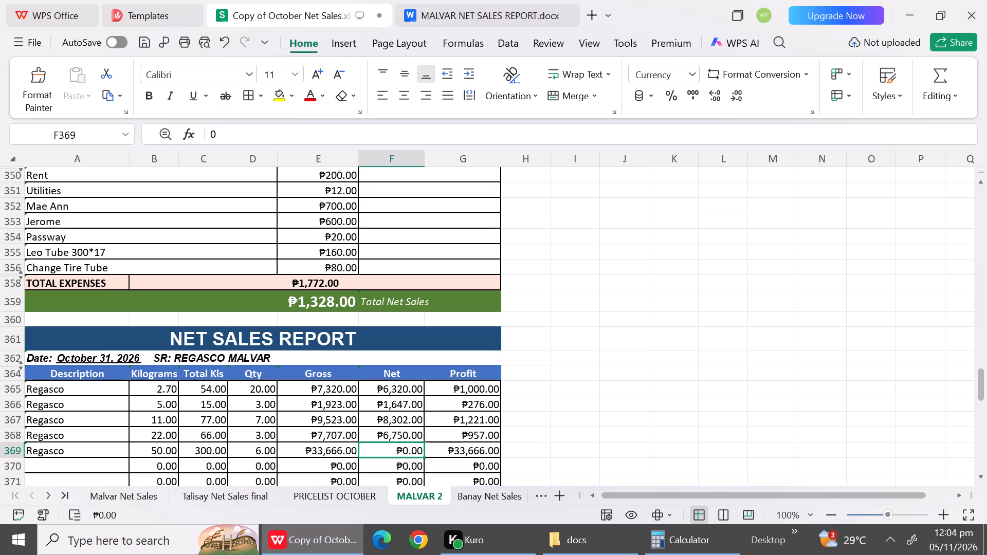
Multiply 4904 by 6 in Calculator and enter 29424 as the Net amount of the 50 kg item in row 369.
left_click(686, 554)
left_click(683, 206)
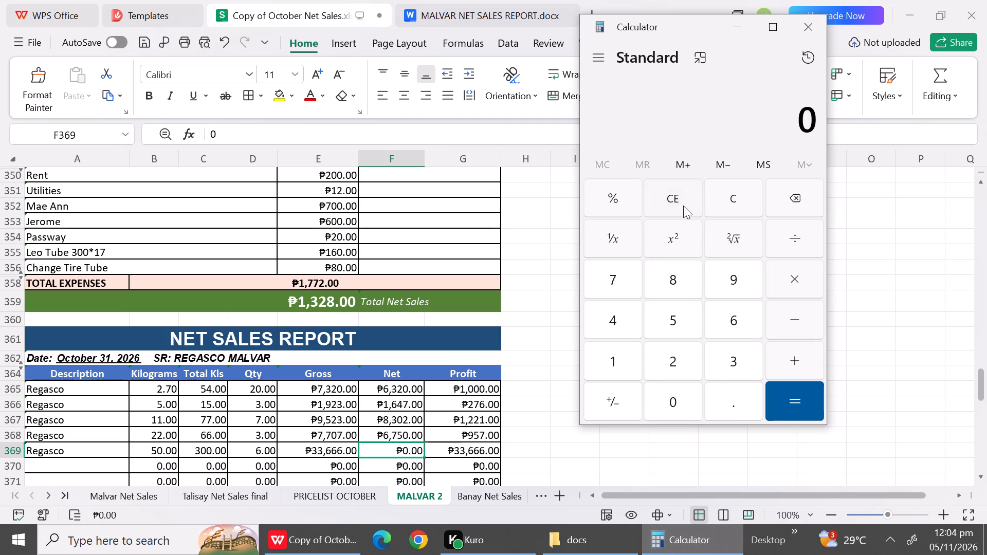
type("4904")
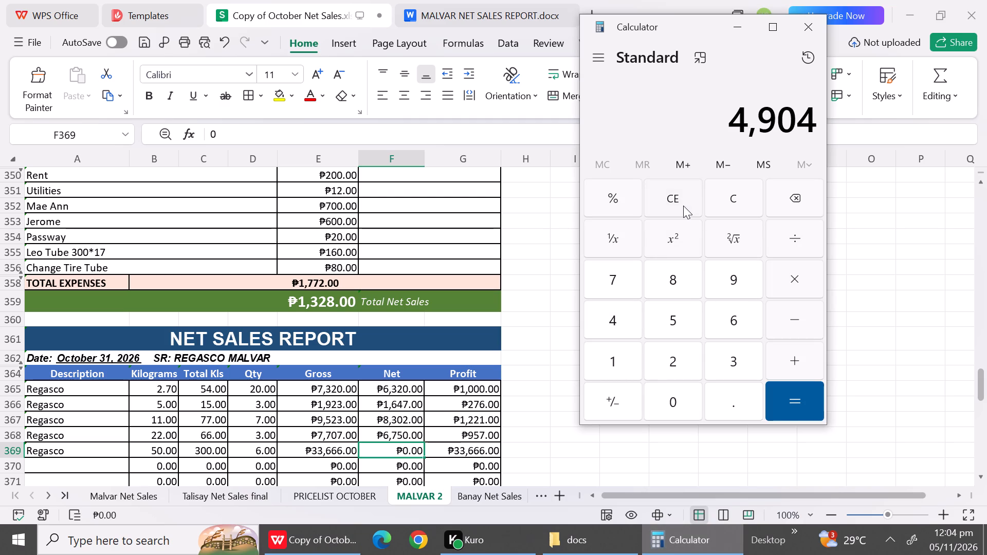
key("shift+asterisk")
key("6")
key("Return")
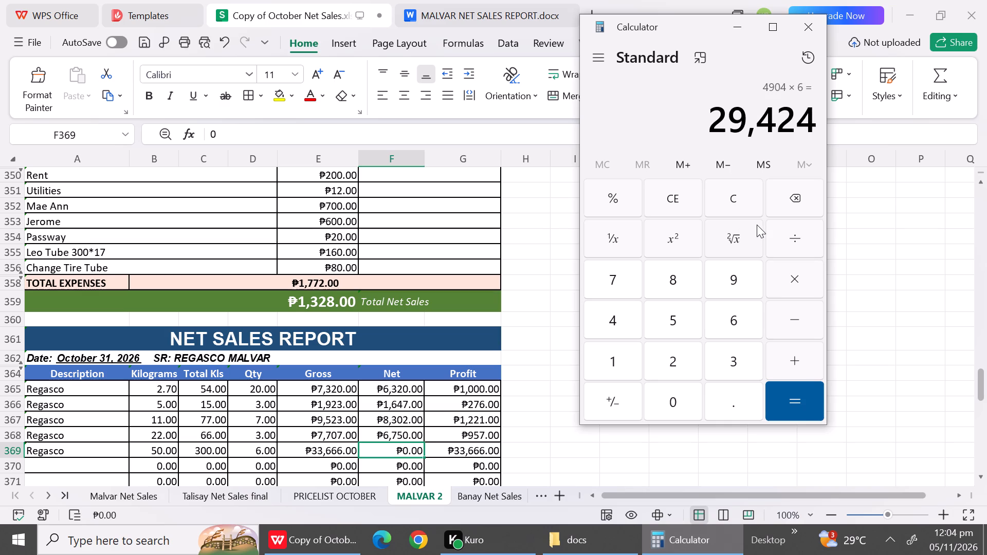
left_click(402, 454)
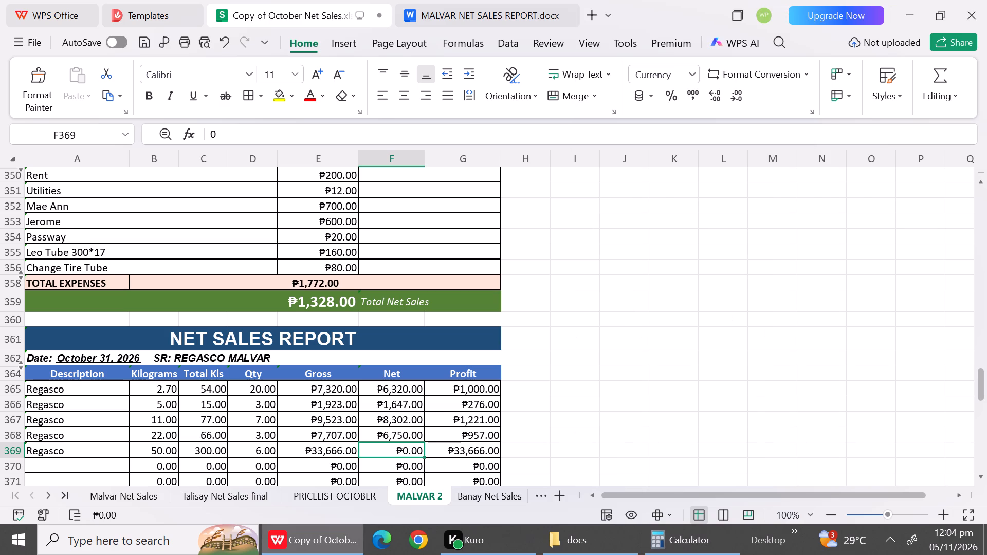
type("29")
type("424")
left_click(582, 434)
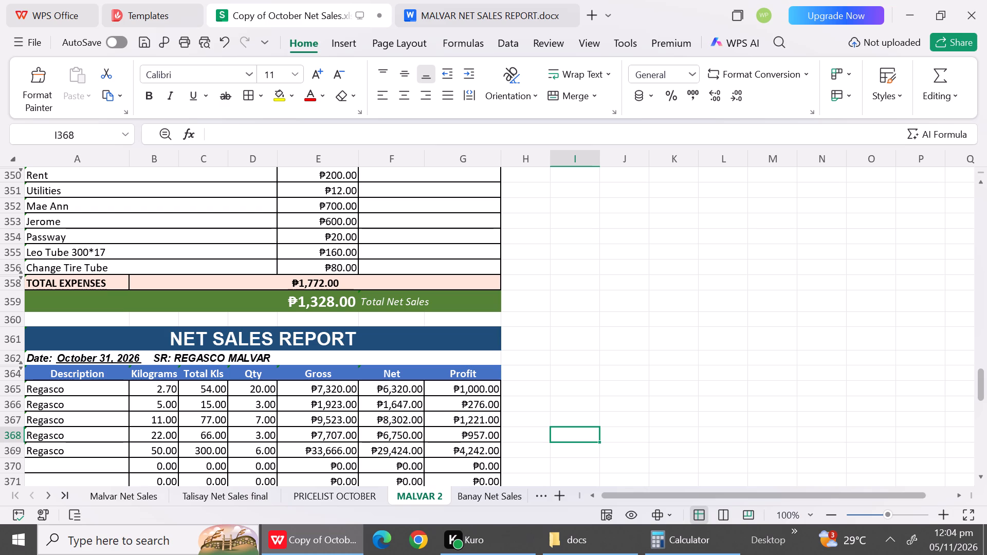
Save the October net sales workbook.
double_click(982, 478)
key("ctrl+s")
Hide the unused rows 370 to 375 between the last item and the TOTAL row of the October 31 report.
triple_click(981, 478)
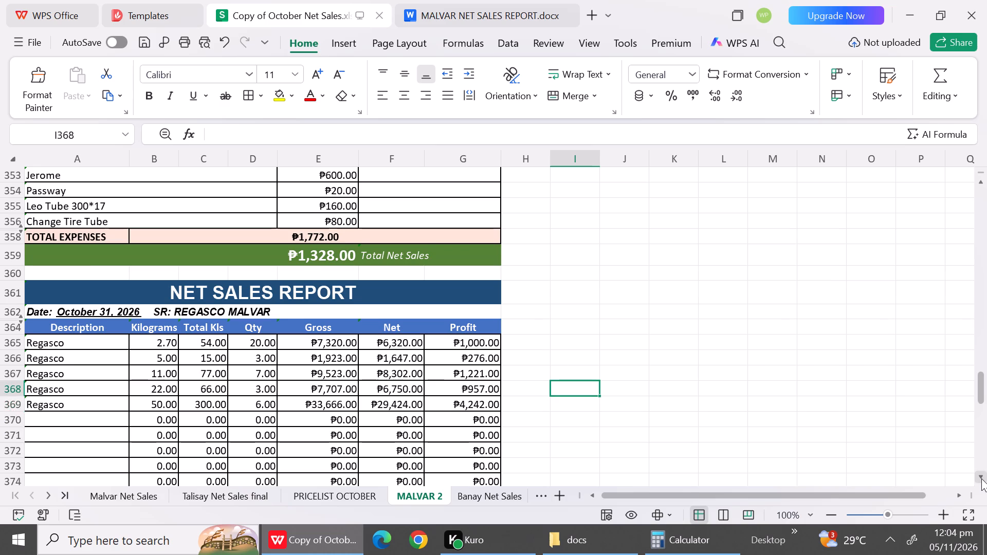
triple_click(981, 478)
double_click(981, 478)
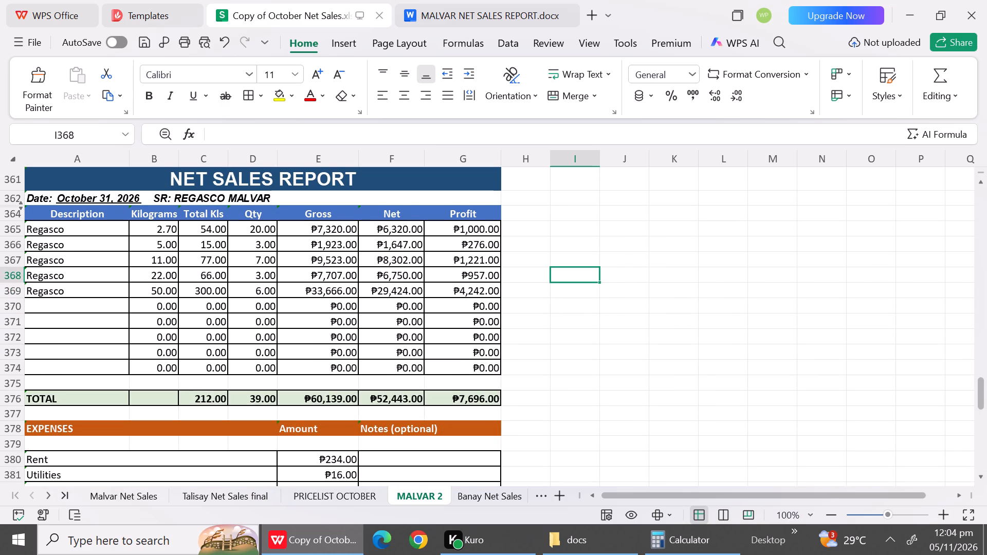
left_click_drag(11, 306, 3, 393)
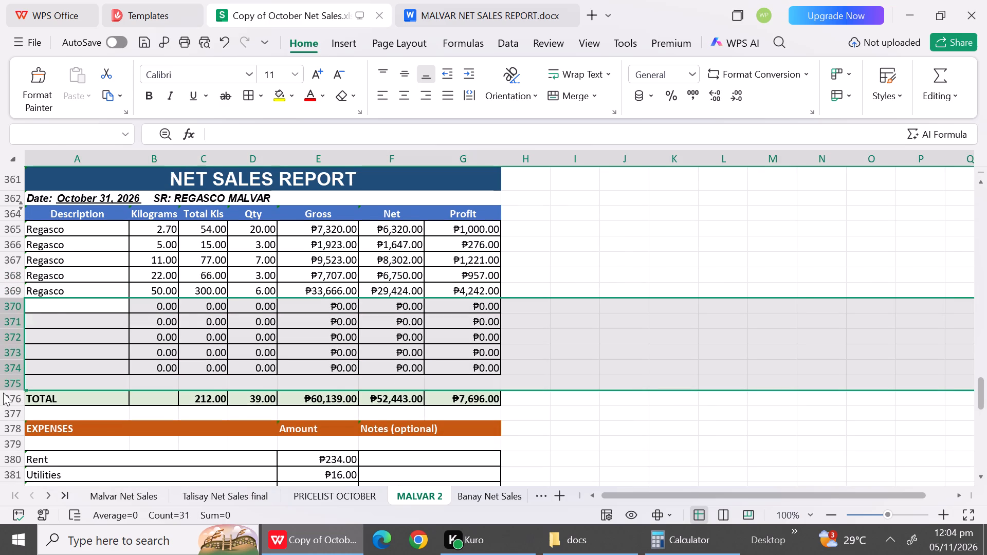
right_click(3, 393)
left_click(53, 88)
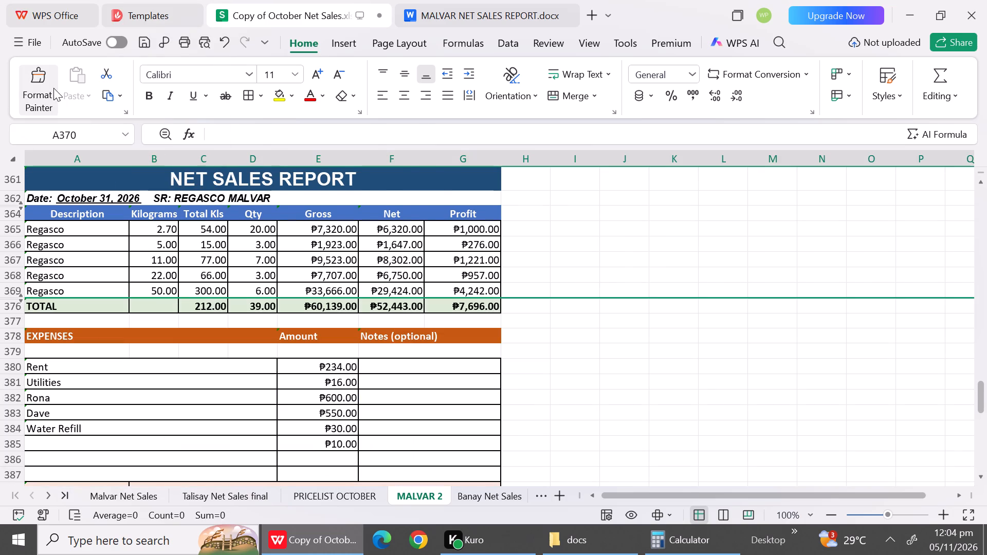
Hide the blank rows 377 and 379 above and below the EXPENSES header of the October 31 report.
left_click(16, 325)
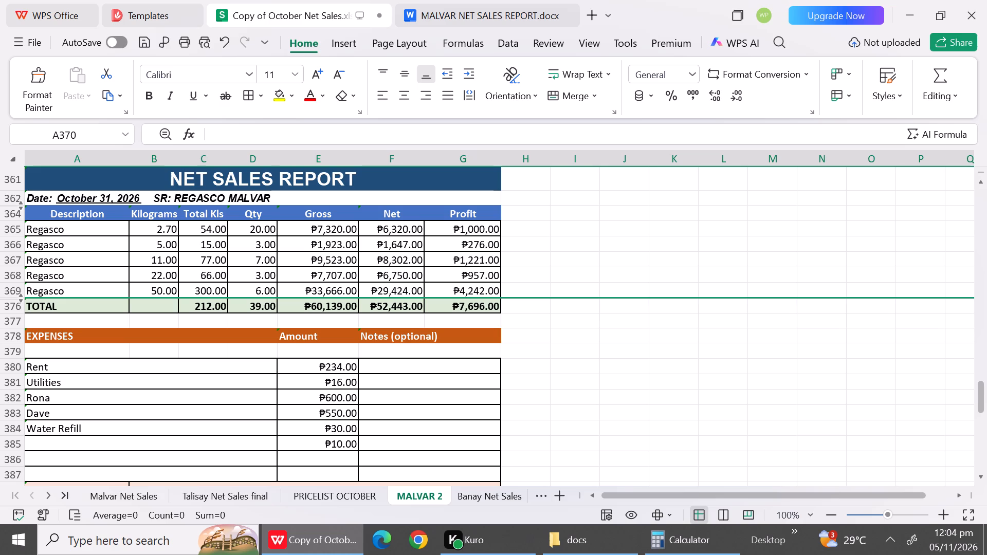
left_click(11, 319)
right_click(11, 319)
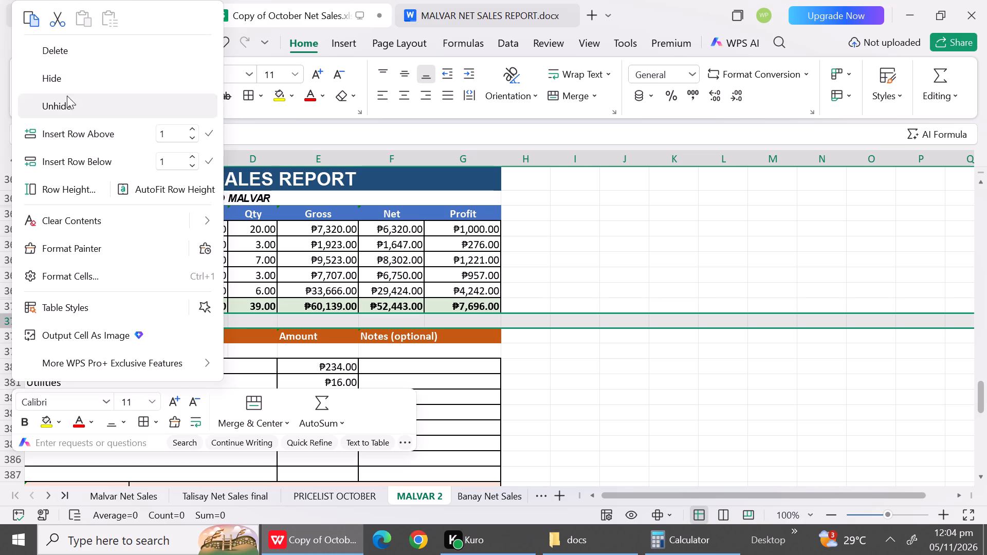
left_click(68, 83)
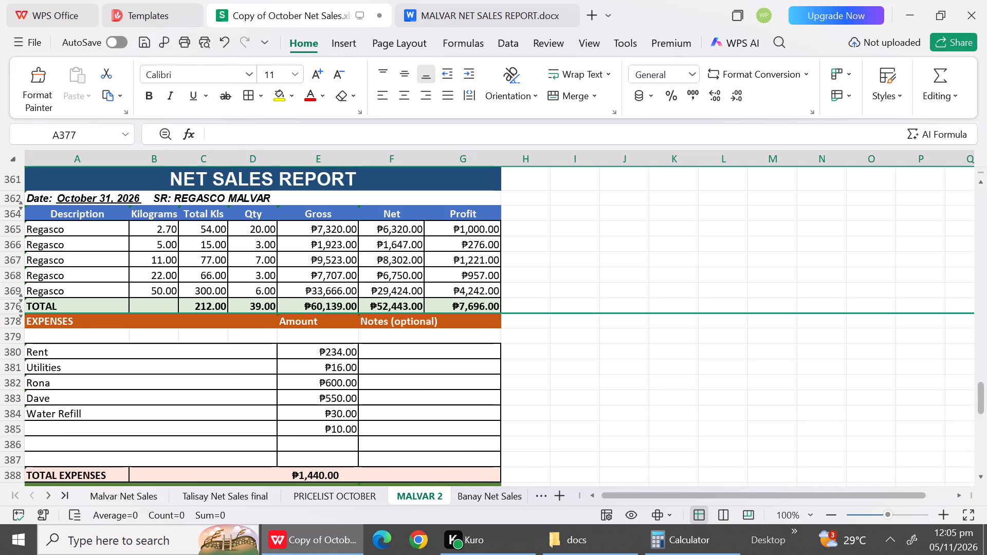
left_click(11, 337)
right_click(11, 337)
left_click(41, 83)
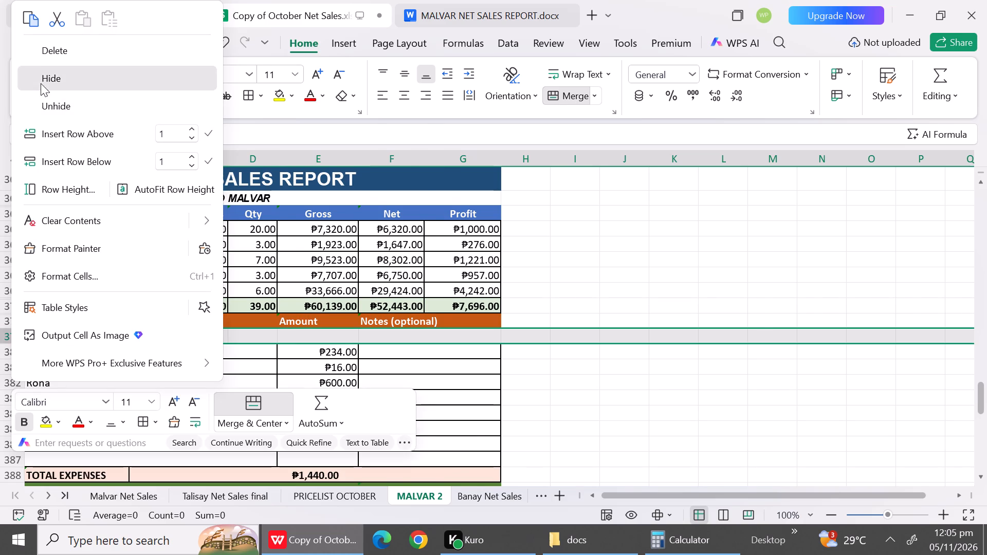
Set the October 31 expense amounts to 200 for Rent, 12 for Utilities, 700 for Rona and 600 for Dave.
left_click_drag(639, 410, 339, 342)
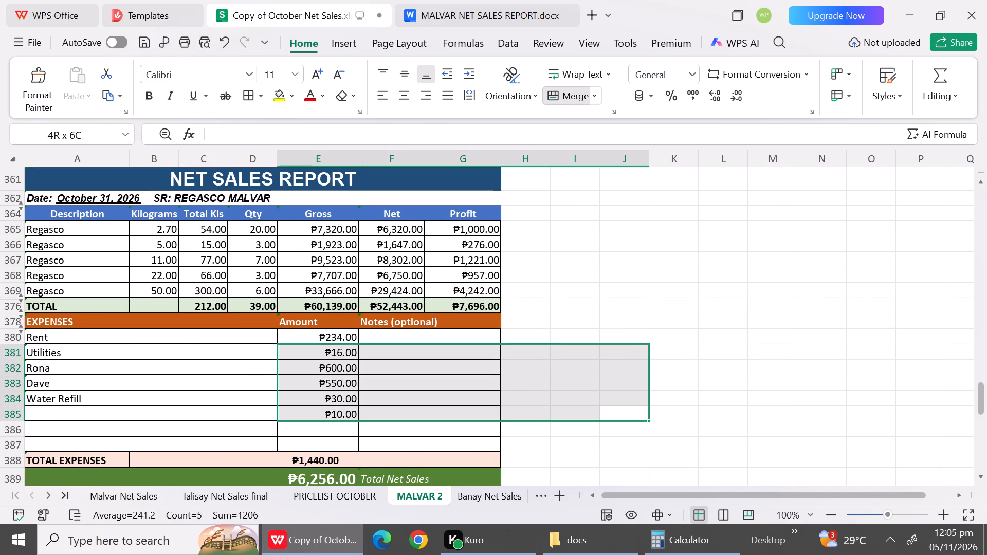
left_click_drag(339, 342, 338, 340)
left_click(338, 340)
type("200")
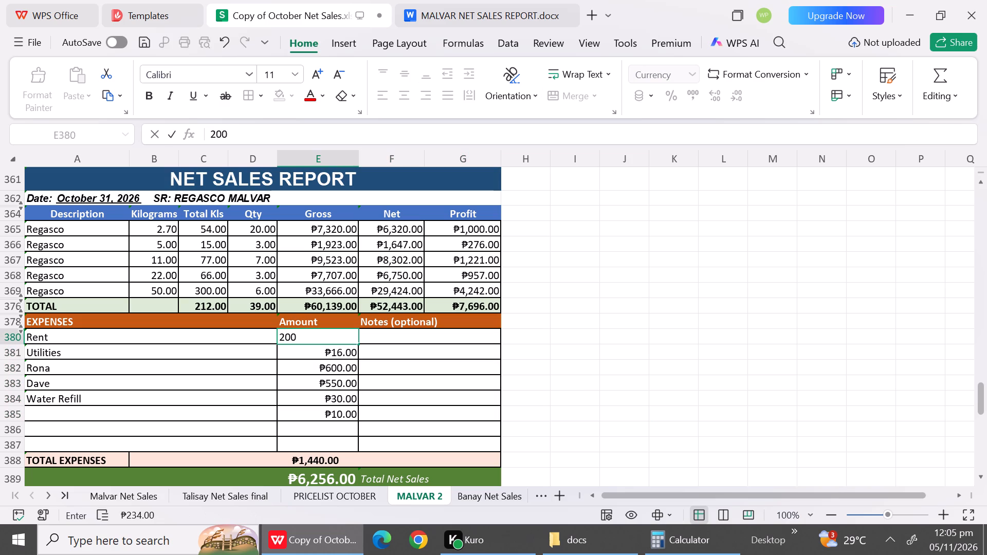
left_click(338, 350)
type("12")
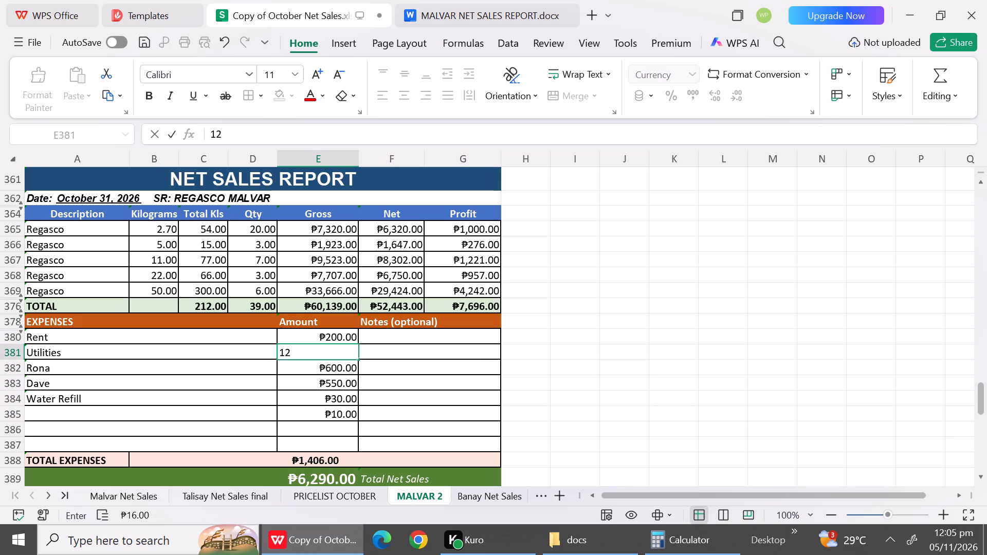
left_click(335, 368)
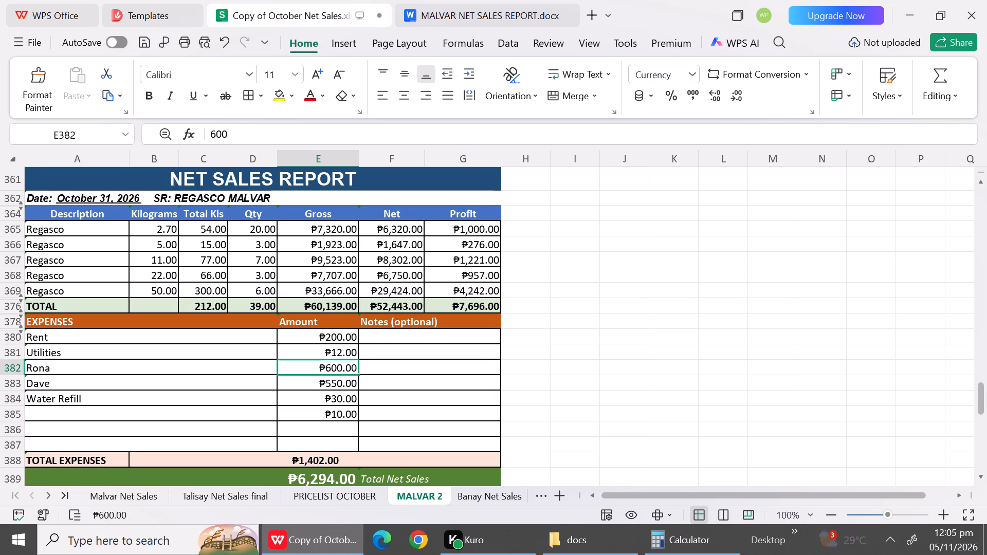
type("700")
left_click(333, 377)
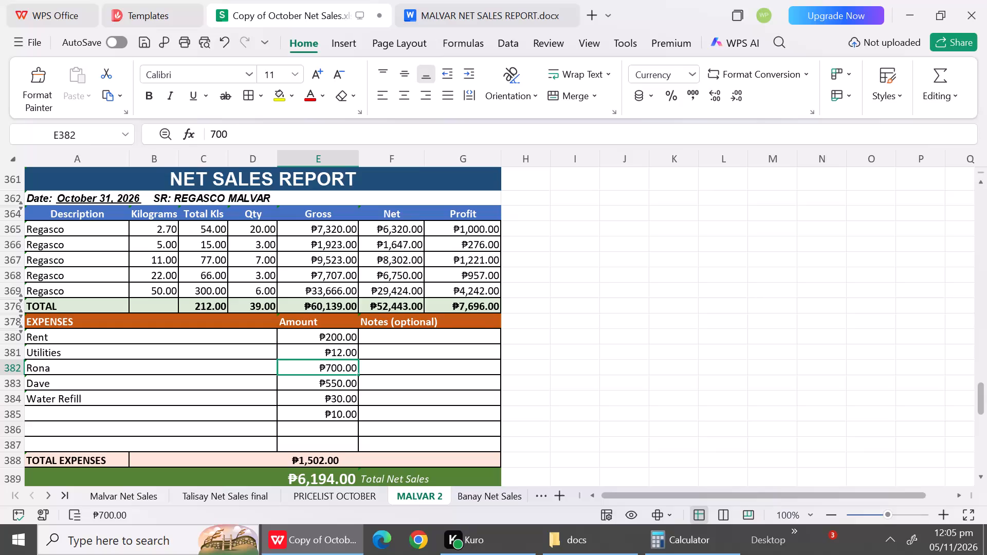
left_click(333, 384)
type("600")
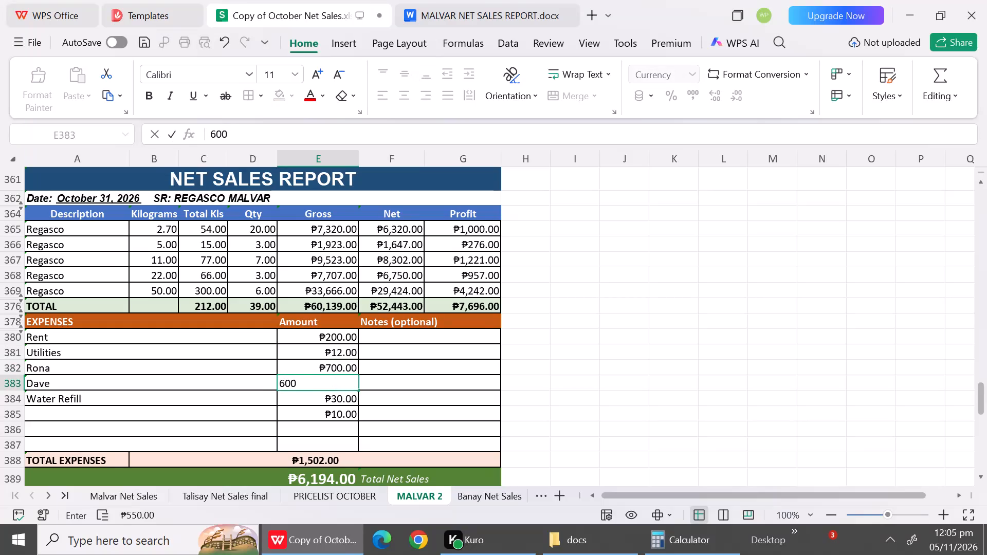
Replace the Water Refill expense in row 384 with Fuel and set its amount to 500.
left_click(332, 399)
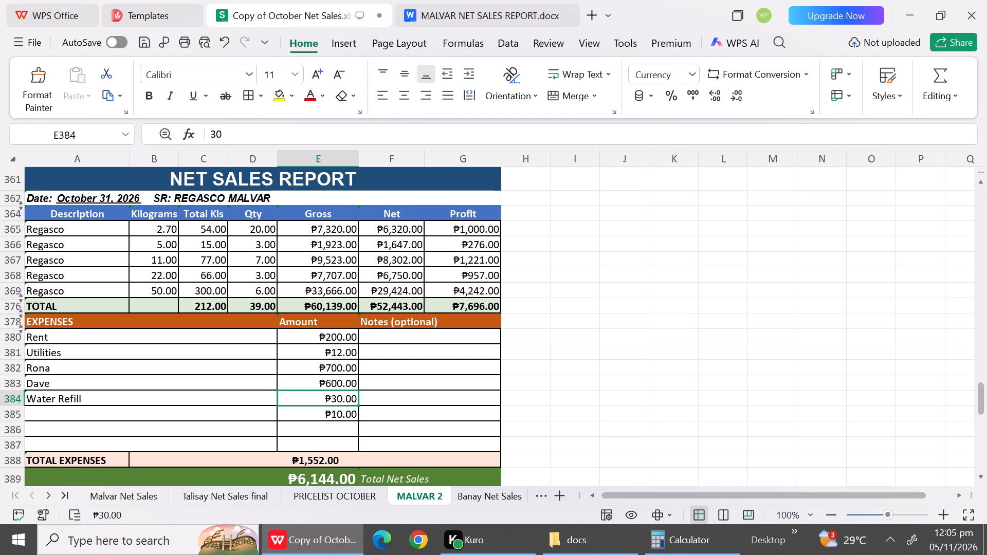
key("shift+f")
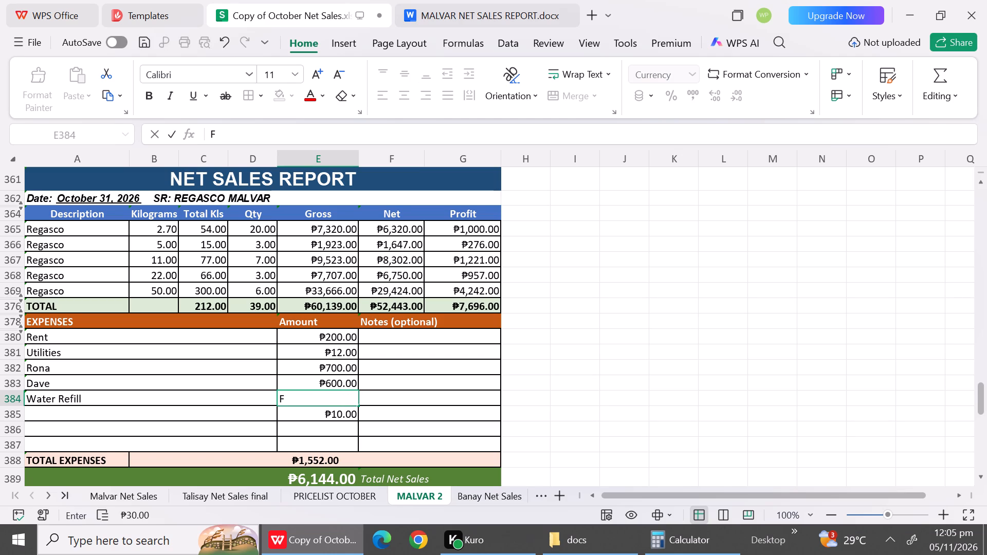
key("BackSpace")
type("50")
key("BackSpace")
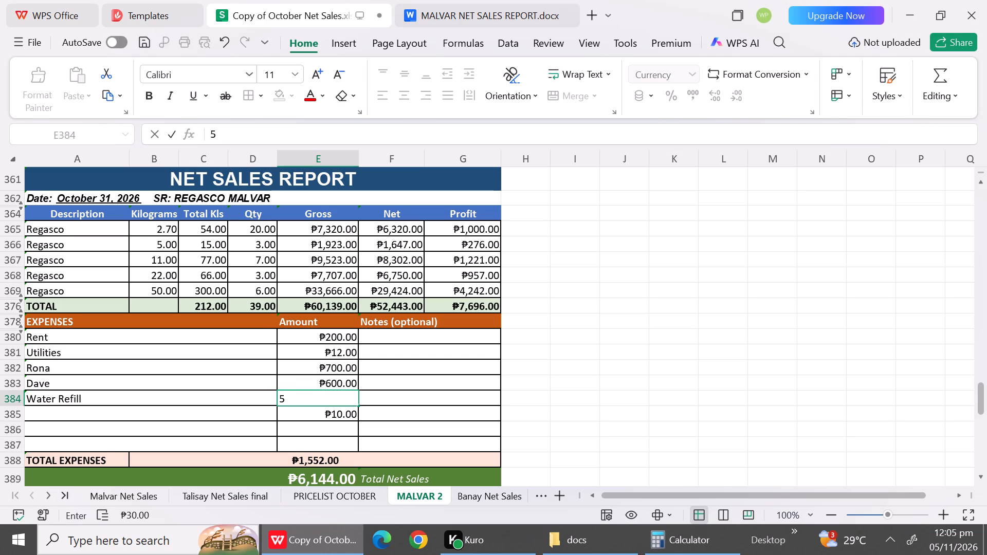
type("00")
left_click(184, 393)
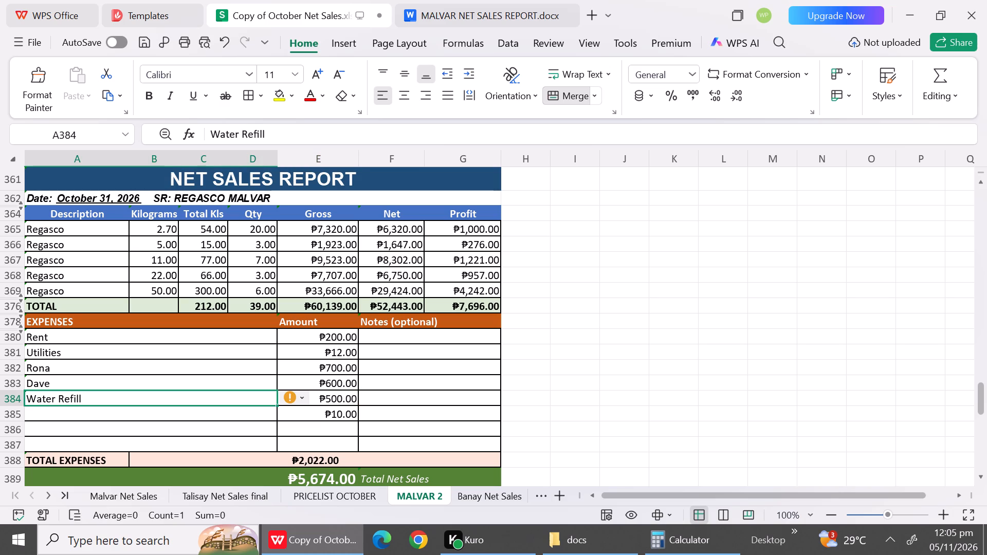
type("Fue")
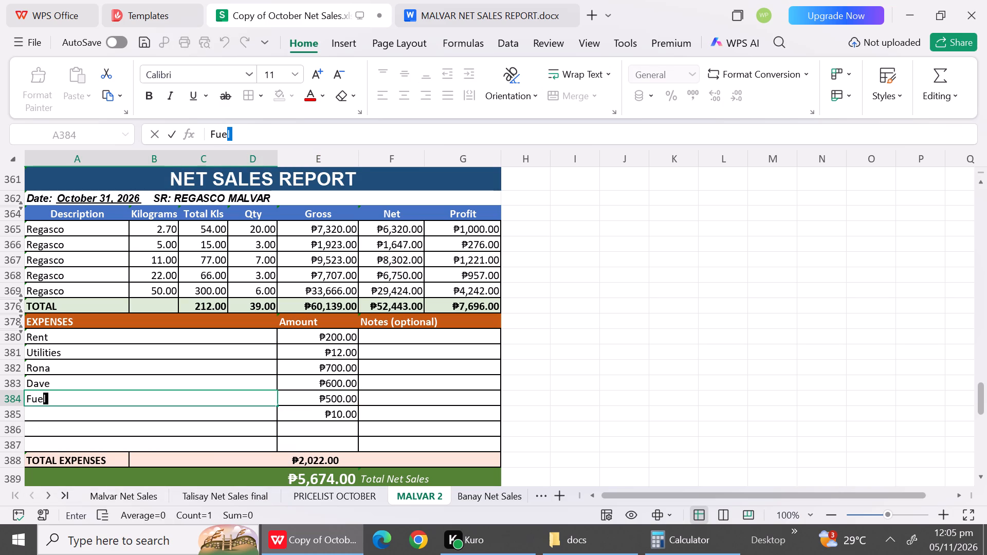
left_click(192, 420)
Clear the leftover amount of the unnamed expense in row 385.
left_click(311, 417)
key("BackSpace")
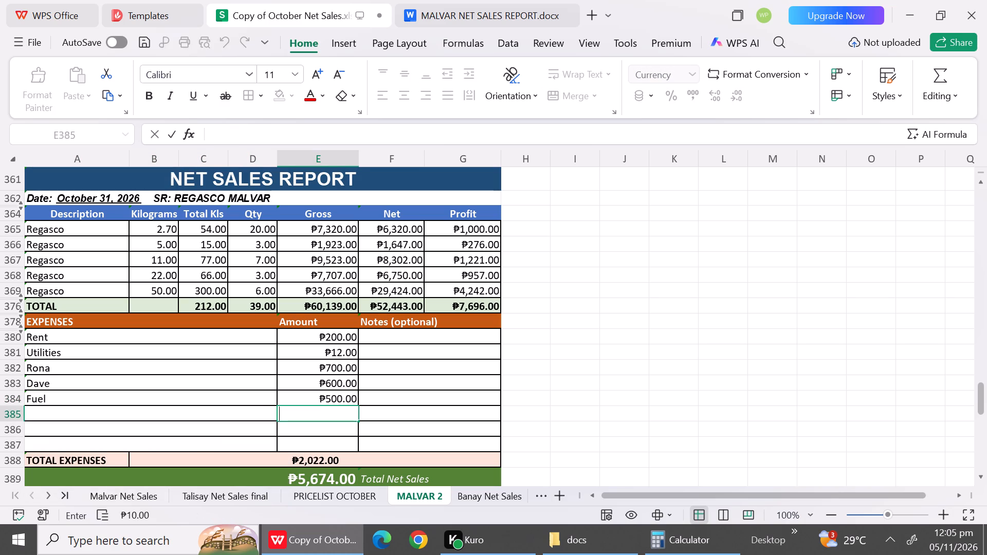
left_click(46, 424)
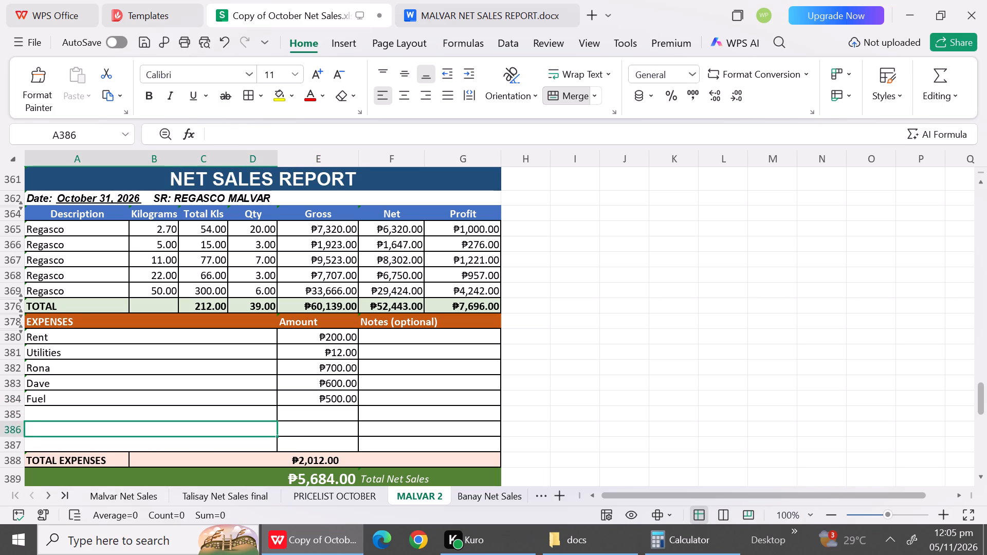
Hide the unused expense rows 385 to 387 above the TOTAL EXPENSES row of the October 31 report.
left_click_drag(14, 412, 11, 442)
left_click_drag(11, 442, 2, 438)
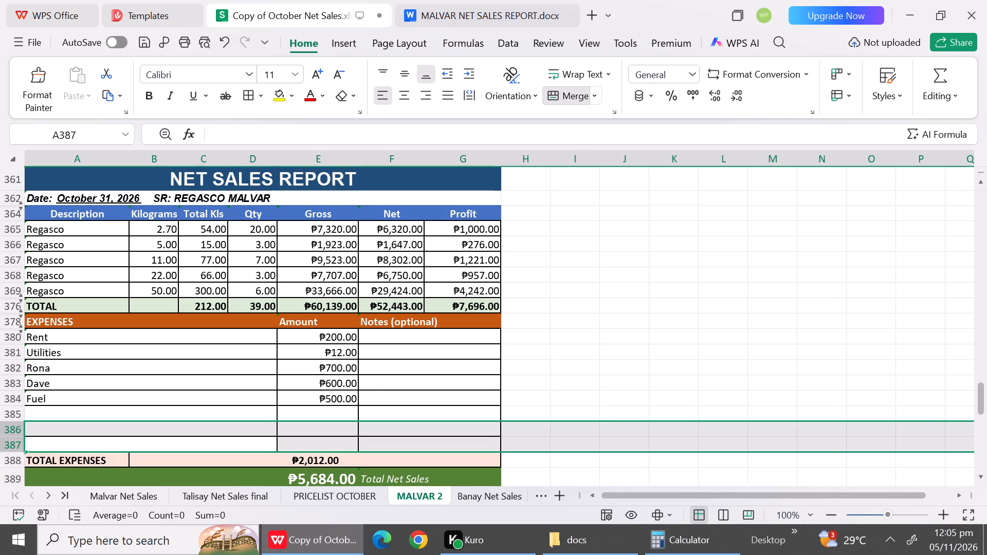
double_click(13, 412)
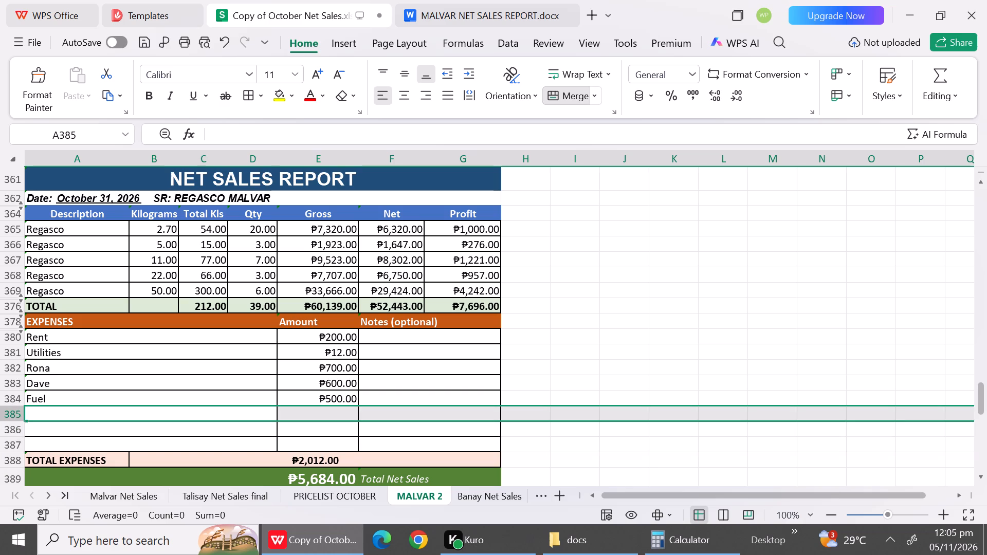
left_click_drag(13, 412, 13, 438)
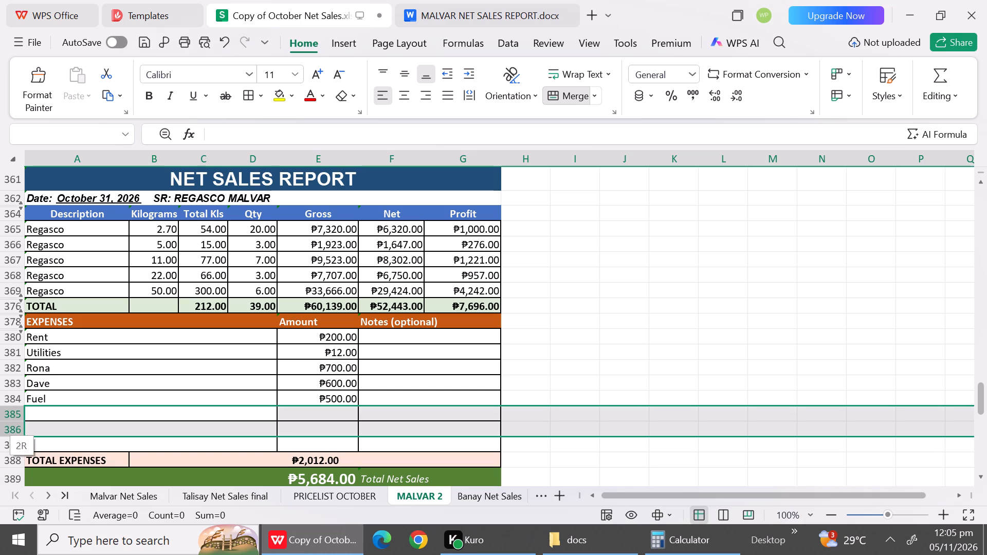
left_click_drag(13, 438, 13, 447)
right_click(13, 447)
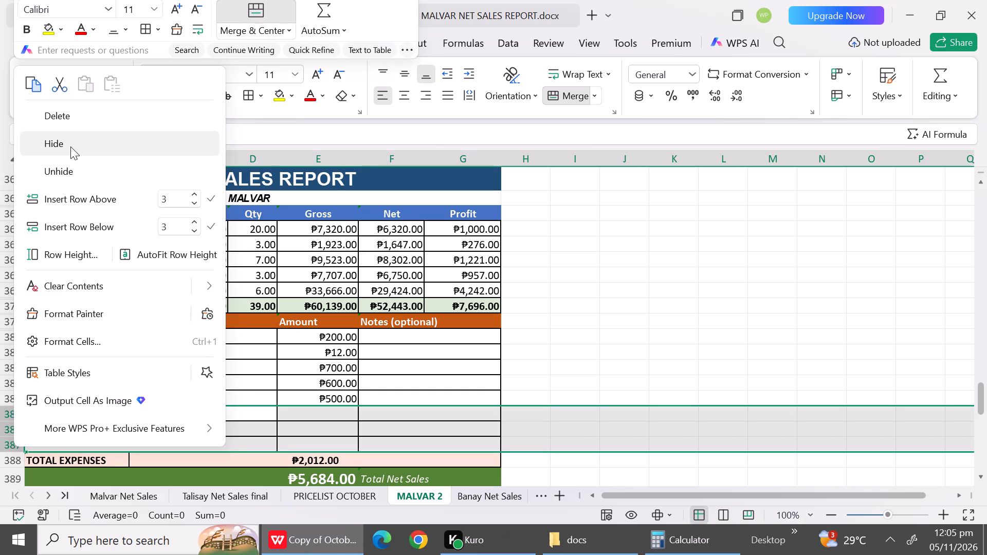
left_click(70, 146)
left_click(766, 337)
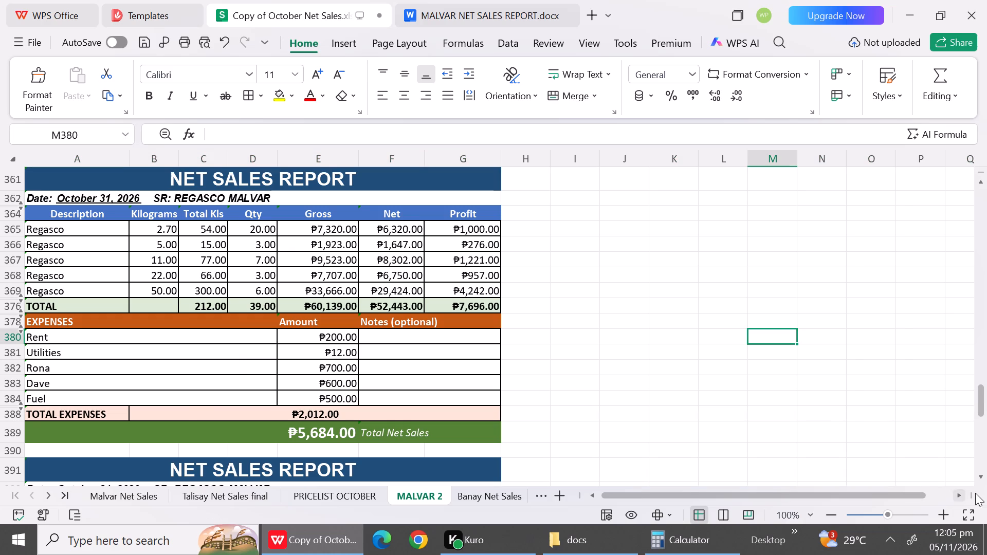
Blank out the leftover report blocks from row 391 down by pasting an empty cell over them.
left_click(976, 474)
left_click(976, 474)
left_click_drag(976, 474, 644, 398)
left_click(644, 398)
key("ctrl+c")
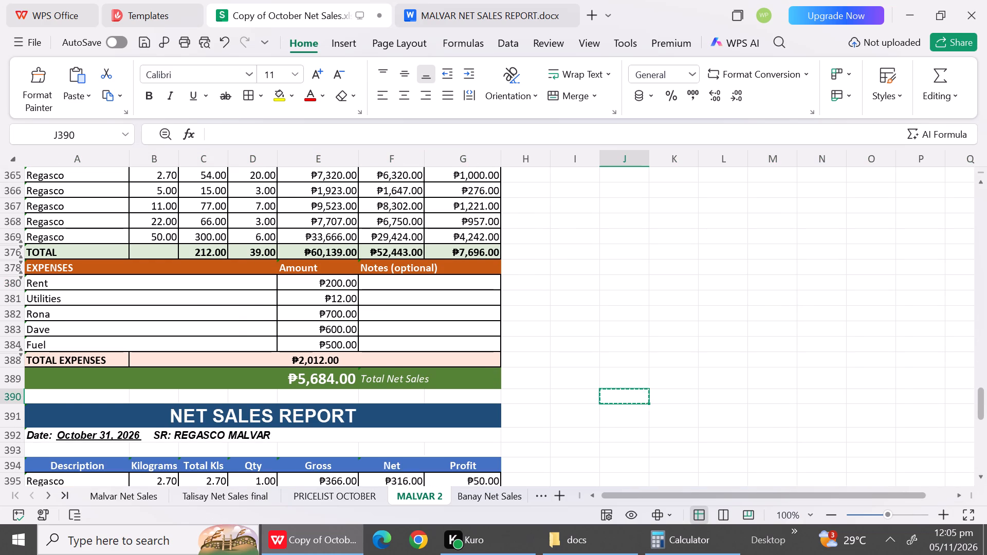
left_click_drag(59, 416, 221, 459)
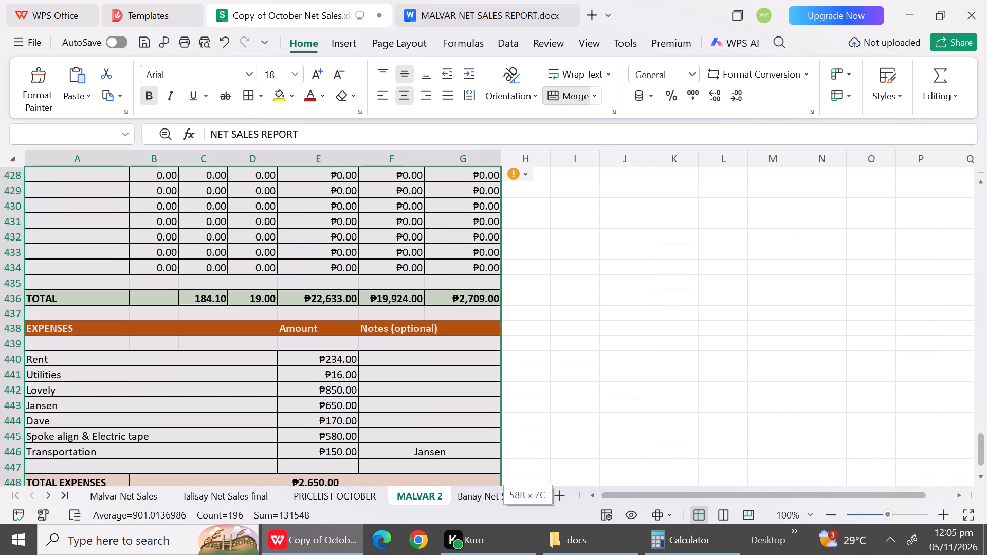
left_click_drag(221, 459, 322, 494)
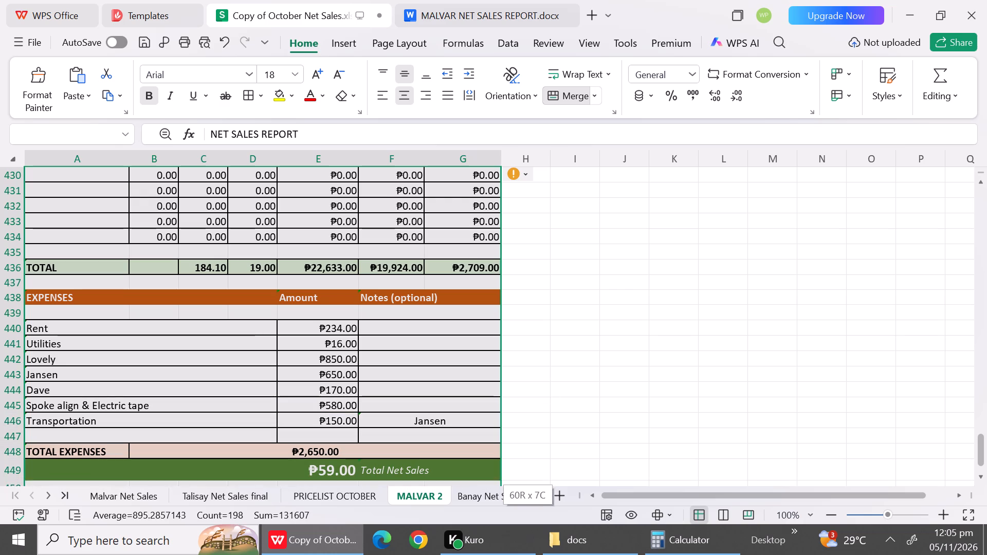
left_click_drag(322, 494, 321, 477)
key("ctrl+v")
left_click(666, 387)
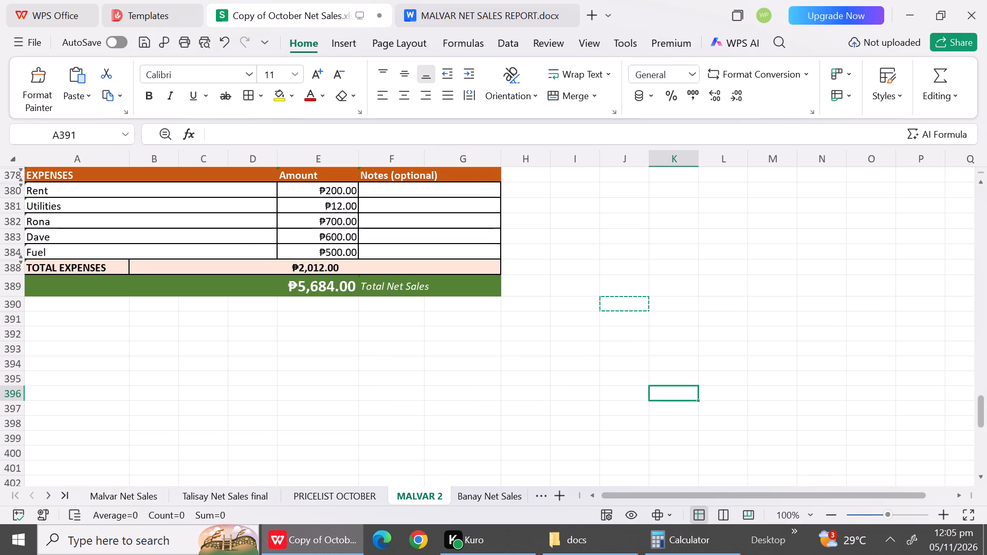
Save the October net sales workbook.
key("ctrl+s")
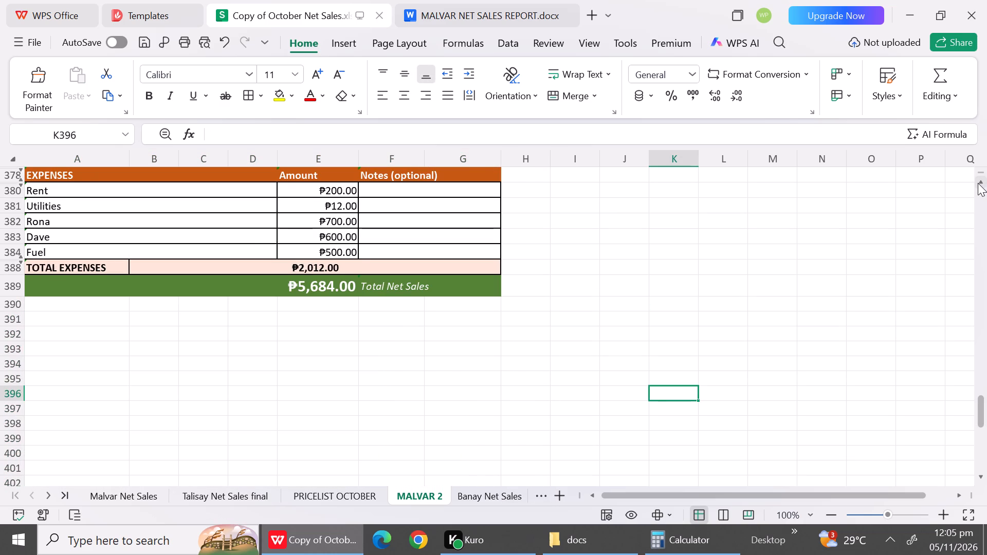
Copy all the Malvar reports from October 19 to October 31, rows 1 to 389 across columns A to G.
triple_click(978, 183)
triple_click(978, 183)
triple_click(978, 183)
triple_click(978, 183)
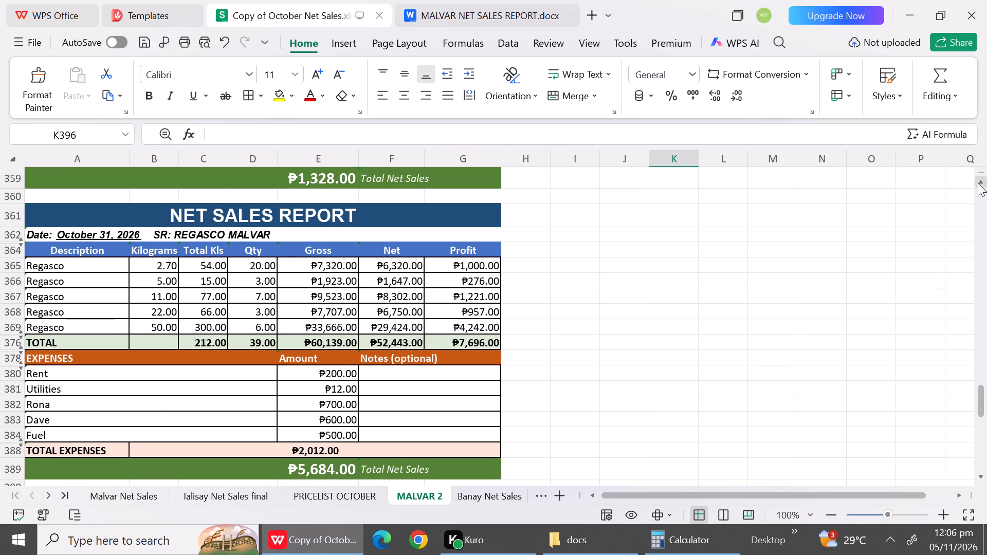
triple_click(983, 218)
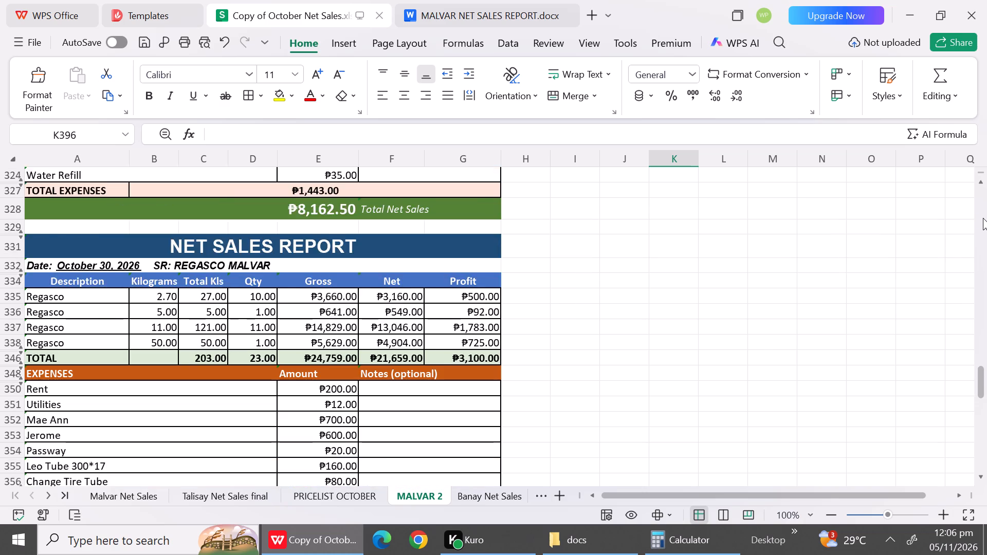
triple_click(983, 218)
left_click_drag(980, 289, 975, 94)
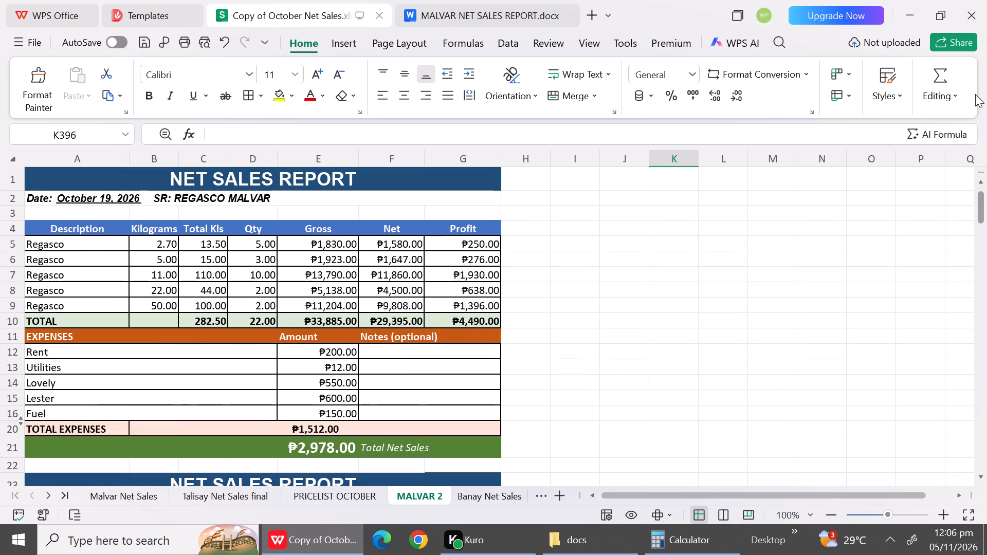
left_click_drag(975, 94, 975, 68)
left_click_drag(56, 180, 322, 554)
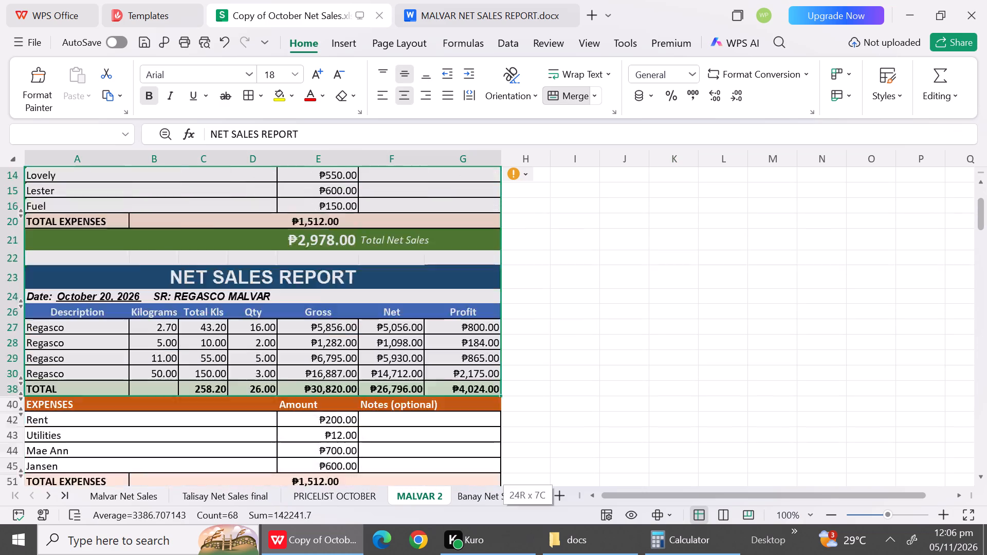
left_click_drag(322, 554, 328, 554)
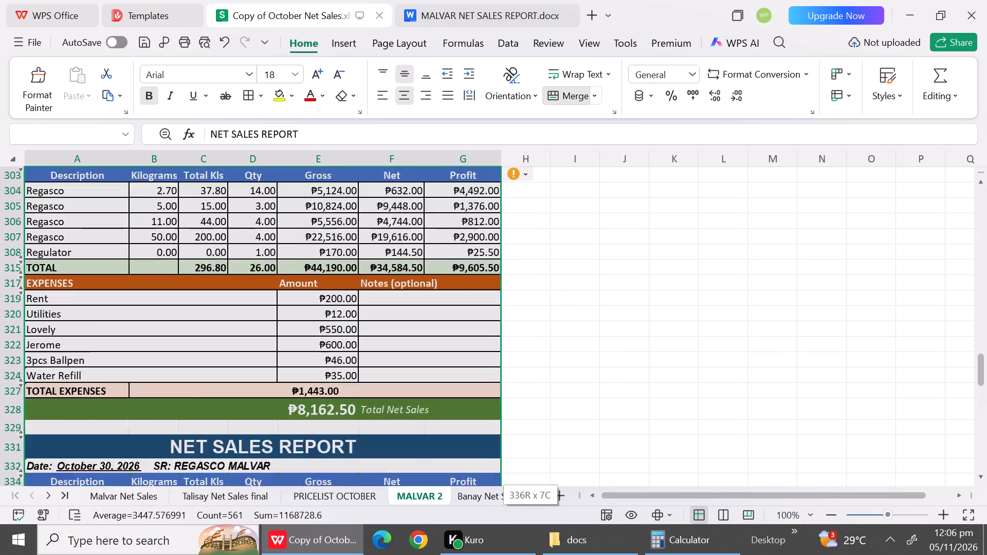
left_click_drag(328, 554, 324, 294)
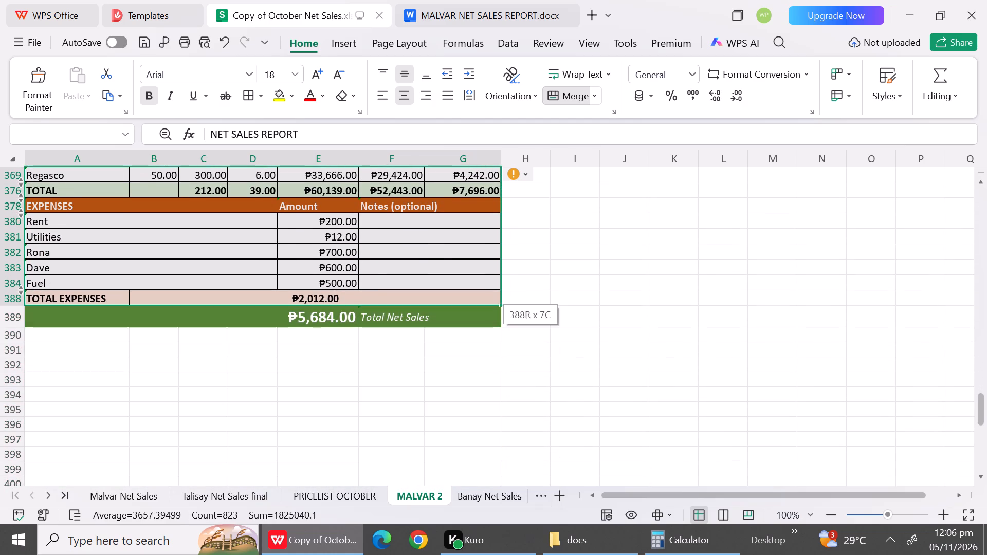
left_click_drag(324, 294, 326, 312)
key("ctrl+c")
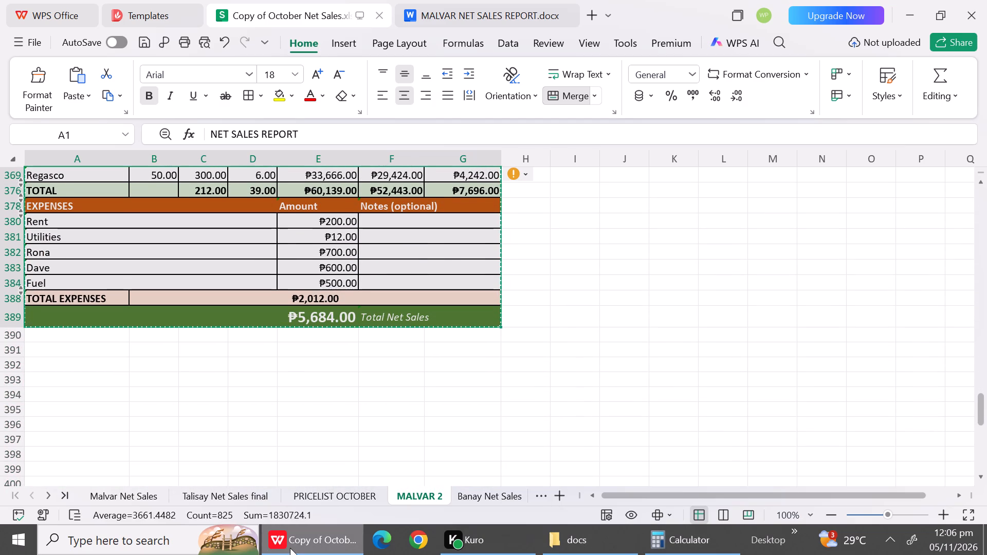
Open the TAMBO NET SALES REPORT document from the docs folder and look through its report layout.
left_click(596, 544)
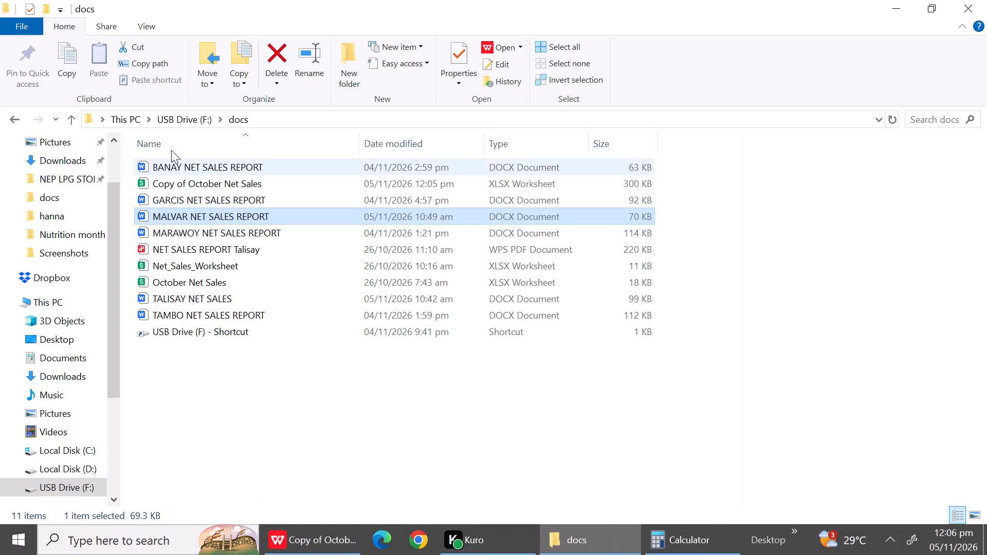
double_click(240, 315)
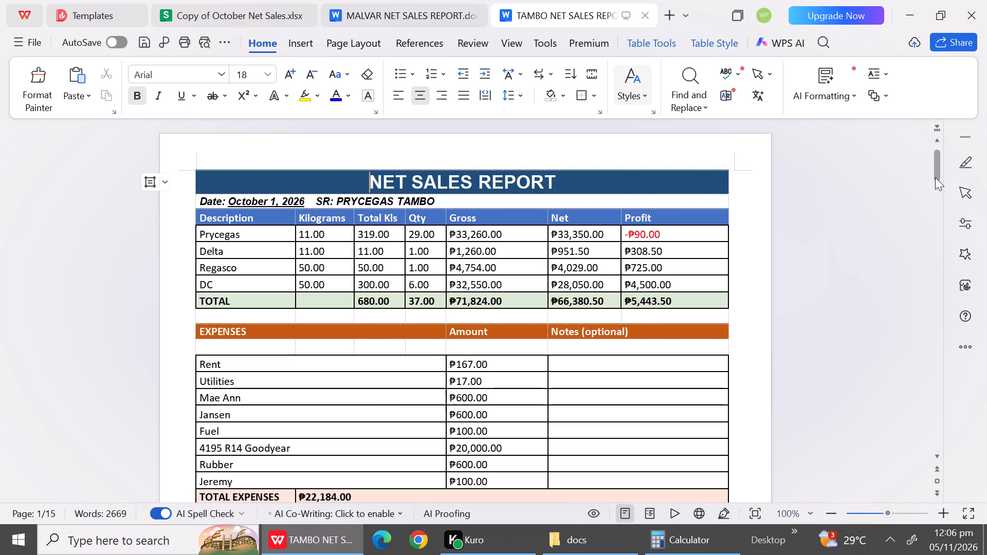
left_click_drag(935, 177, 935, 263)
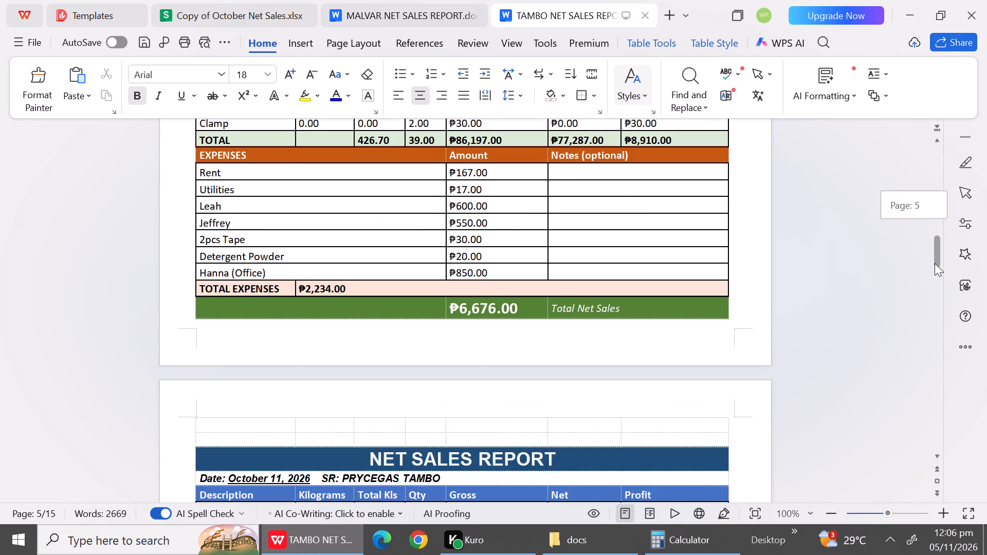
left_click_drag(935, 263, 935, 223)
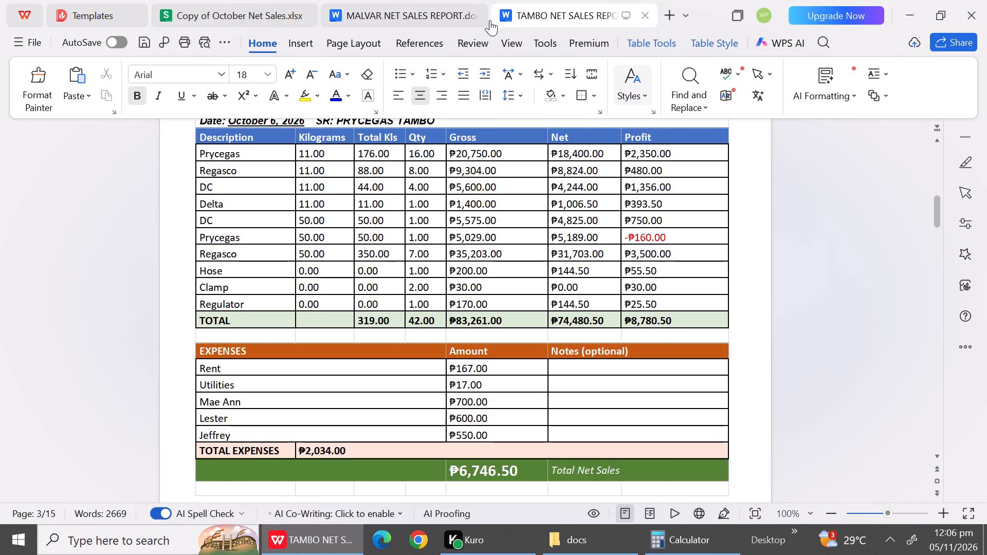
Switch to the MALVAR NET SALES REPORT document and paste the copied October 19–31 reports on a new line below the October 18 report.
left_click(421, 24)
left_click(453, 392)
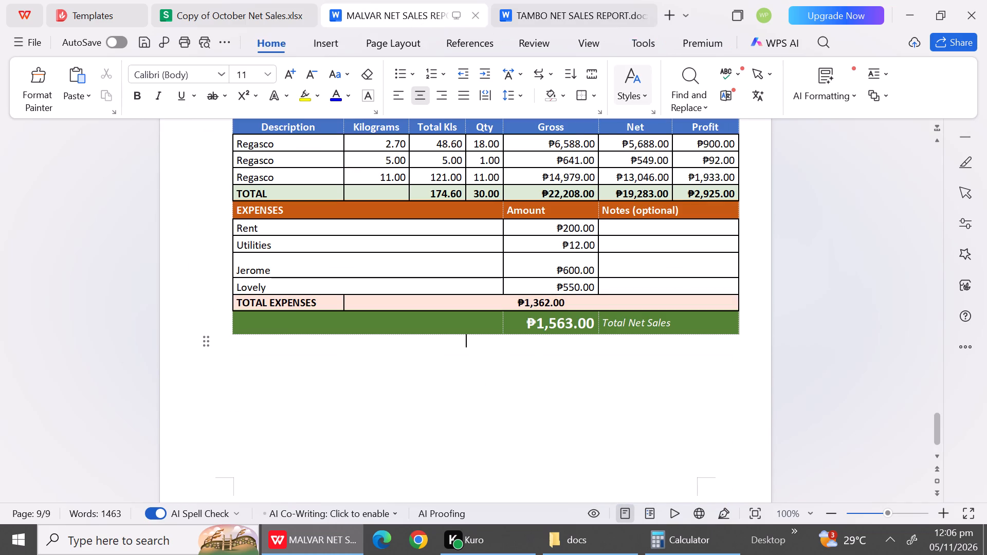
key("Return")
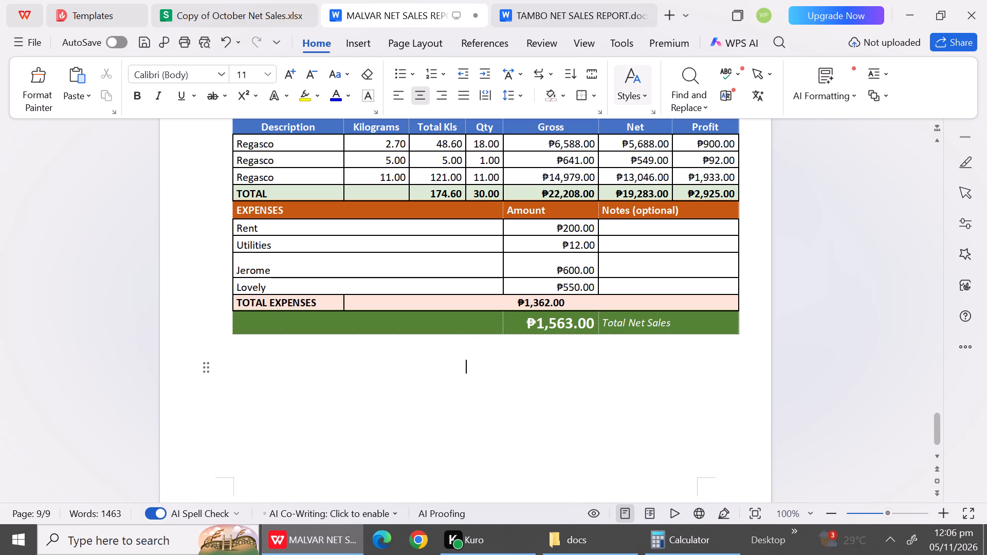
key("ctrl+v")
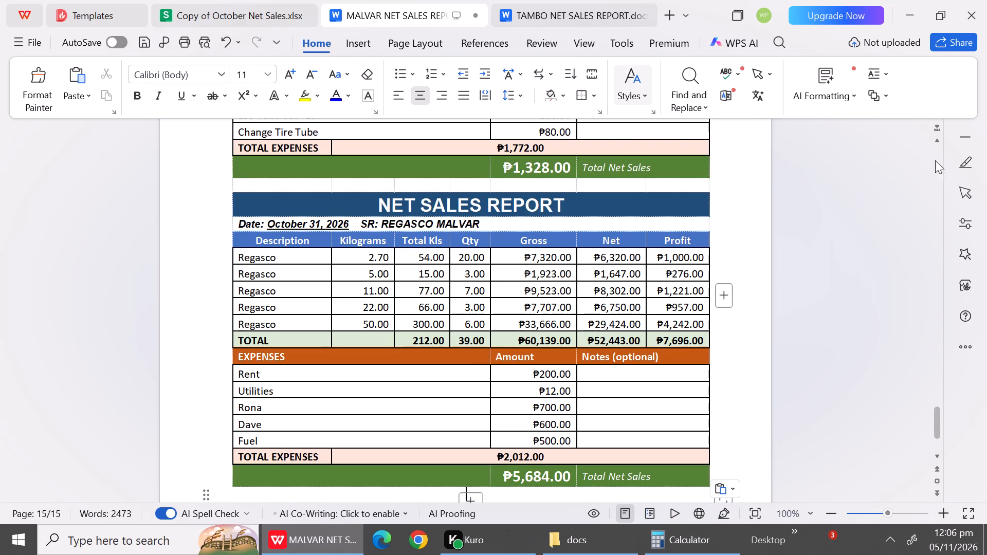
Look back through the document from the pasted reports to October 14, and examine how the reports through October 18 are laid out across pages.
left_click(936, 162)
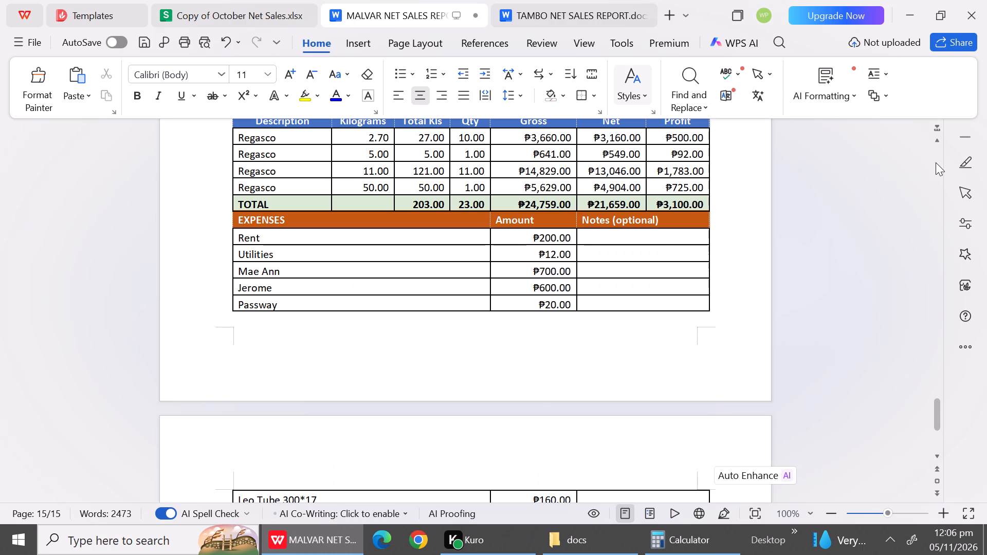
left_click(936, 162)
left_click(936, 162)
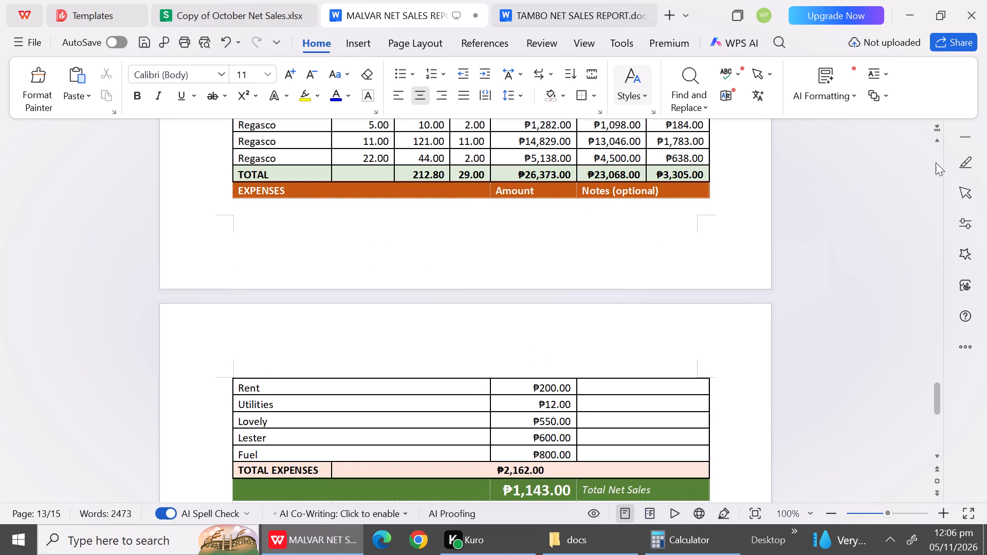
double_click(936, 162)
left_click(936, 162)
left_click(936, 162)
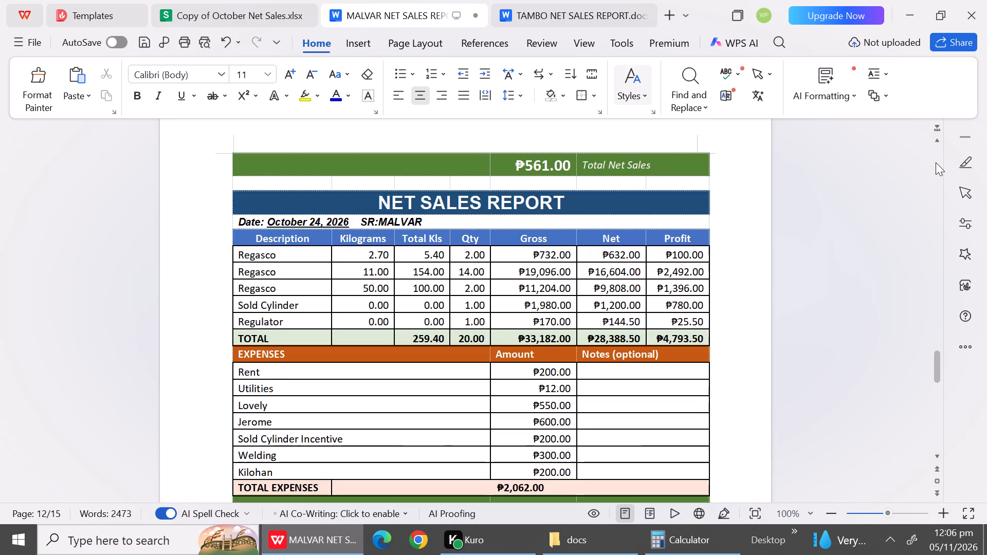
left_click(936, 162)
double_click(936, 162)
left_click(936, 162)
left_click(936, 162)
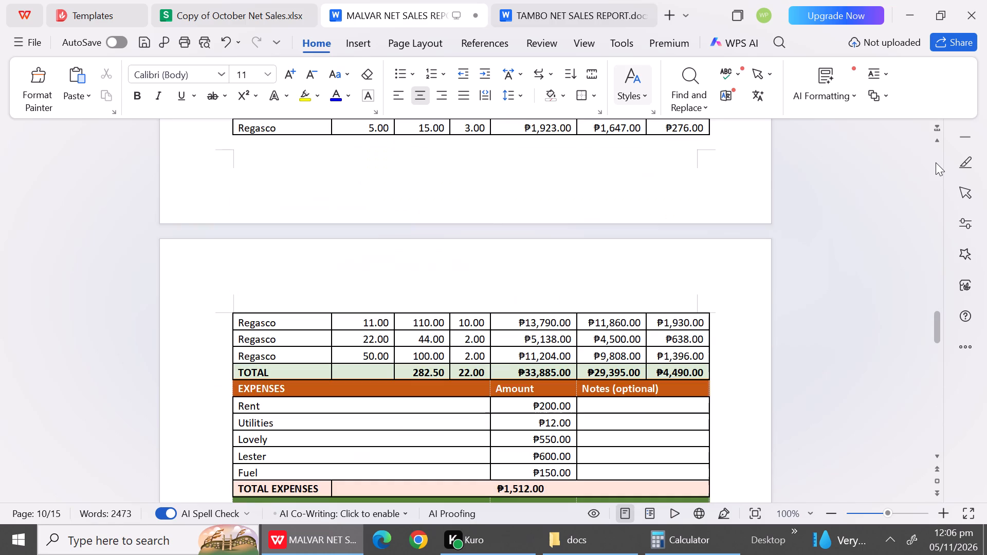
left_click(936, 162)
left_click(936, 162)
left_click(936, 162)
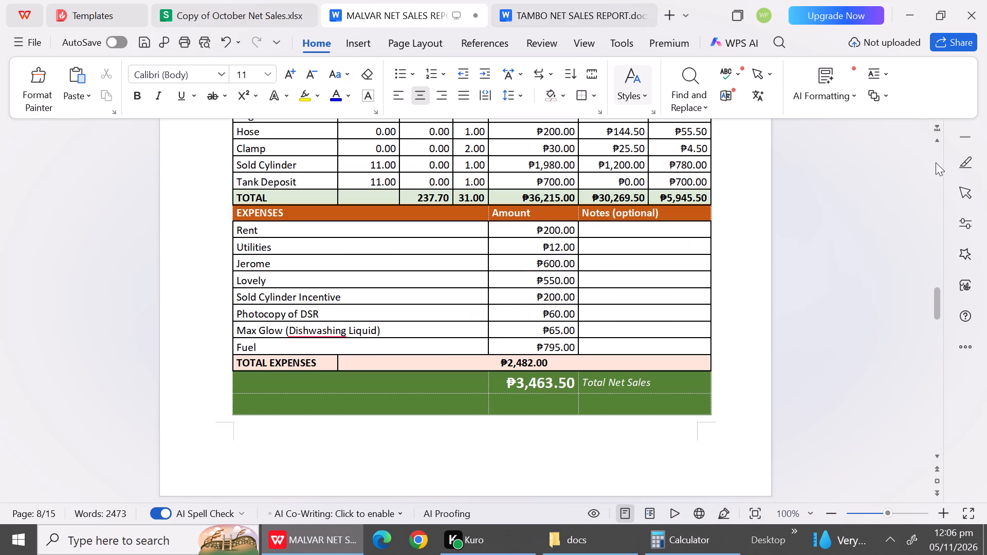
left_click(936, 162)
left_click(936, 162)
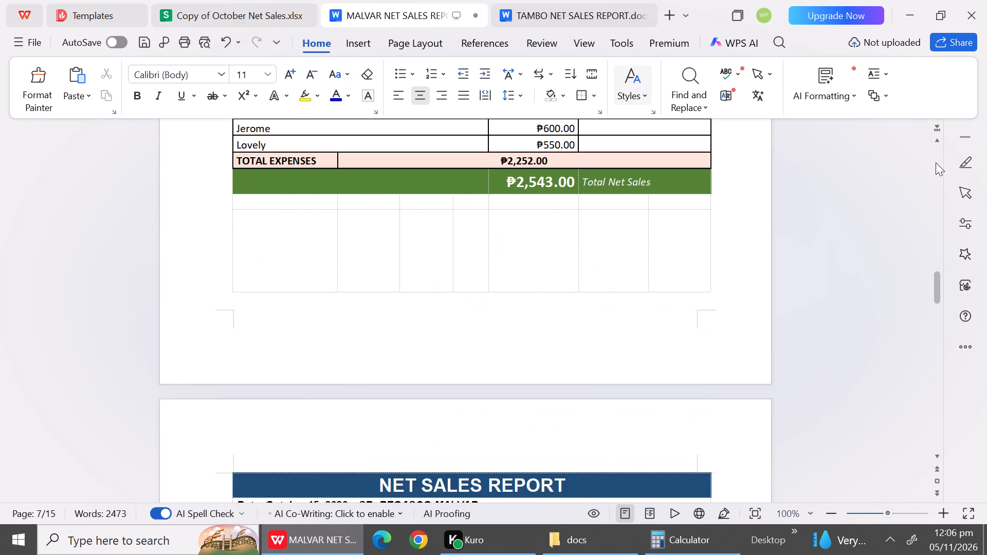
left_click(936, 162)
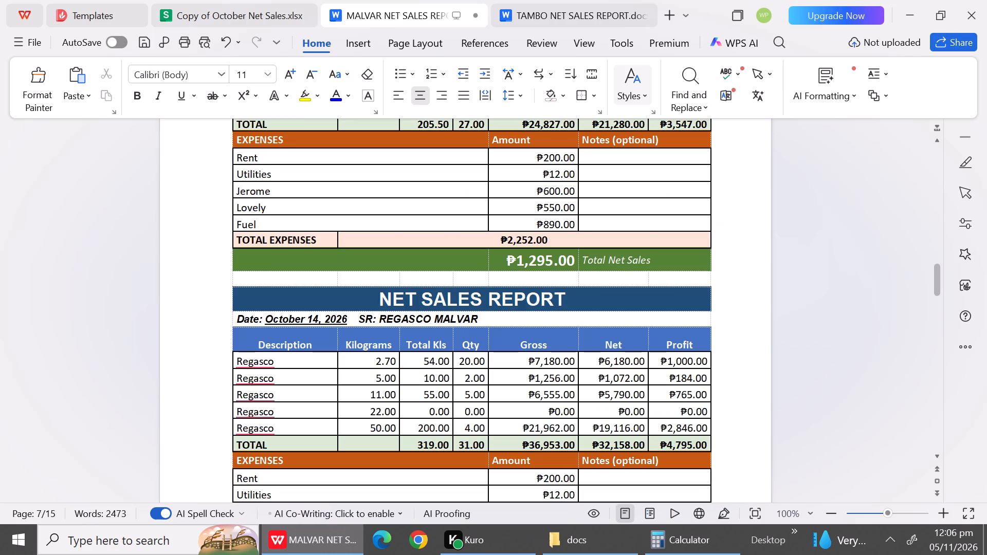
triple_click(937, 454)
triple_click(937, 454)
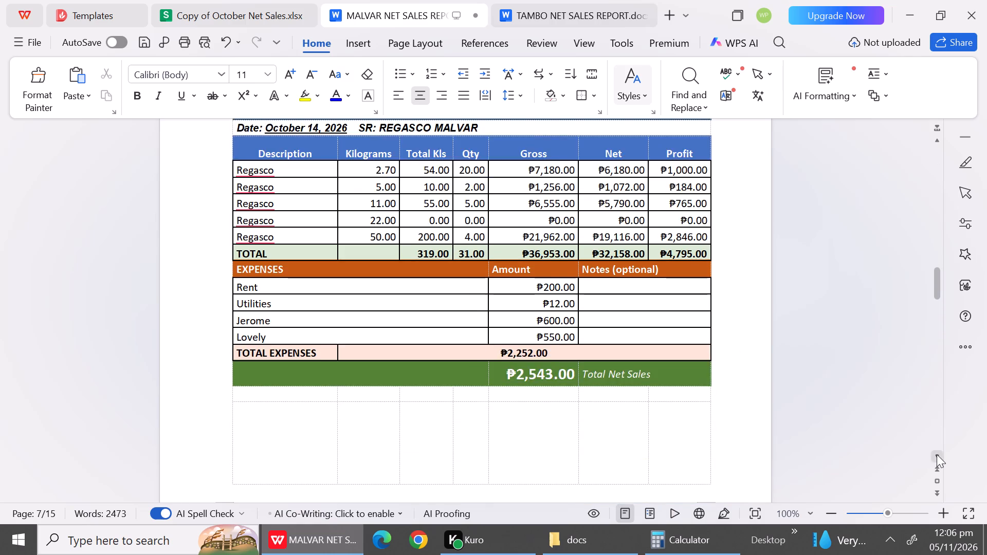
triple_click(937, 454)
triple_click(937, 454)
triple_click(937, 454)
triple_click(937, 454)
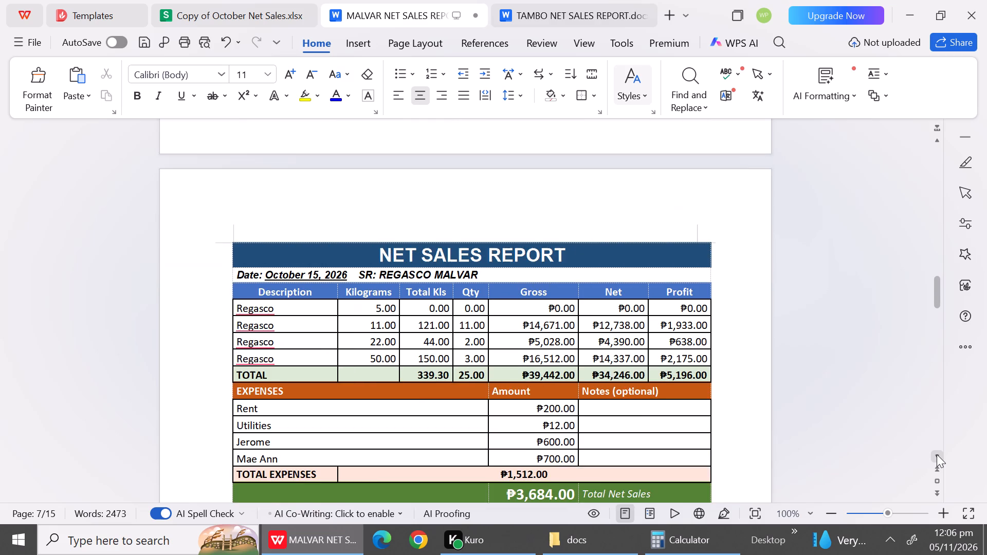
triple_click(937, 454)
triple_click(937, 454)
triple_click(937, 454)
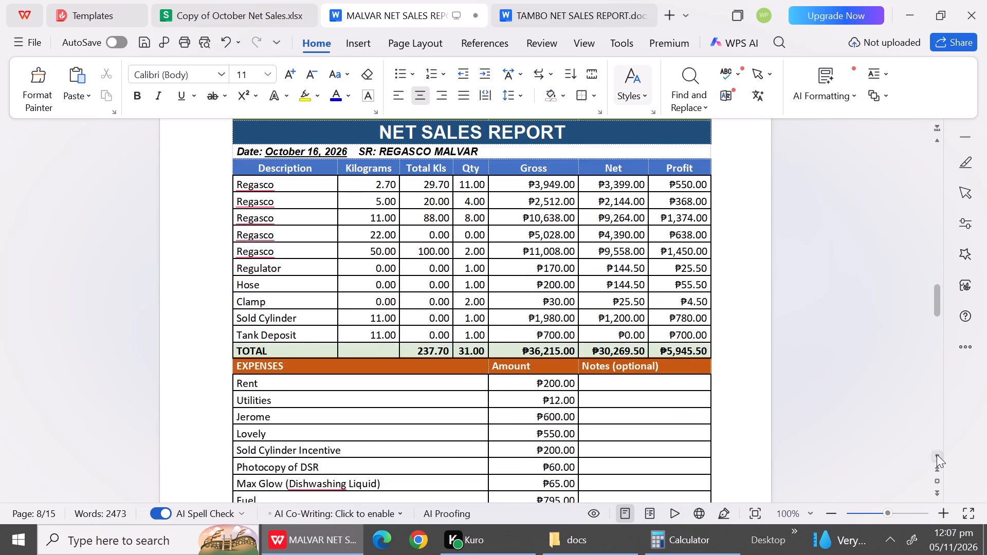
triple_click(937, 454)
triple_click(937, 454)
triple_click(937, 454)
triple_click(937, 454)
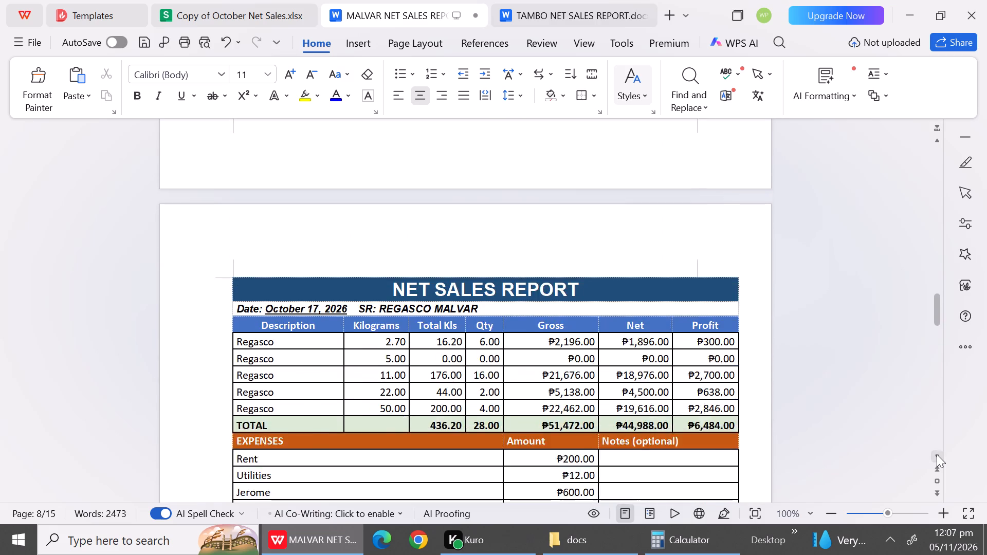
triple_click(937, 454)
left_click(937, 454)
triple_click(937, 454)
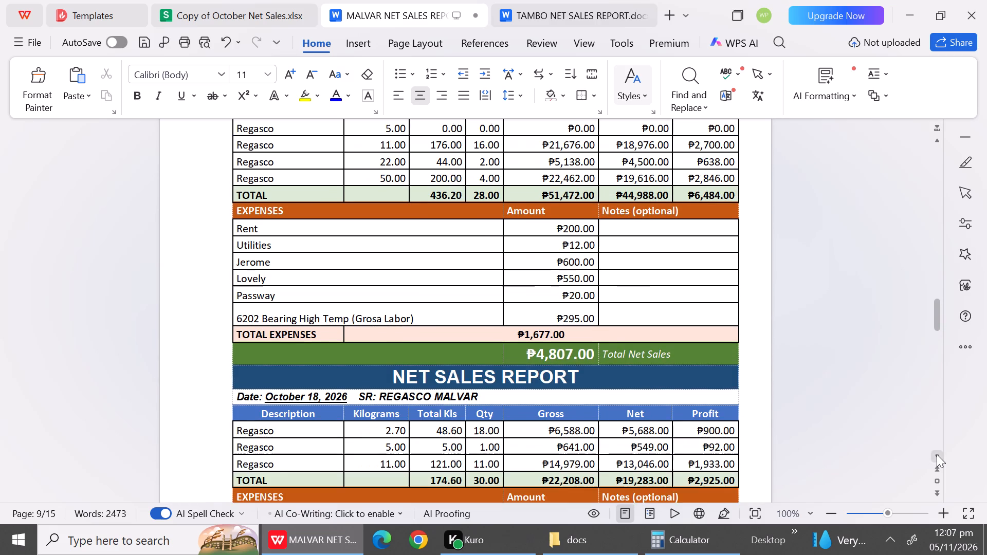
Insert four blank lines between the October 18 and October 19 reports to push the October 19 report onto a new page.
triple_click(937, 454)
left_click(937, 454)
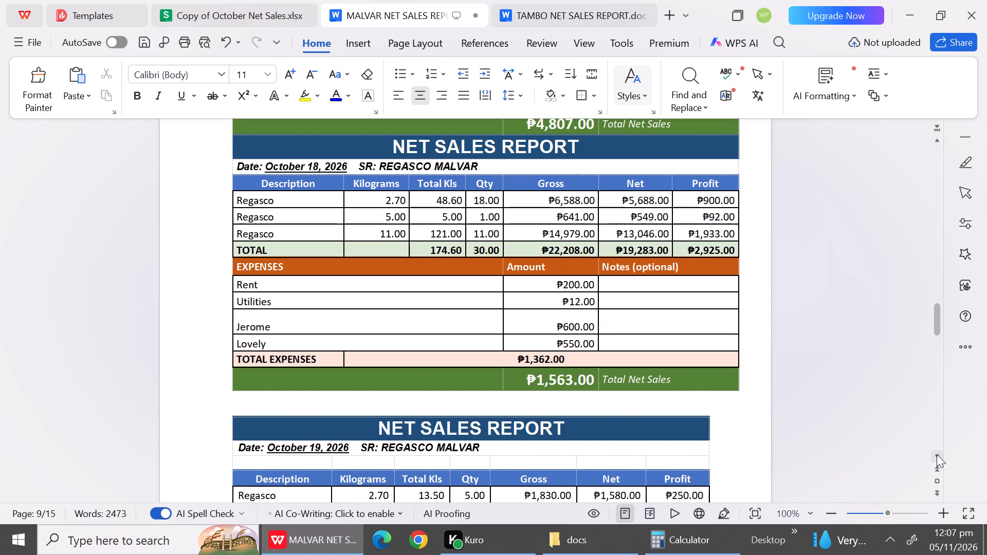
double_click(937, 454)
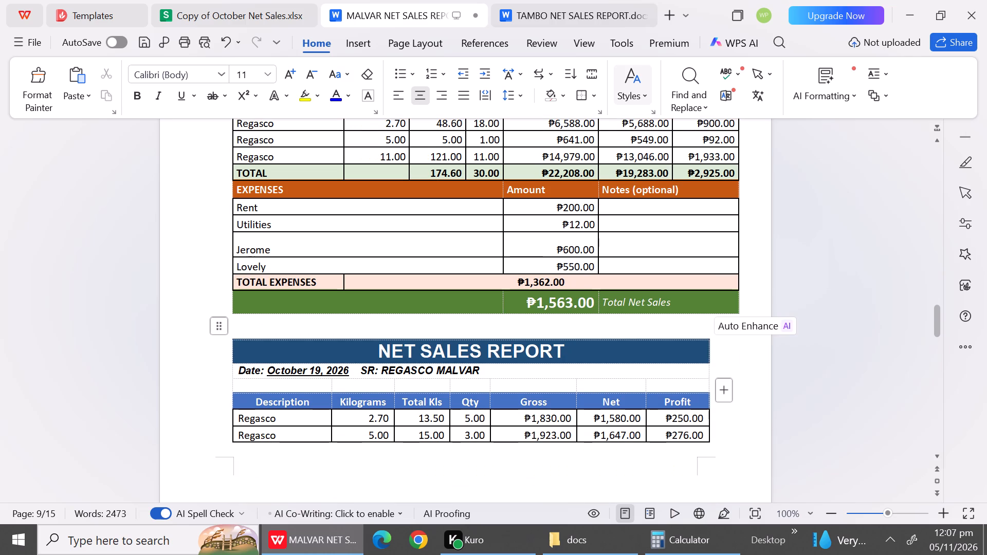
left_click(592, 329)
key("Return")
key("Return")
key("Return")
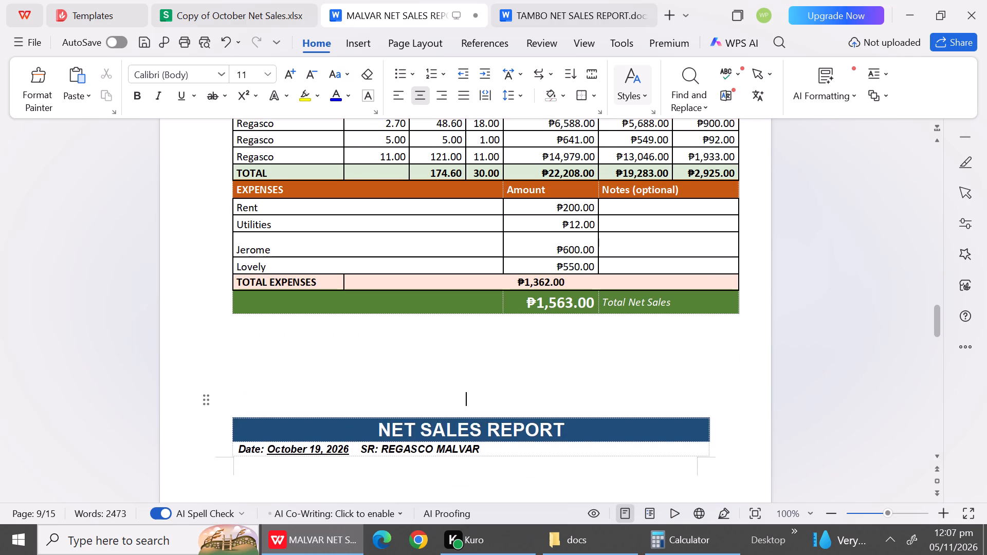
key("Return")
Delete the entire blank row between the date line and the column headings of the October 19 report.
triple_click(932, 454)
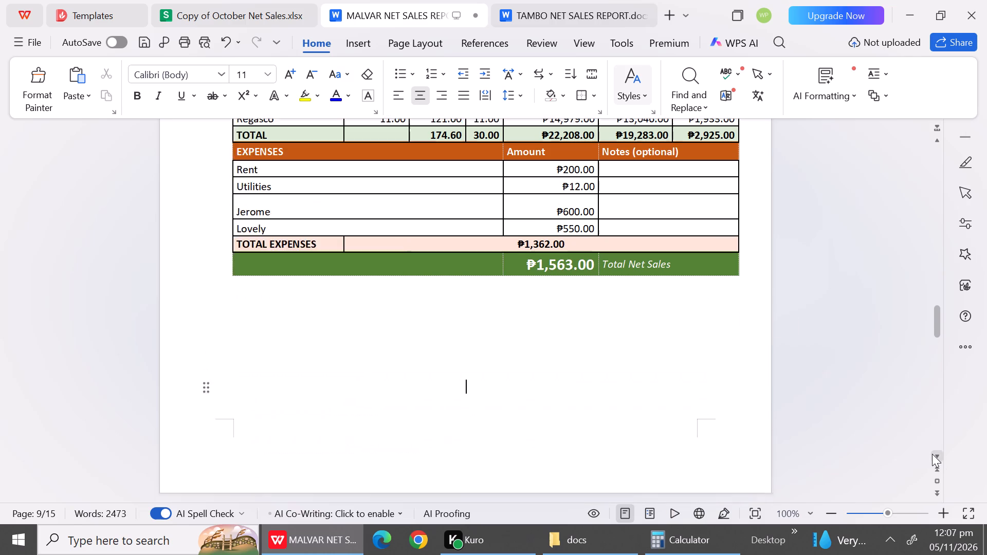
triple_click(932, 454)
double_click(932, 454)
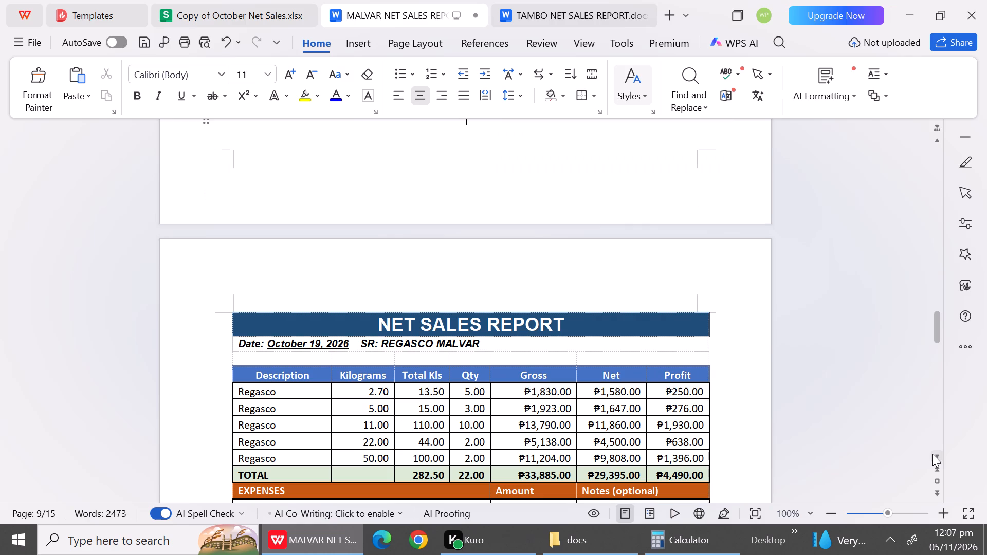
left_click(257, 358)
right_click(257, 358)
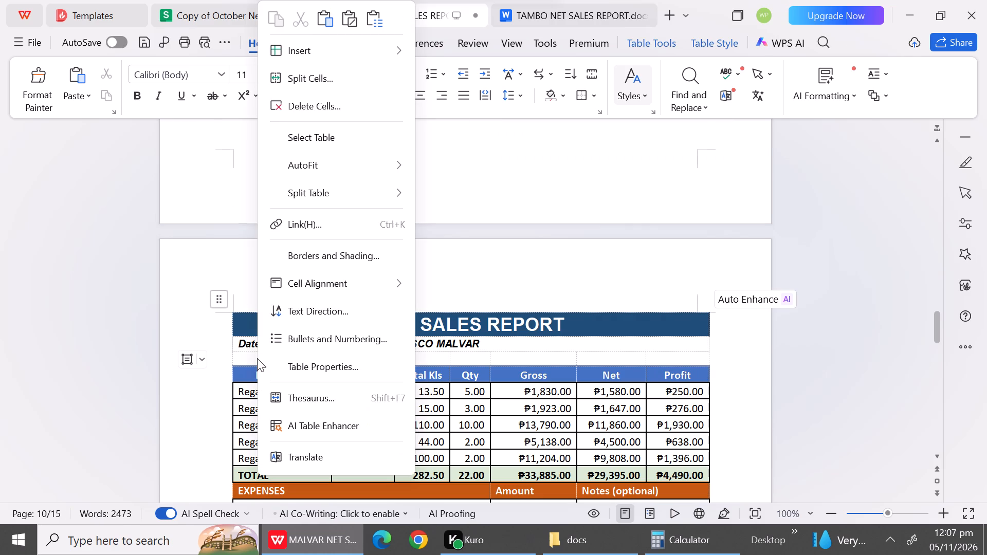
left_click(307, 104)
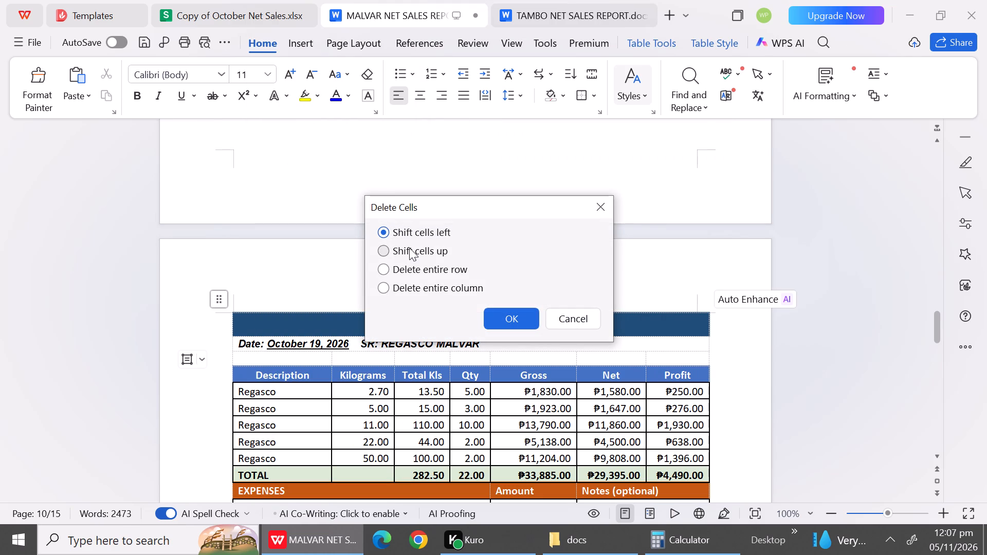
left_click(410, 271)
left_click(500, 313)
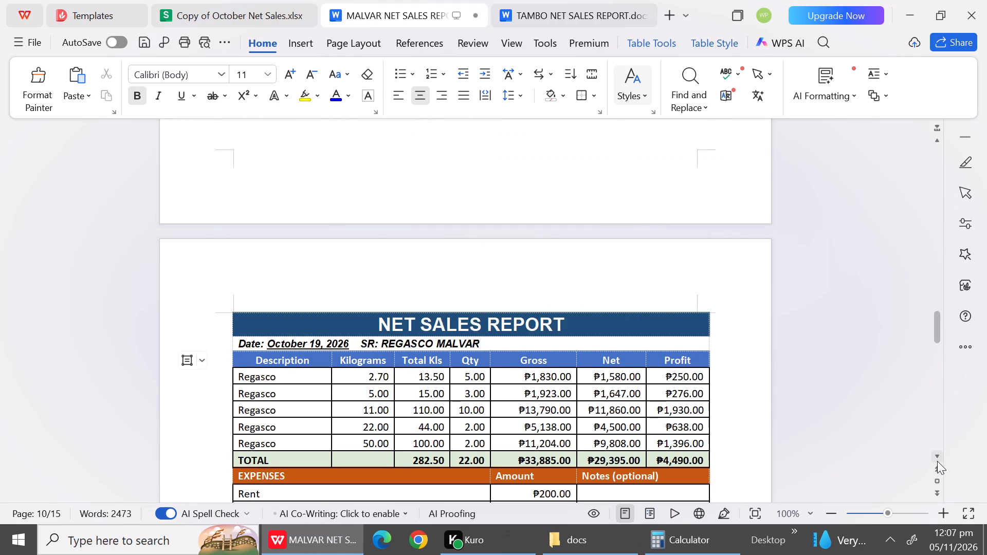
Delete the entire blank row between the October 20 report's total and the October 21 report's title.
triple_click(937, 460)
double_click(937, 460)
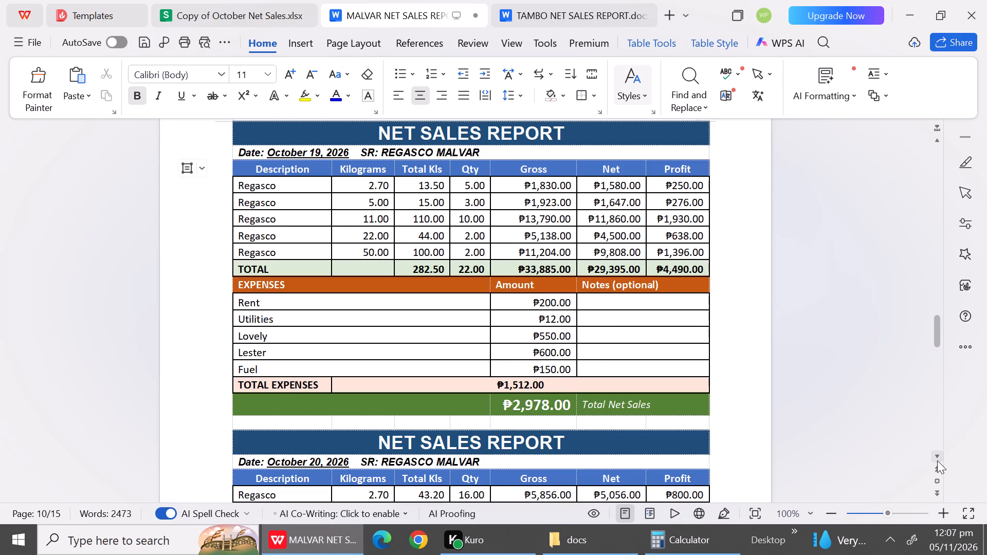
triple_click(937, 460)
double_click(937, 460)
left_click(937, 460)
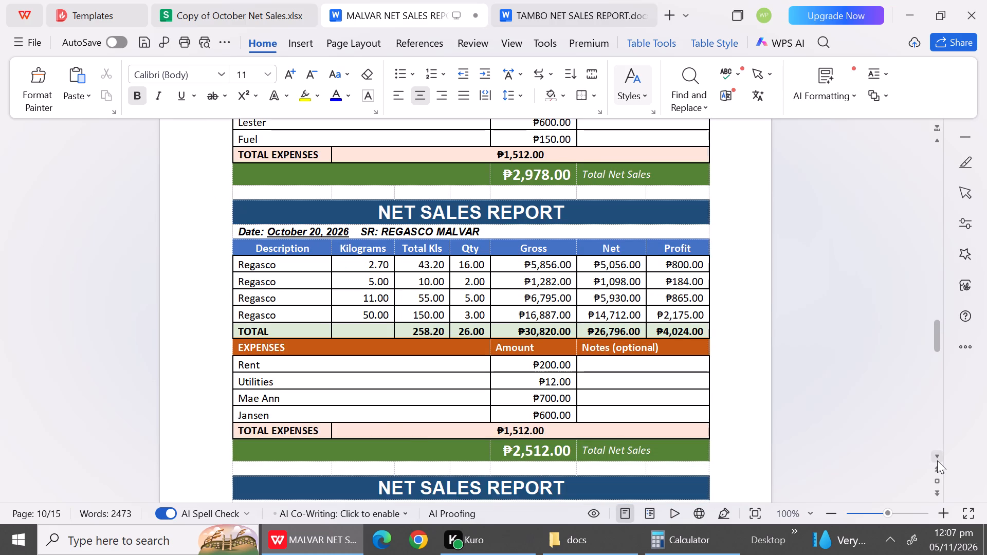
double_click(937, 460)
double_click(937, 460)
triple_click(937, 460)
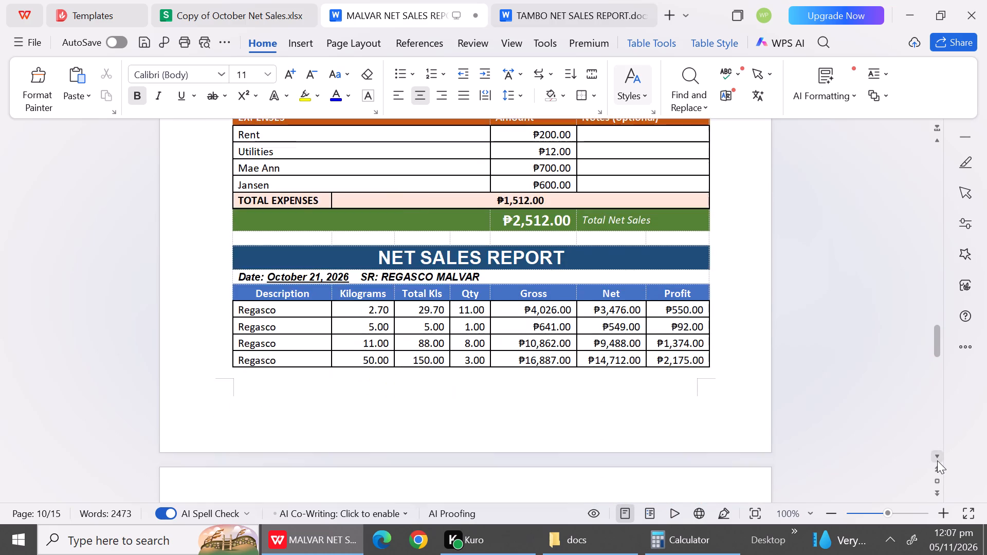
double_click(937, 460)
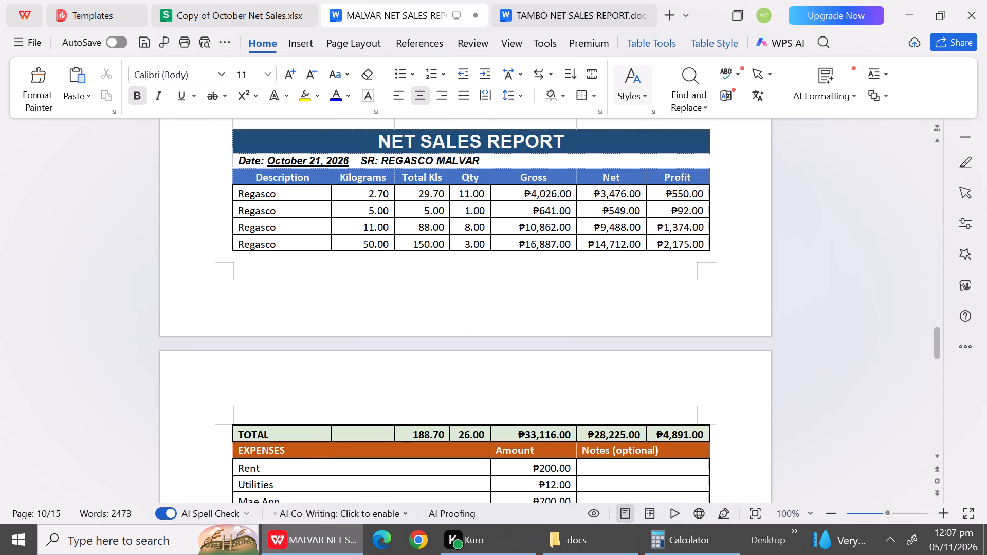
left_click(936, 139)
left_click(936, 139)
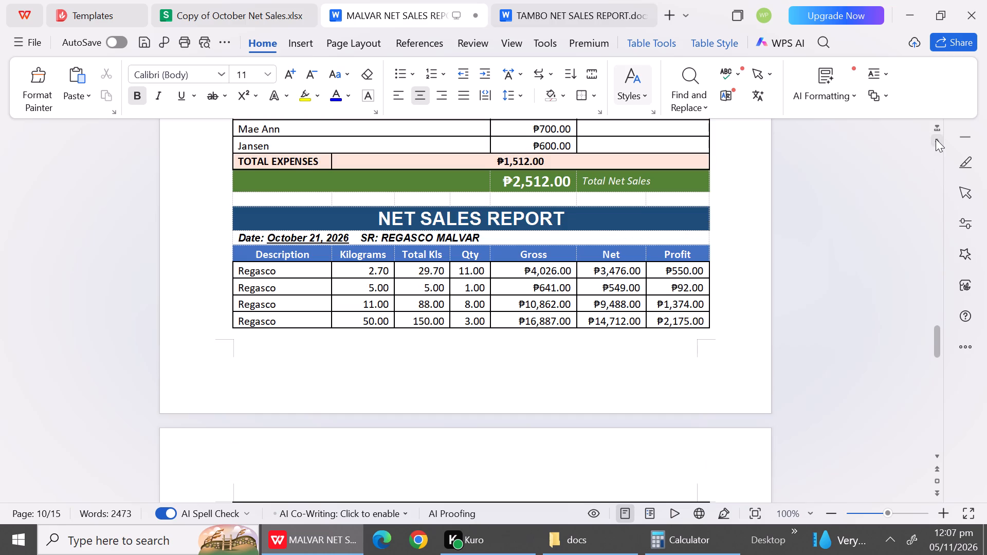
left_click(304, 200)
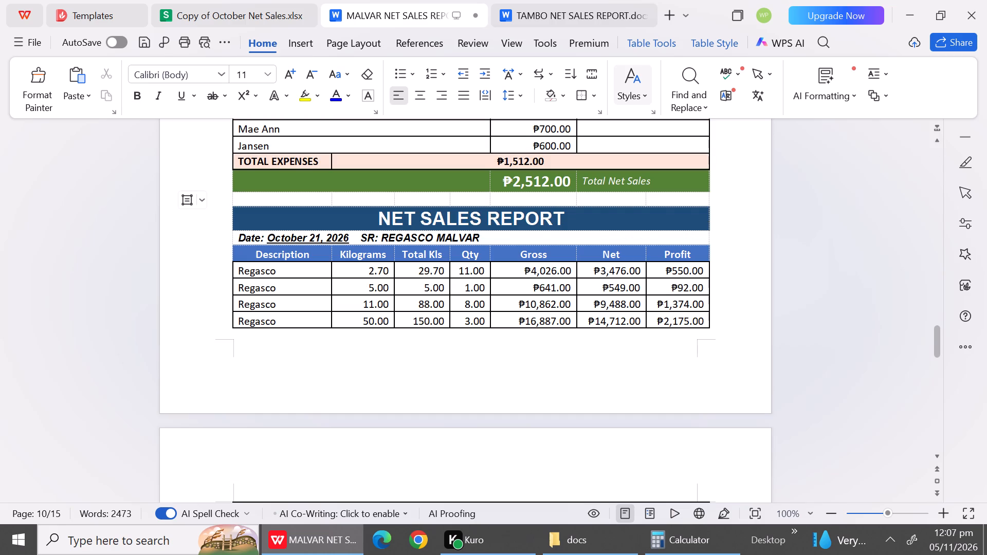
right_click(304, 200)
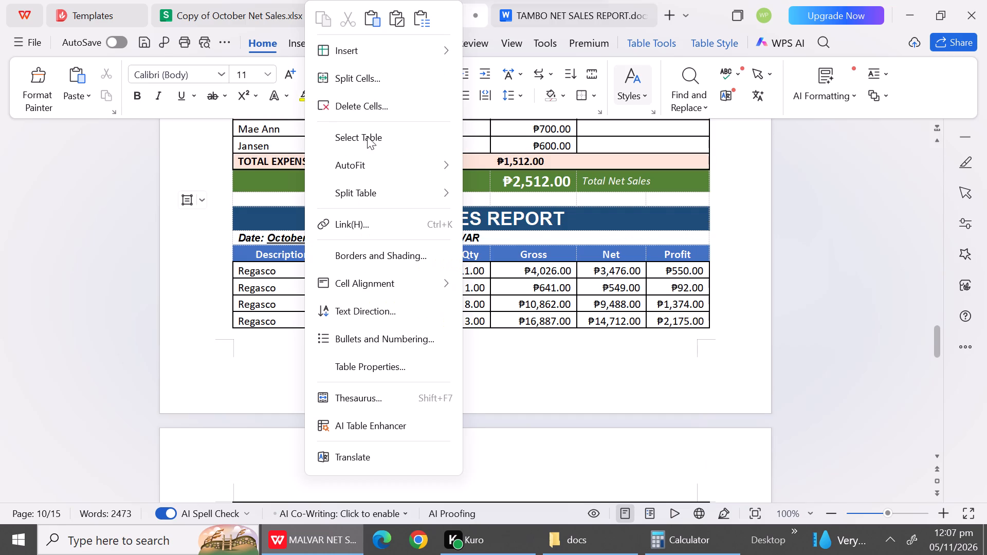
left_click(383, 103)
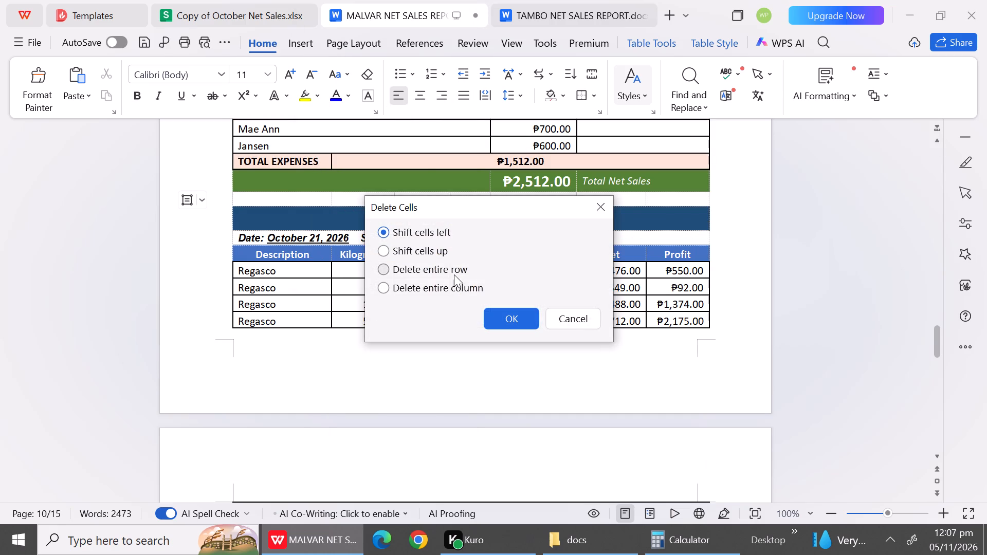
left_click(451, 272)
left_click(521, 318)
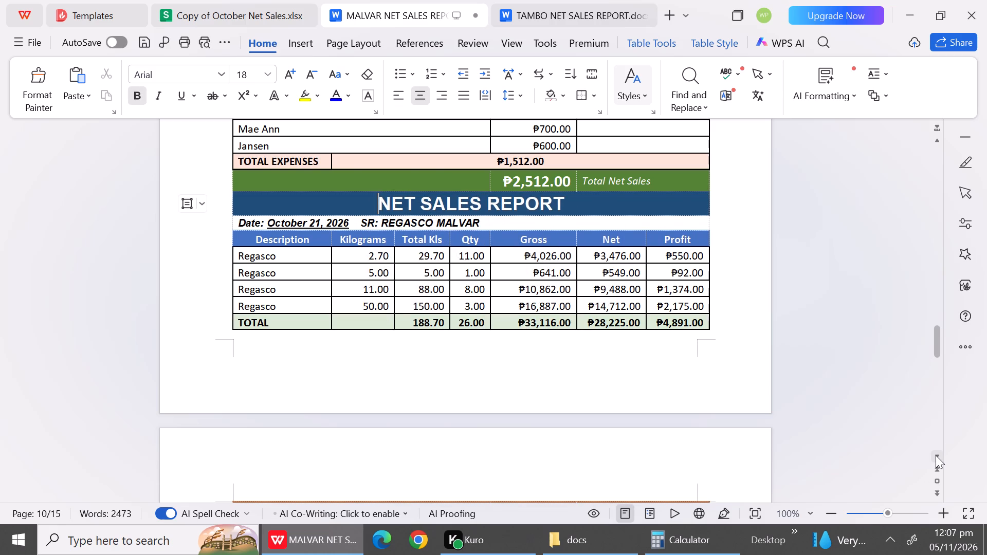
Examine how the October 21 to October 26 reports break across pages in the document.
triple_click(936, 455)
triple_click(936, 455)
triple_click(936, 455)
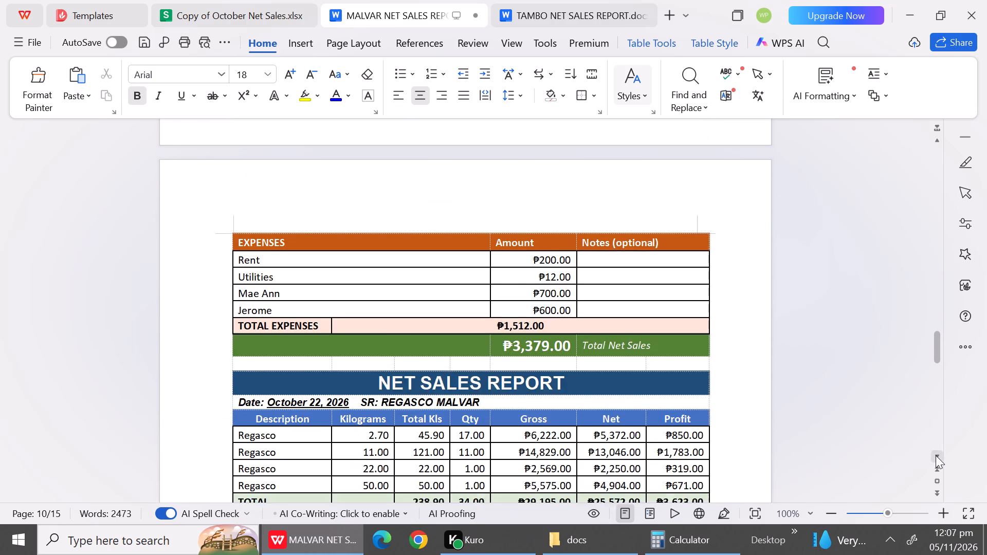
triple_click(936, 455)
triple_click(936, 455)
triple_click(936, 455)
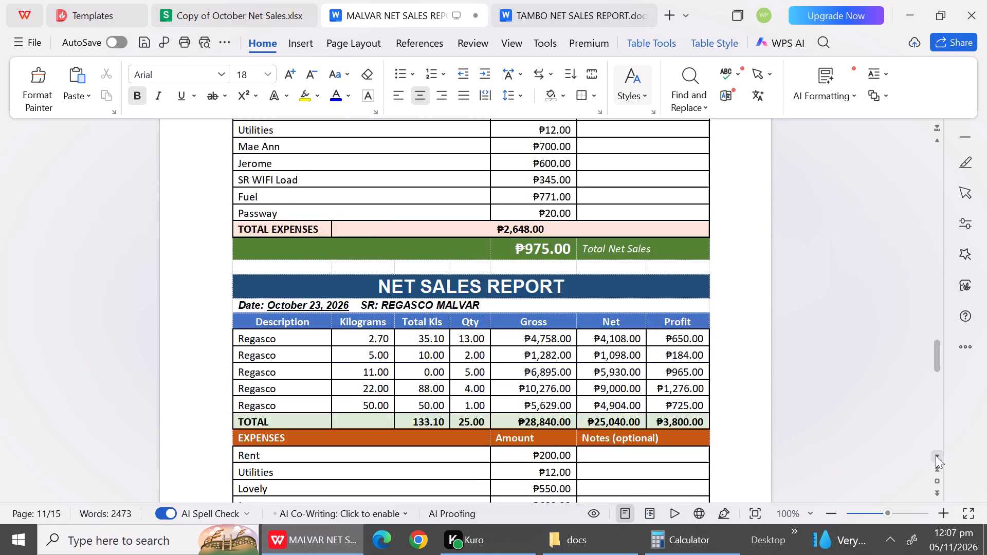
triple_click(936, 455)
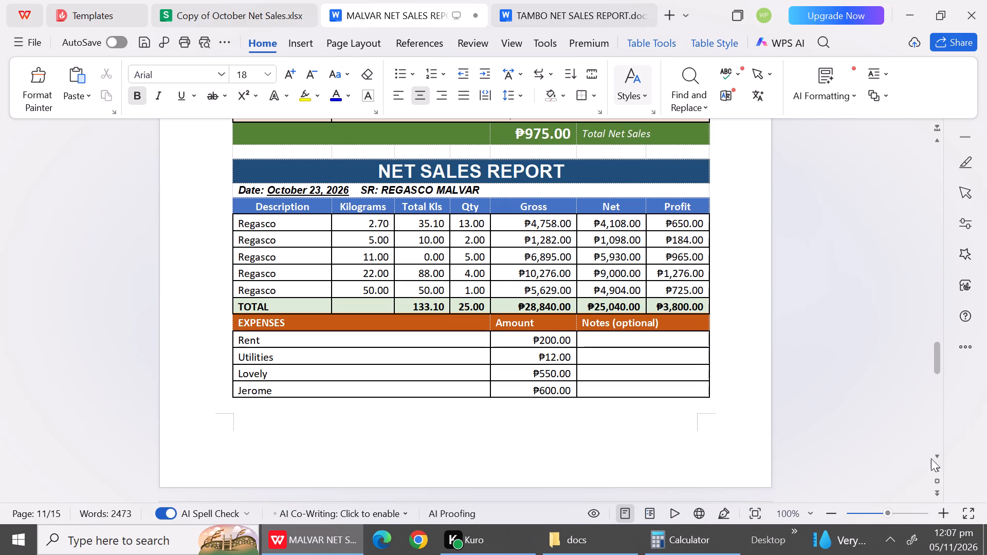
triple_click(931, 455)
left_click(931, 455)
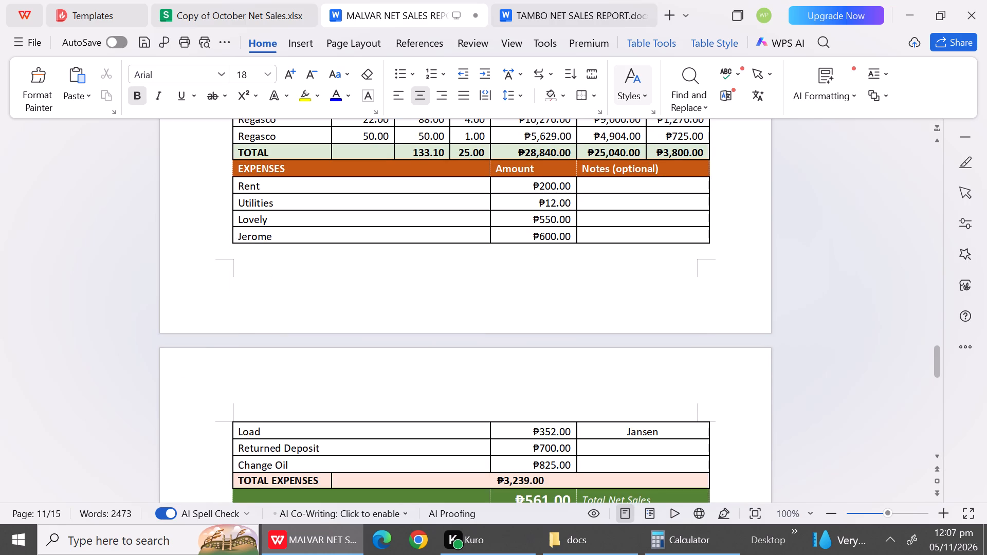
triple_click(934, 457)
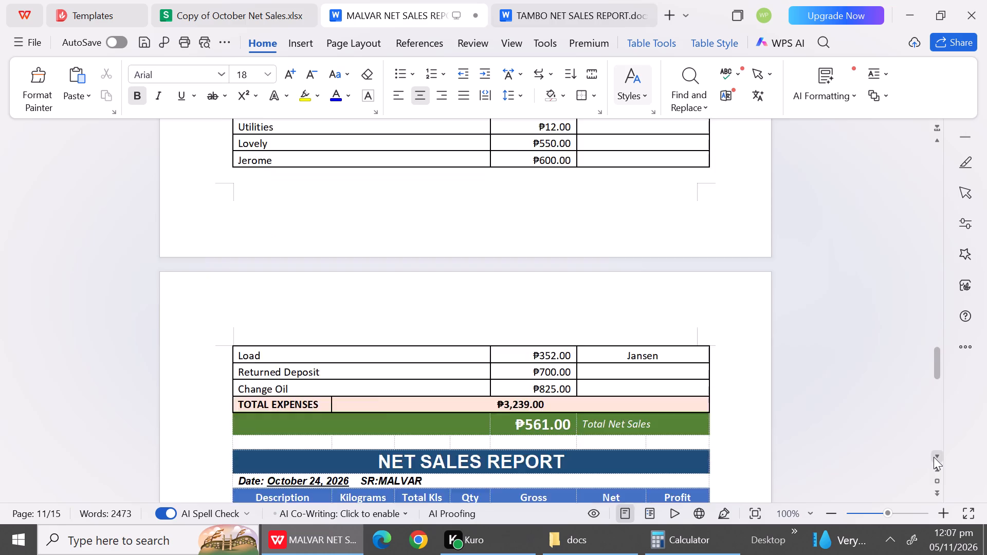
left_click(934, 457)
triple_click(934, 457)
triple_click(934, 457)
triple_click(934, 457)
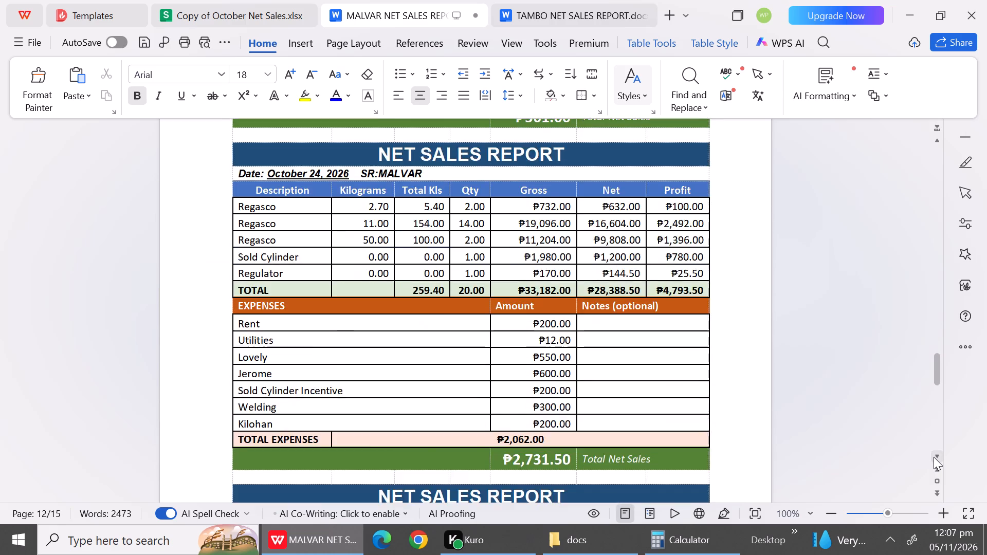
triple_click(934, 457)
triple_click(934, 457)
triple_click(934, 457)
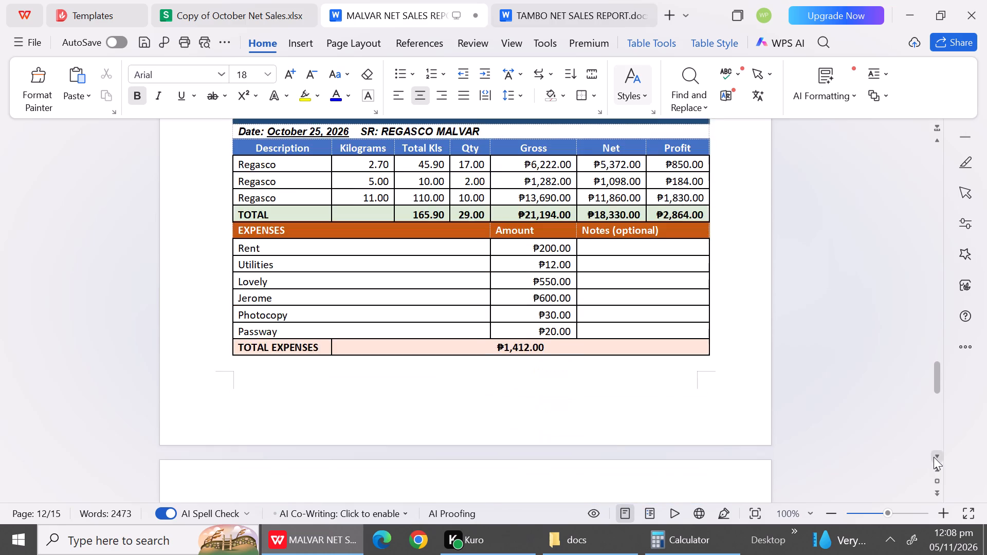
double_click(934, 457)
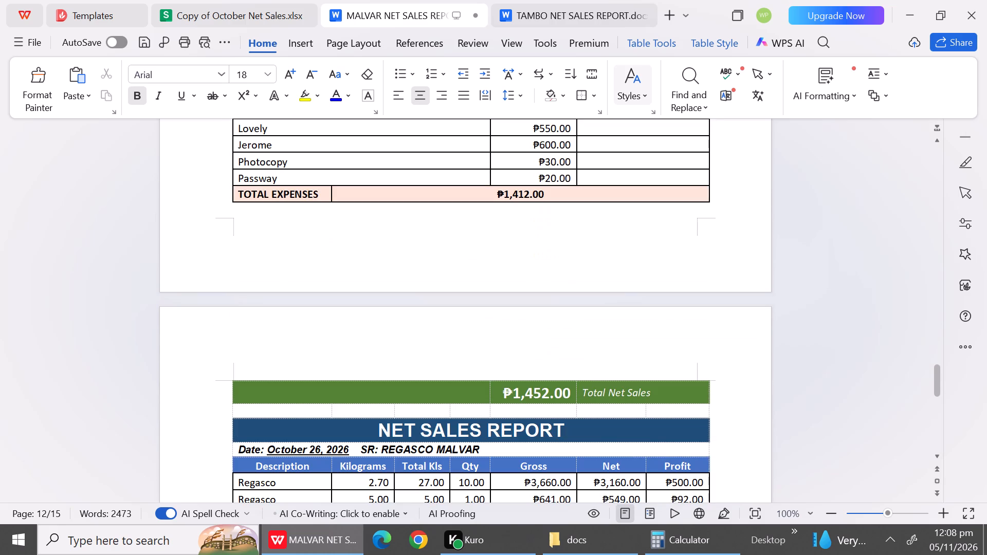
Delete the entire blank row between the October 24 report's total and the October 25 report's title.
triple_click(936, 145)
triple_click(936, 145)
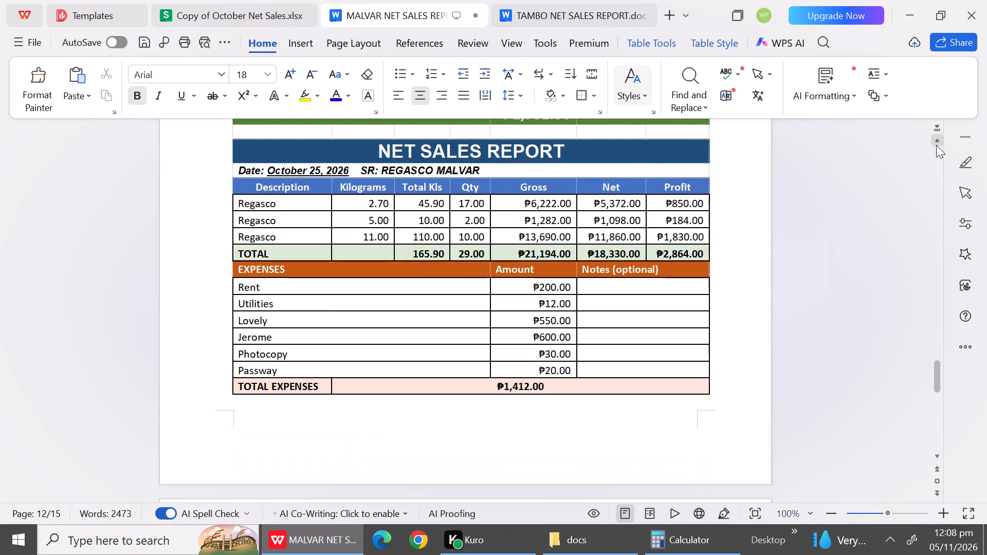
triple_click(936, 145)
left_click(255, 287)
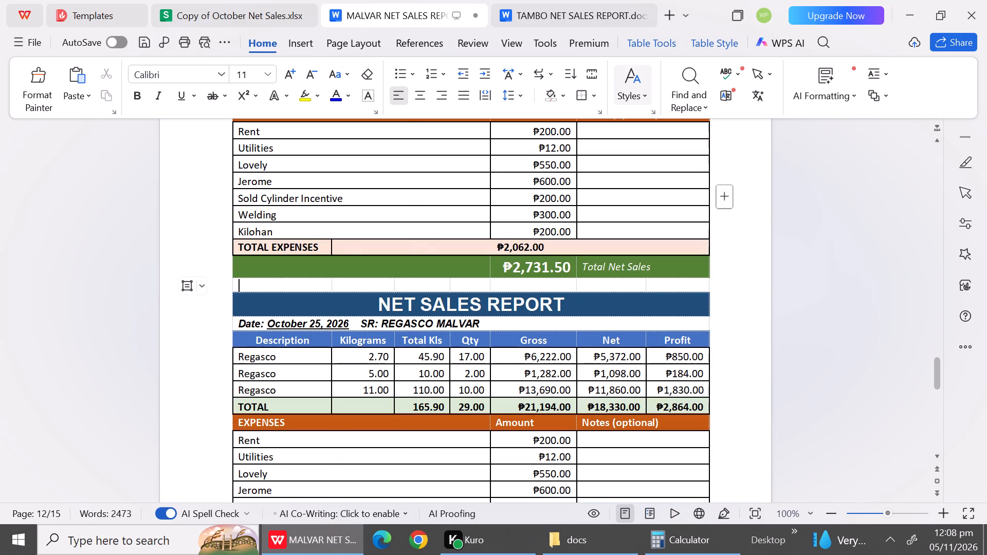
right_click(255, 287)
left_click(296, 109)
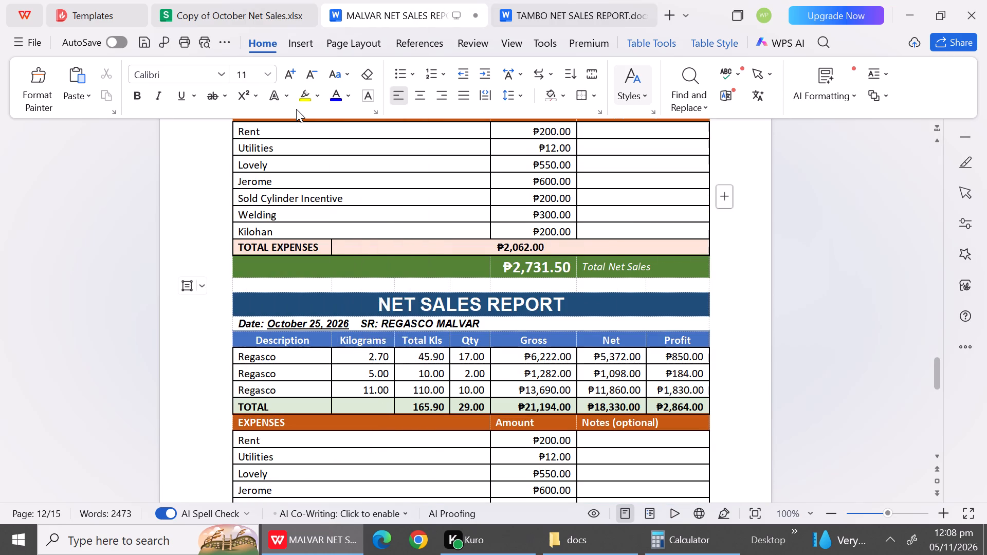
left_click(449, 270)
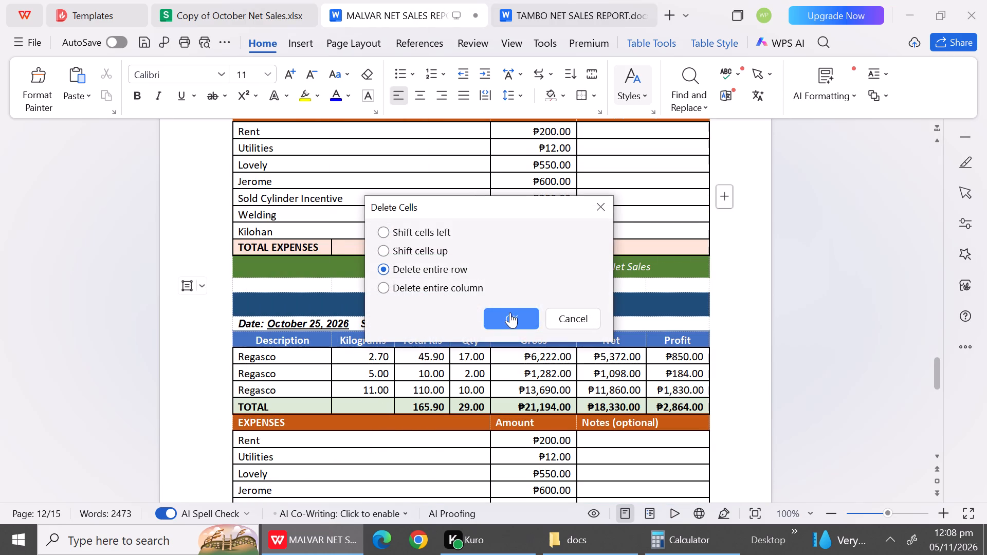
left_click(510, 312)
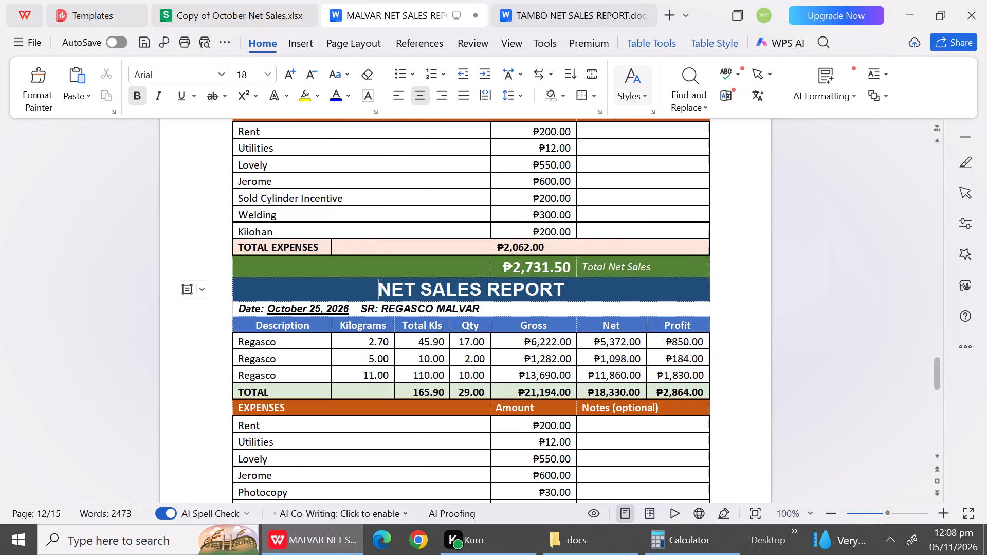
Examine the page layout of the remaining reports from October 25 through October 31 to the document's end.
triple_click(933, 452)
triple_click(933, 452)
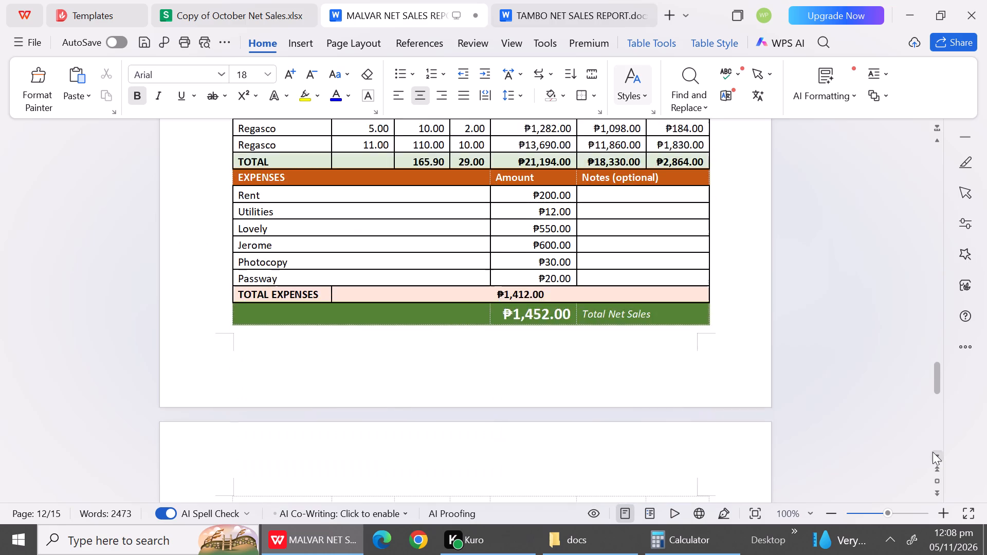
triple_click(933, 452)
triple_click(933, 452)
triple_click(933, 452)
triple_click(933, 452)
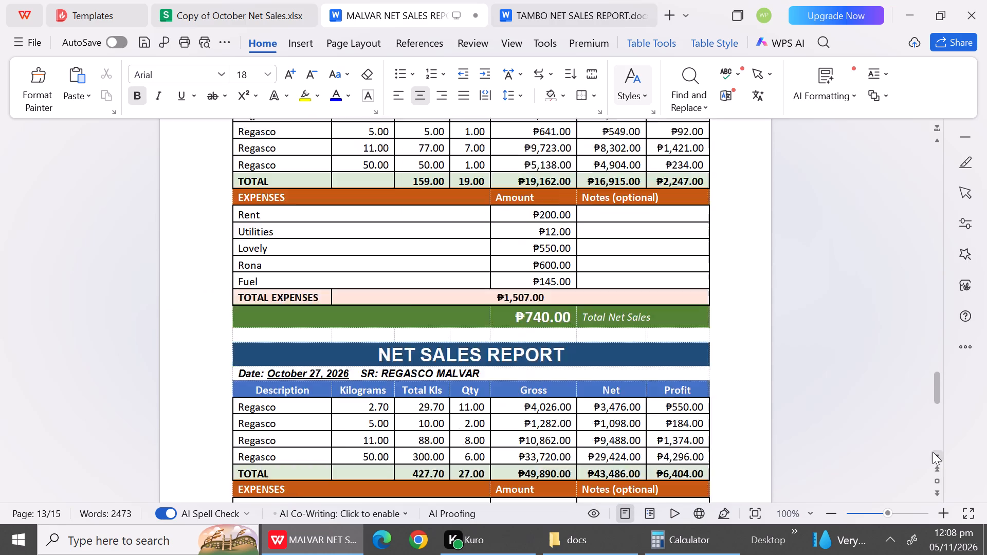
triple_click(933, 452)
triple_click(933, 452)
triple_click(933, 452)
left_click(933, 452)
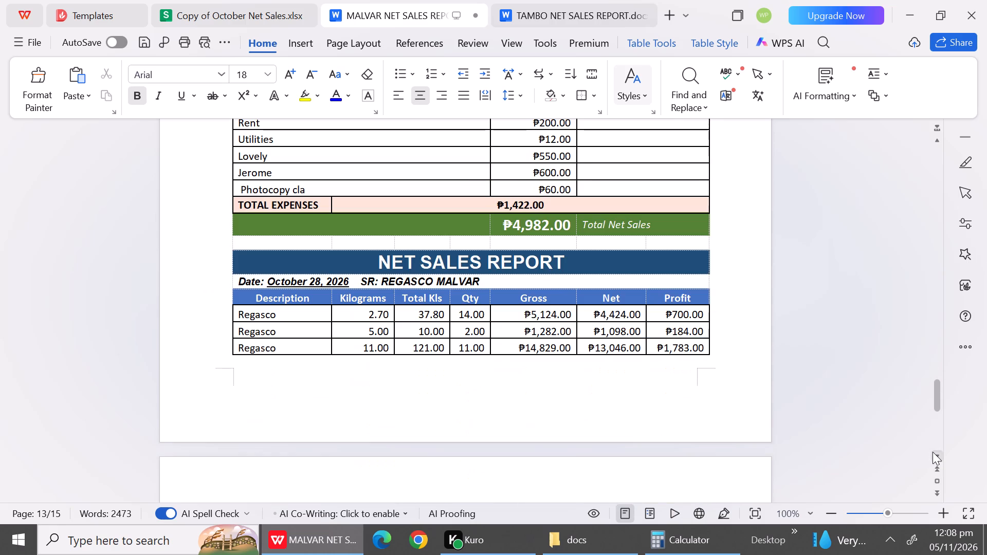
triple_click(933, 452)
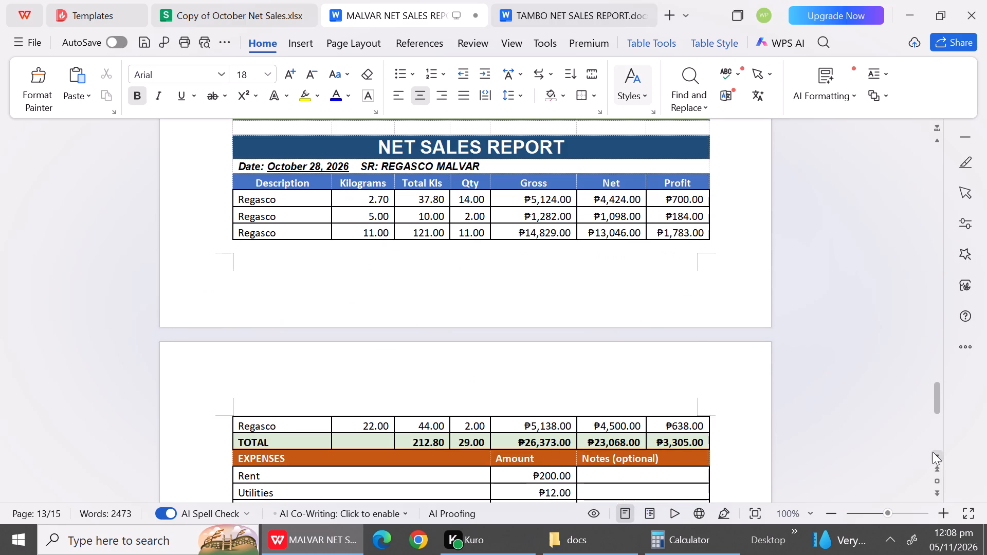
double_click(933, 452)
triple_click(933, 452)
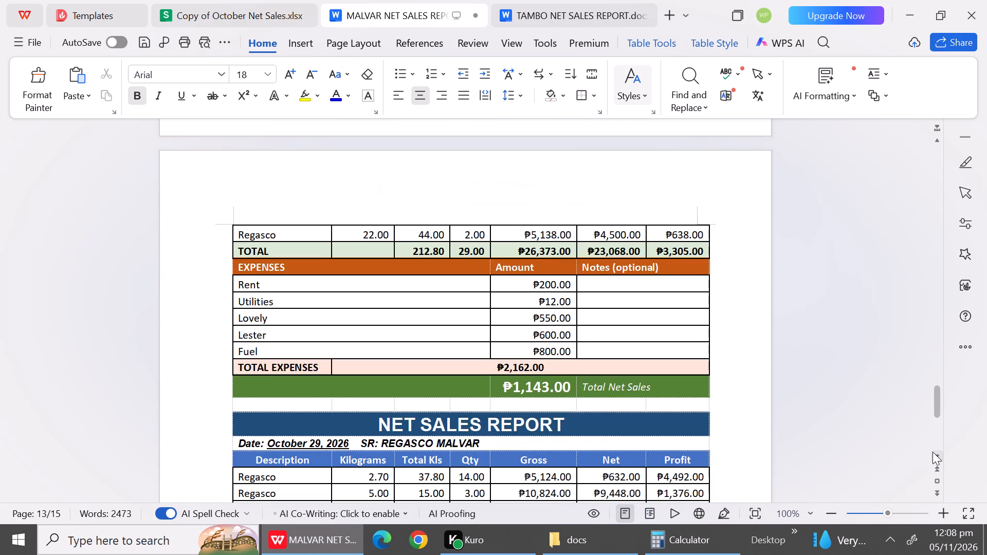
triple_click(933, 452)
triple_click(933, 452)
triple_click(933, 452)
triple_click(933, 452)
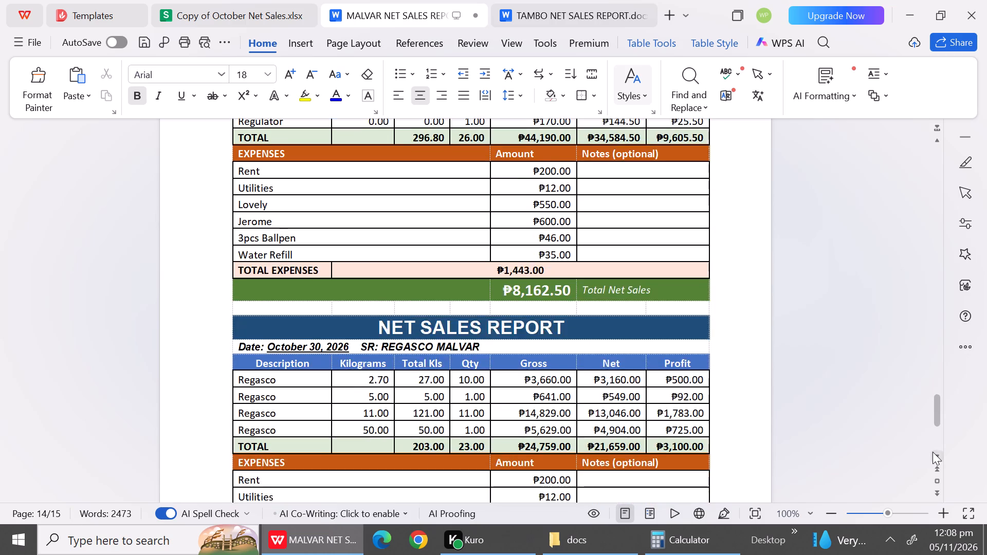
triple_click(933, 452)
triple_click(933, 452)
double_click(933, 452)
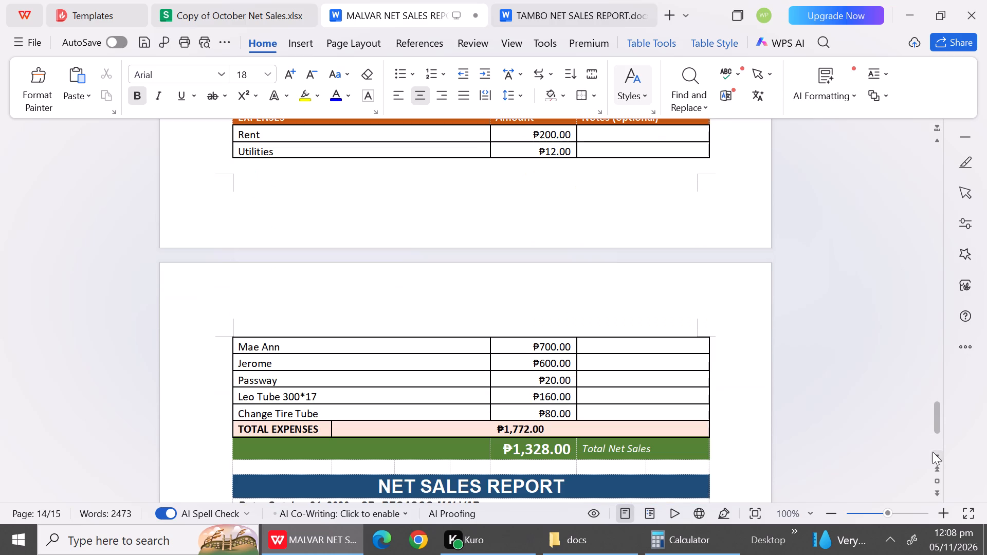
left_click(933, 452)
triple_click(933, 452)
triple_click(933, 452)
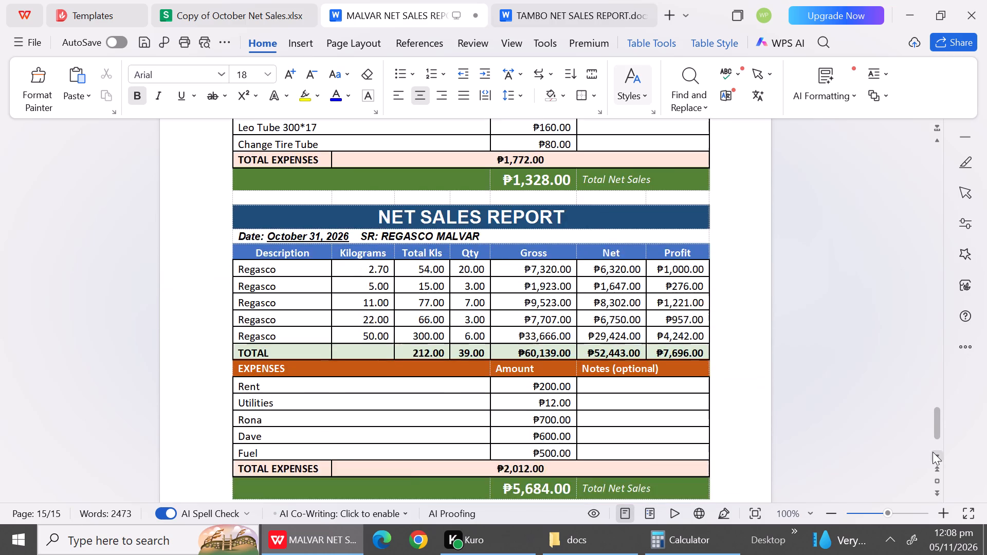
triple_click(933, 452)
triple_click(933, 452)
left_click(933, 452)
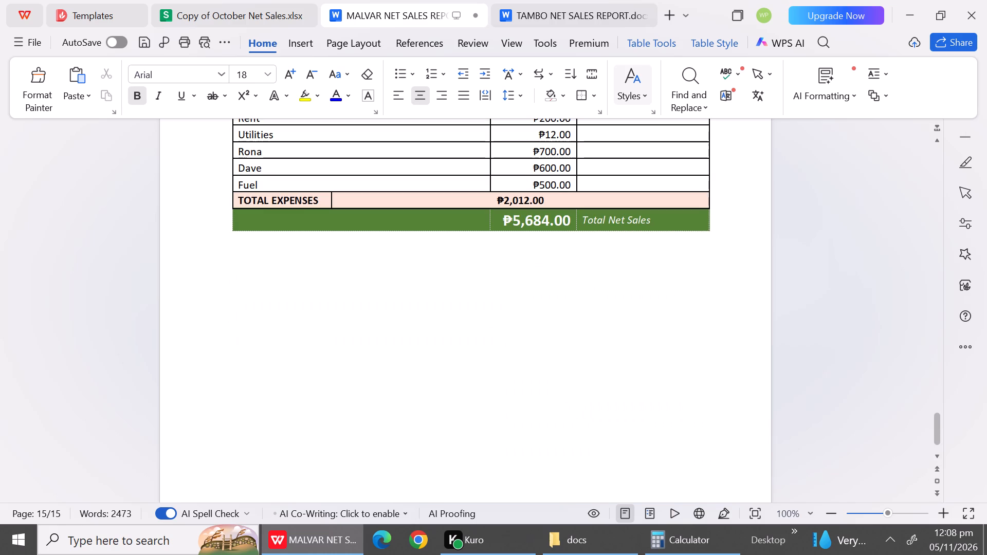
left_click(935, 225)
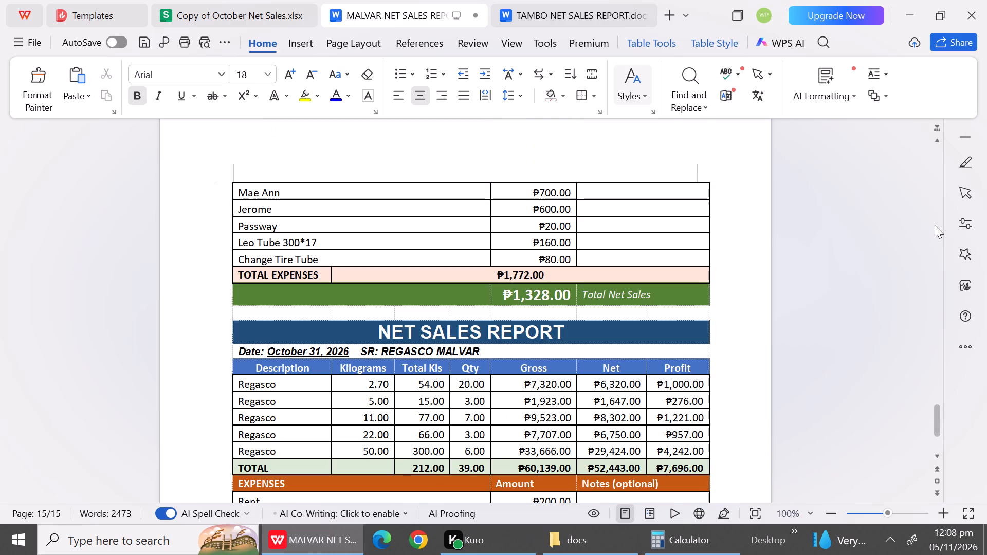
Save a copy of the Malvar document in the docs folder as MALVAR NET SALES REPORT.pdf in PDF format.
left_click(18, 48)
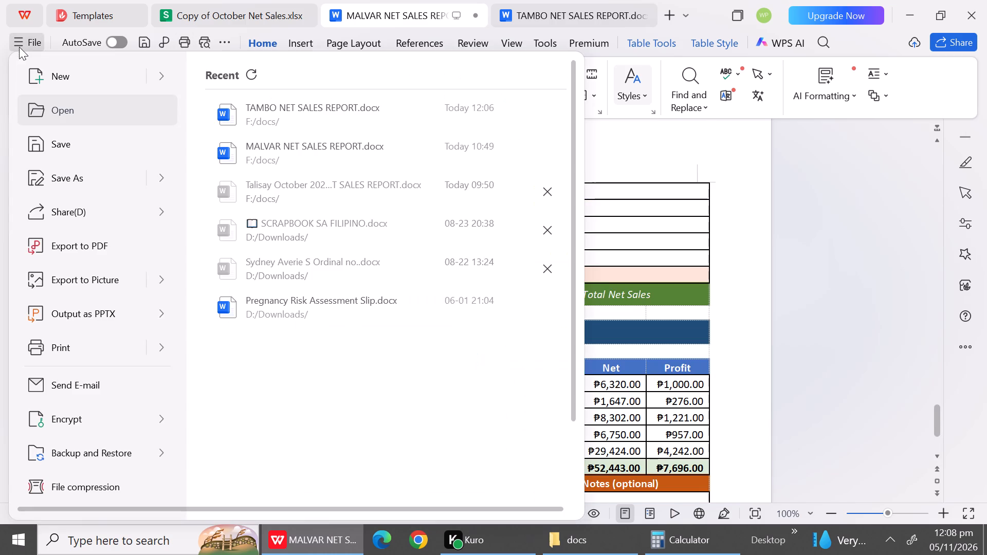
left_click(86, 174)
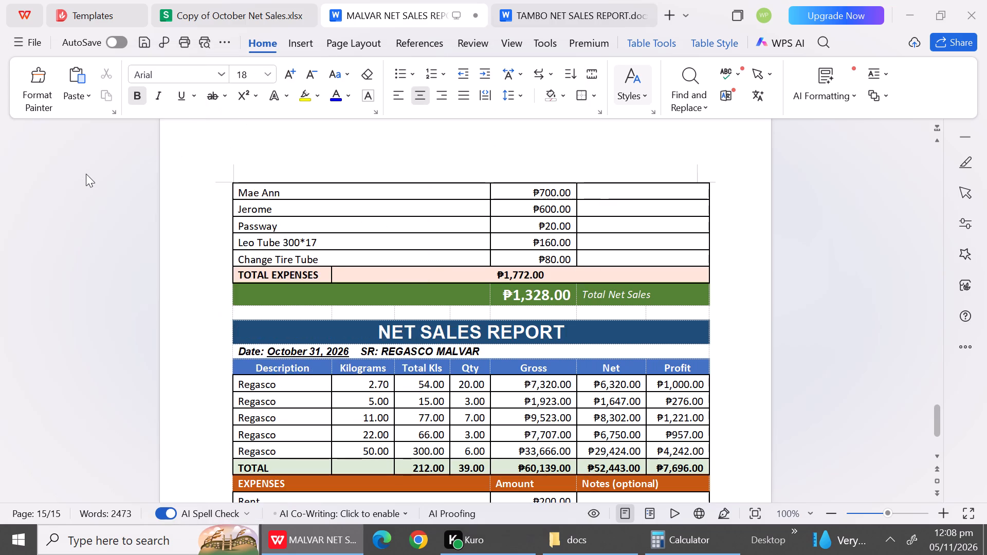
left_click(505, 451)
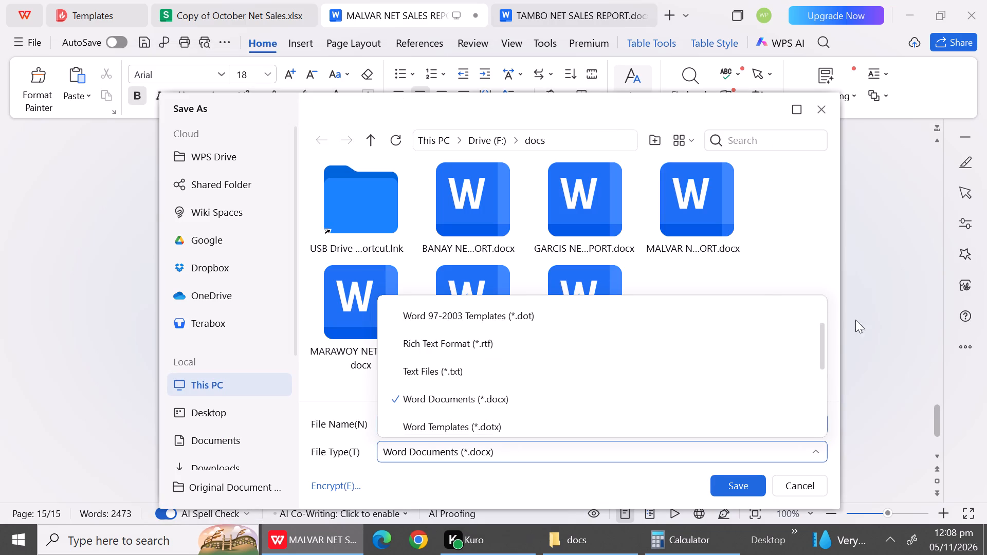
left_click_drag(822, 344, 813, 410)
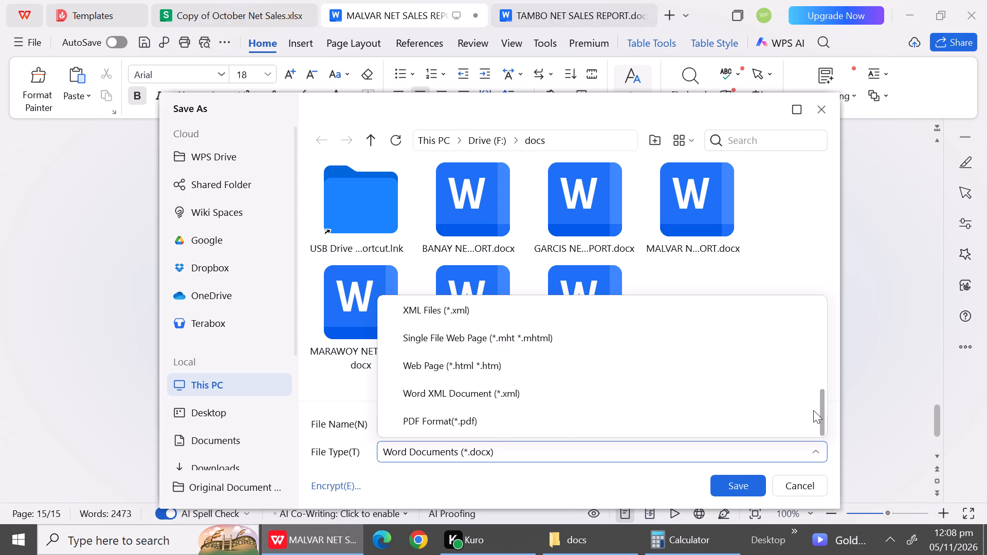
left_click_drag(813, 410, 813, 422)
left_click(487, 422)
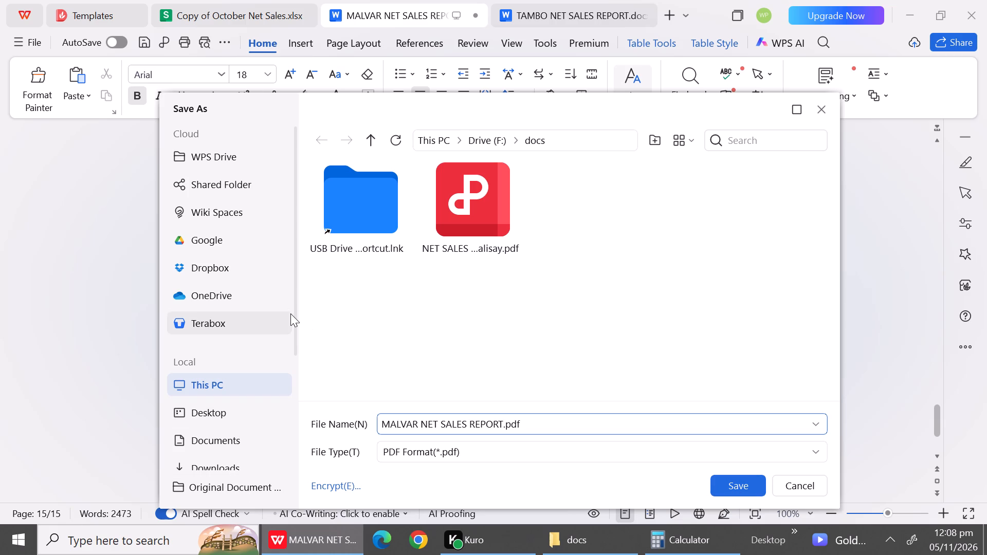
left_click_drag(295, 321, 299, 298)
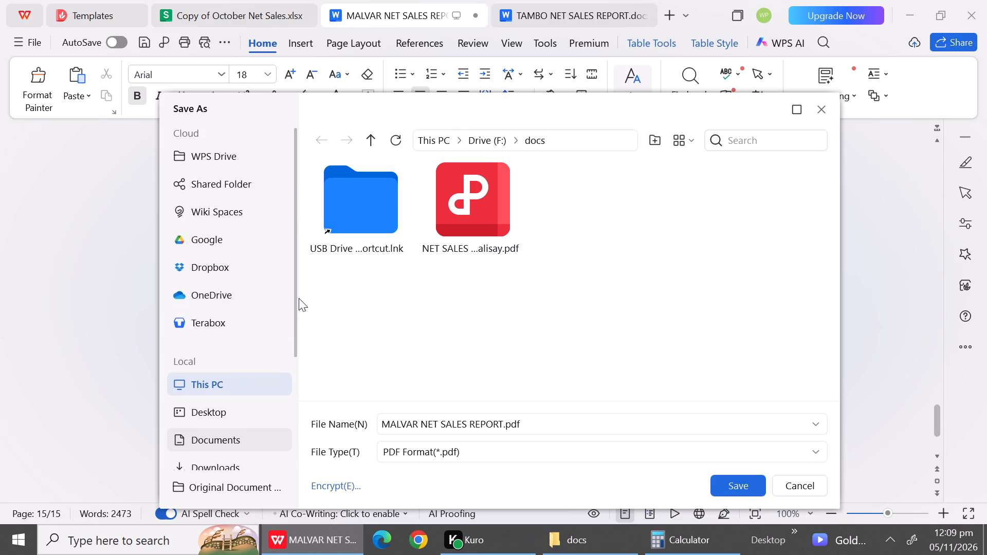
left_click_drag(299, 298, 309, 456)
left_click(743, 484)
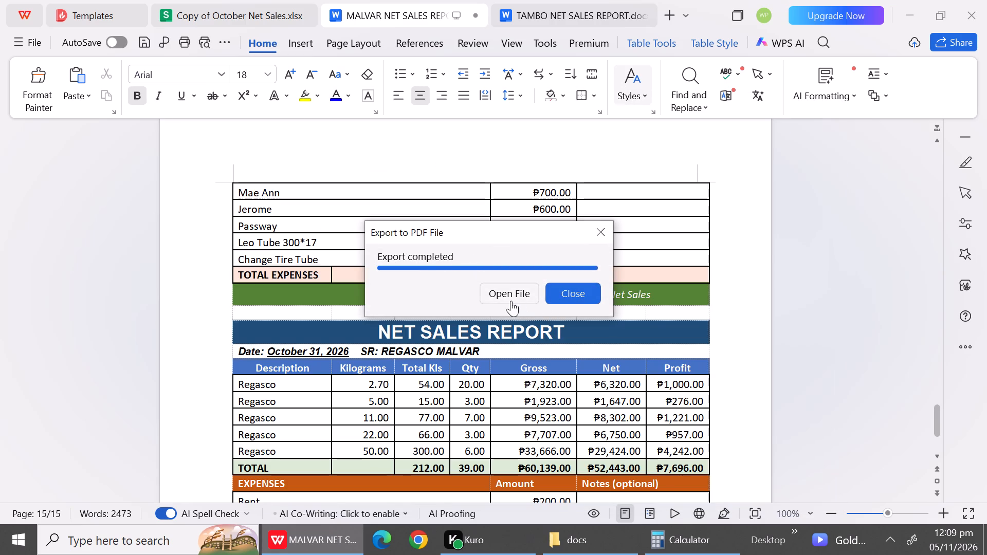
left_click(545, 304)
left_click(572, 300)
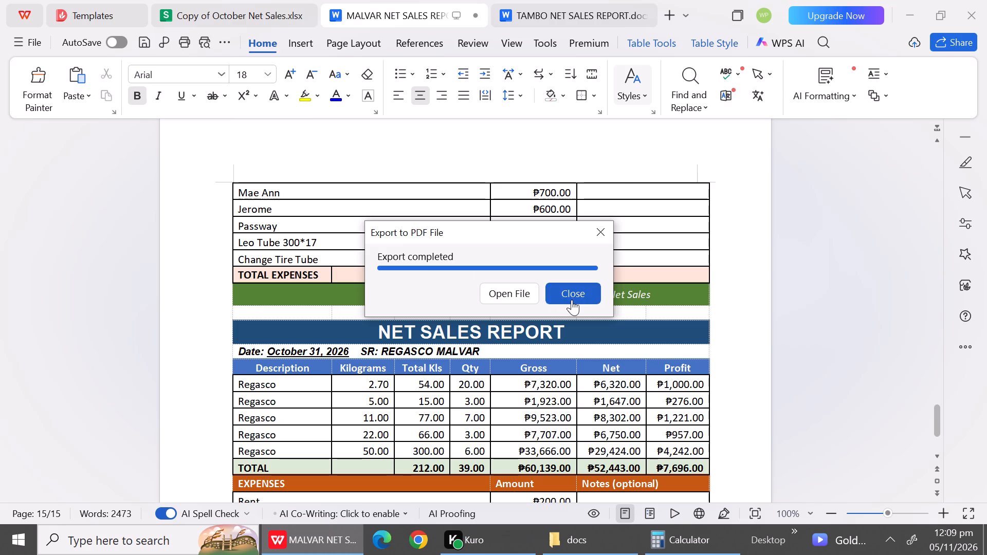
Open the TALISAY NET SALES Word document from the docs folder on the USB drive.
left_click(563, 553)
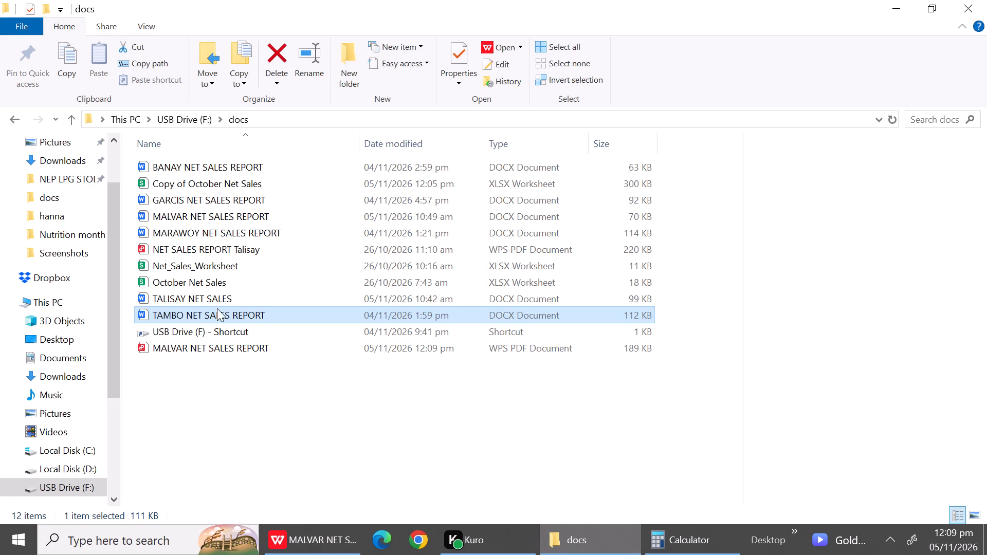
double_click(208, 294)
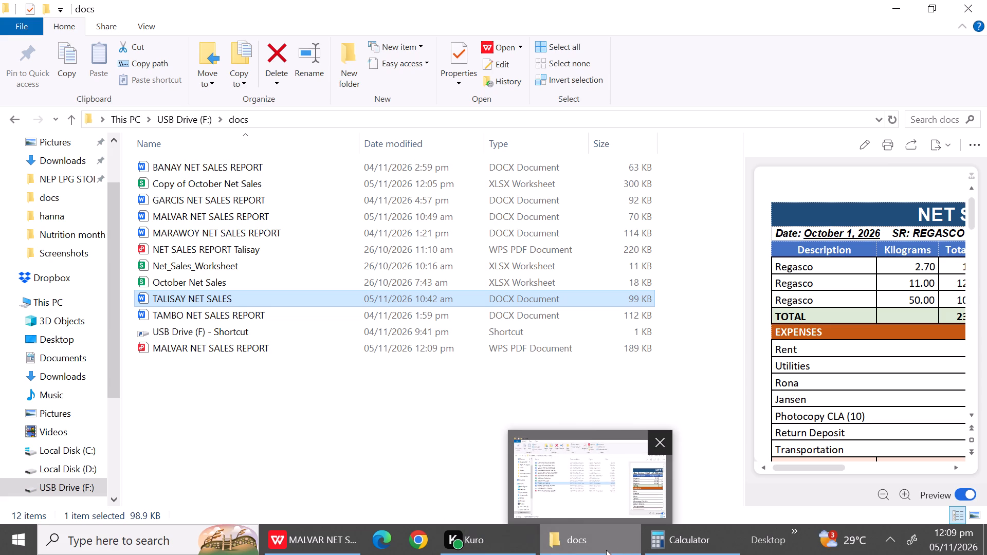
double_click(351, 301)
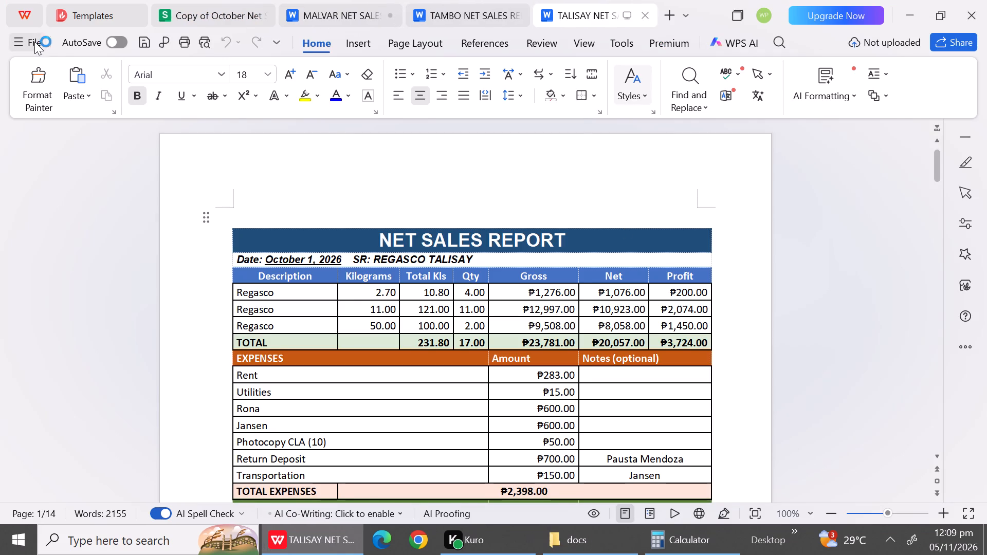
Set up saving a copy of the Talisay document in PDF format as TALISAY NET SALES.pdf in the docs folder.
left_click(29, 42)
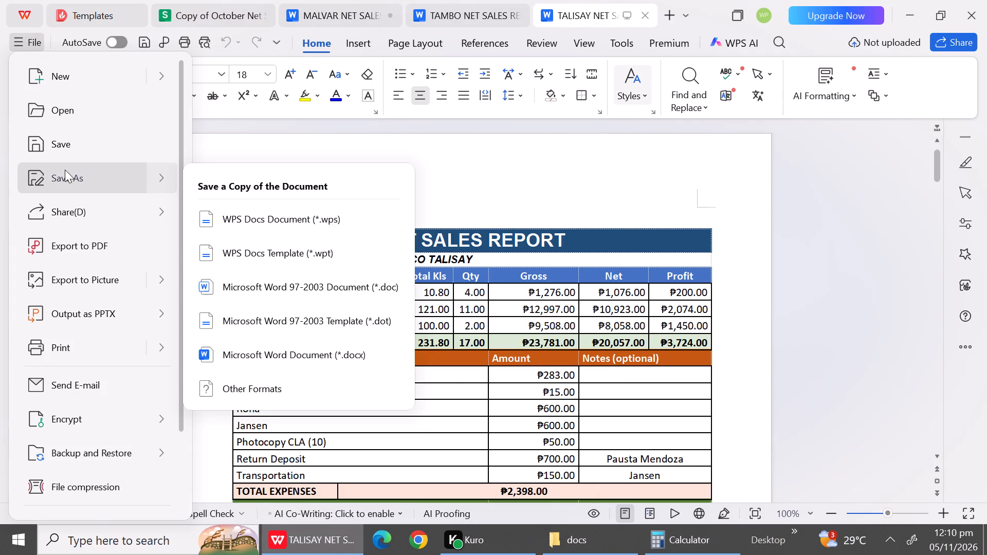
left_click(65, 170)
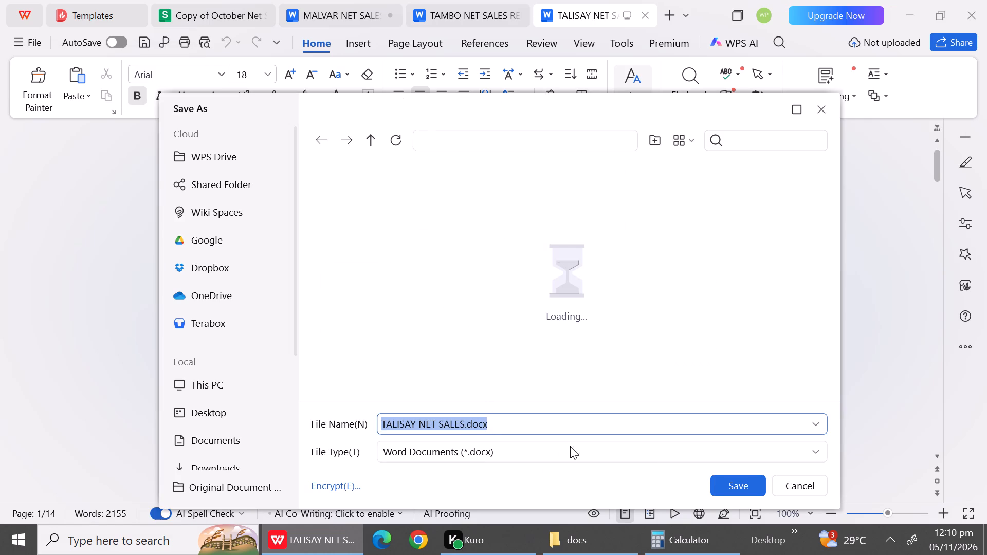
left_click(817, 452)
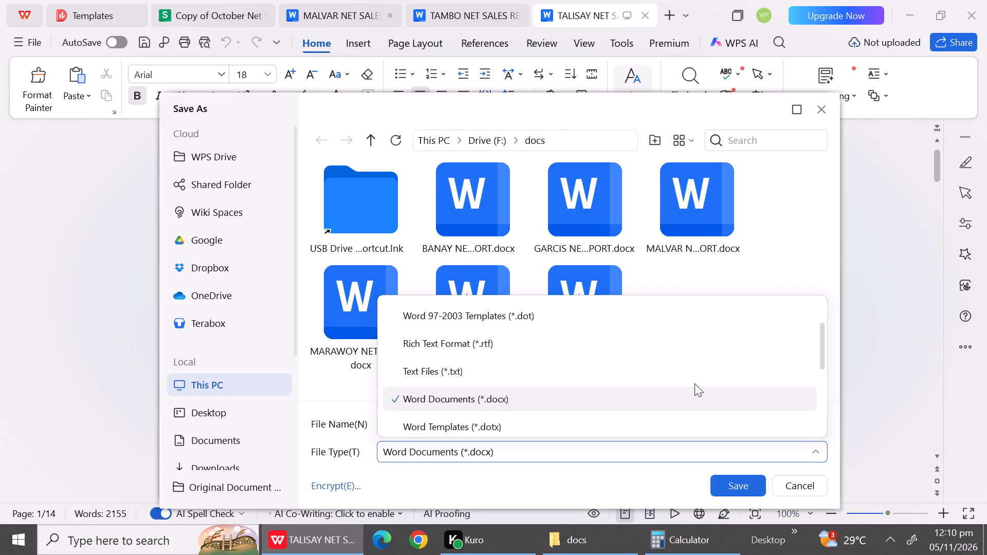
left_click_drag(824, 354, 821, 373)
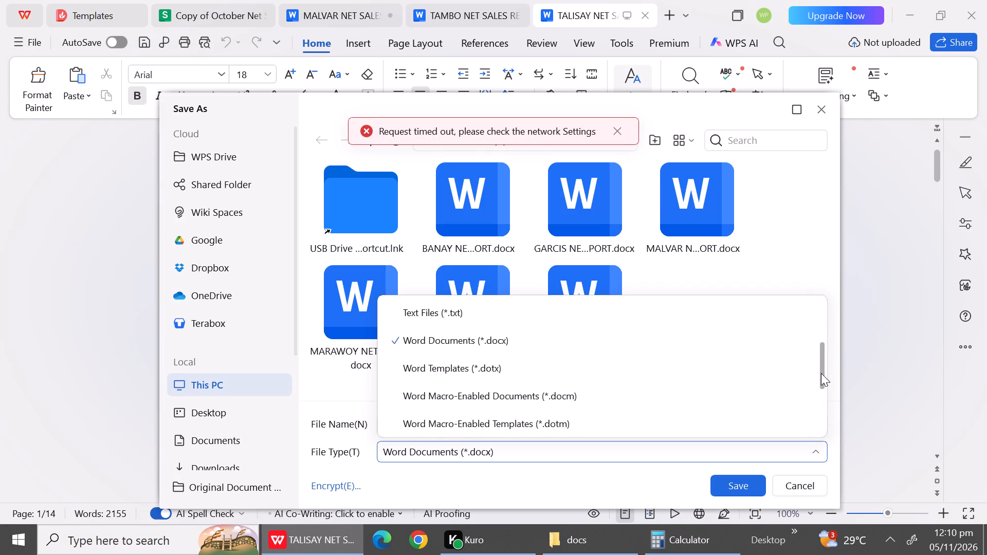
left_click_drag(821, 373, 821, 421)
left_click(693, 418)
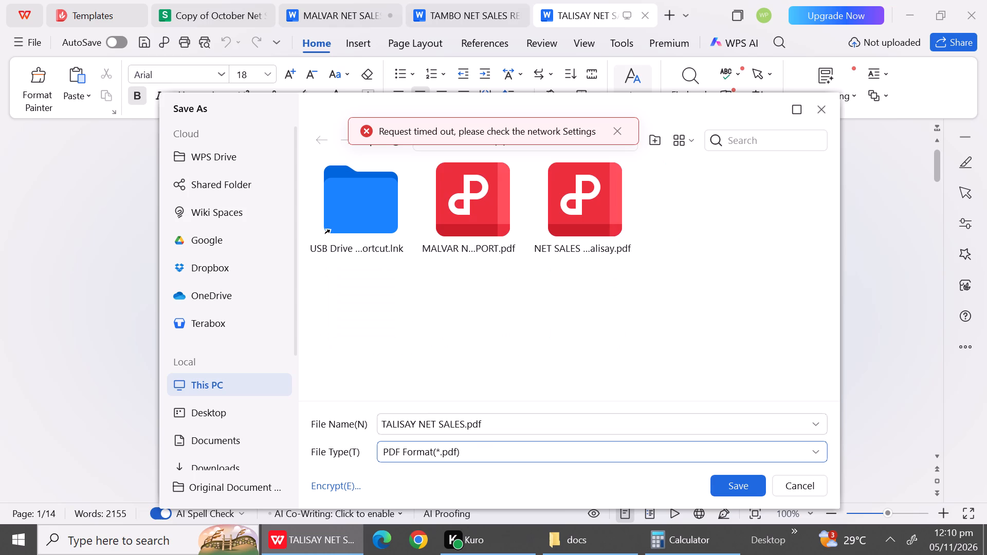